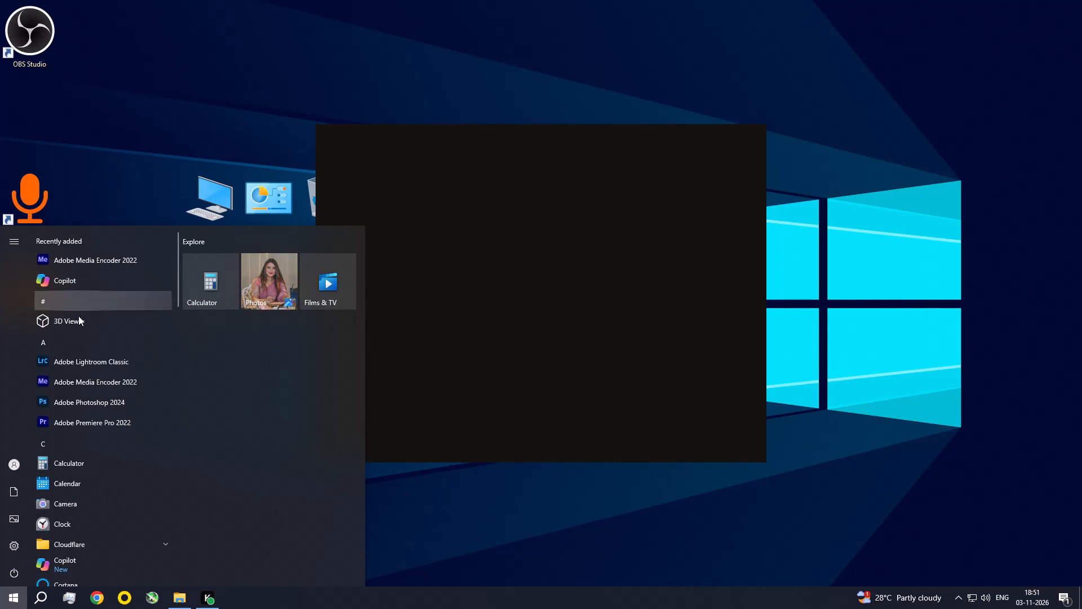
Launch Adobe Photoshop 2024 from the list of installed applications.
{"action": "left_click", "coordinate": [78, 400]}
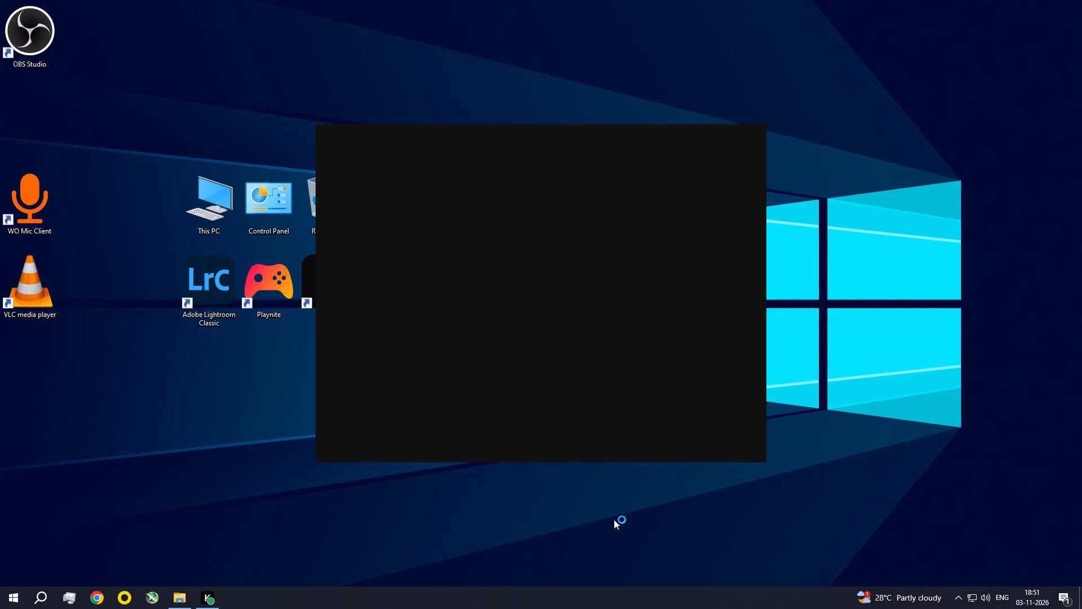
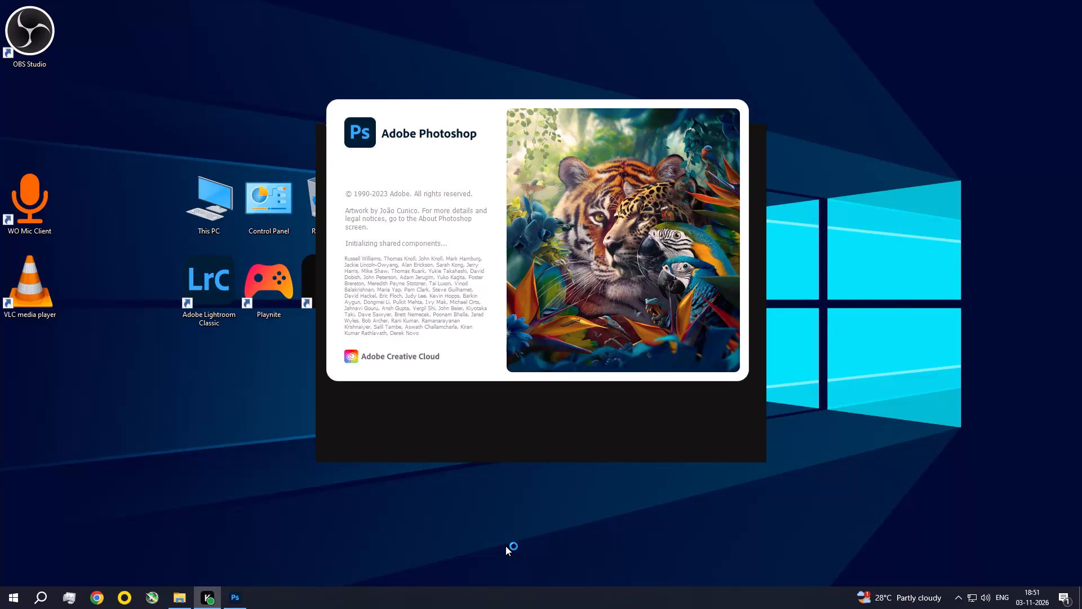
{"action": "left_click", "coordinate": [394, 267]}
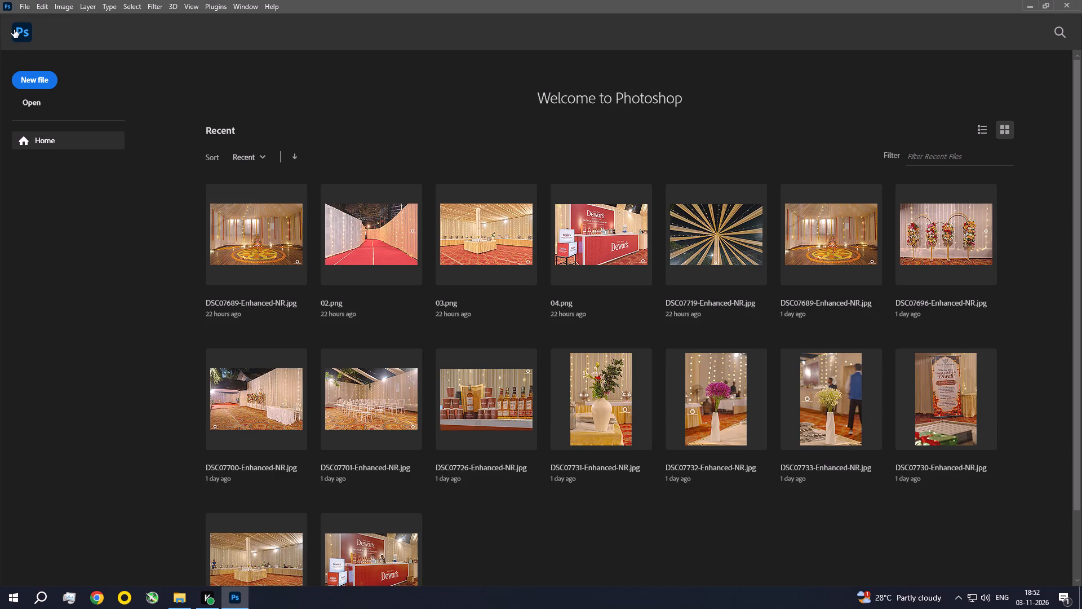
Leave the home screen for the main workspace and clear the recent file list.
{"action": "left_click", "coordinate": [14, 29]}
{"action": "left_click", "coordinate": [21, 0]}
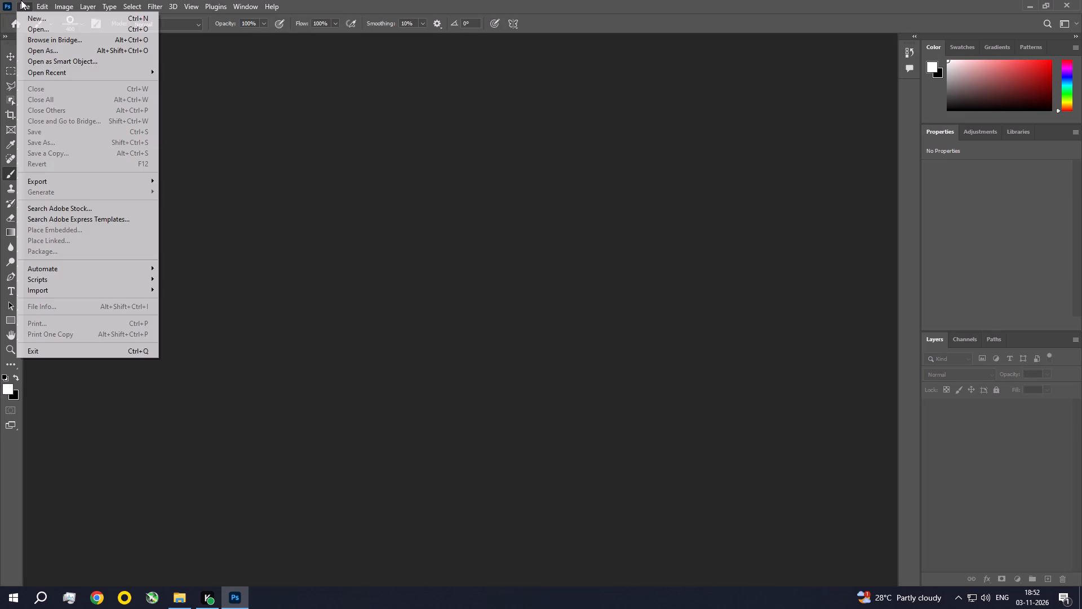
{"action": "left_click", "coordinate": [203, 255]}
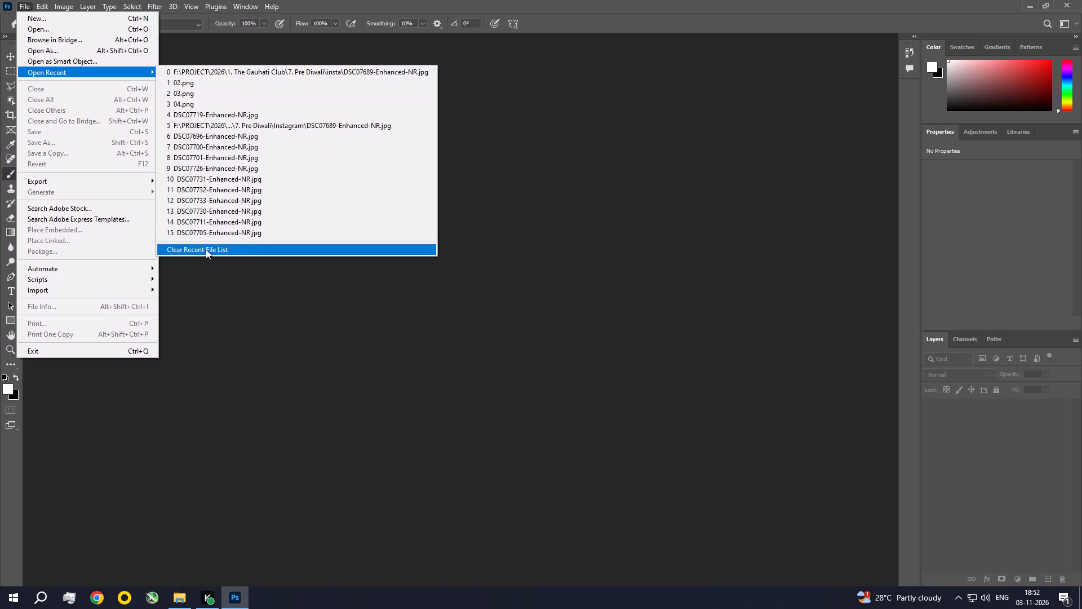
{"action": "left_click", "coordinate": [206, 249]}
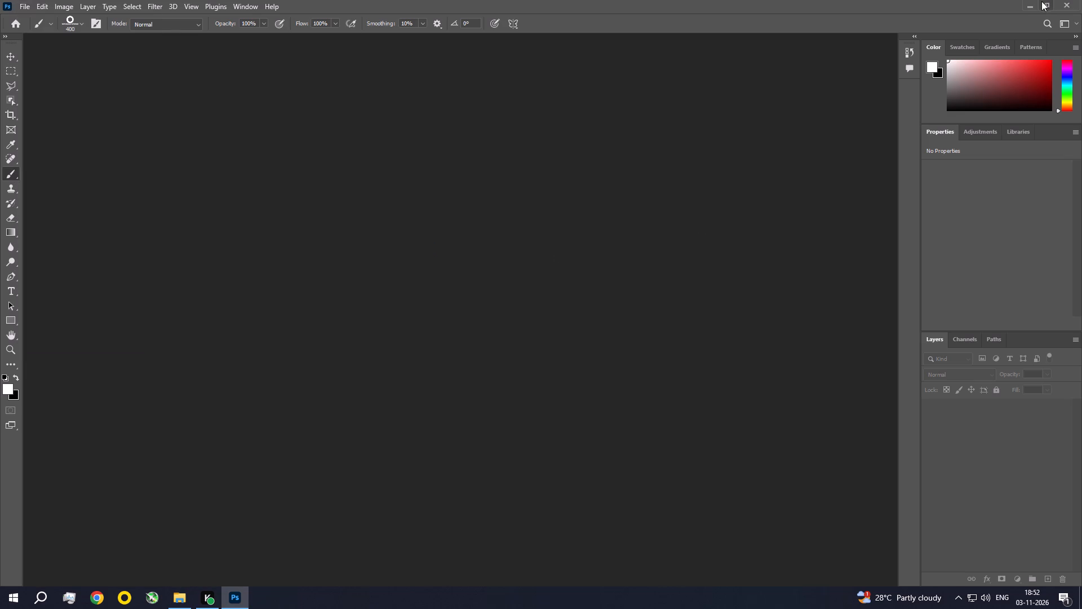
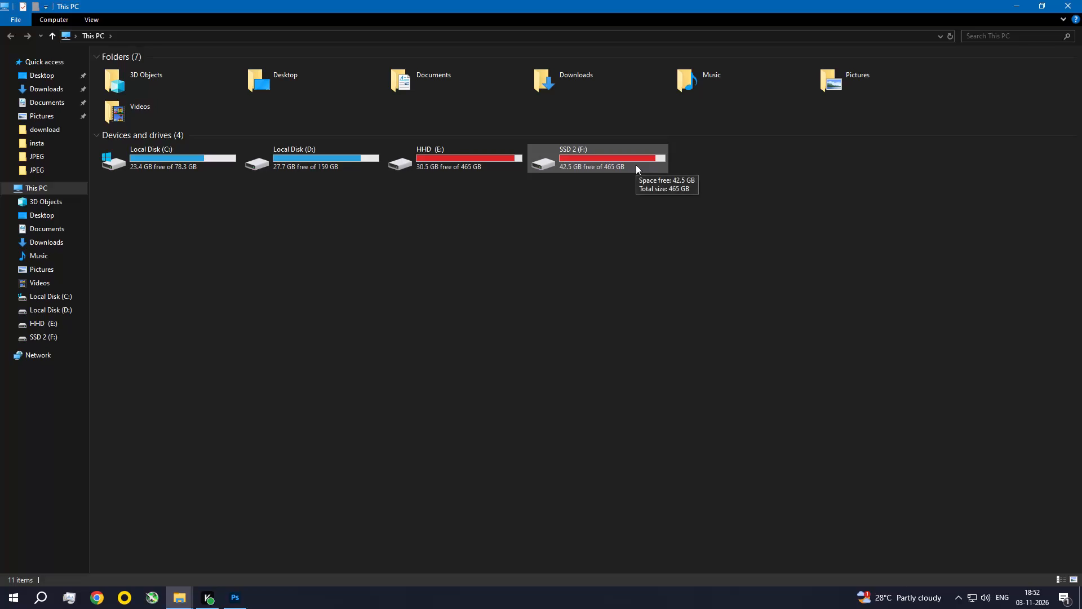
Open the ai work folder on the SSD 2 (F:) drive.
{"action": "double_click", "coordinate": [636, 165]}
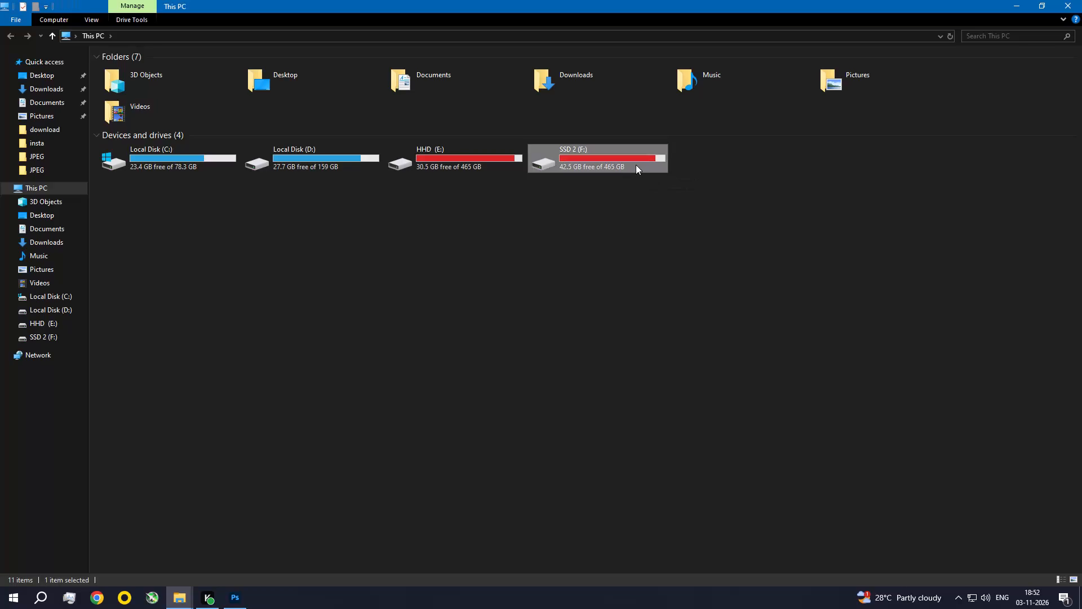
{"action": "double_click", "coordinate": [250, 111]}
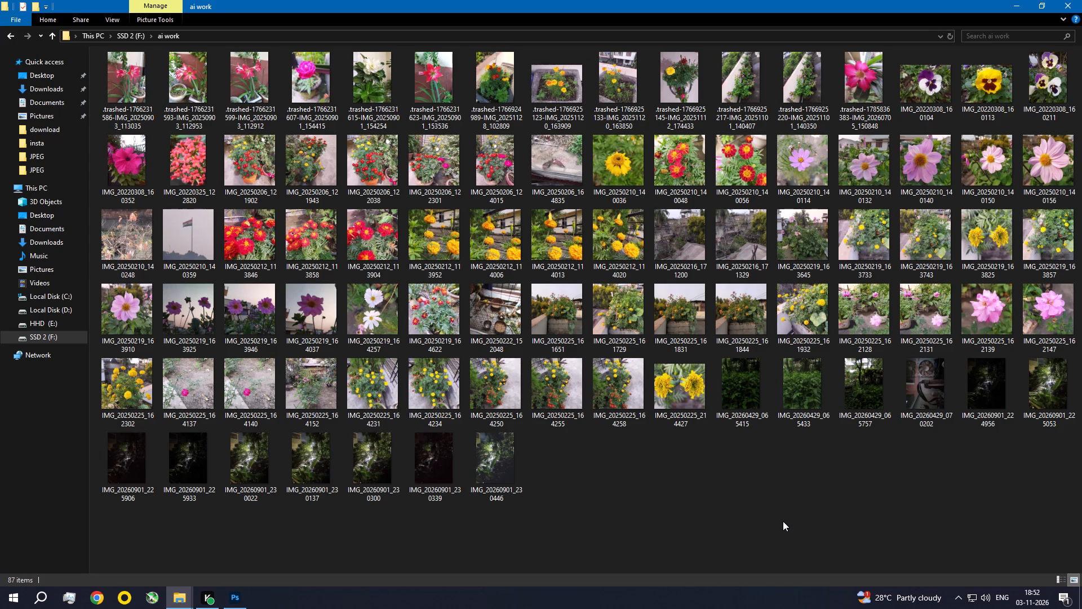
Select the first row of 16 photos, ending with IMG_20220308_160211, and bring them into Photoshop.
{"action": "key", "text": "ctrl+a"}
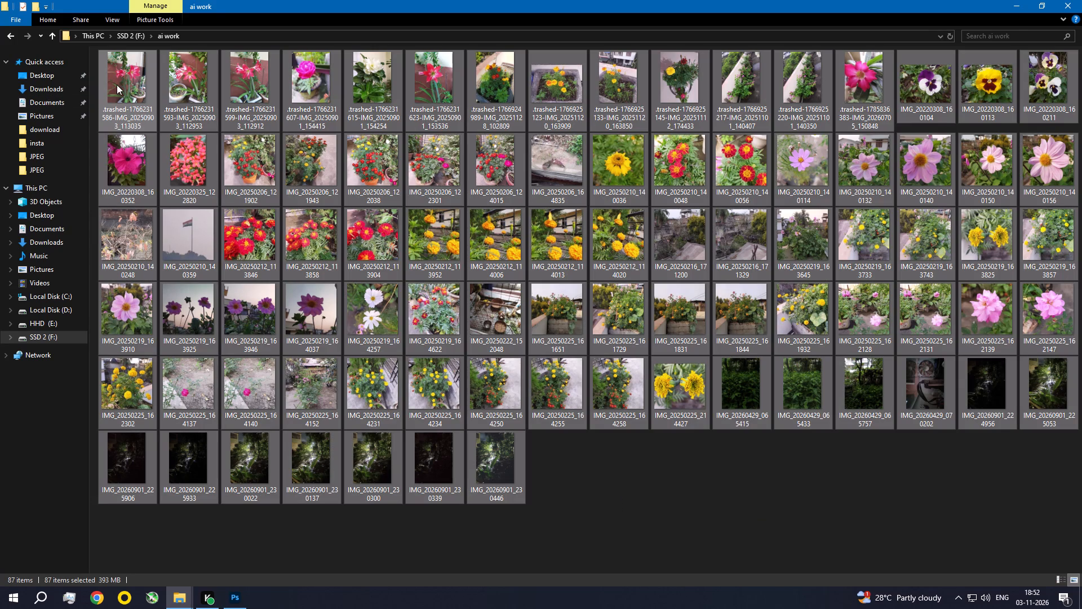
{"action": "left_click", "coordinate": [117, 85]}
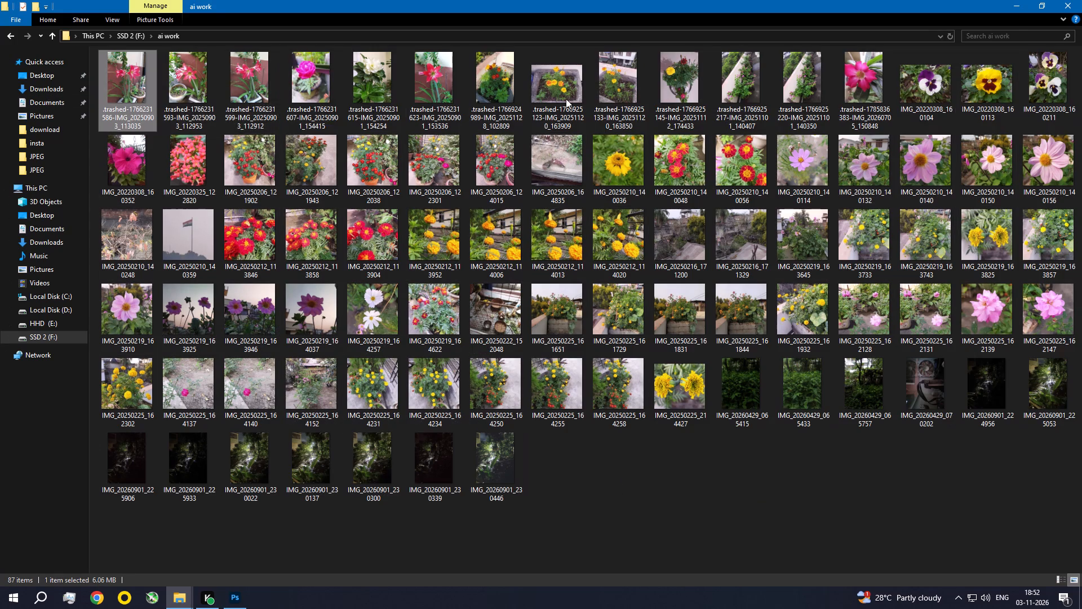
{"action": "left_click", "coordinate": [1044, 89], "text": "shift"}
{"action": "left_click", "coordinate": [126, 80]}
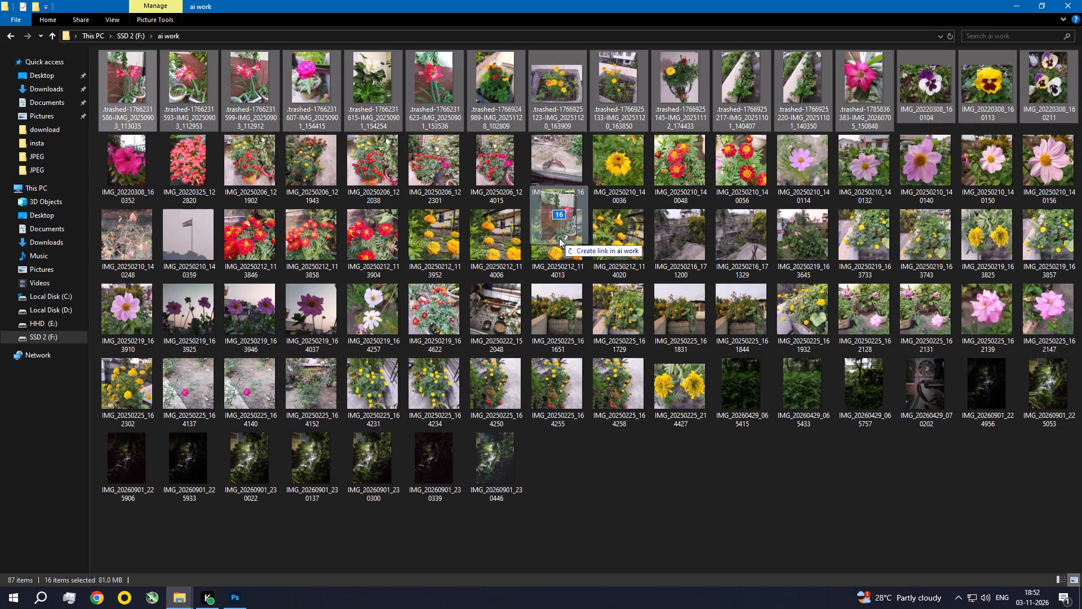
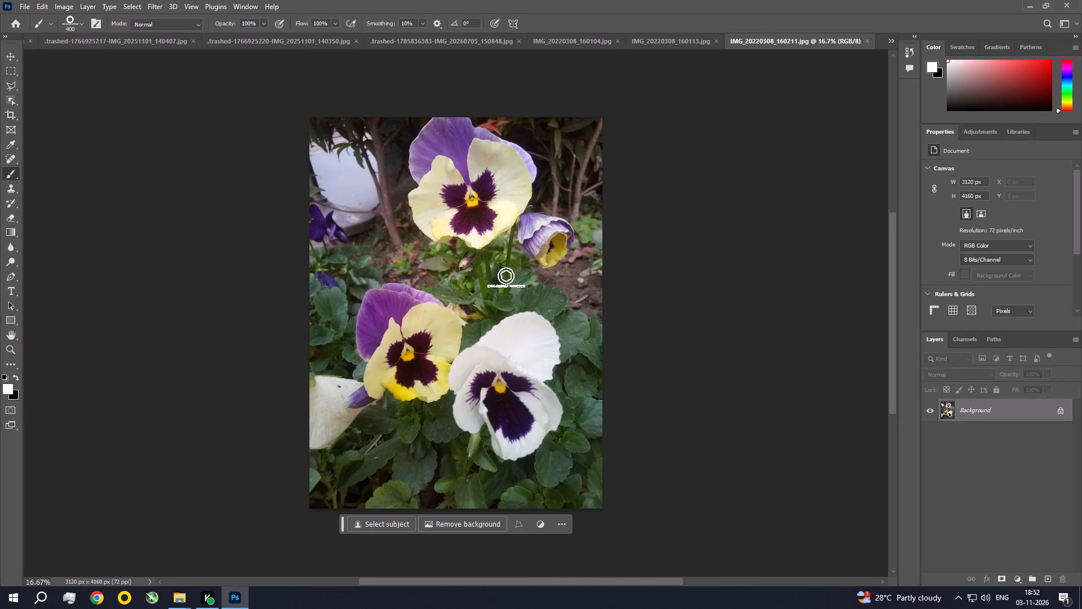
Open the Camera Raw Filter for the pansy photo IMG_20220308_160211.
{"action": "left_click", "coordinate": [61, 12]}
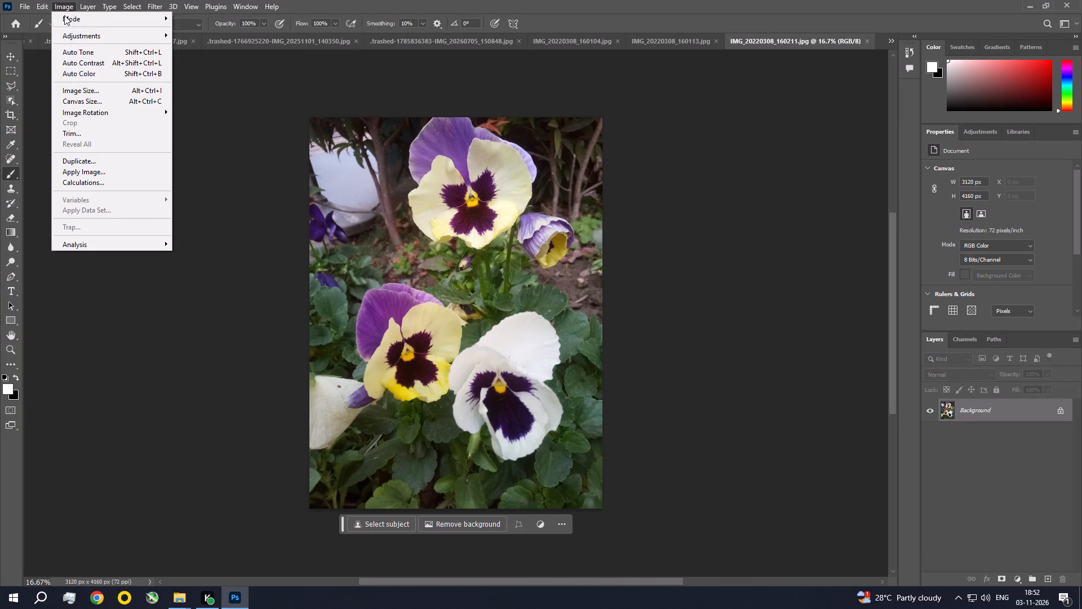
{"action": "left_click", "coordinate": [70, 38]}
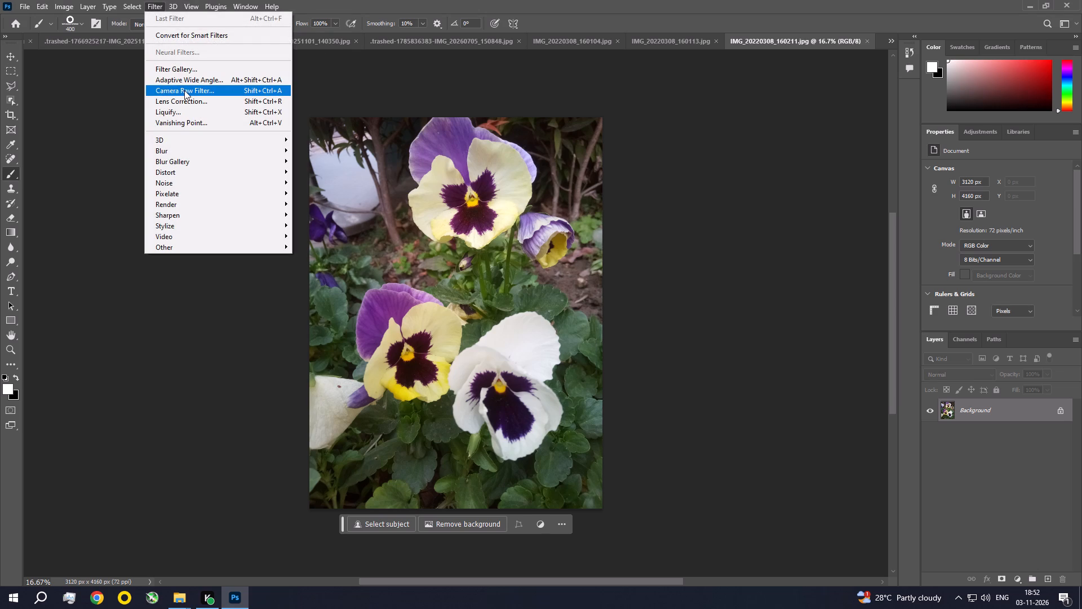
{"action": "left_click", "coordinate": [184, 90]}
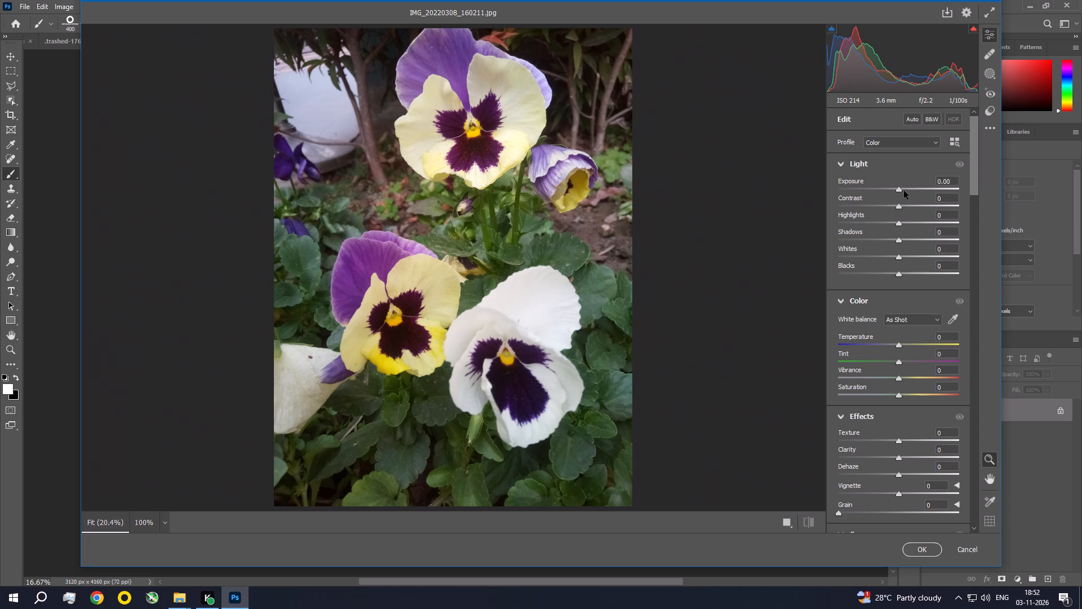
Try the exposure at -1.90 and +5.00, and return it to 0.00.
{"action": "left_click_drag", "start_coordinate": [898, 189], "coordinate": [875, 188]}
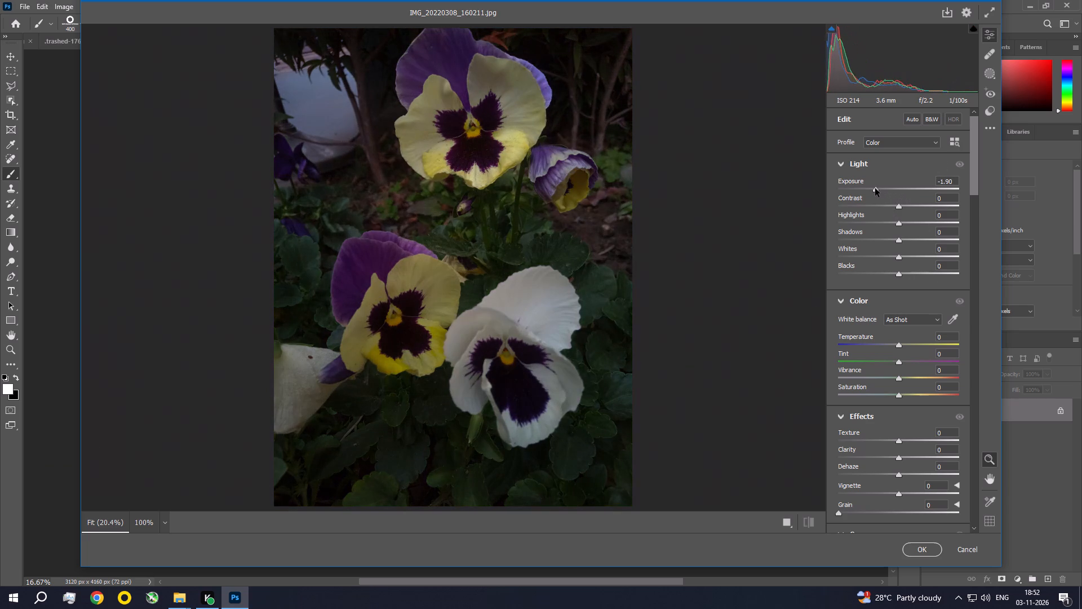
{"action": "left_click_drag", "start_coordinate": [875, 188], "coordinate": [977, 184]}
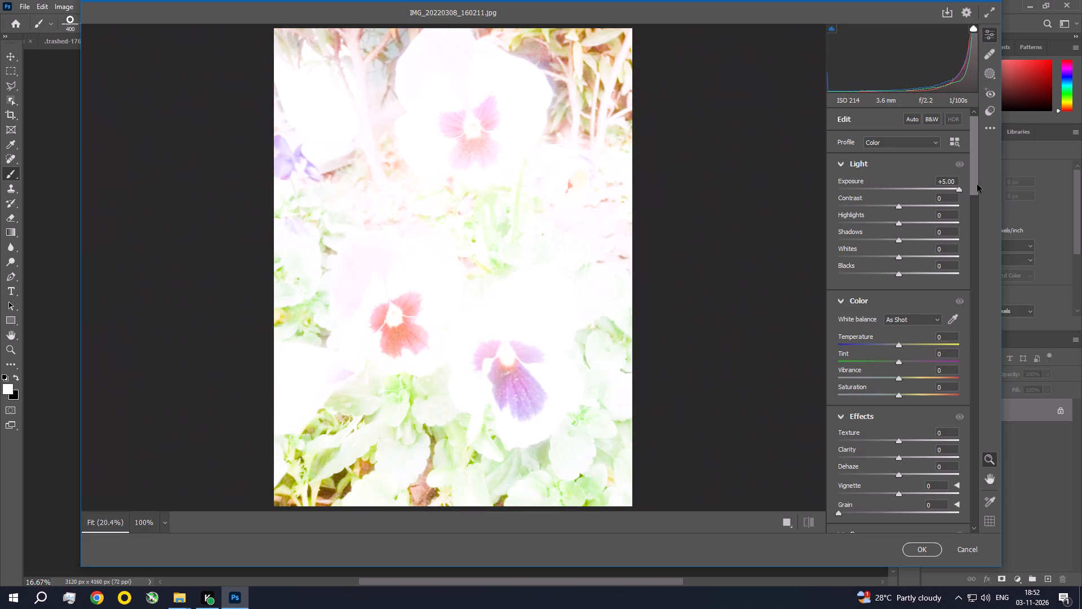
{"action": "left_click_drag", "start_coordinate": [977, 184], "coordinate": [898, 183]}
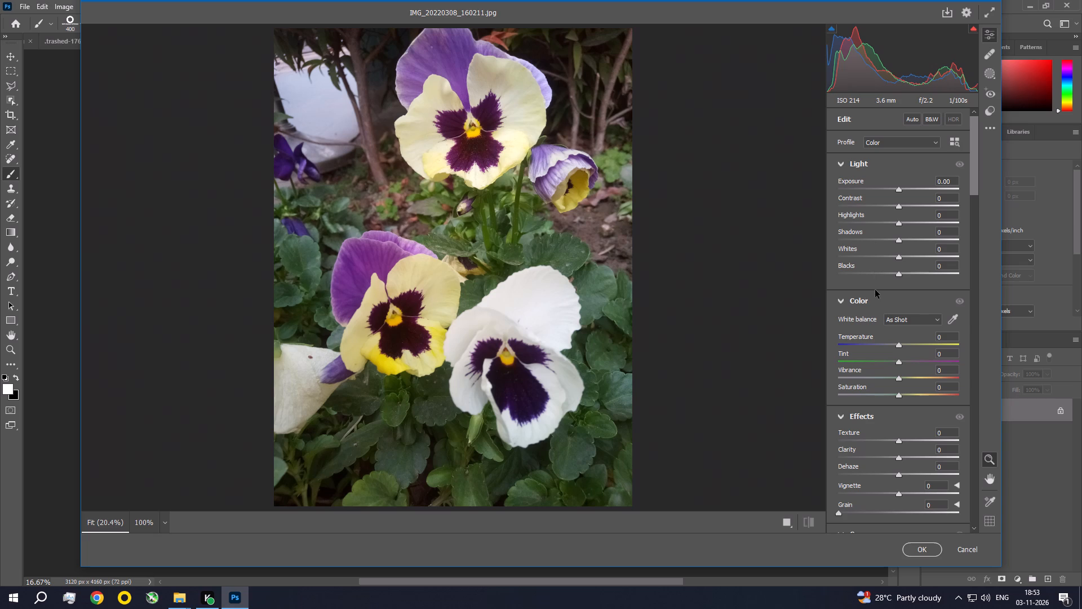
Raise the photo's contrast to +14 and its exposure to +0.10.
{"action": "left_click", "coordinate": [898, 206]}
{"action": "key", "text": "Right"}
{"action": "key", "text": "Right"}
{"action": "key", "text": "Right"}
{"action": "key", "text": "Right"}
{"action": "key", "text": "Right"}
{"action": "left_click_drag", "start_coordinate": [898, 206], "coordinate": [903, 208]}
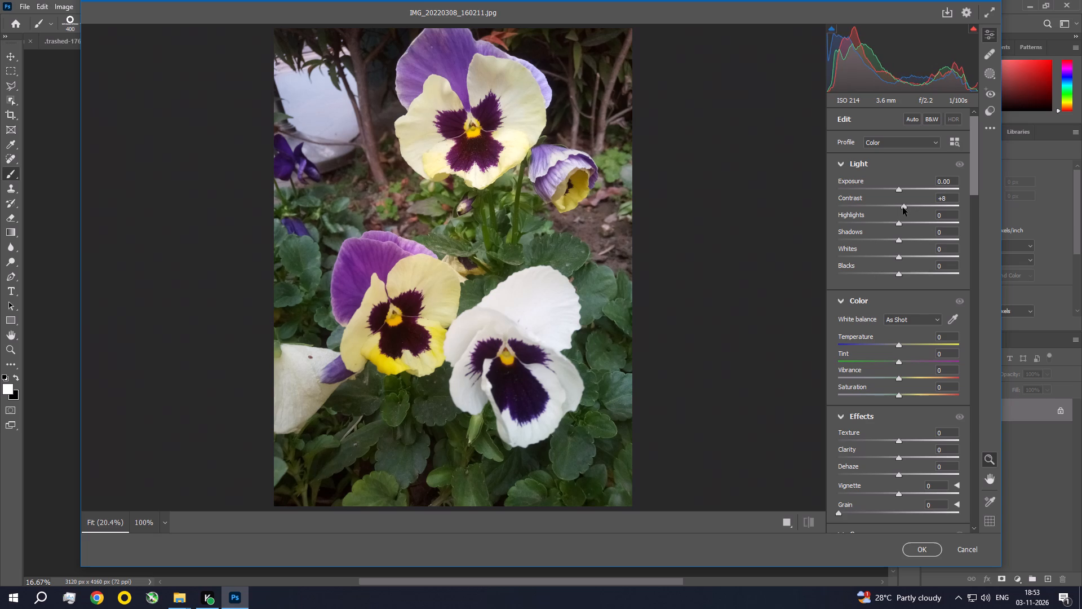
{"action": "left_click_drag", "start_coordinate": [903, 208], "coordinate": [906, 209]}
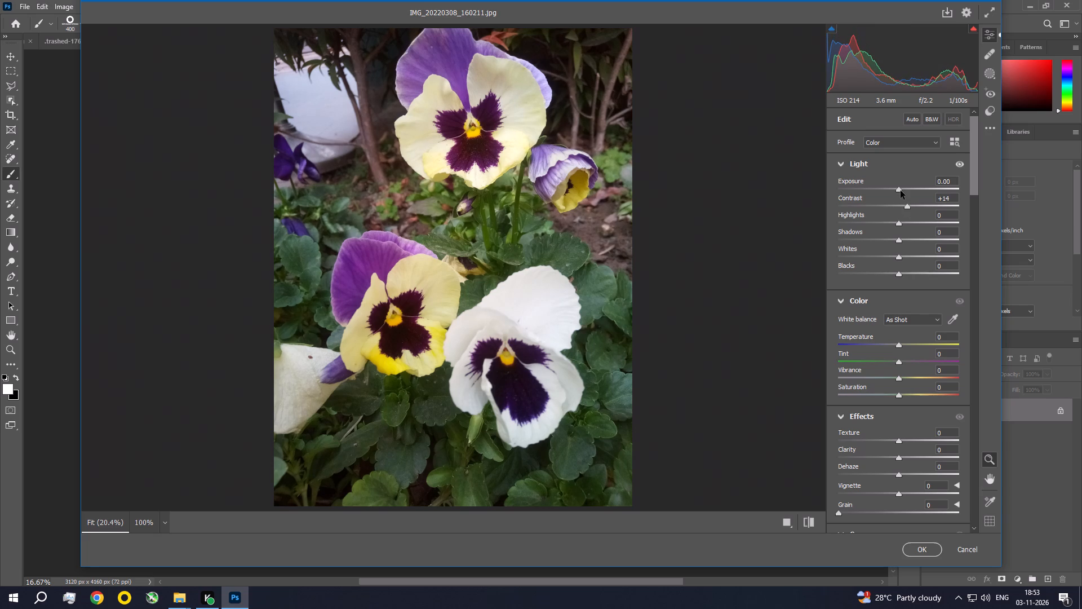
{"action": "left_click", "coordinate": [898, 189]}
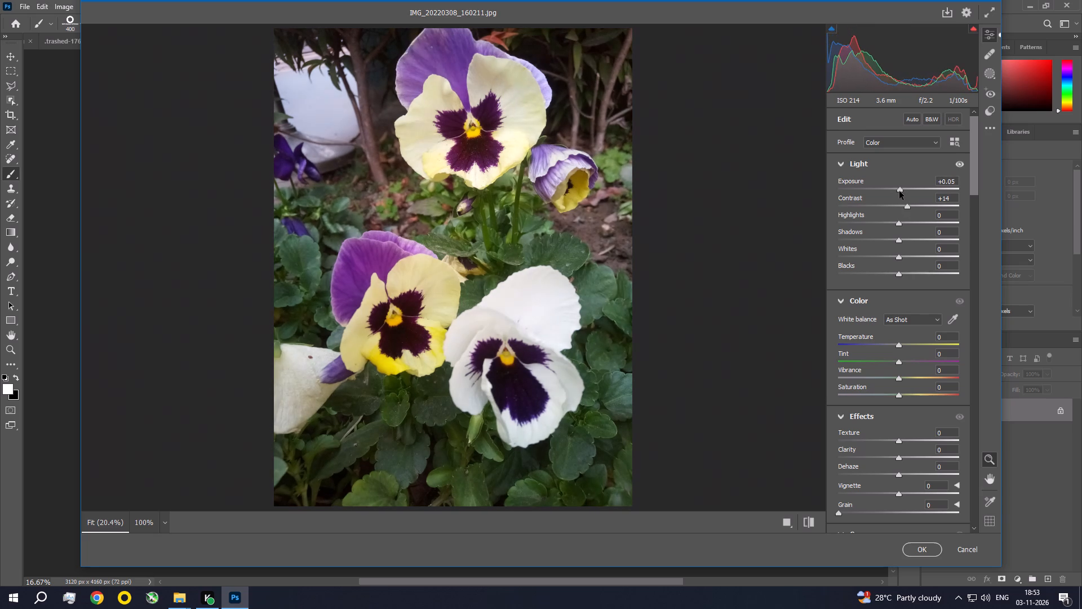
Balance the light tones with highlights at -35, shadows at +26 and whites at -36.
{"action": "left_click_drag", "start_coordinate": [898, 224], "coordinate": [878, 220]}
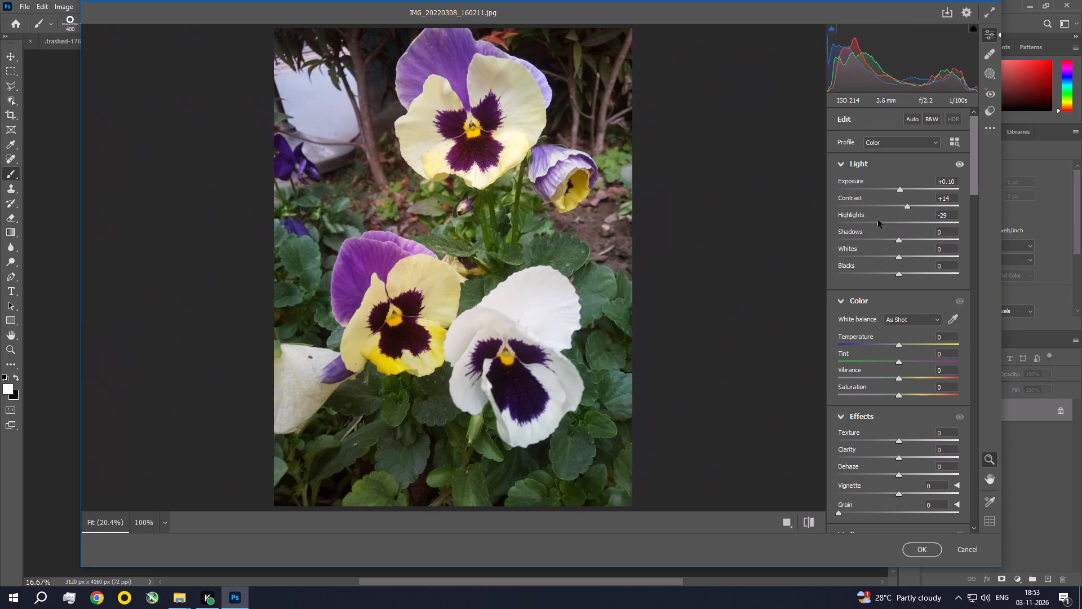
{"action": "left_click_drag", "start_coordinate": [878, 220], "coordinate": [877, 220]}
{"action": "left_click_drag", "start_coordinate": [900, 242], "coordinate": [917, 248]}
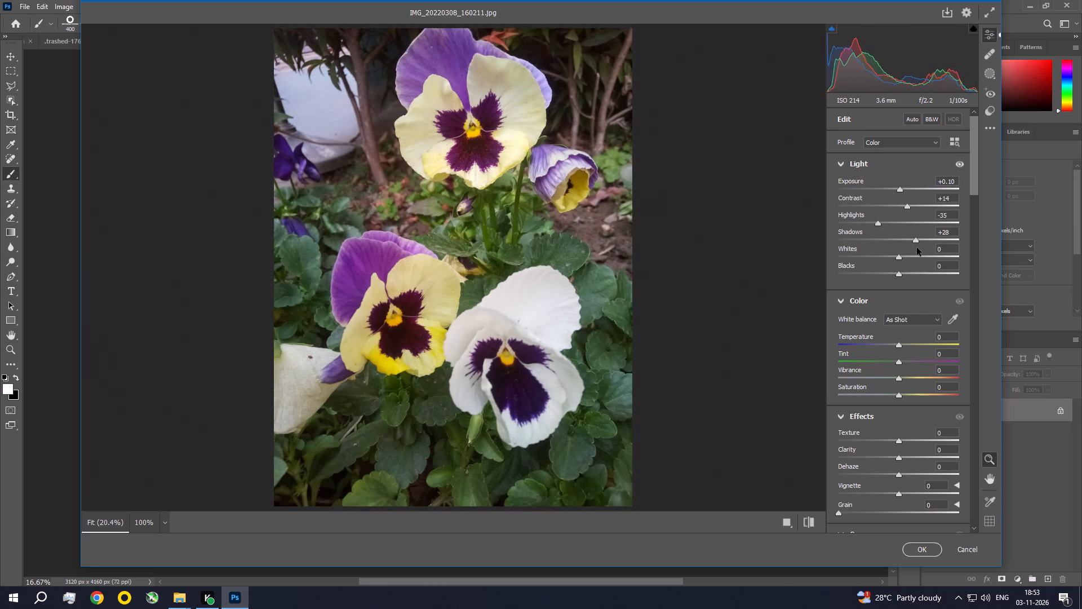
{"action": "left_click_drag", "start_coordinate": [917, 248], "coordinate": [916, 249]}
{"action": "left_click_drag", "start_coordinate": [898, 259], "coordinate": [876, 251]}
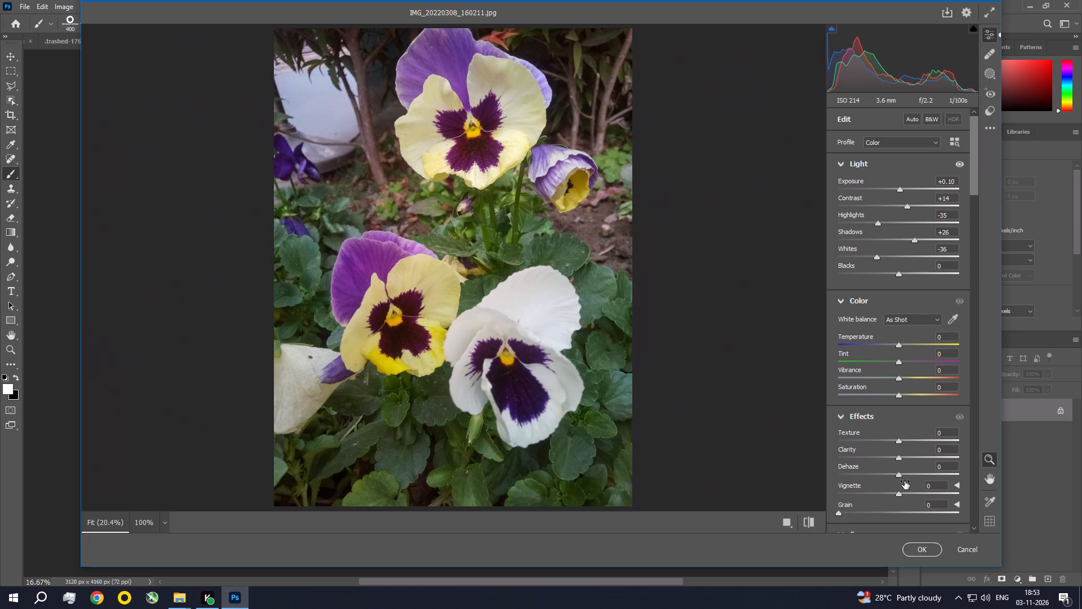
Set the effects to texture +13, clarity +17, dehaze +24 and vignette -26.
{"action": "left_click_drag", "start_coordinate": [898, 440], "coordinate": [904, 443]}
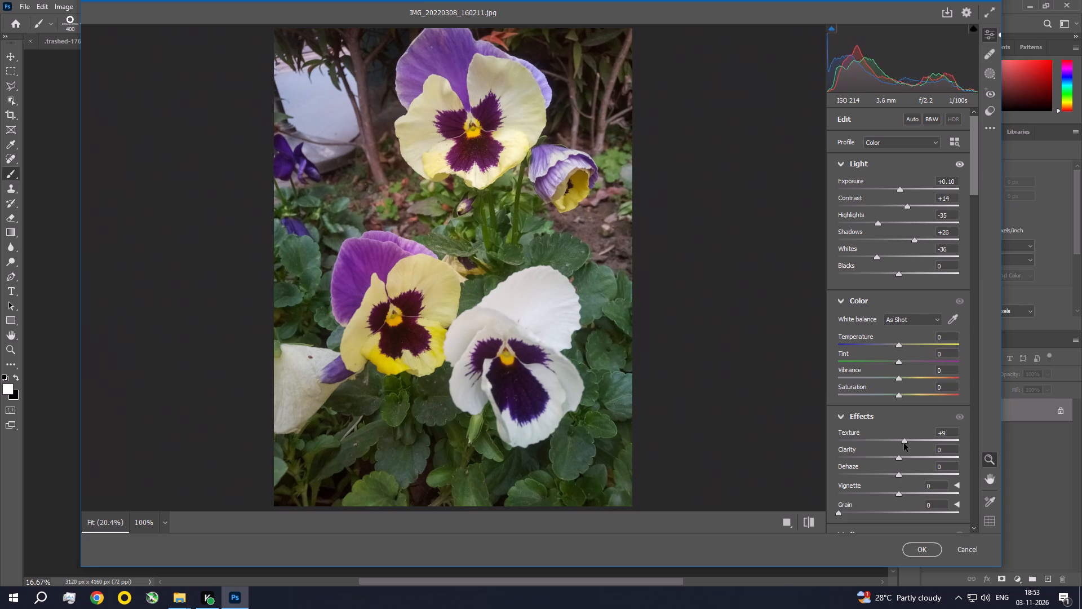
{"action": "left_click_drag", "start_coordinate": [904, 443], "coordinate": [906, 443]}
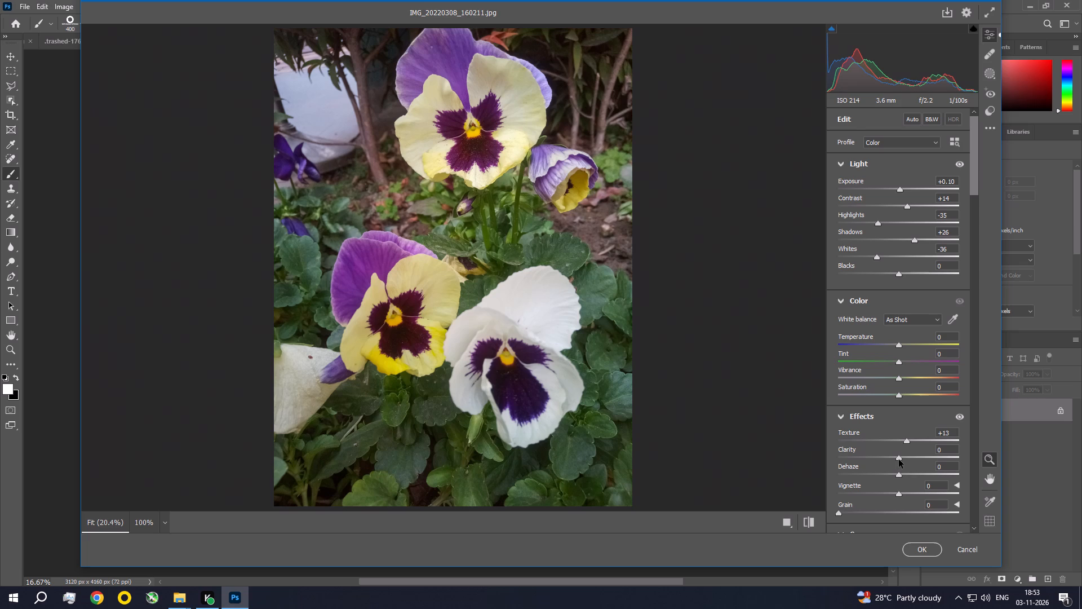
{"action": "left_click_drag", "start_coordinate": [899, 460], "coordinate": [909, 461]}
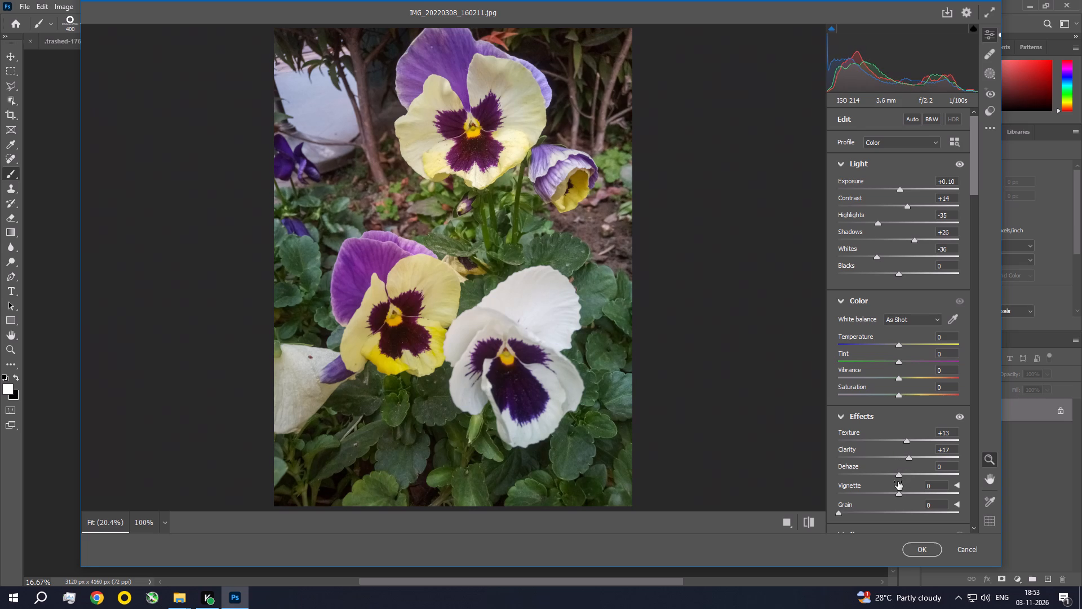
{"action": "left_click_drag", "start_coordinate": [898, 475], "coordinate": [919, 479]}
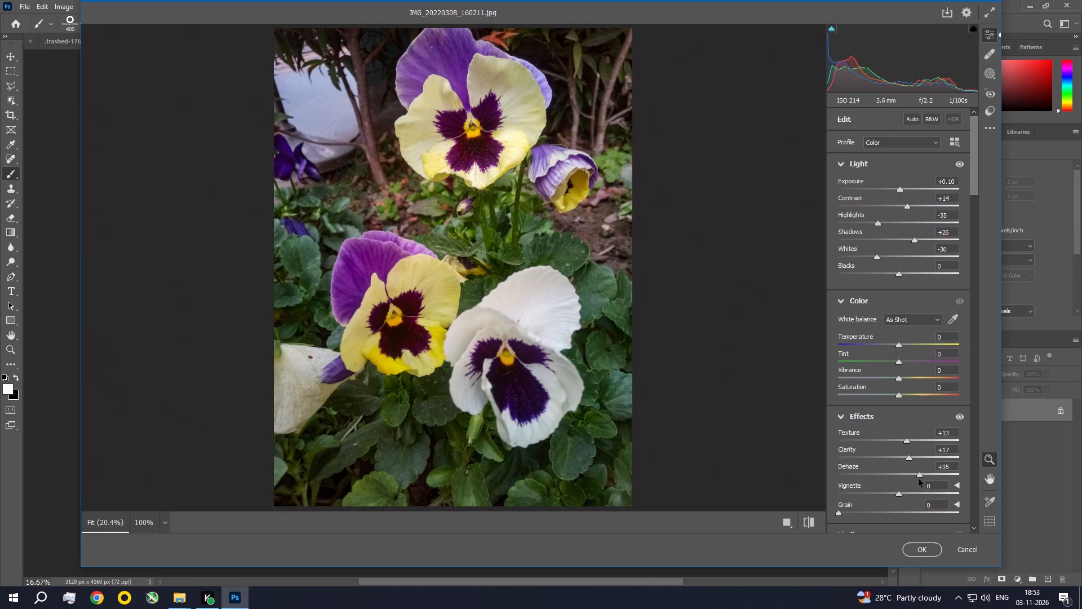
{"action": "left_click_drag", "start_coordinate": [919, 479], "coordinate": [916, 478]}
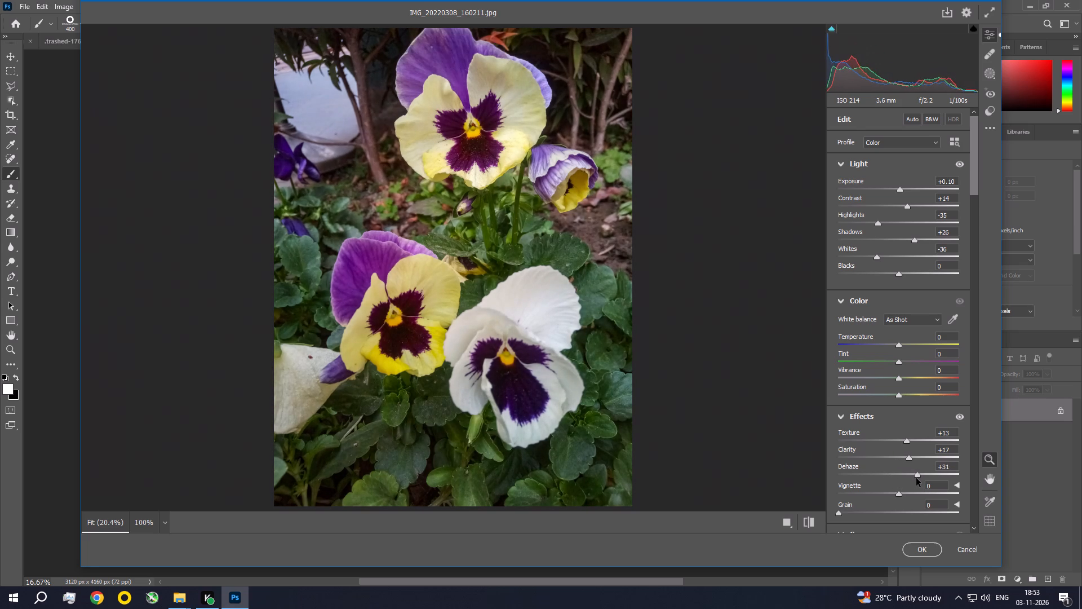
{"action": "left_click_drag", "start_coordinate": [916, 478], "coordinate": [912, 478]}
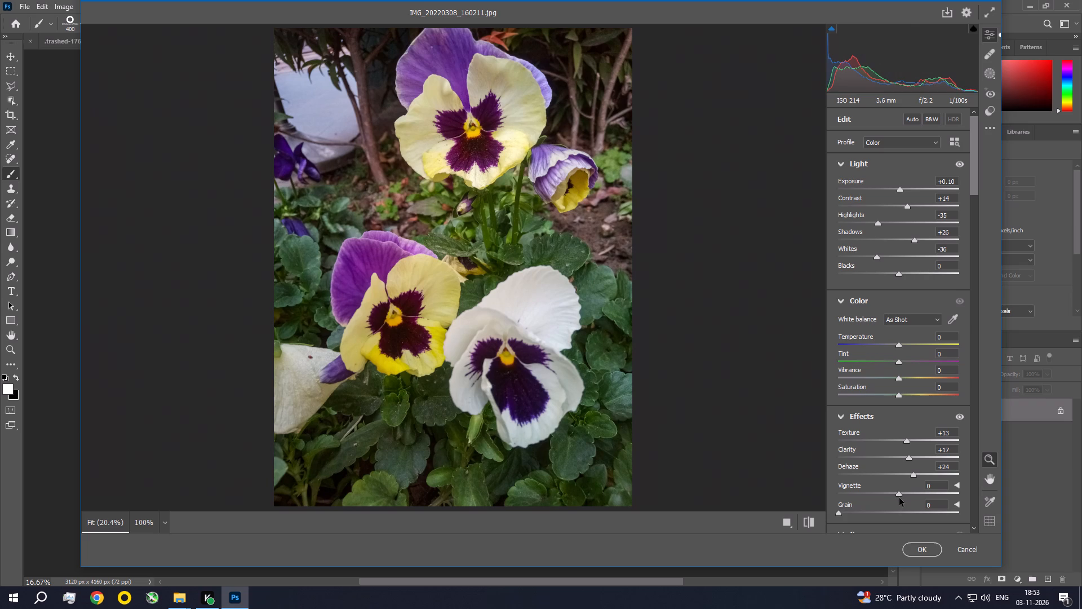
{"action": "left_click_drag", "start_coordinate": [899, 496], "coordinate": [892, 491]}
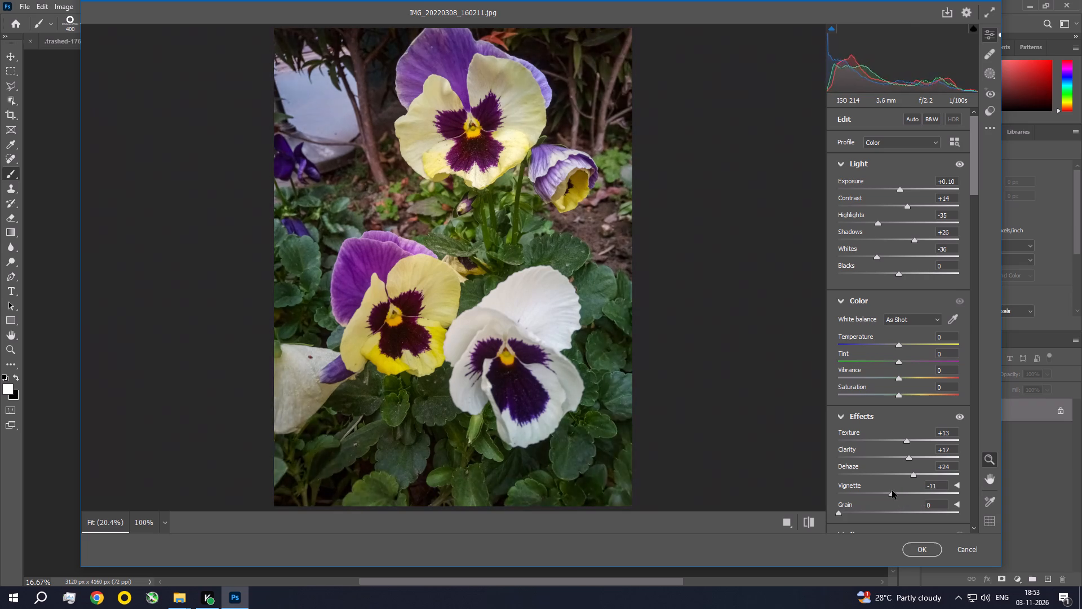
{"action": "left_click_drag", "start_coordinate": [892, 491], "coordinate": [884, 492]}
Boost the photo's colors with vibrance +24 and saturation +24.
{"action": "left_click_drag", "start_coordinate": [901, 395], "coordinate": [902, 395]}
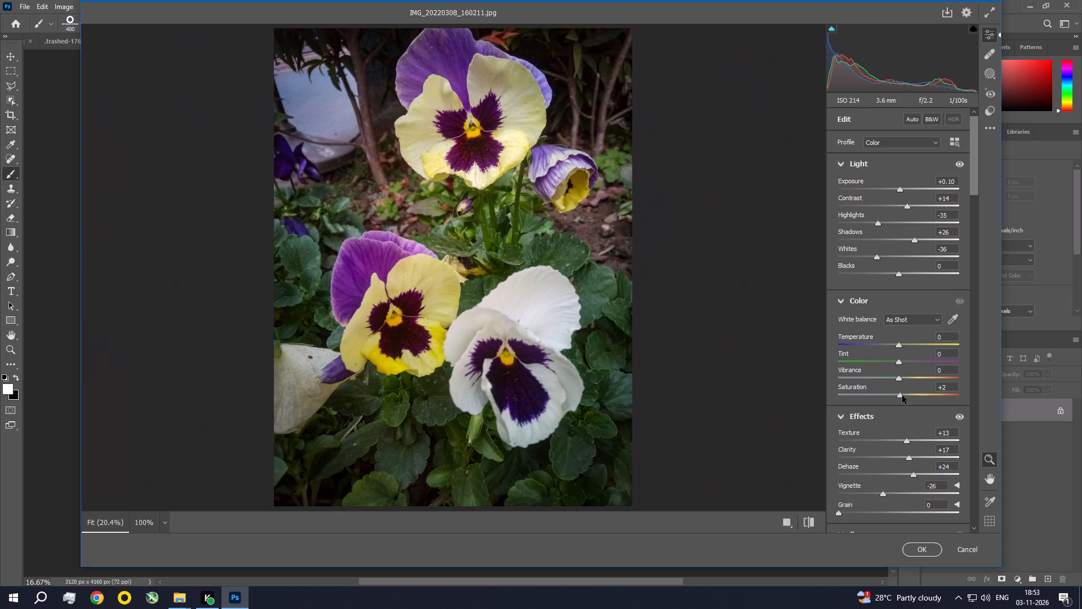
{"action": "left_click_drag", "start_coordinate": [902, 395], "coordinate": [917, 400]}
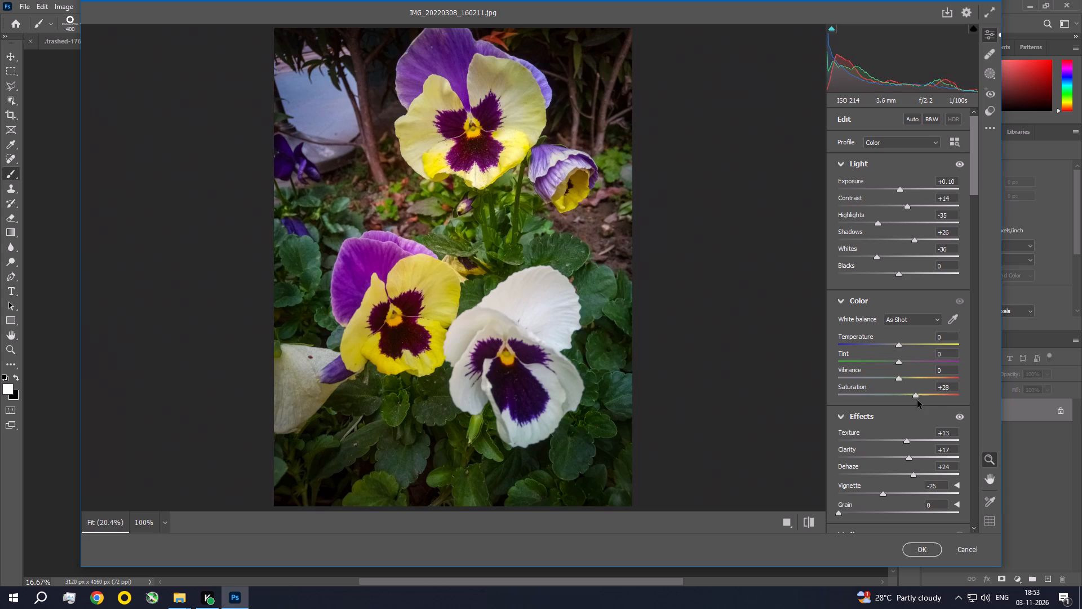
{"action": "left_click_drag", "start_coordinate": [917, 400], "coordinate": [917, 400]}
{"action": "left_click_drag", "start_coordinate": [898, 379], "coordinate": [911, 382]}
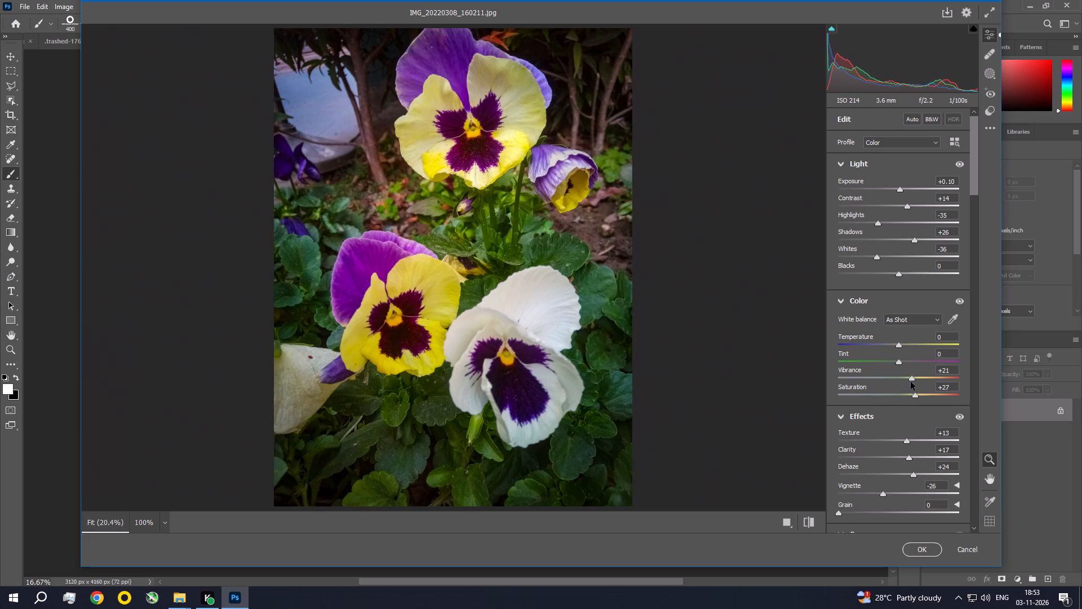
{"action": "left_click_drag", "start_coordinate": [911, 382], "coordinate": [912, 383]}
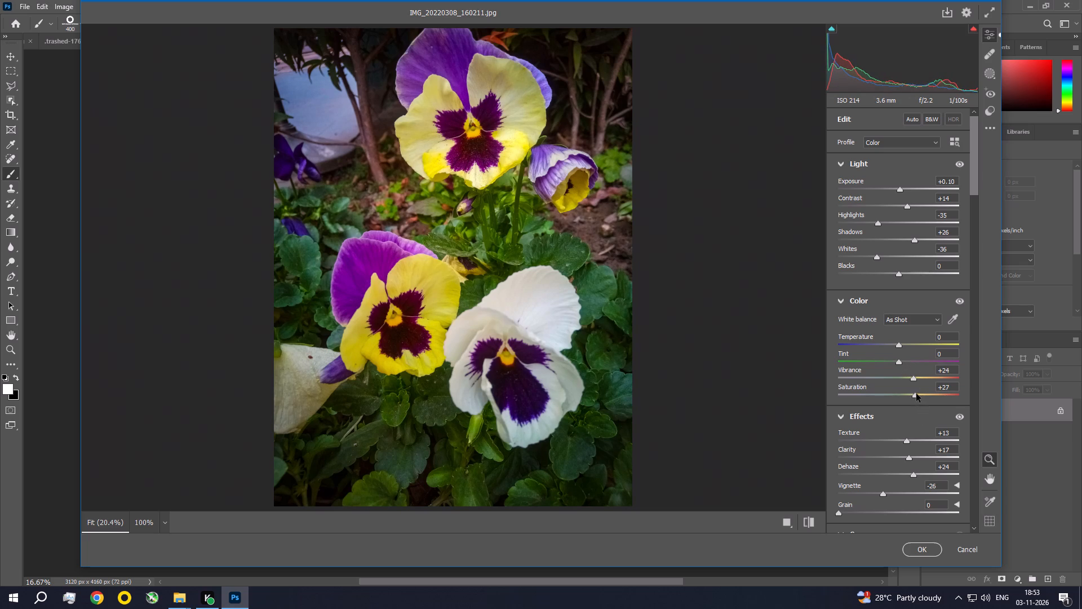
{"action": "left_click", "coordinate": [915, 396]}
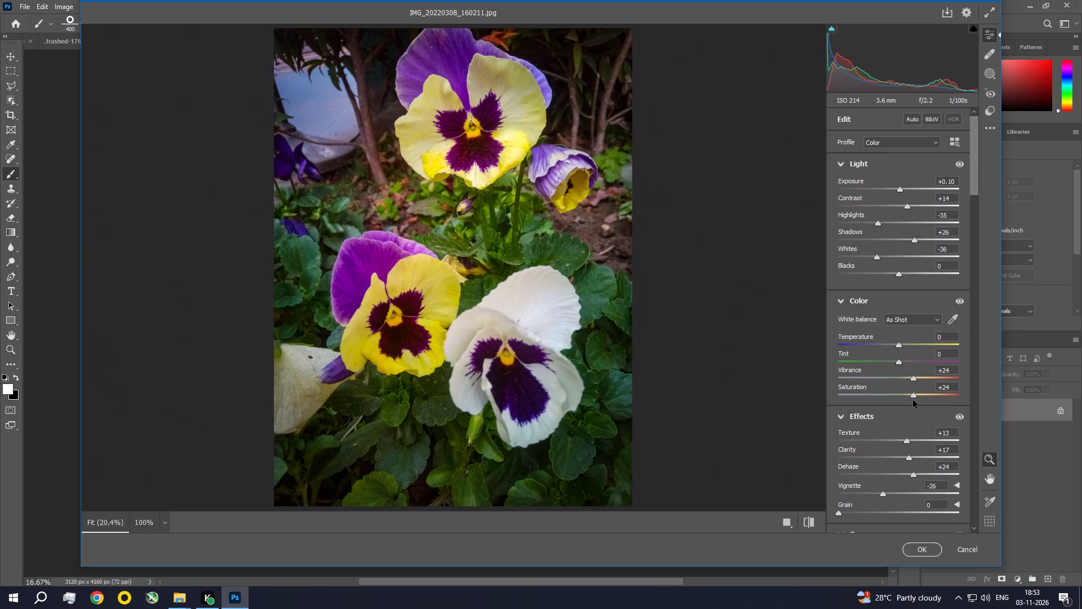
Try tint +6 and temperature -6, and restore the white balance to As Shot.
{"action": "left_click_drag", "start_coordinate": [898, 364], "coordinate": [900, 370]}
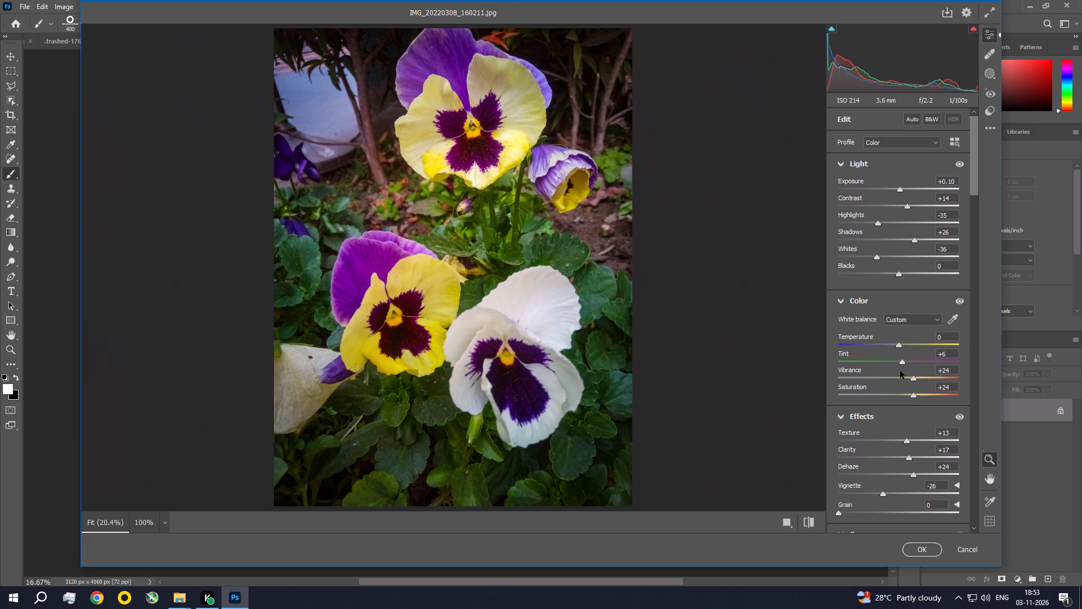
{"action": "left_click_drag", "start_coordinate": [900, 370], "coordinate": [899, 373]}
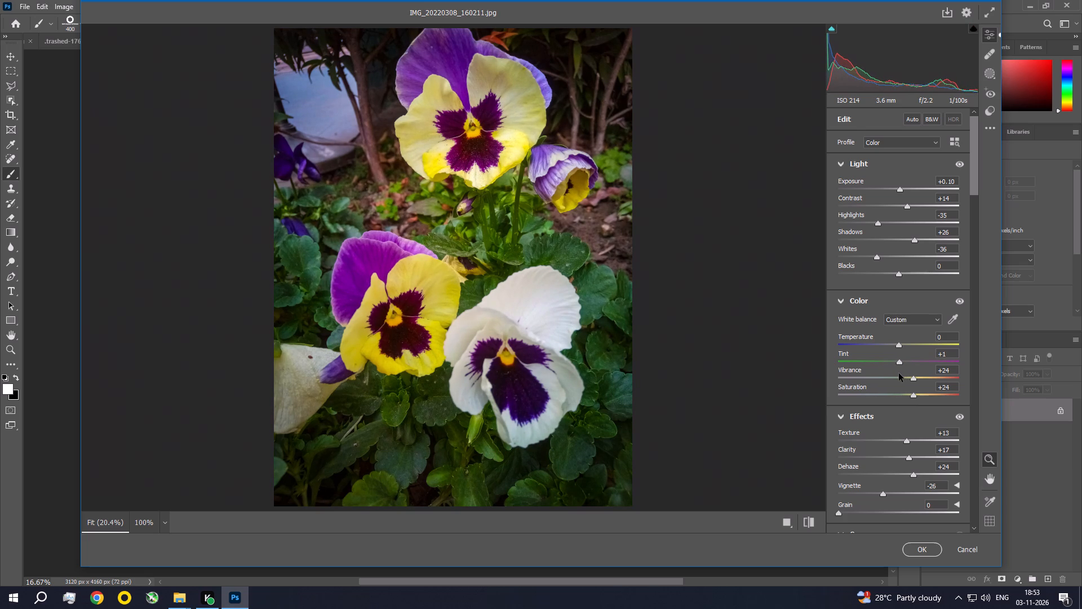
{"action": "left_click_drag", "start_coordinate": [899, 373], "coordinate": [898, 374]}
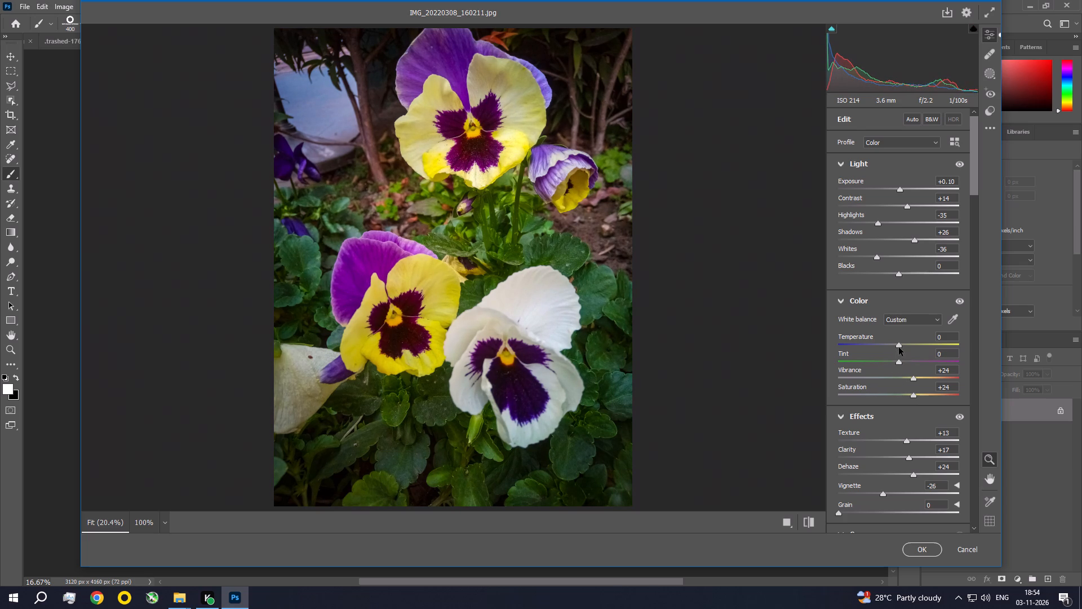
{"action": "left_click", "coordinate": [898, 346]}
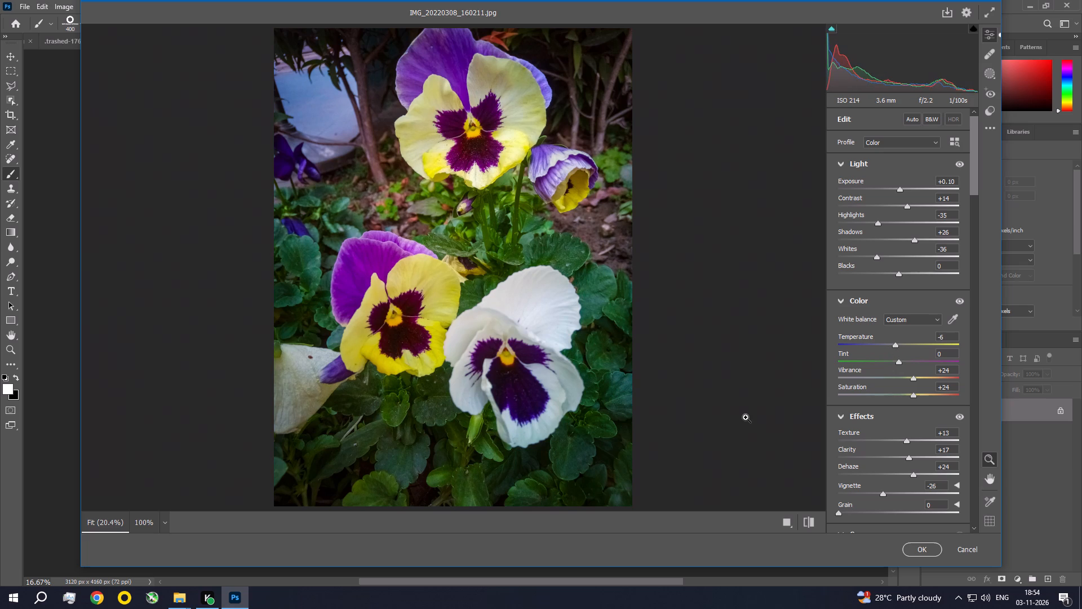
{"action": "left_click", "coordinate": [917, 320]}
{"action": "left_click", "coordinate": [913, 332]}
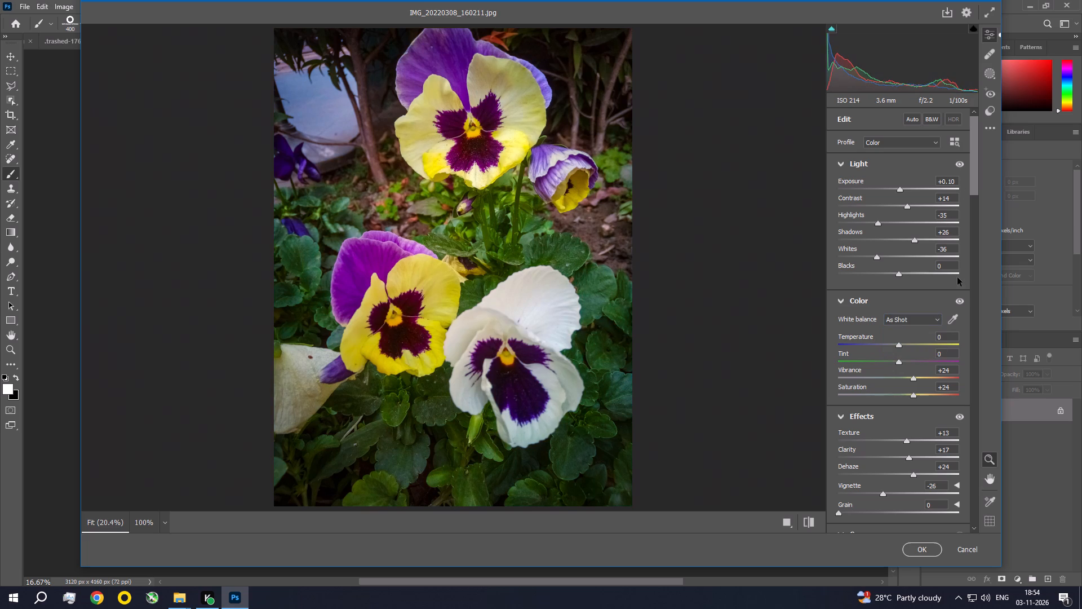
Adjust the parametric tone curve to highlights -44 and lights +1.
{"action": "left_click_drag", "start_coordinate": [974, 165], "coordinate": [979, 250]}
{"action": "left_click_drag", "start_coordinate": [899, 267], "coordinate": [881, 271]}
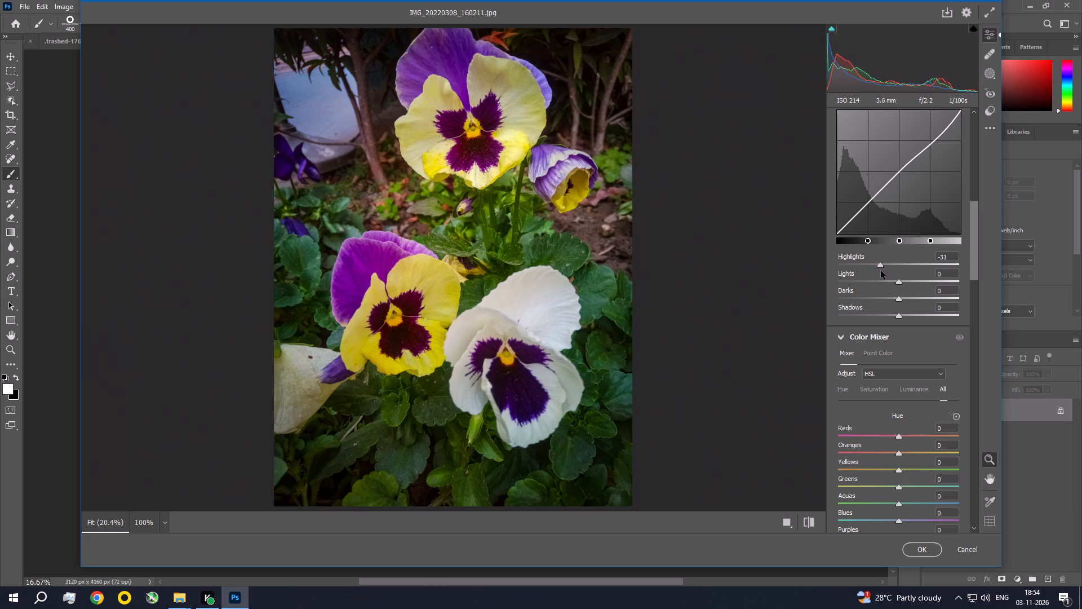
{"action": "left_click_drag", "start_coordinate": [881, 271], "coordinate": [877, 268]}
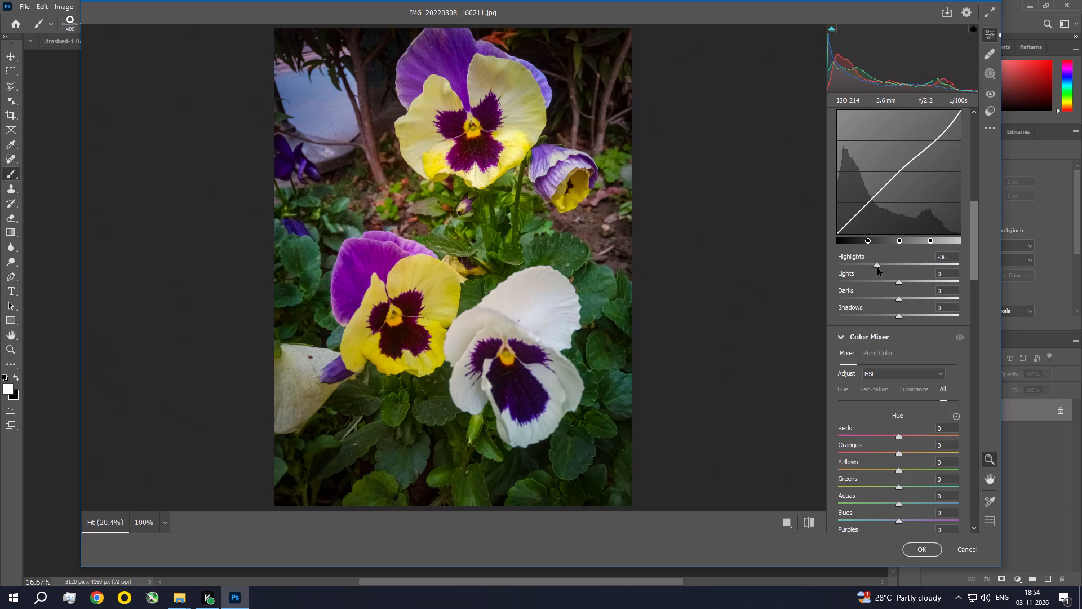
{"action": "left_click_drag", "start_coordinate": [877, 268], "coordinate": [873, 266]}
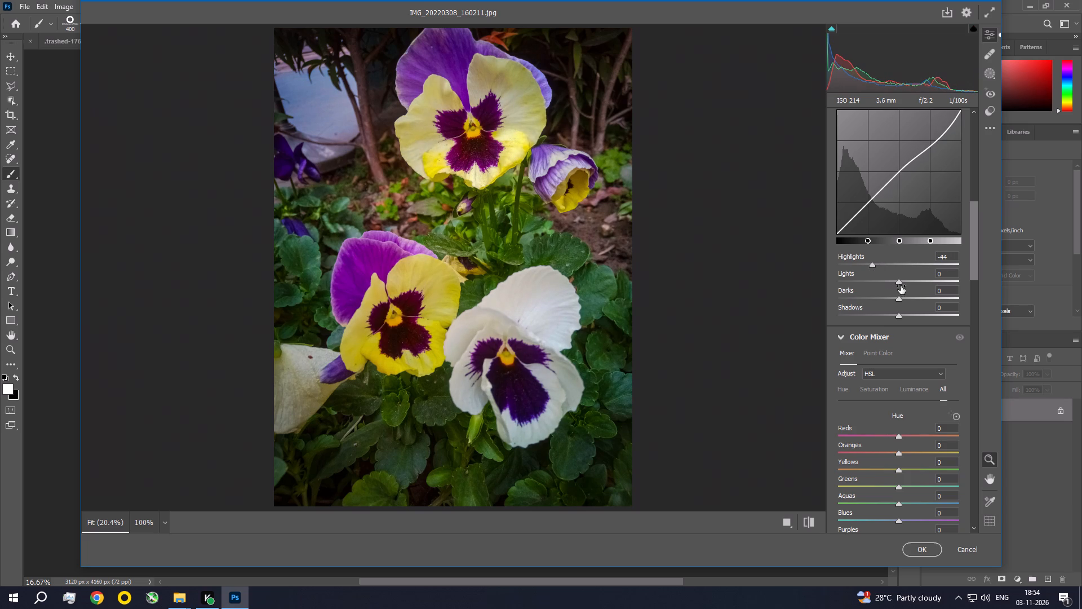
{"action": "left_click", "coordinate": [898, 283]}
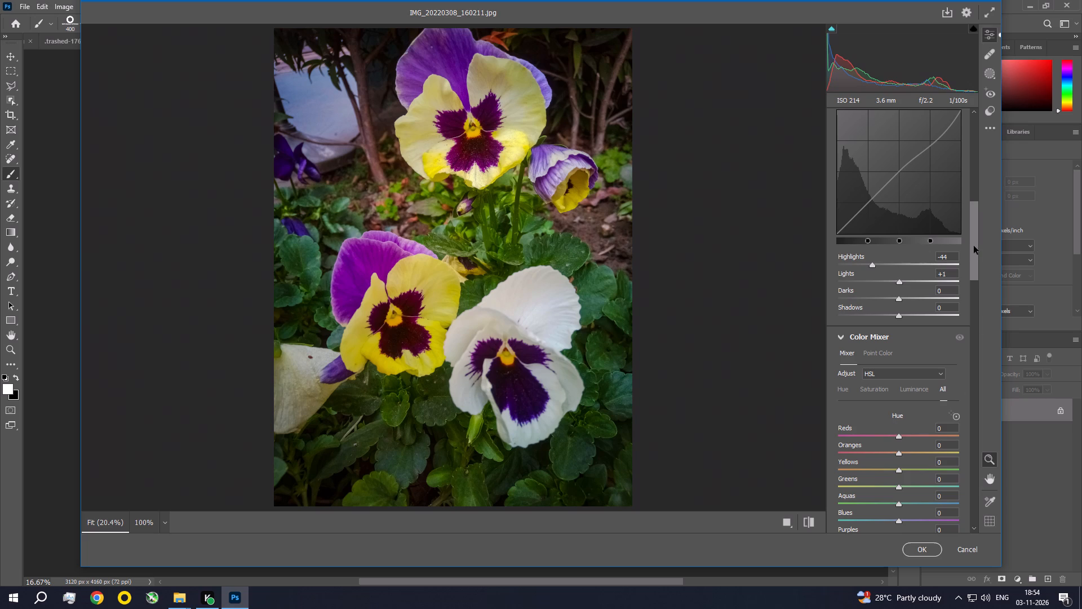
In the Color Mixer, set saturation to yellows +19, greens +28, blues +13 and purples +15.
{"action": "left_click_drag", "start_coordinate": [975, 244], "coordinate": [976, 316]}
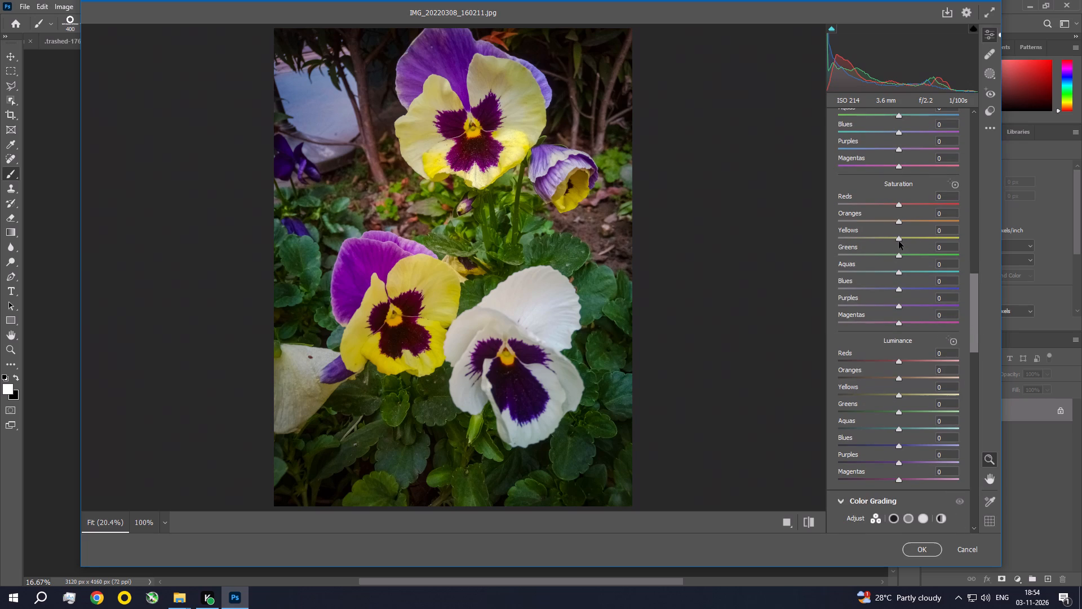
{"action": "left_click_drag", "start_coordinate": [901, 239], "coordinate": [886, 249]}
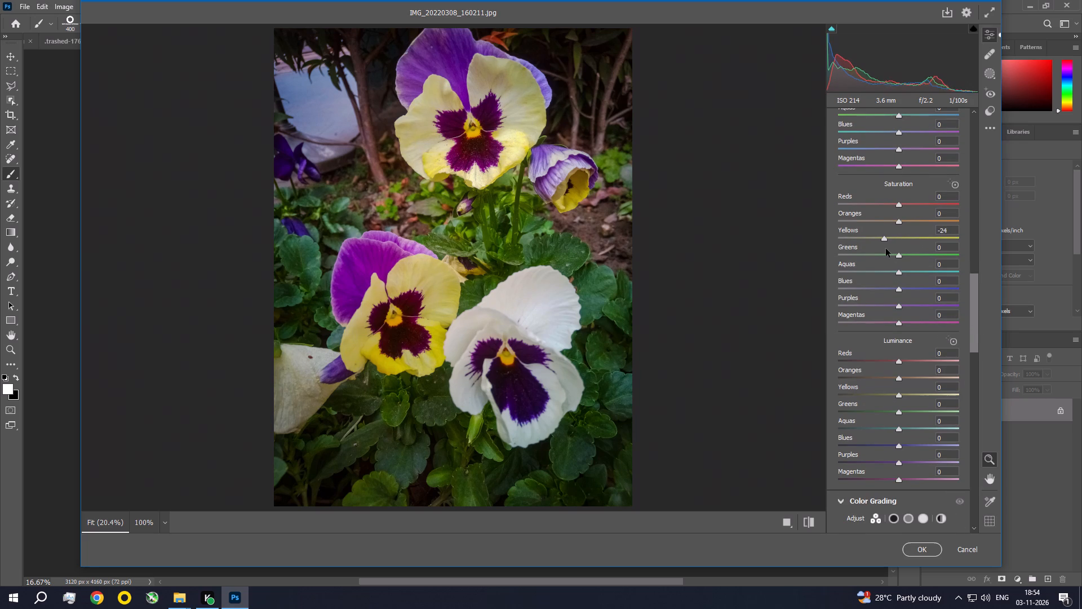
{"action": "left_click_drag", "start_coordinate": [886, 249], "coordinate": [911, 251]}
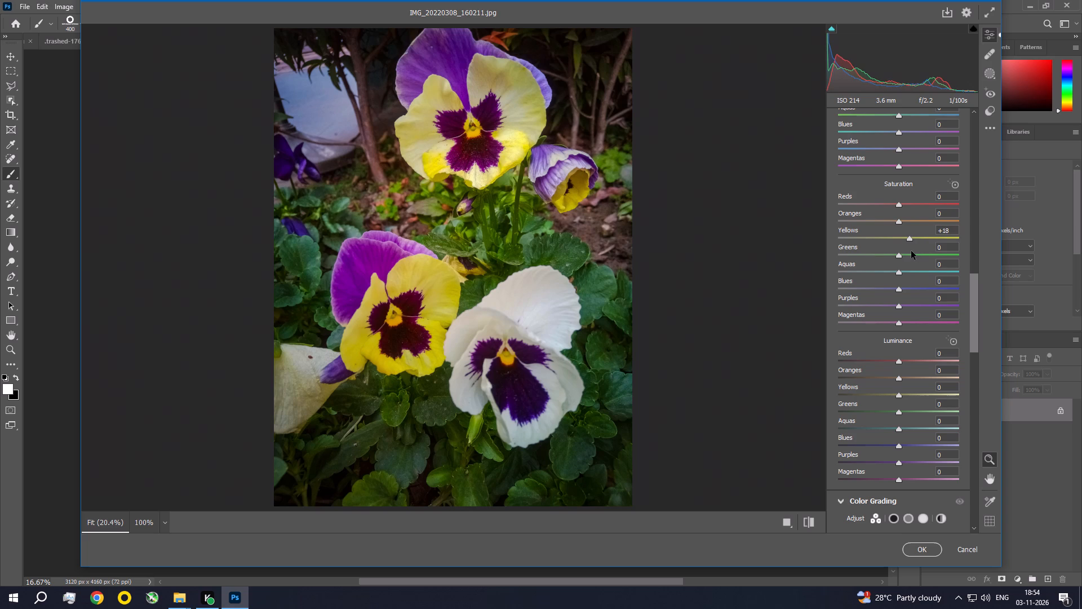
{"action": "left_click_drag", "start_coordinate": [911, 251], "coordinate": [912, 251]}
{"action": "left_click_drag", "start_coordinate": [902, 308], "coordinate": [914, 311]}
{"action": "left_click_drag", "start_coordinate": [914, 311], "coordinate": [911, 311]}
{"action": "left_click_drag", "start_coordinate": [899, 290], "coordinate": [907, 293]}
{"action": "left_click_drag", "start_coordinate": [898, 257], "coordinate": [855, 252]}
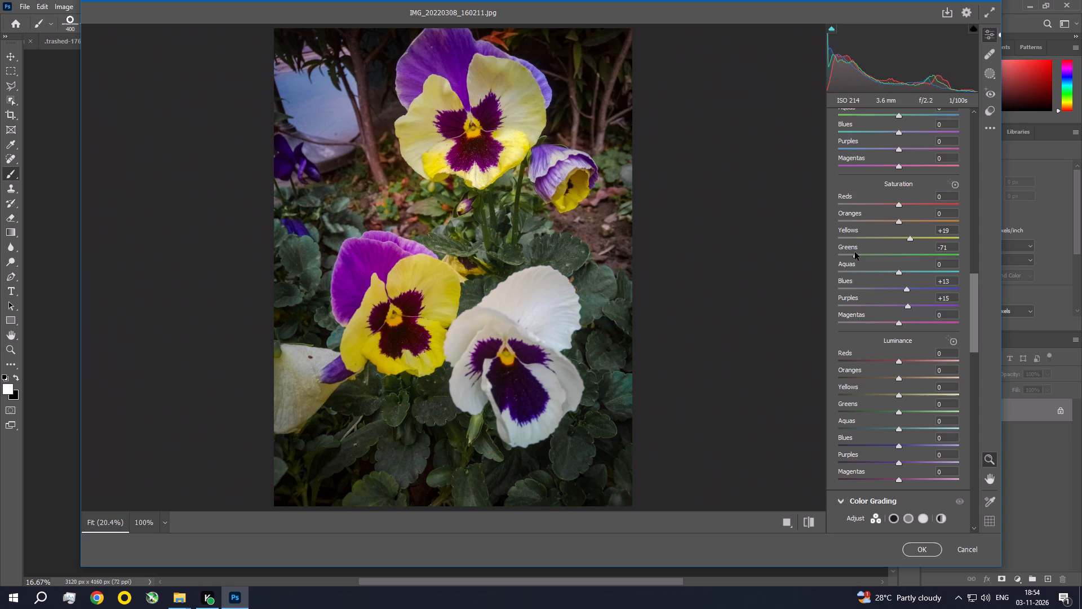
{"action": "left_click_drag", "start_coordinate": [855, 252], "coordinate": [915, 268]}
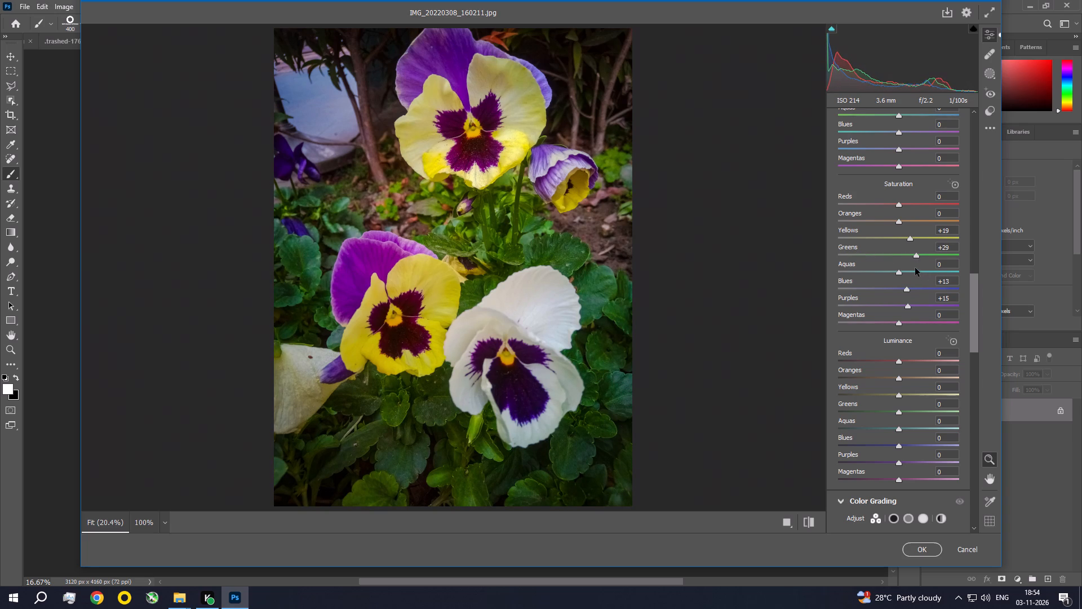
{"action": "left_click_drag", "start_coordinate": [915, 268], "coordinate": [915, 268]}
Set the detail adjustments to sharpening 28, noise reduction 19 and color noise reduction 18.
{"action": "left_click_drag", "start_coordinate": [977, 316], "coordinate": [975, 352]}
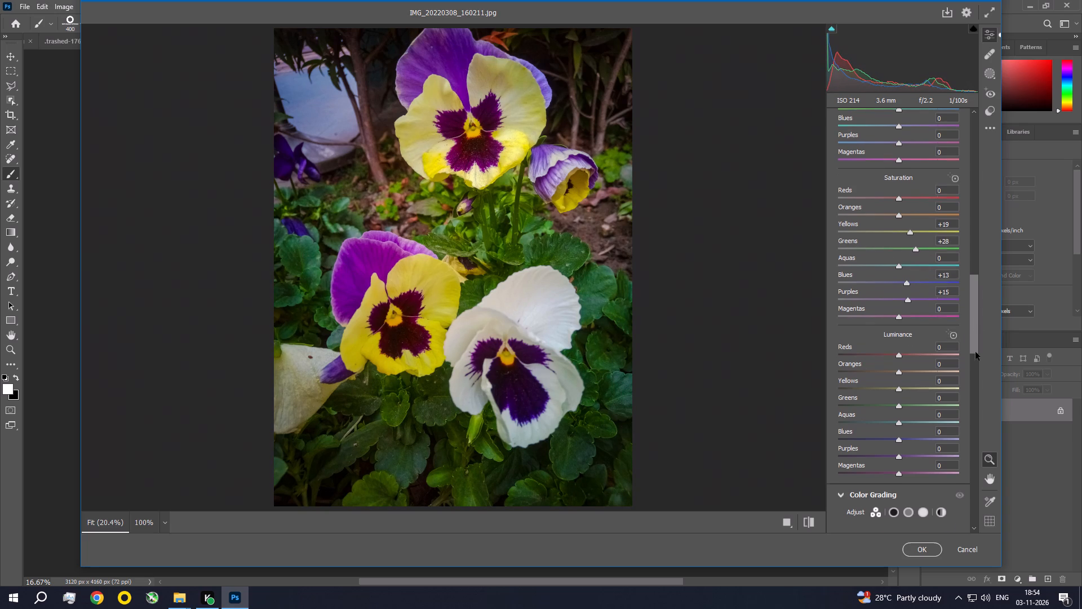
{"action": "left_click_drag", "start_coordinate": [975, 352], "coordinate": [973, 408]}
{"action": "left_click_drag", "start_coordinate": [850, 350], "coordinate": [858, 354]}
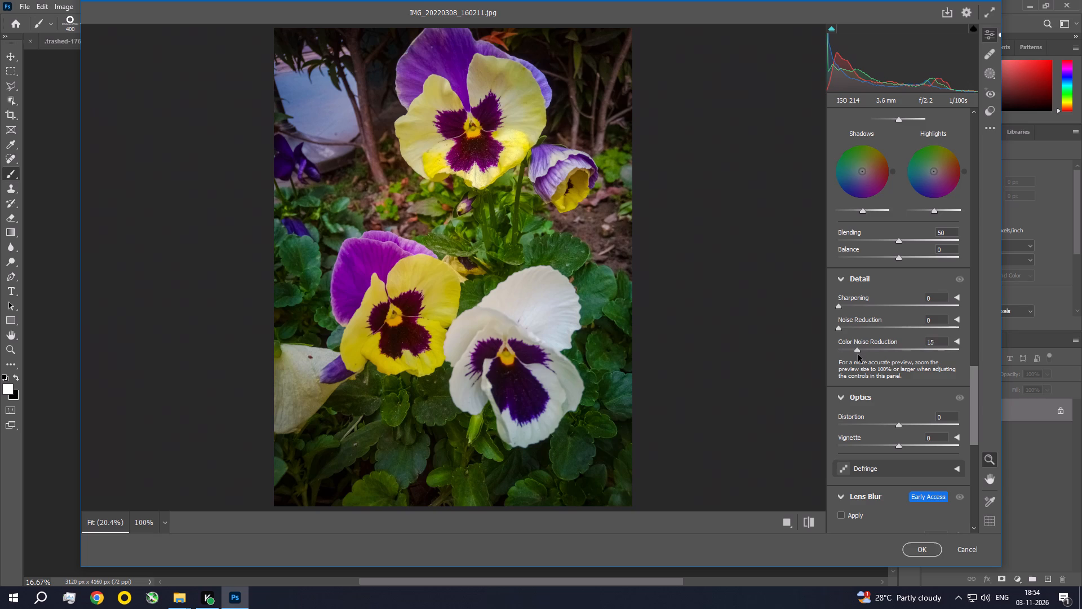
{"action": "left_click_drag", "start_coordinate": [858, 354], "coordinate": [860, 354]}
{"action": "left_click_drag", "start_coordinate": [854, 327], "coordinate": [861, 330]}
{"action": "left_click_drag", "start_coordinate": [854, 303], "coordinate": [859, 306]}
{"action": "left_click_drag", "start_coordinate": [859, 306], "coordinate": [861, 307]}
Enable Lens Blur on the pansy photo, accepting the early access feature.
{"action": "left_click_drag", "start_coordinate": [975, 392], "coordinate": [970, 416]}
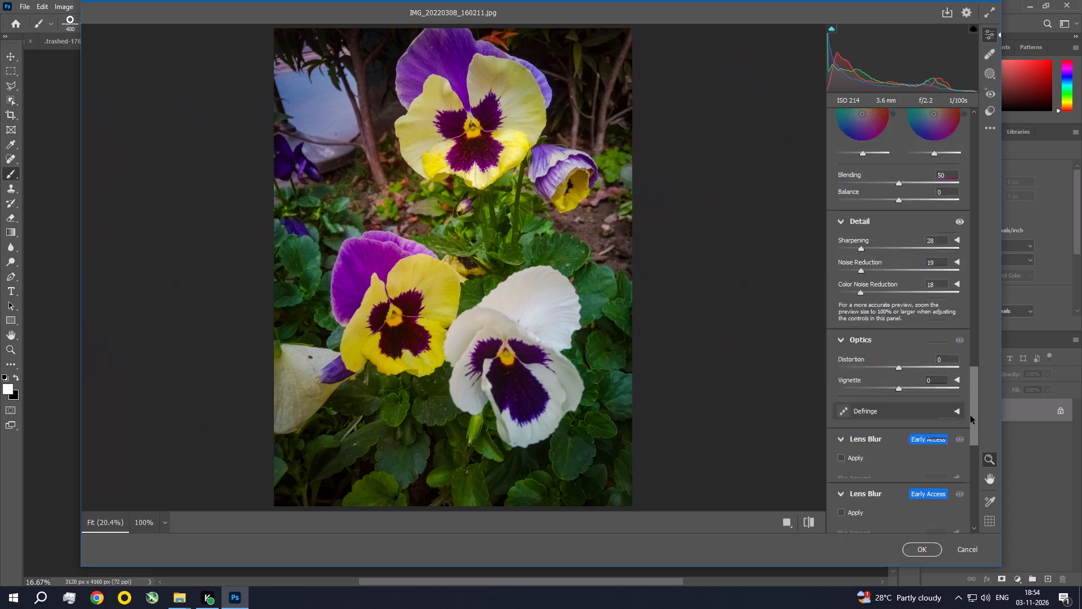
{"action": "left_click_drag", "start_coordinate": [970, 416], "coordinate": [964, 440]}
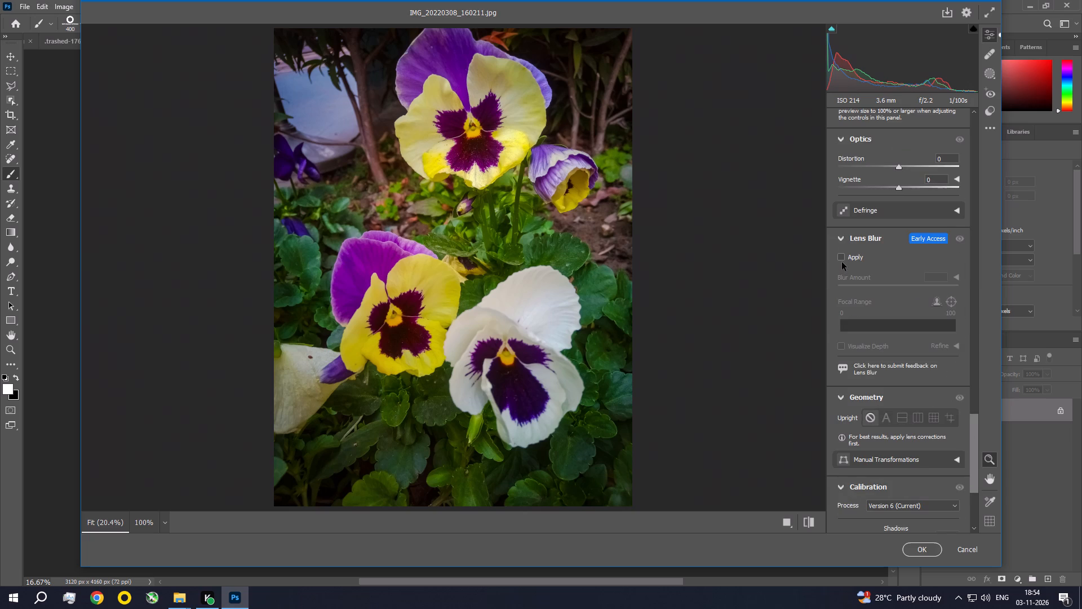
{"action": "left_click", "coordinate": [842, 262]}
{"action": "left_click", "coordinate": [842, 259]}
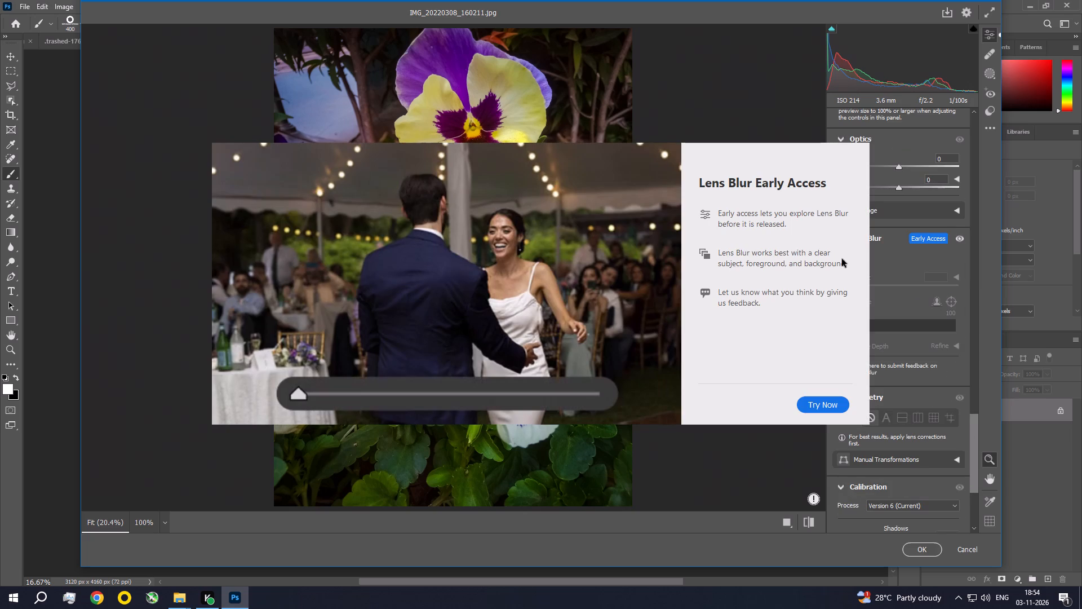
{"action": "left_click", "coordinate": [821, 408]}
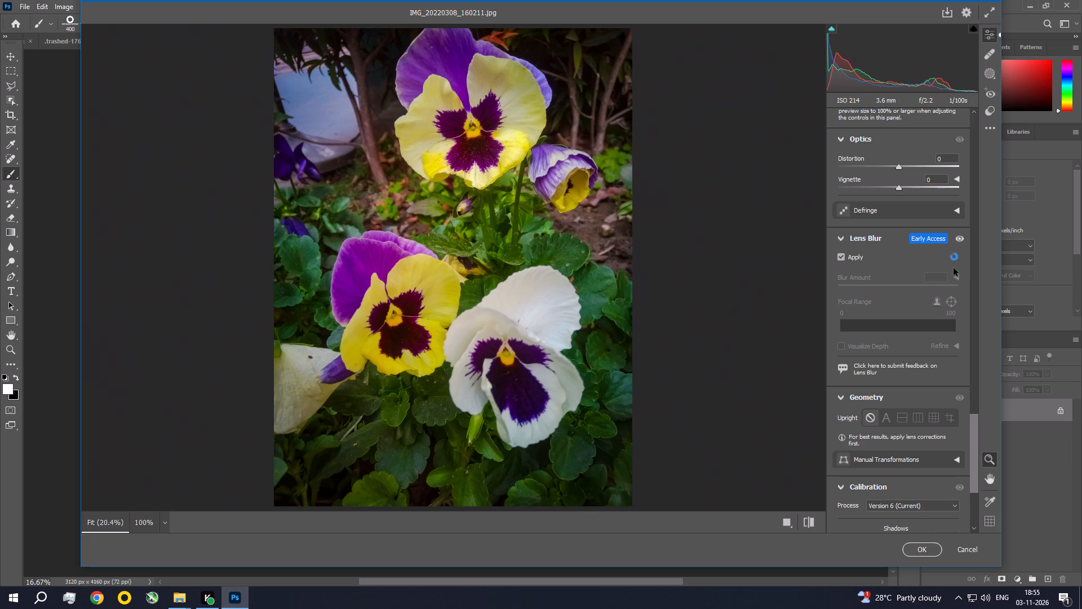
{"action": "left_click", "coordinate": [59, 597]}
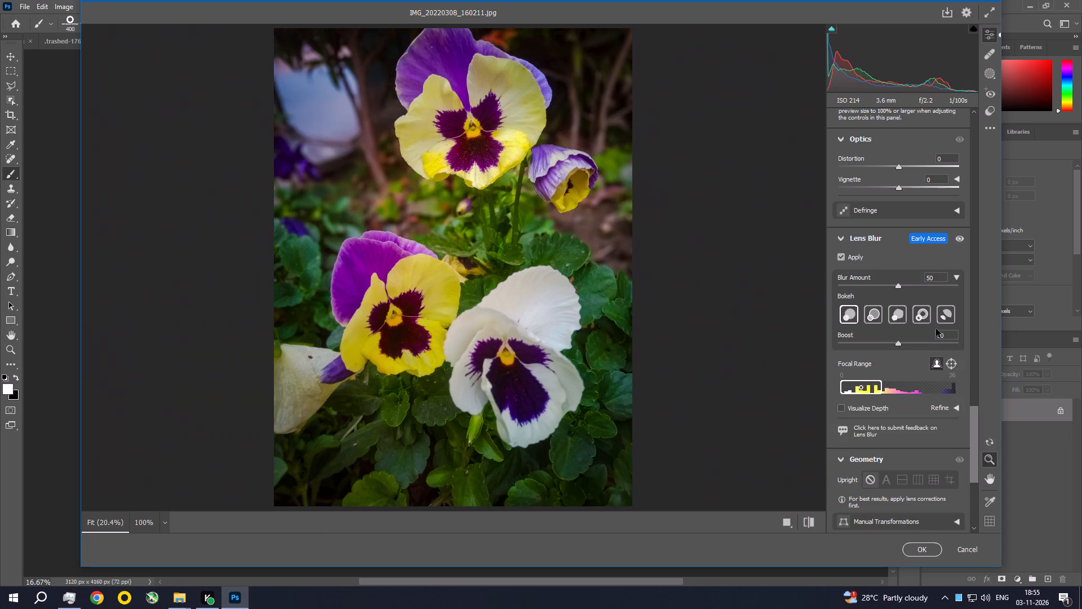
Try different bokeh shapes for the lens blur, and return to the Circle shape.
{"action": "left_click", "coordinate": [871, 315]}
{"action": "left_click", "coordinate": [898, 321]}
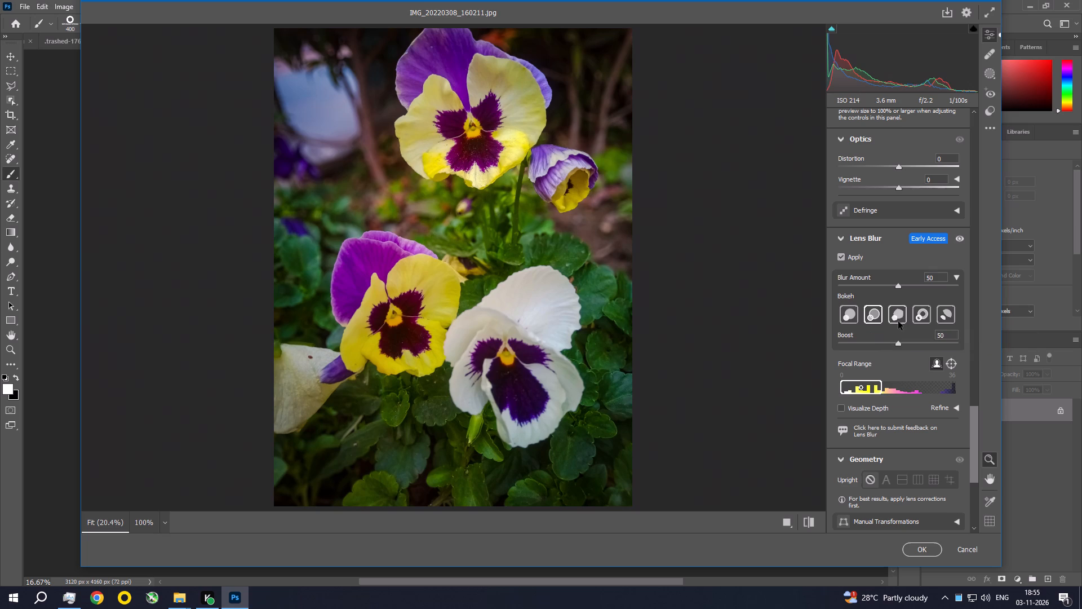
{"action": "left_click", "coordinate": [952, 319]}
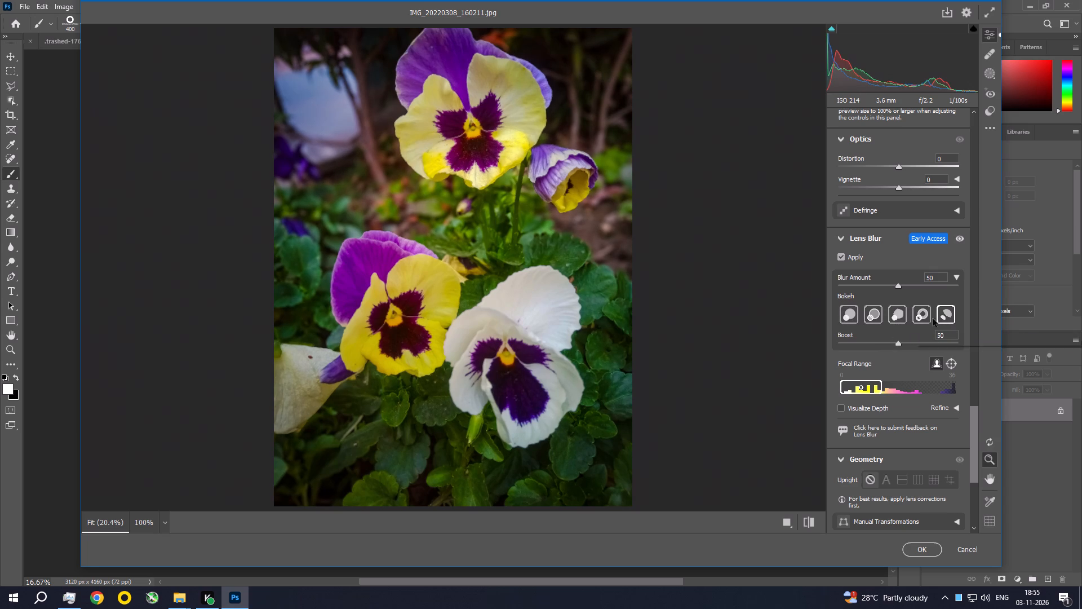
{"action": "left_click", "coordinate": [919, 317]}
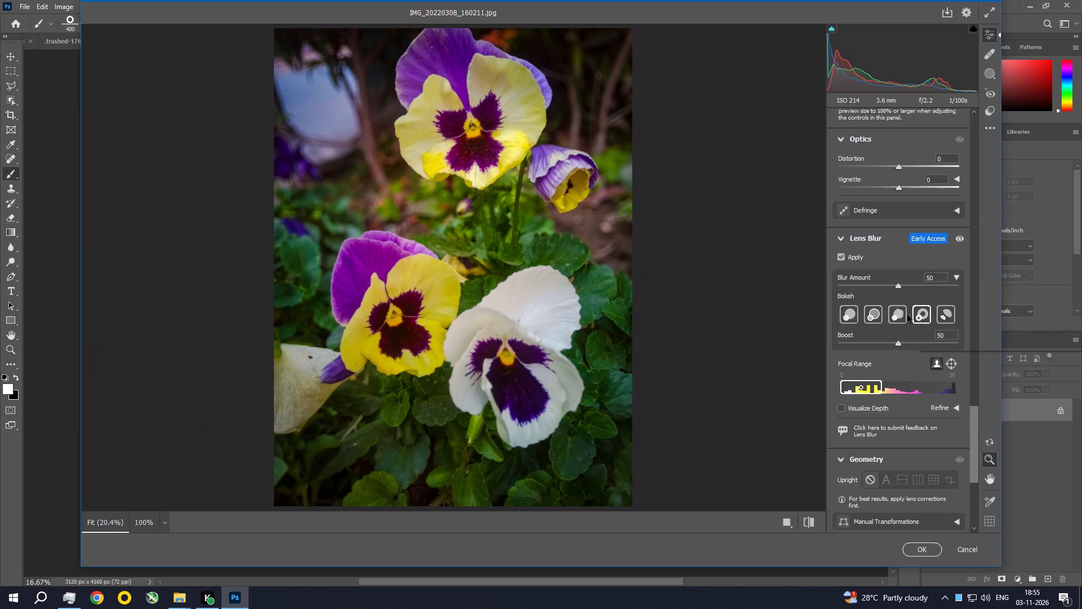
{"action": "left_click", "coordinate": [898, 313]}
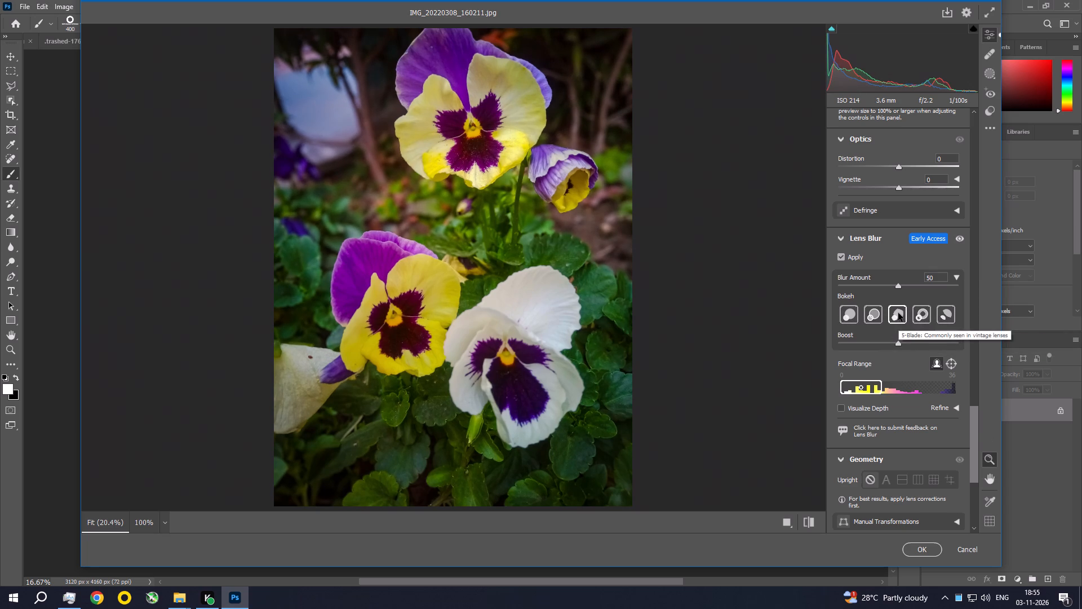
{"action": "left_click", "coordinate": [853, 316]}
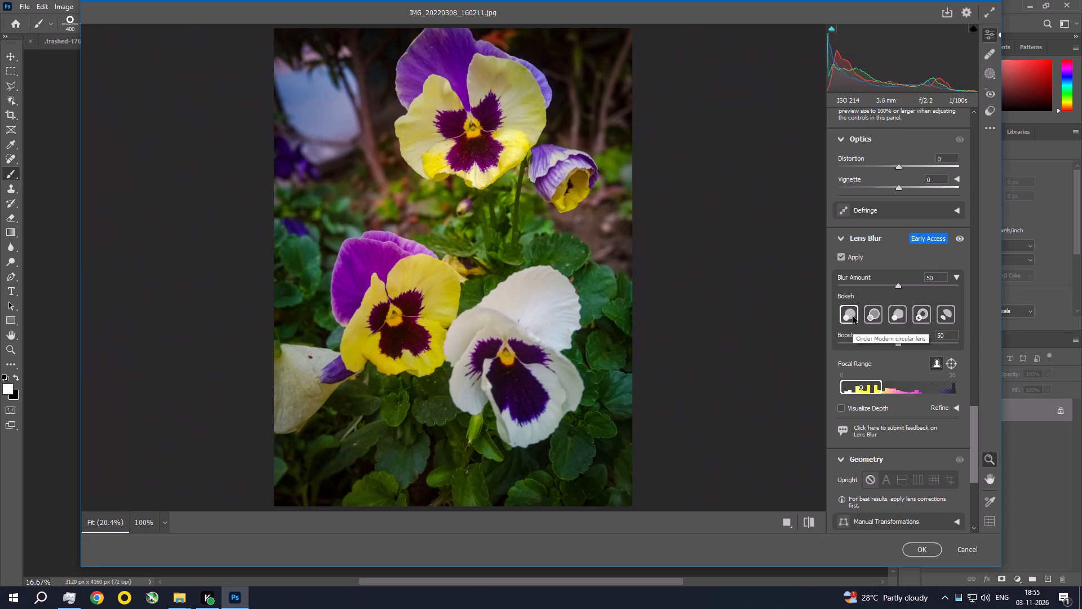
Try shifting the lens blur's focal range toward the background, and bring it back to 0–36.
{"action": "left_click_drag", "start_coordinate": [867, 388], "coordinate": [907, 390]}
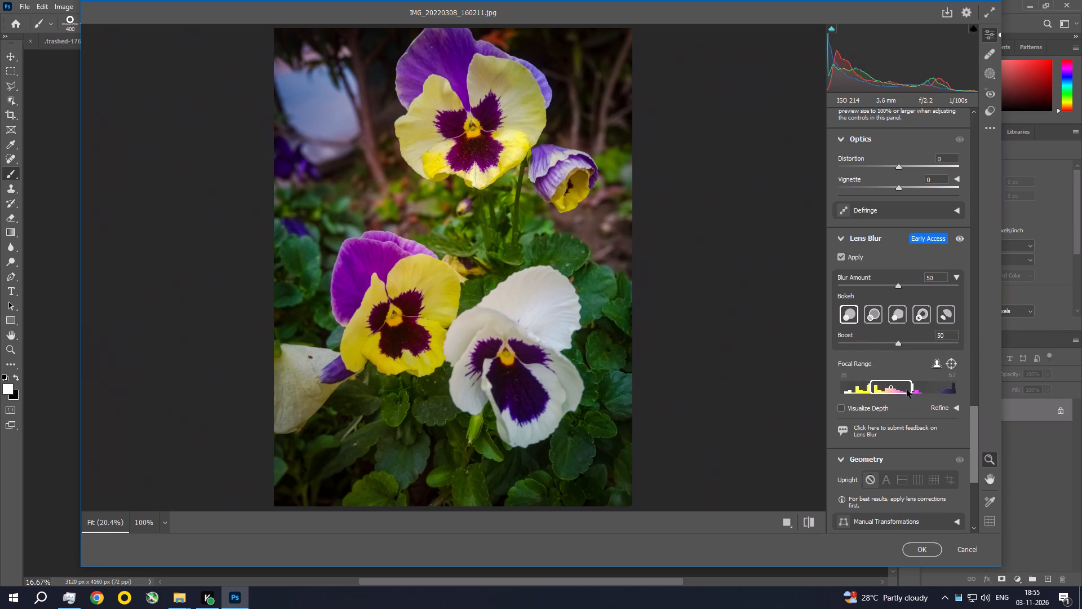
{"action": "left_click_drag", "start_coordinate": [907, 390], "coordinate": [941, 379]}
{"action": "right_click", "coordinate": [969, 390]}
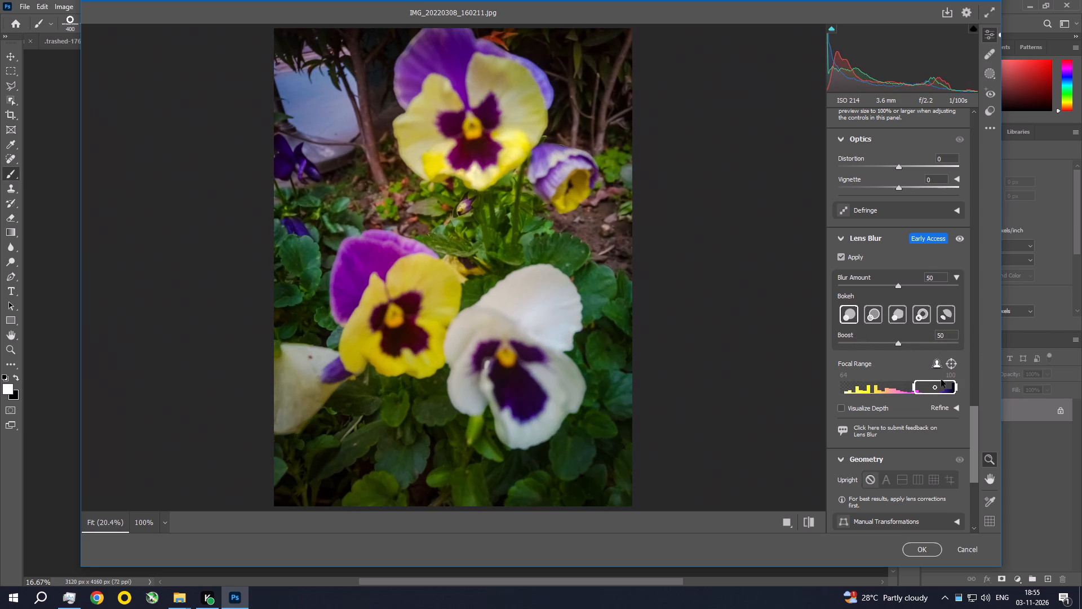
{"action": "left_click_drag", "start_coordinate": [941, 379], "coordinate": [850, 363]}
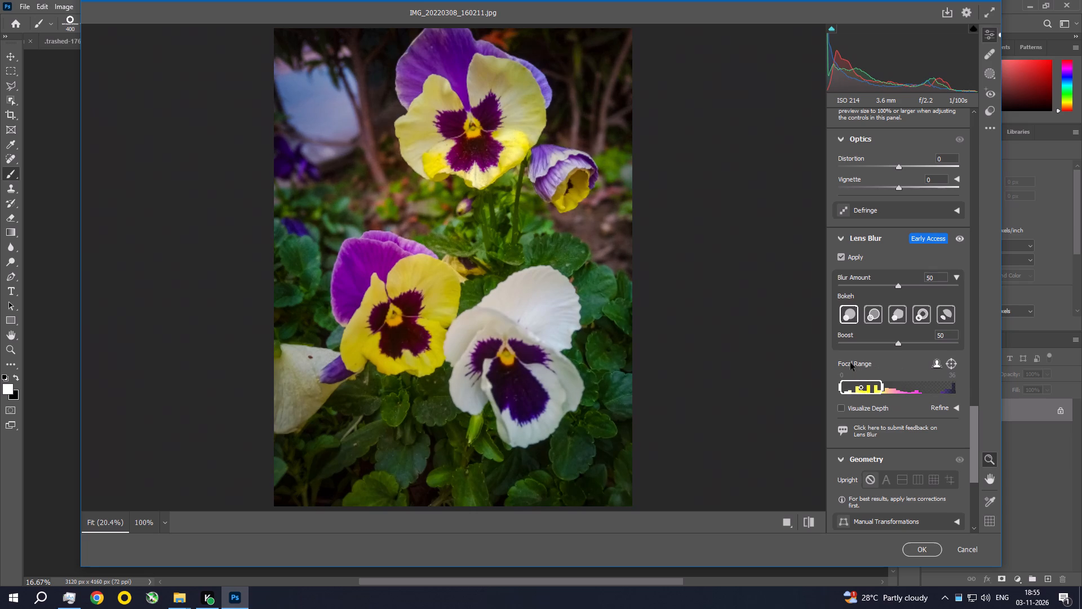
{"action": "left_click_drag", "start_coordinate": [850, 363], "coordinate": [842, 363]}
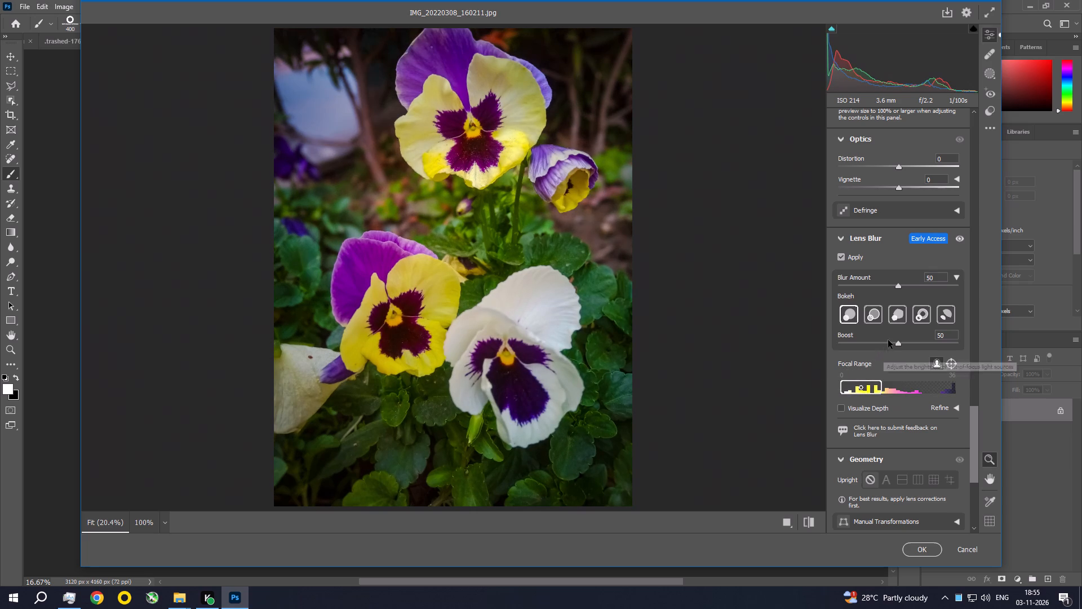
Set the lens blur's bokeh boost to 99.
{"action": "left_click_drag", "start_coordinate": [901, 346], "coordinate": [960, 355]}
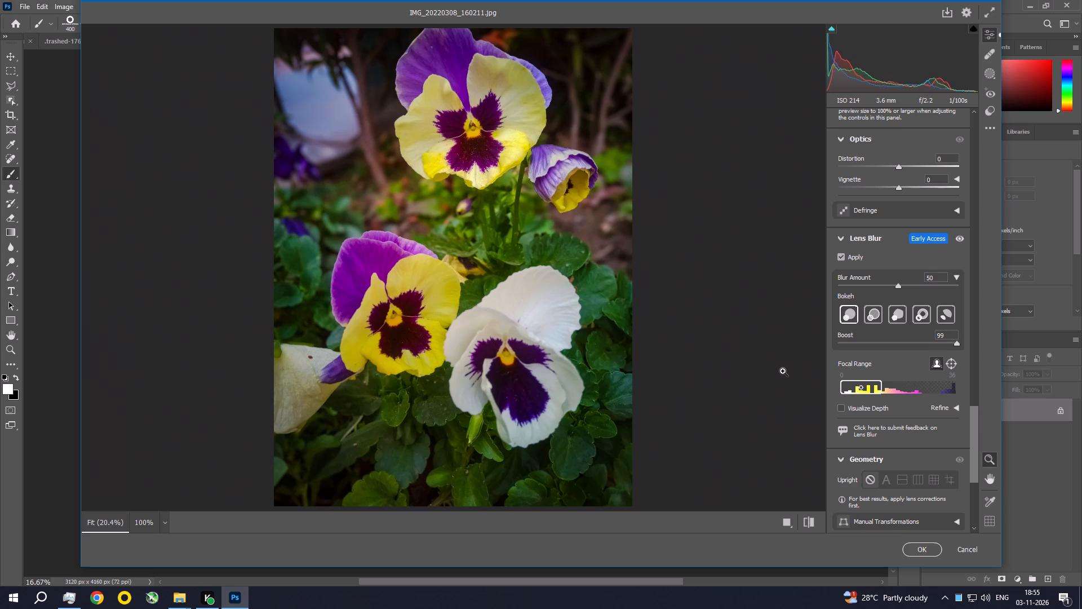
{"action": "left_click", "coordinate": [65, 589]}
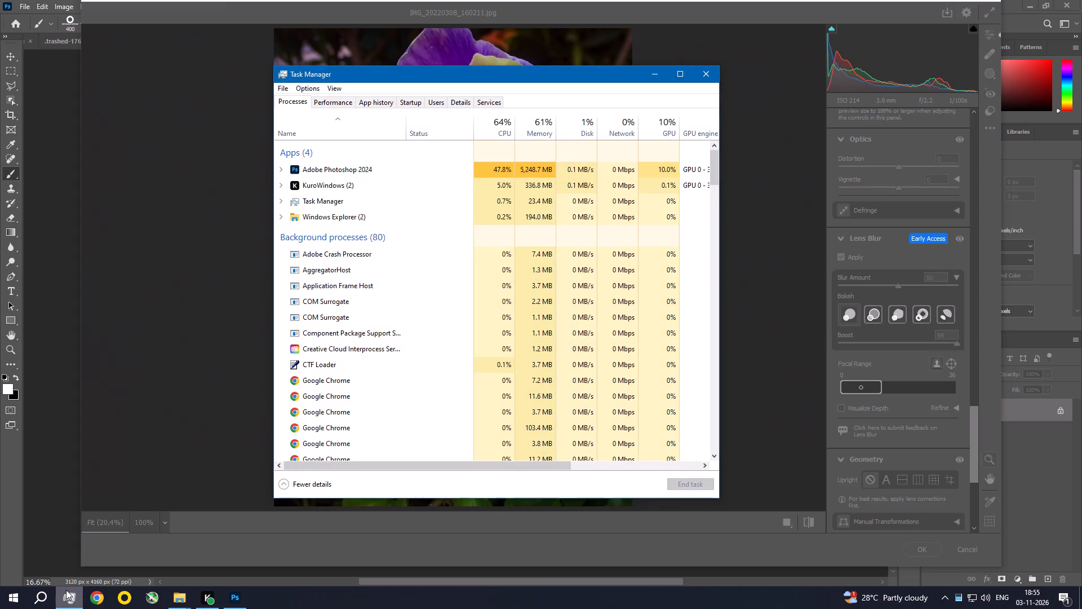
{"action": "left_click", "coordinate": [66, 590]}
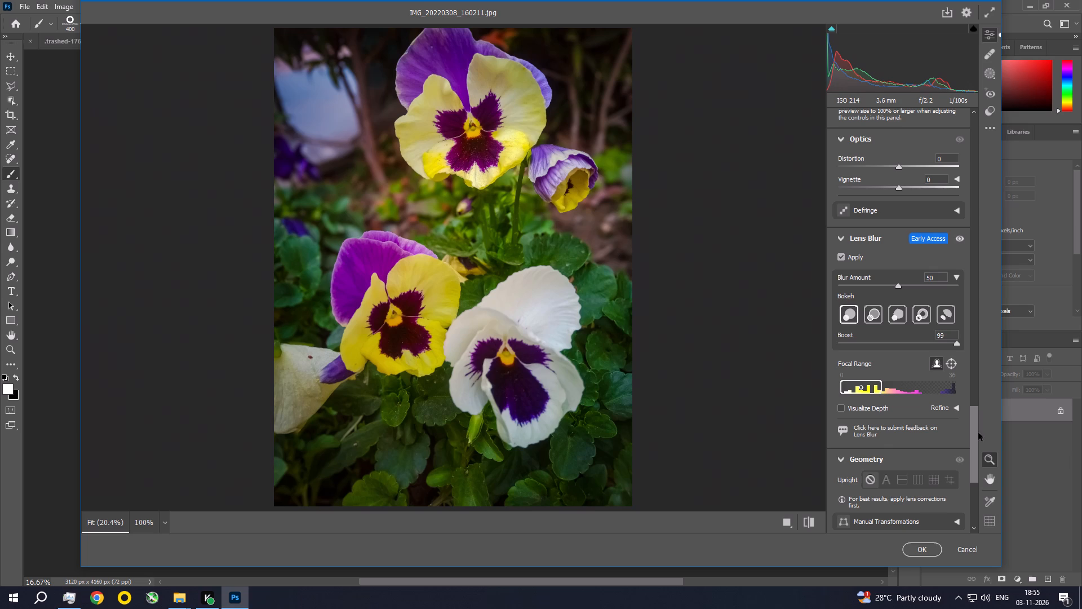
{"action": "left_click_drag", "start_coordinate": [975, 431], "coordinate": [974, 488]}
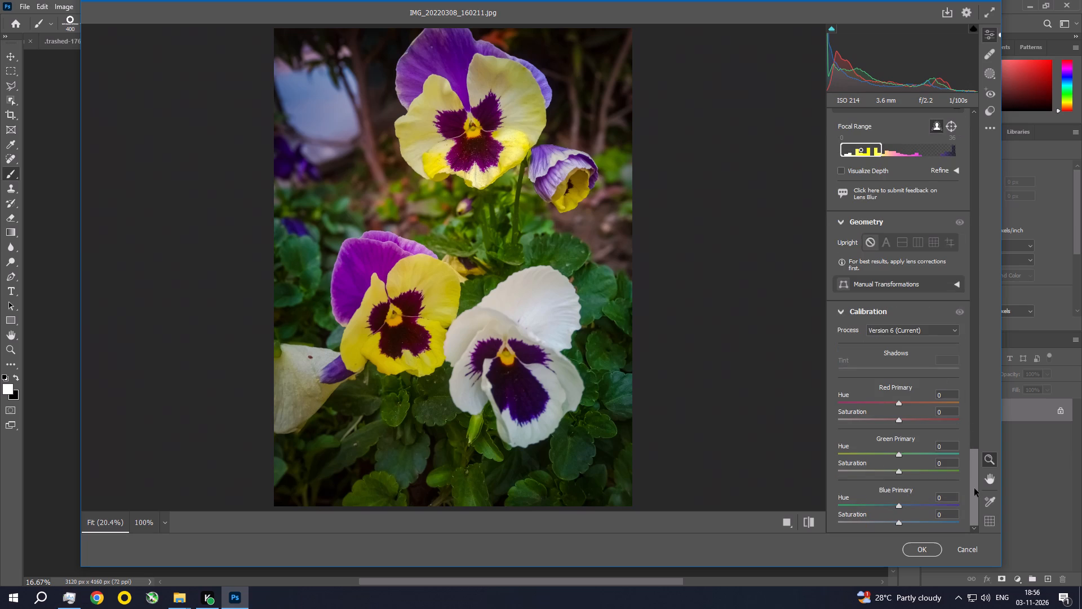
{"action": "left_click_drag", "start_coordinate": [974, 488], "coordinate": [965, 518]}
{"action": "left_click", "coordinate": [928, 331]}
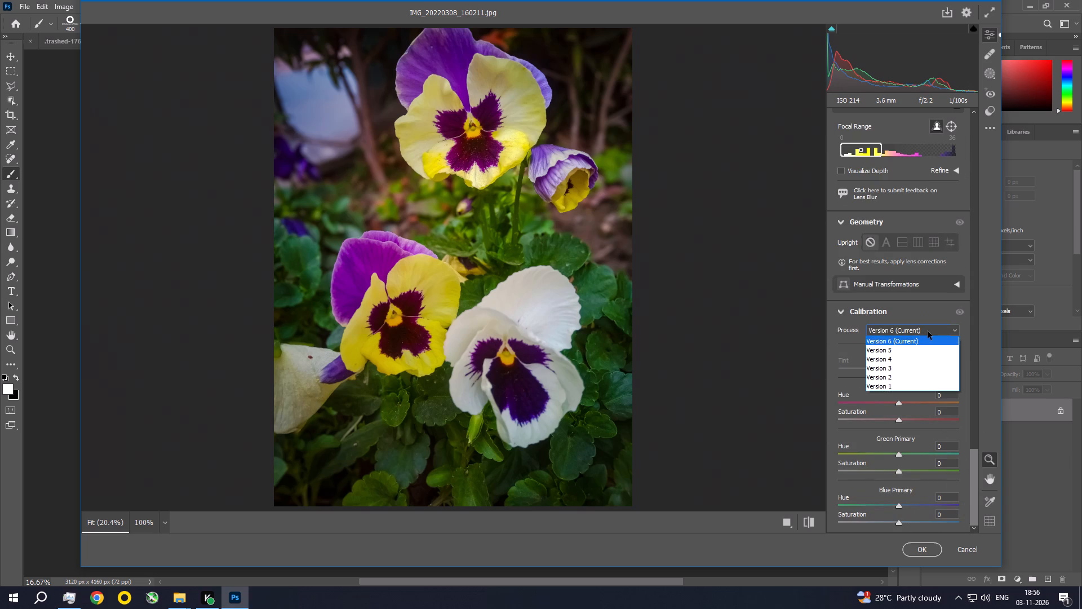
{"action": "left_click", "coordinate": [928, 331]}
Apply the Camera Raw adjustments to the pansy photo.
{"action": "left_click", "coordinate": [919, 550]}
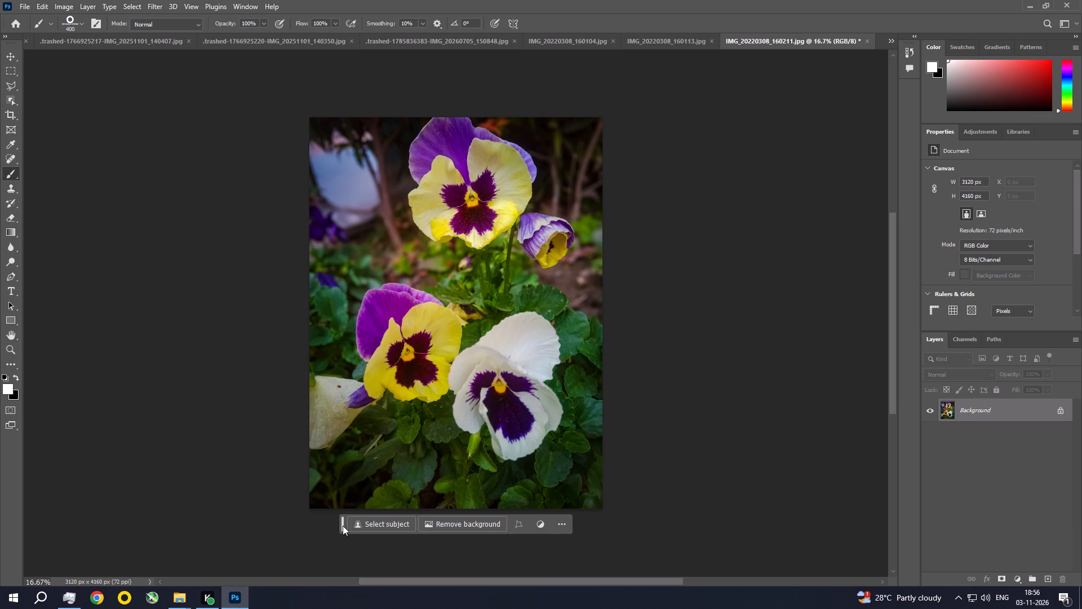
Move the contextual task bar away from the photo to the empty canvas area beside its lower edge.
{"action": "left_click_drag", "start_coordinate": [343, 526], "coordinate": [635, 540]}
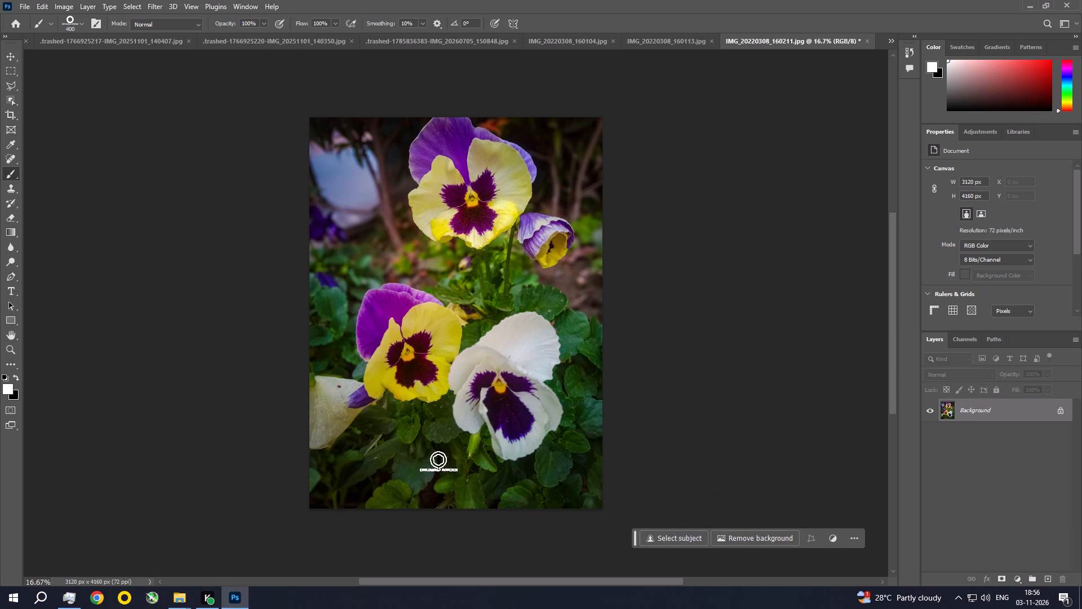
Apply an Exposure adjustment to the pansy photo with the offset set to 0.0050.
{"action": "left_click", "coordinate": [68, 7]}
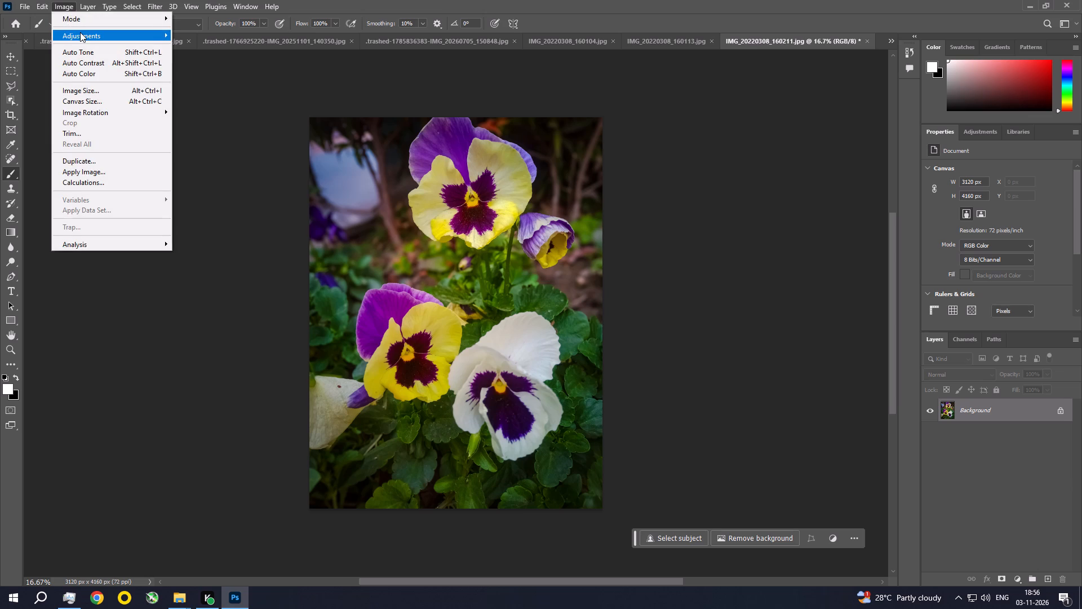
{"action": "left_click", "coordinate": [84, 37]}
{"action": "left_click", "coordinate": [249, 70]}
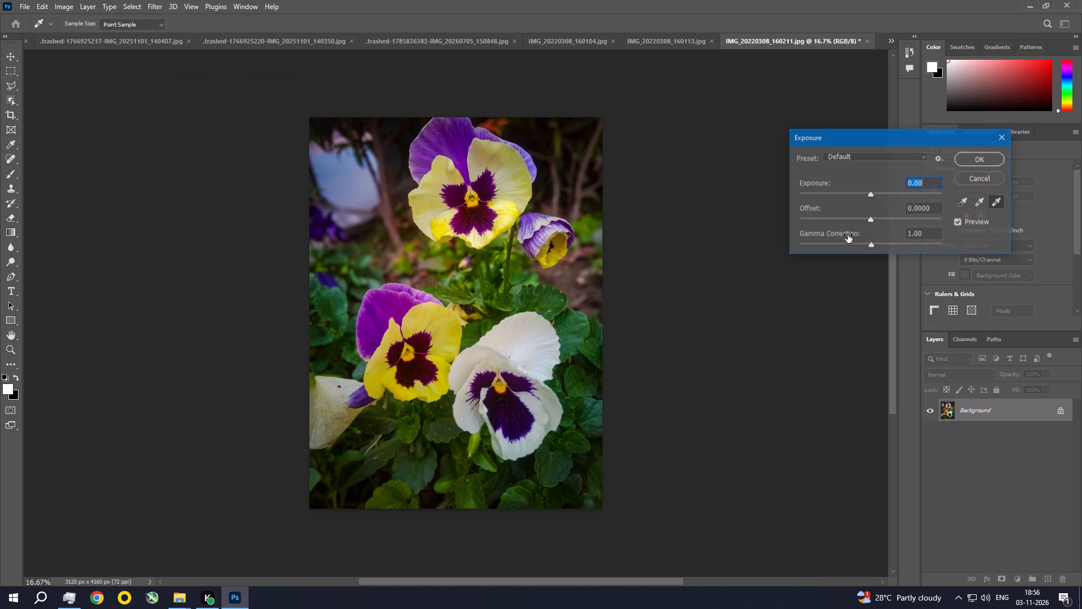
{"action": "left_click", "coordinate": [935, 206]}
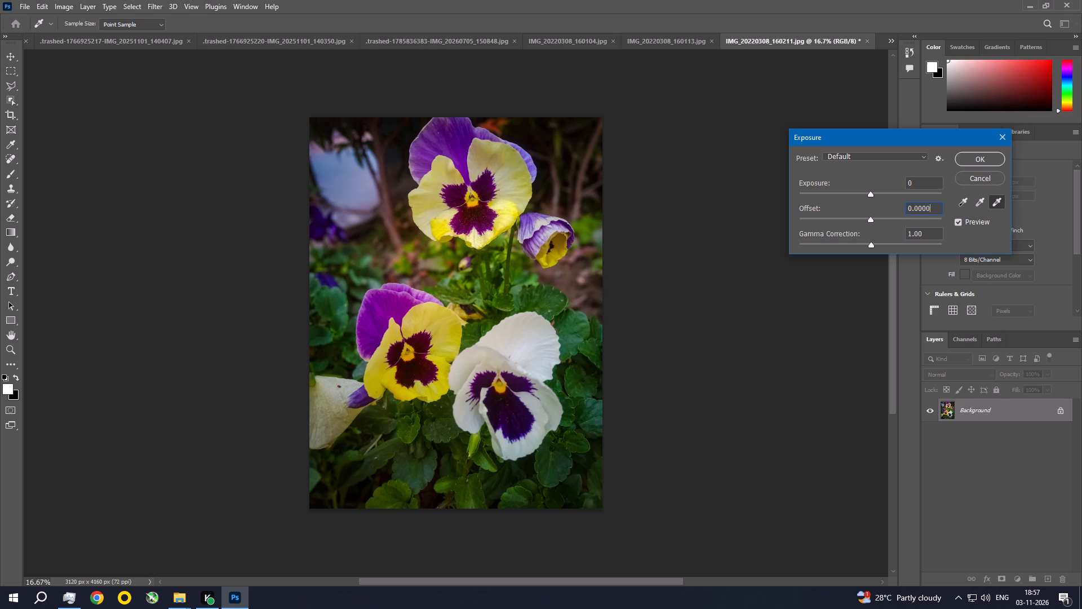
{"action": "left_click", "coordinate": [935, 206]}
{"action": "key", "text": "BackSpace"}
{"action": "key", "text": "BackSpace"}
{"action": "type", "text": "50"}
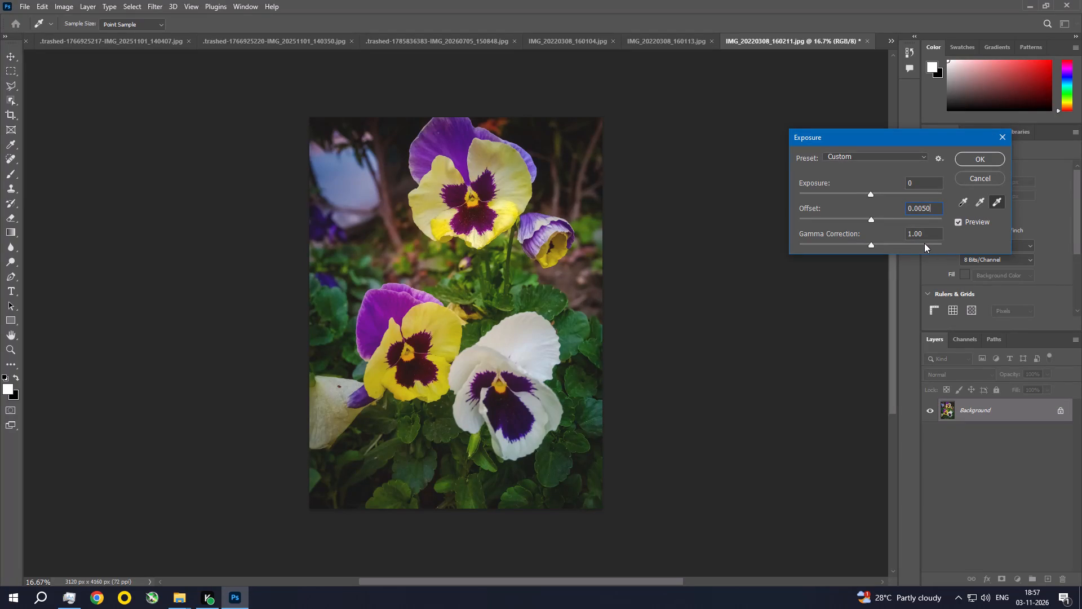
{"action": "left_click", "coordinate": [979, 160]}
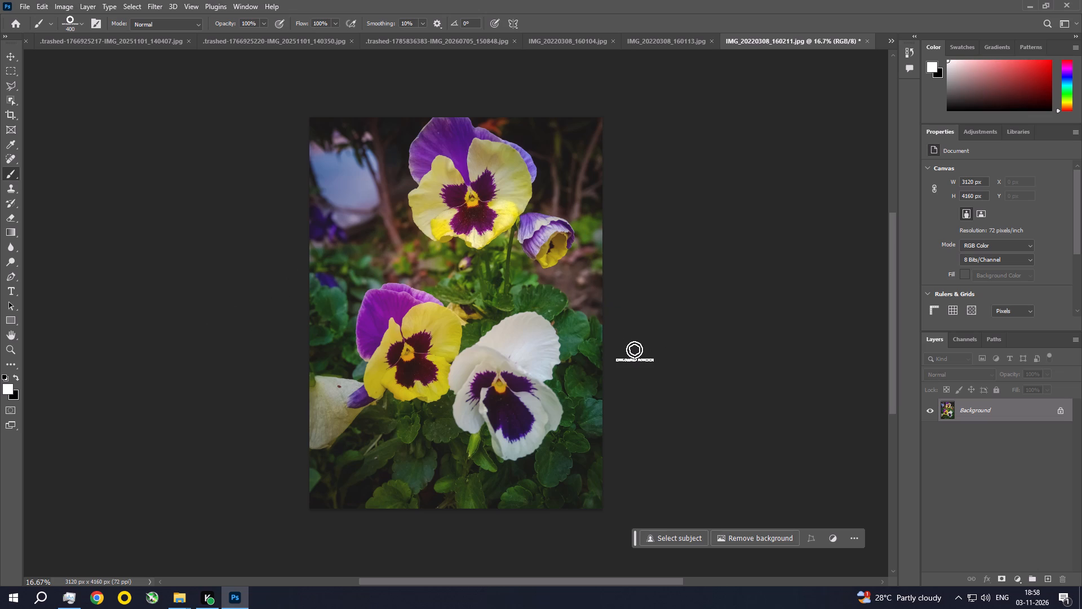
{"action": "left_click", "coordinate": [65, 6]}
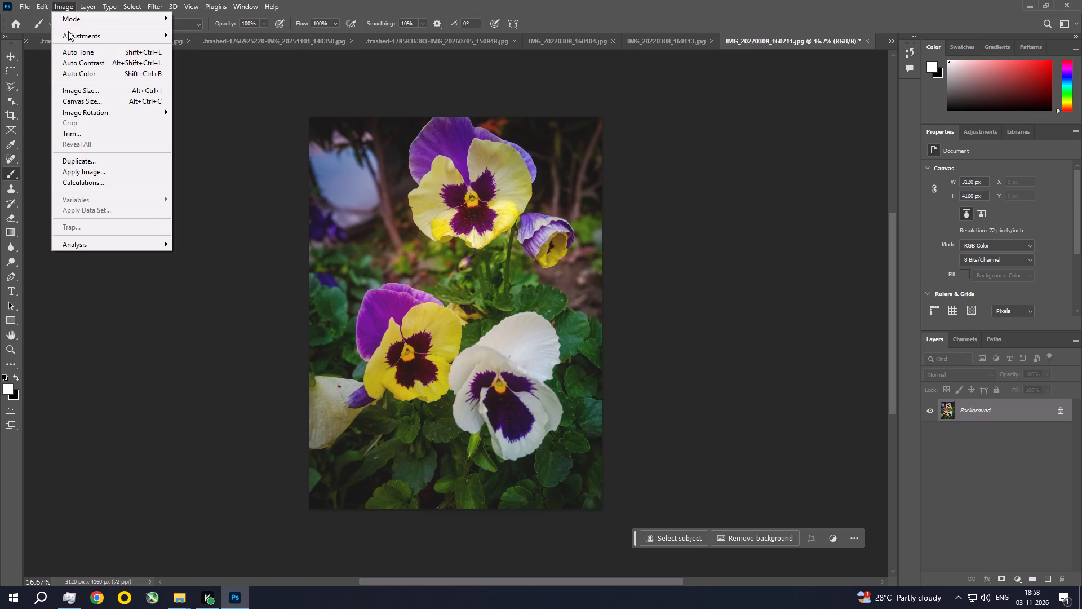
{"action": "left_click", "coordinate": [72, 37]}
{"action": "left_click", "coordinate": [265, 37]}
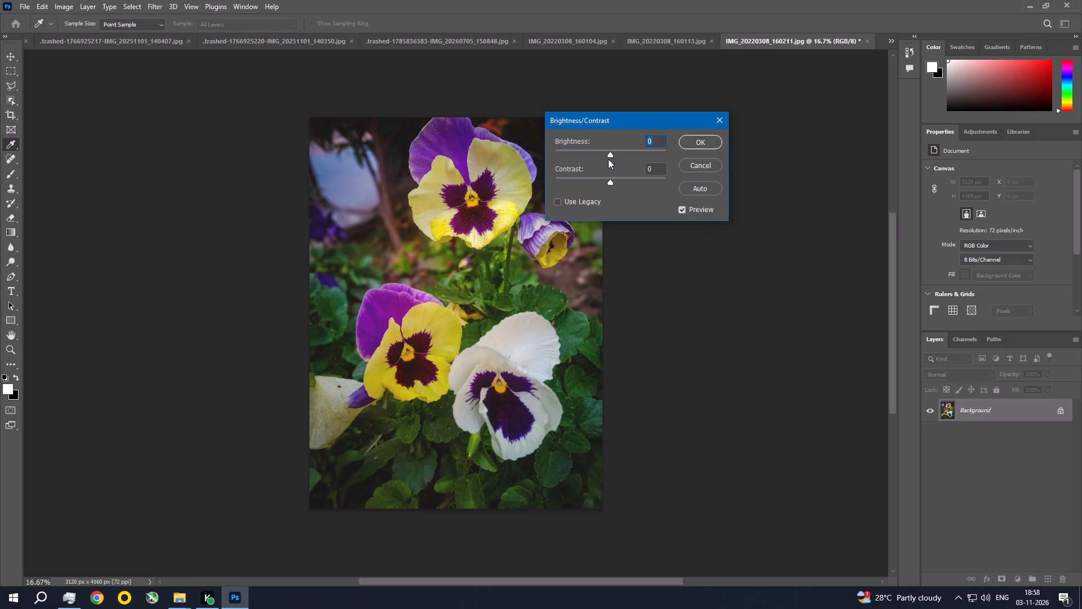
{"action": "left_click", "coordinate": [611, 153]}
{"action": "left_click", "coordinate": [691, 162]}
Start a Photo Filter adjustment on the pansy photo, using the custom orange color instead of the preset warming filter.
{"action": "left_click", "coordinate": [63, 5]}
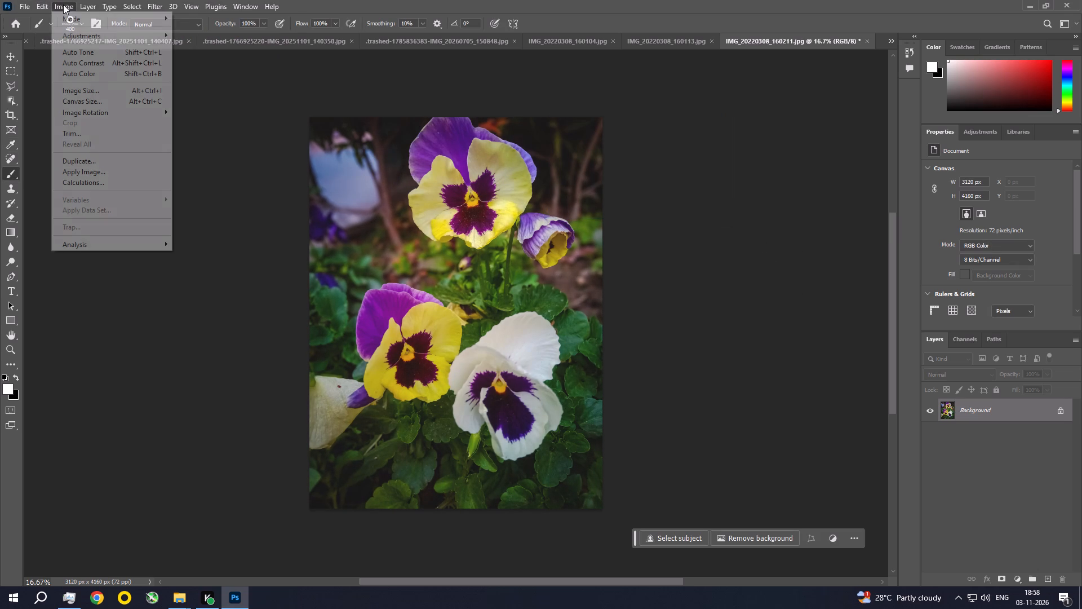
{"action": "left_click", "coordinate": [71, 34]}
{"action": "left_click", "coordinate": [219, 125]}
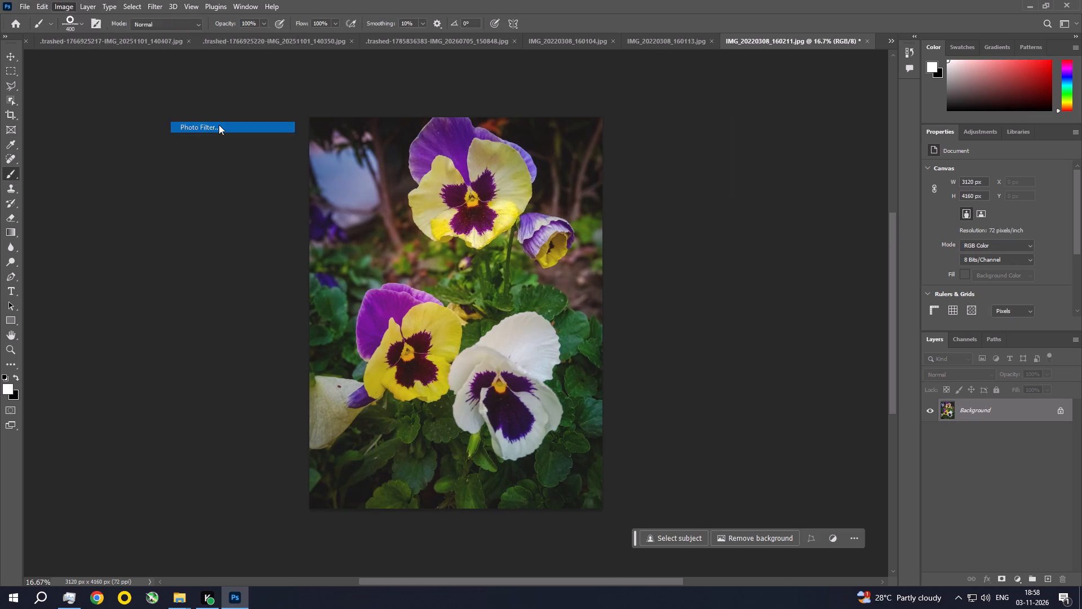
{"action": "left_click", "coordinate": [728, 150]}
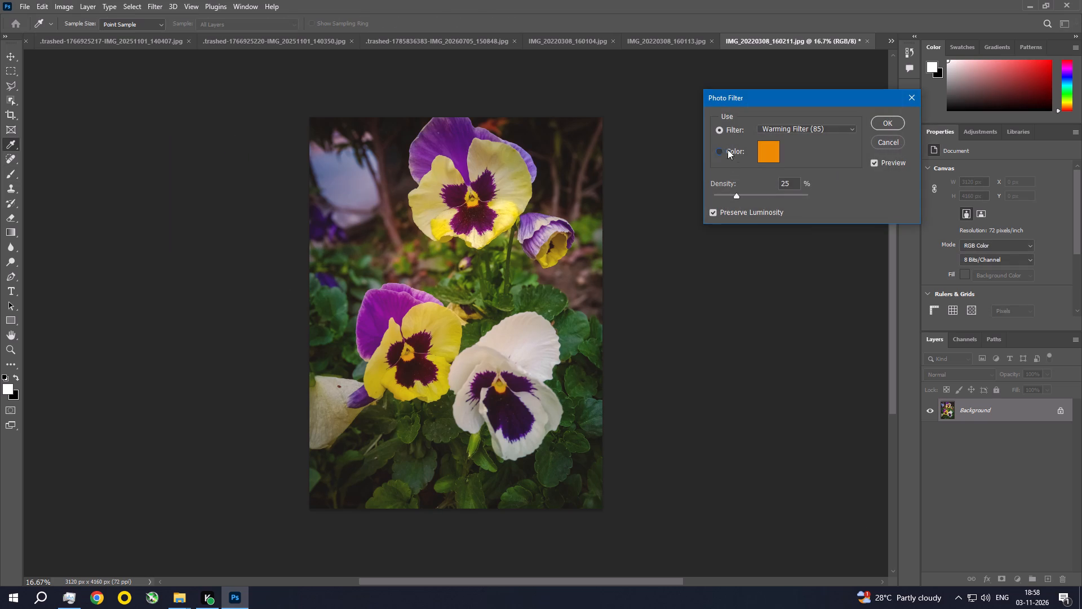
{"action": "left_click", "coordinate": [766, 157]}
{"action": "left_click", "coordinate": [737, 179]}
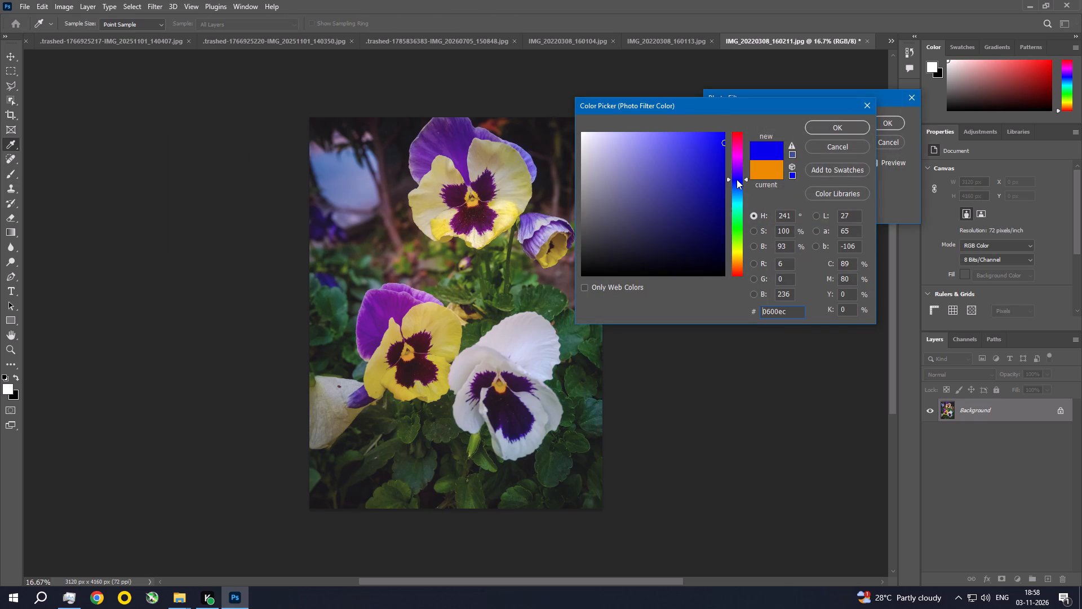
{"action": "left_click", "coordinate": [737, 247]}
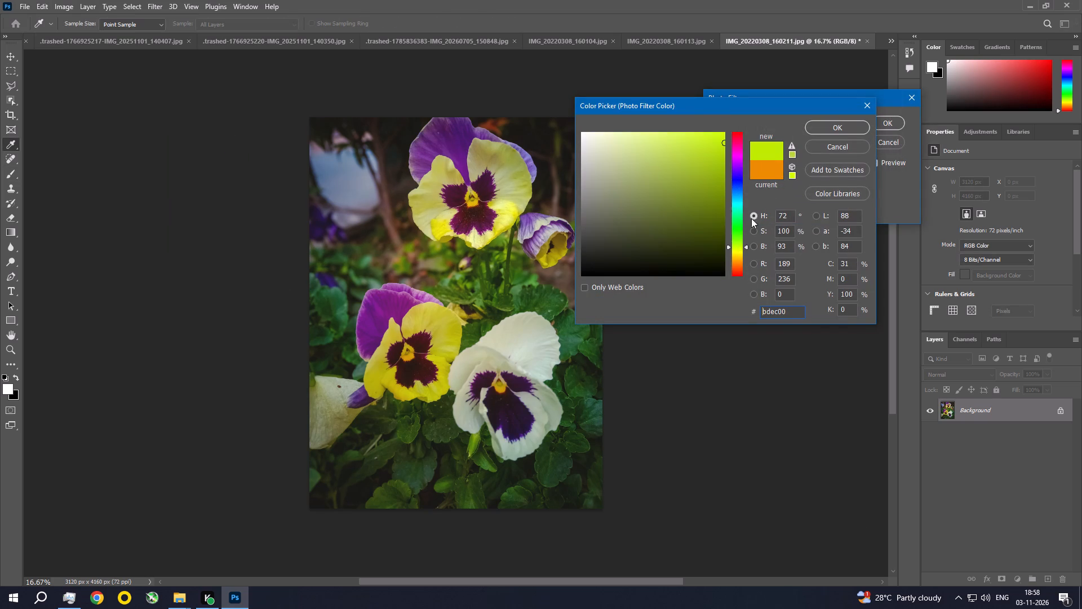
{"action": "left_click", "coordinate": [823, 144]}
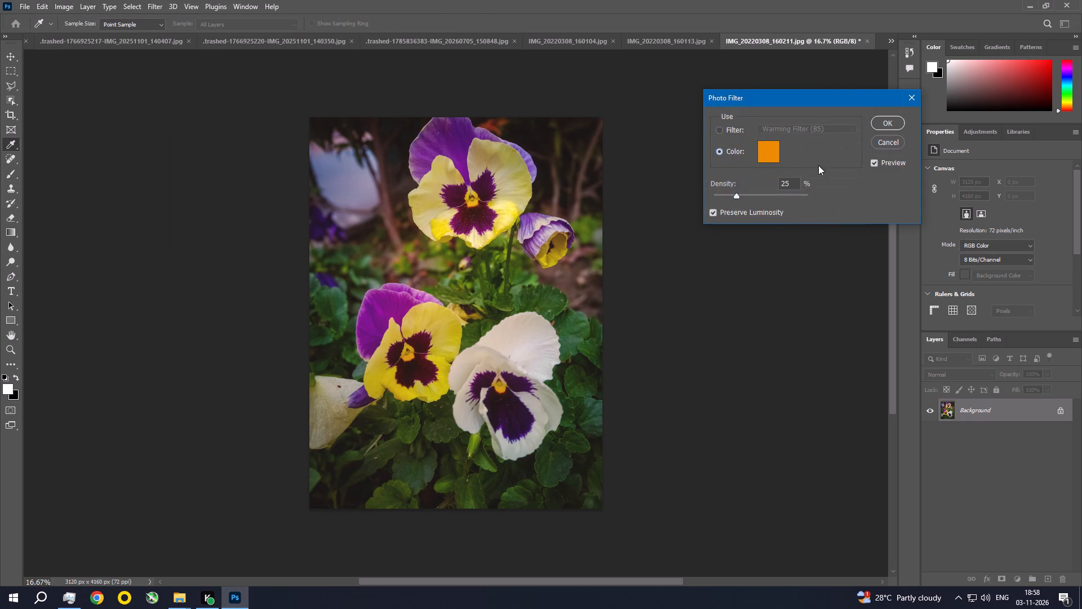
Raise the photo filter's density slightly and apply the filter to the pansy photo.
{"action": "left_click_drag", "start_coordinate": [740, 195], "coordinate": [747, 197]}
{"action": "left_click", "coordinate": [883, 126]}
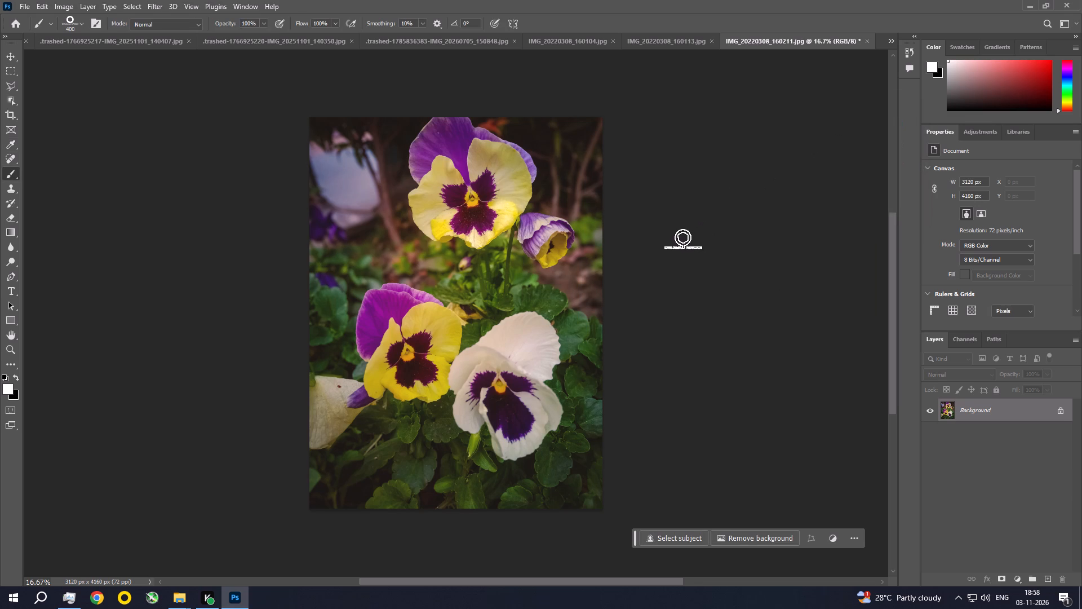
Save the pansy photo as a baseline standard JPEG at maximum quality 12, and close it.
{"action": "left_click", "coordinate": [21, 1]}
{"action": "left_click", "coordinate": [29, 132]}
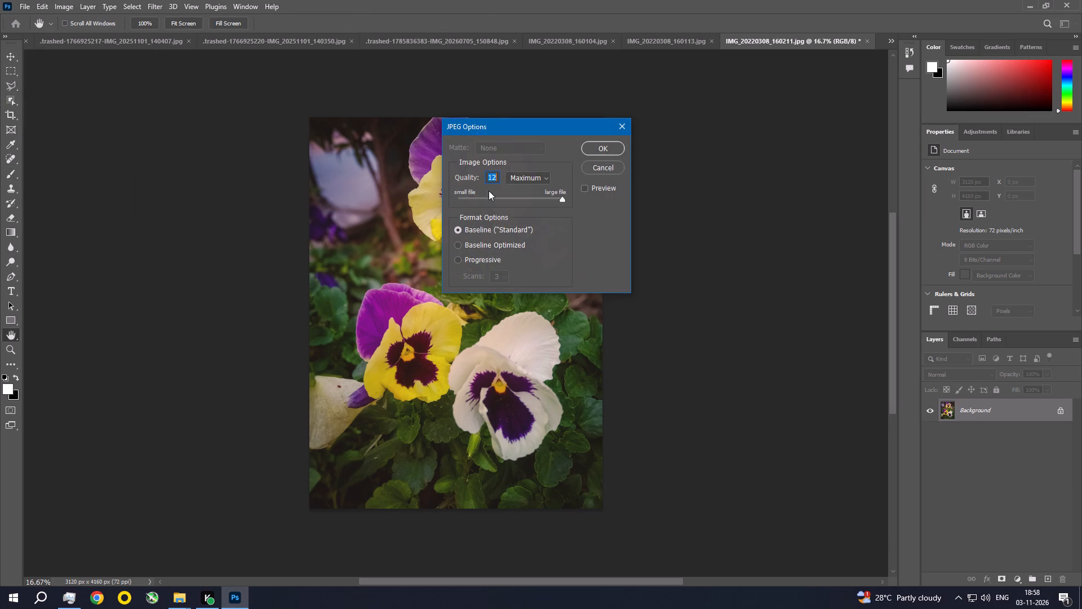
{"action": "left_click", "coordinate": [605, 148]}
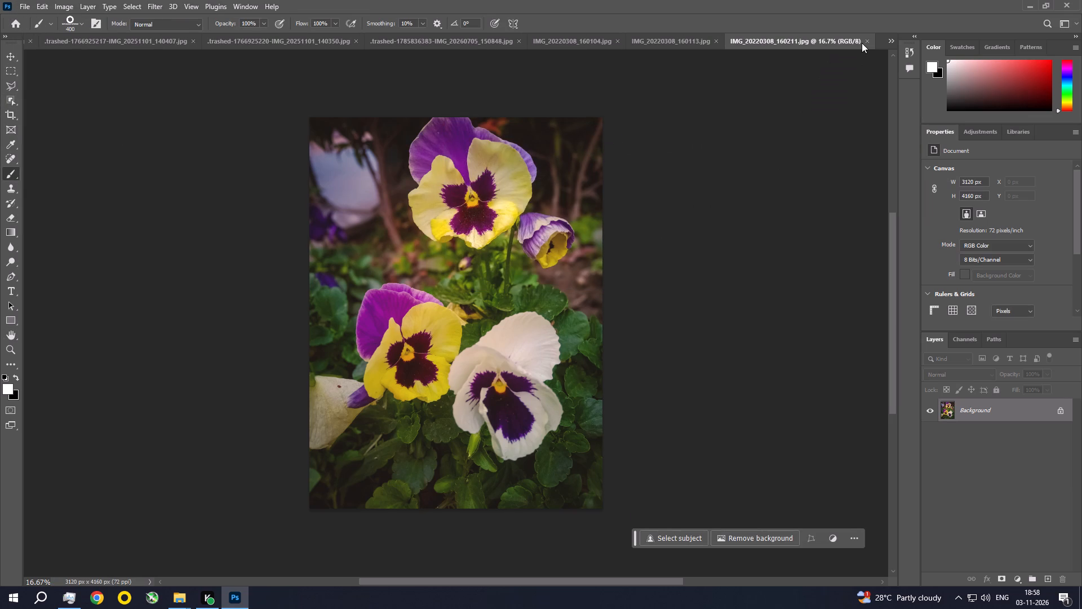
{"action": "left_click", "coordinate": [867, 41]}
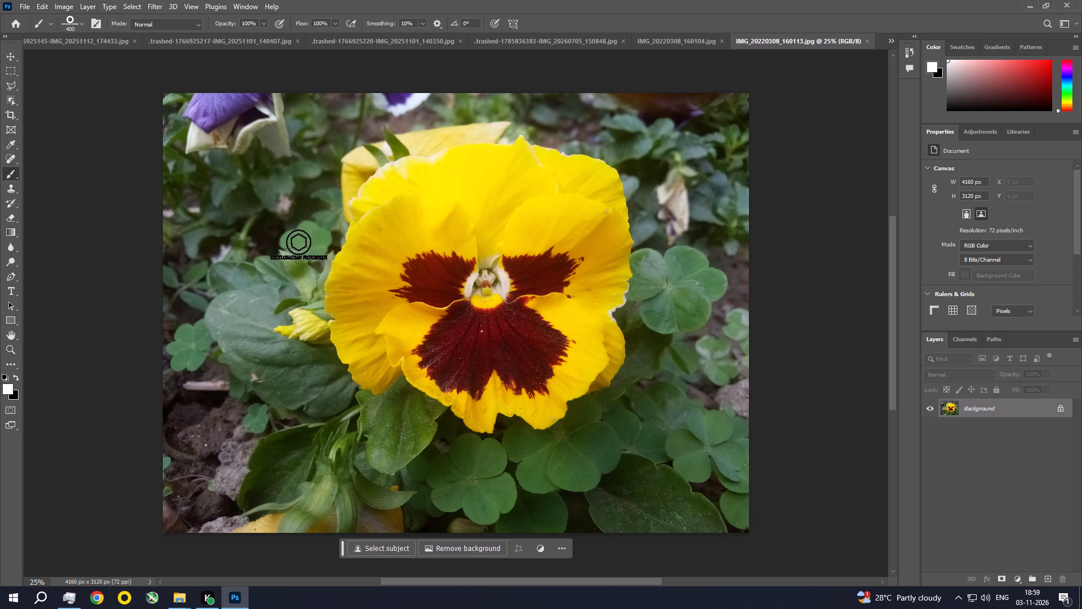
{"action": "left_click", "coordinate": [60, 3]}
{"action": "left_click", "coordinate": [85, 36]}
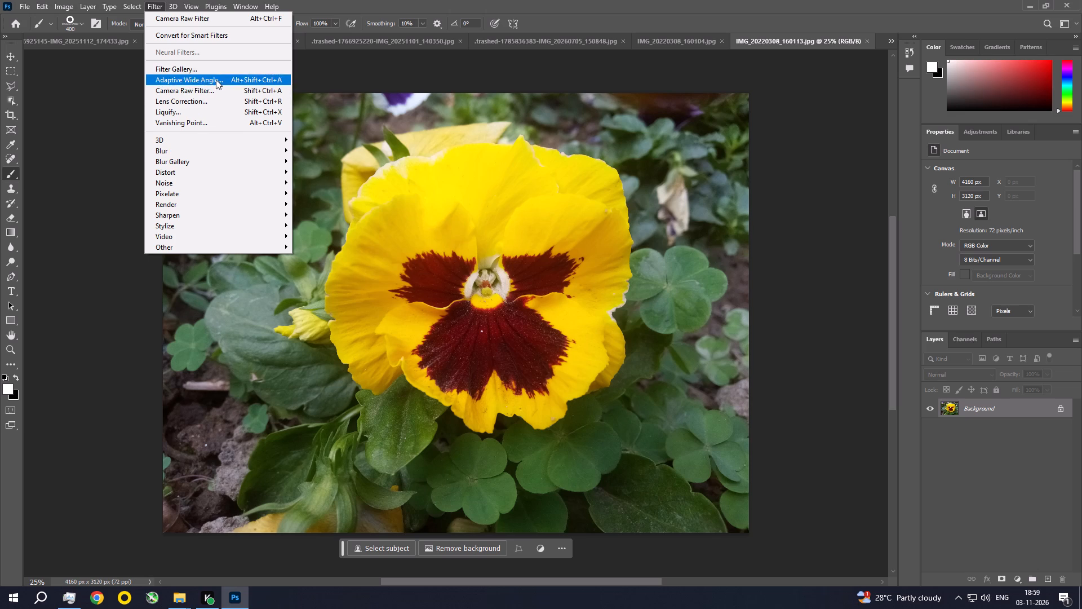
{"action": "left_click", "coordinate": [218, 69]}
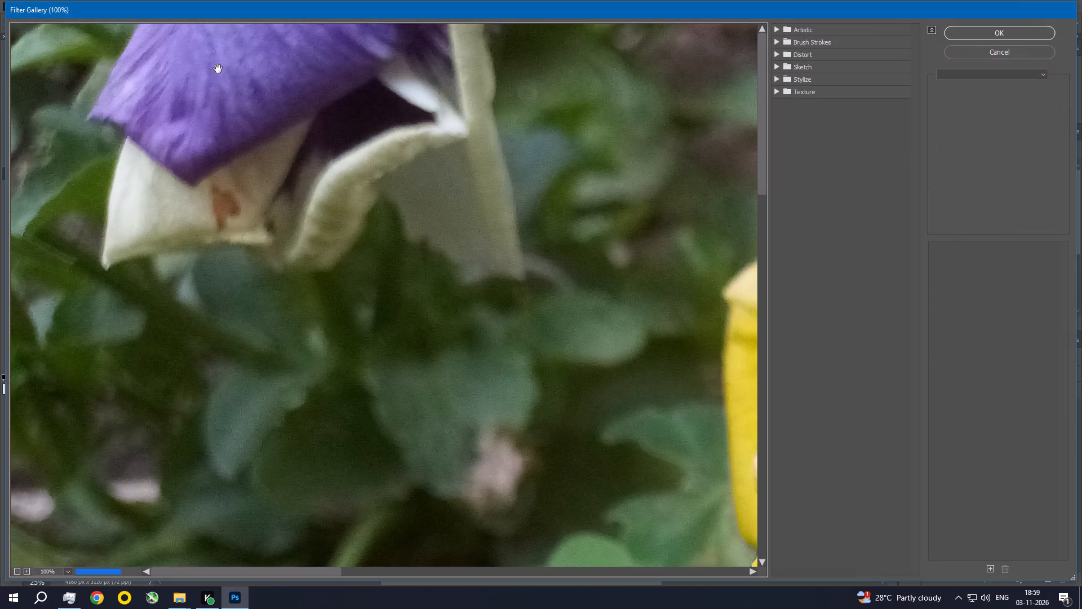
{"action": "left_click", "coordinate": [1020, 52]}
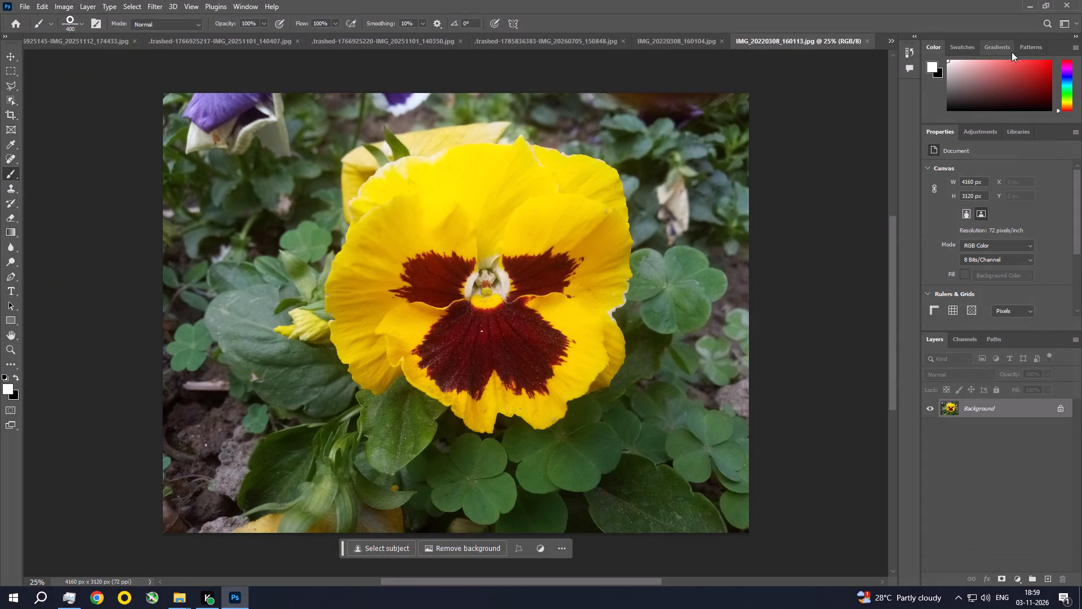
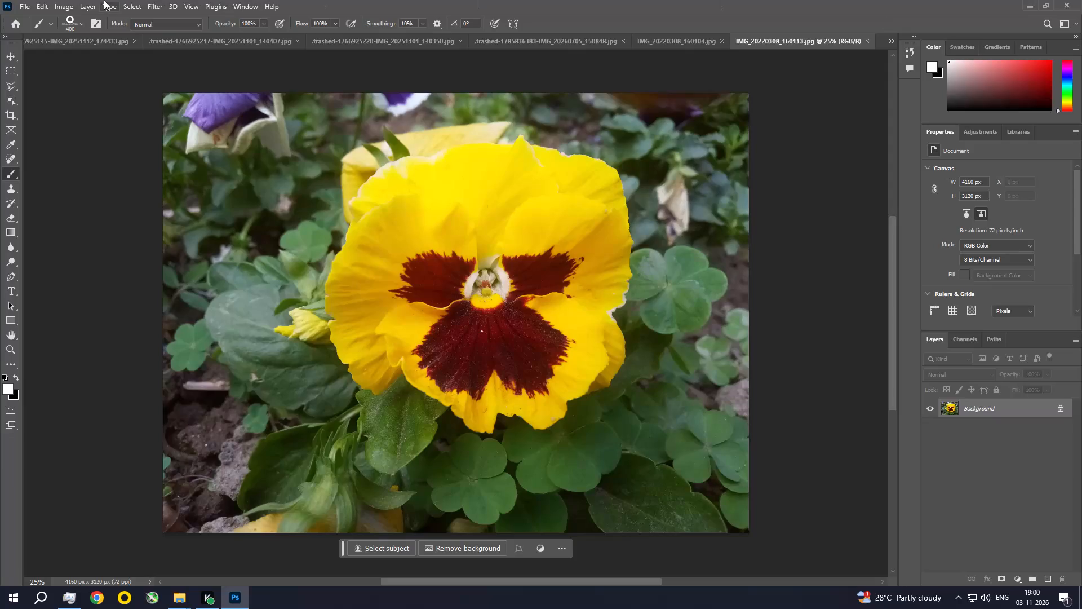
Start the Camera Raw filter on the yellow pansy photo, setting exposure -0.25, contrast +13, highlights -30, shadows +19 and whites -17.
{"action": "left_click", "coordinate": [64, 6]}
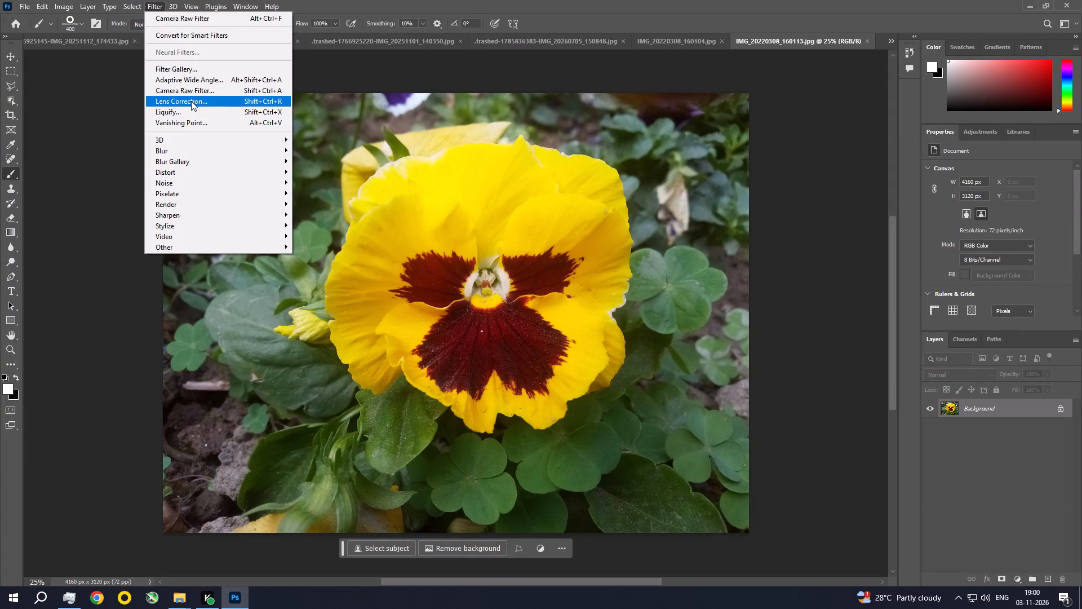
{"action": "left_click", "coordinate": [195, 93]}
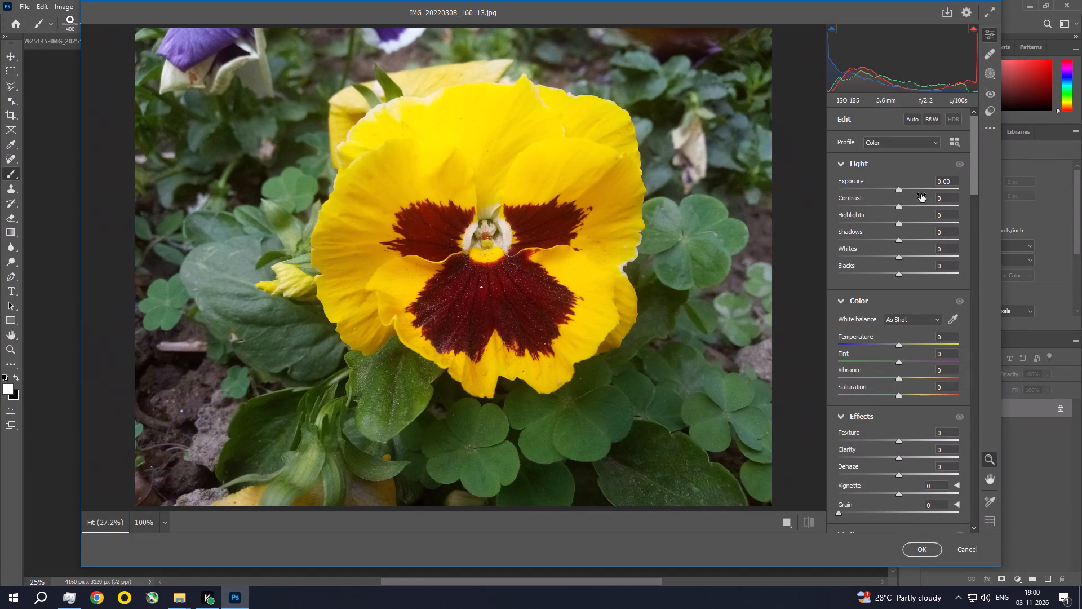
{"action": "left_click_drag", "start_coordinate": [898, 206], "coordinate": [906, 208]}
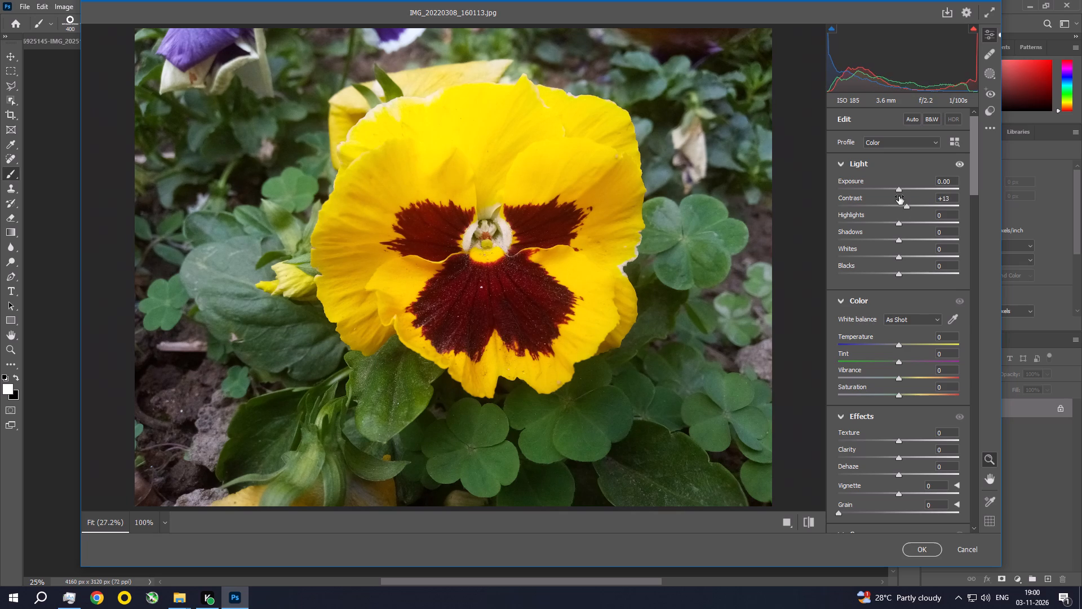
{"action": "left_click", "coordinate": [898, 191]}
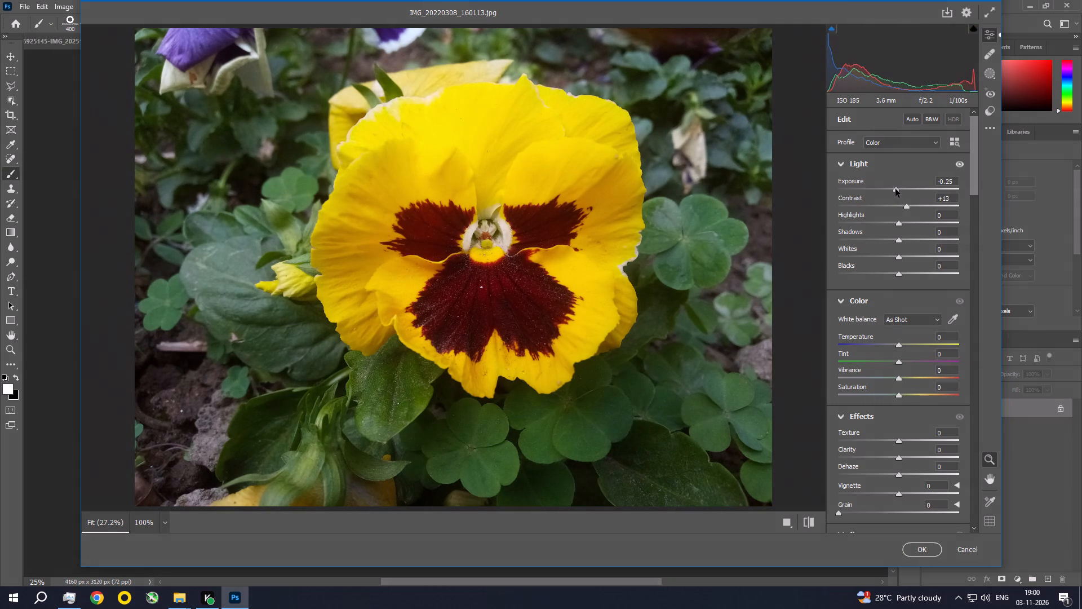
{"action": "left_click_drag", "start_coordinate": [897, 224], "coordinate": [879, 218]}
{"action": "left_click_drag", "start_coordinate": [900, 240], "coordinate": [918, 246]}
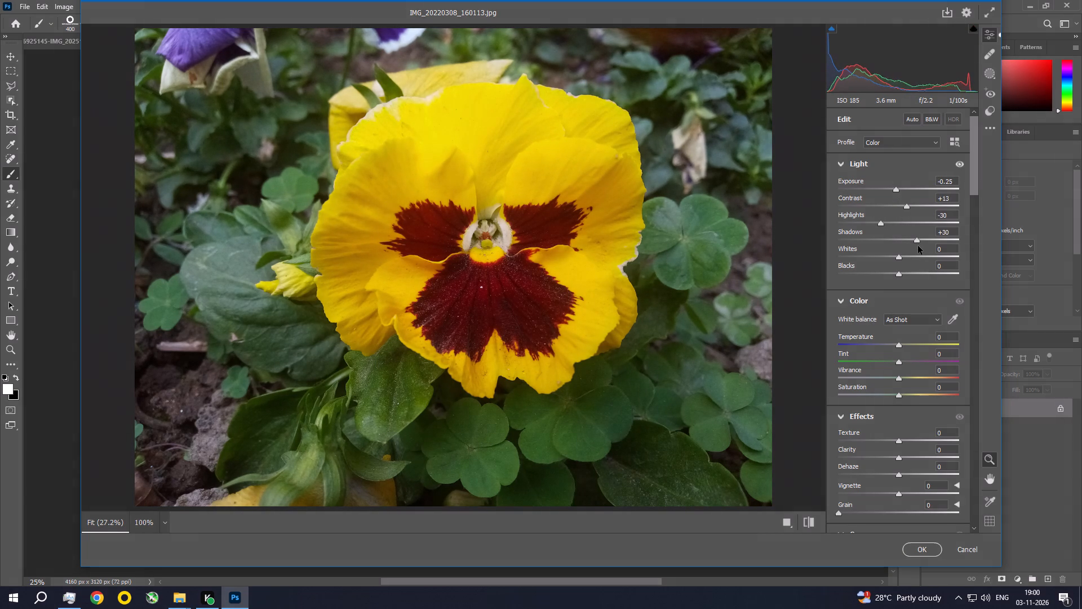
{"action": "left_click_drag", "start_coordinate": [918, 246], "coordinate": [911, 243]}
{"action": "left_click_drag", "start_coordinate": [897, 258], "coordinate": [887, 254]}
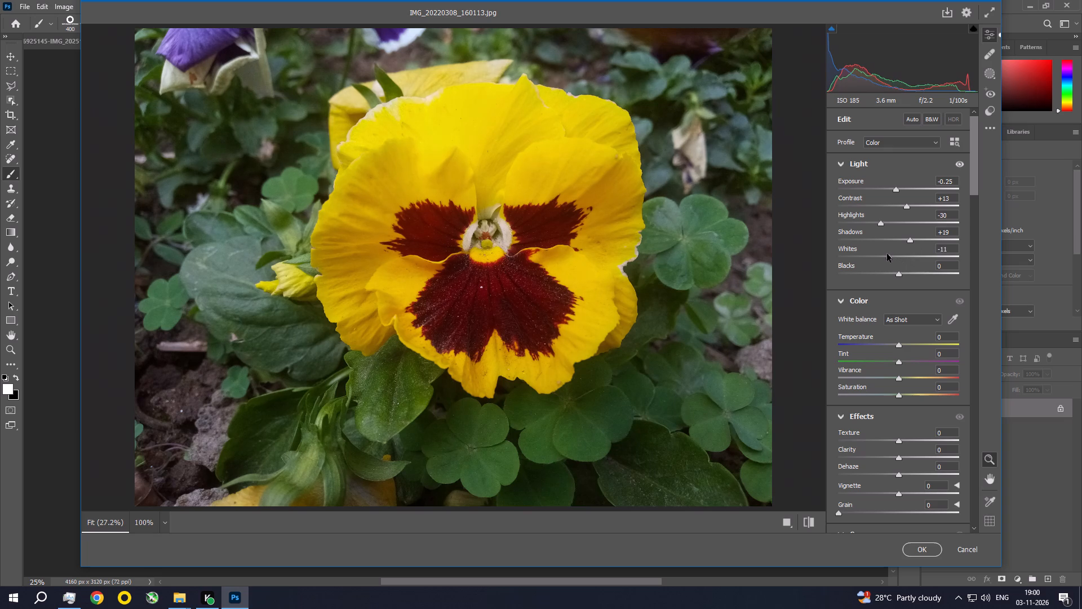
{"action": "left_click_drag", "start_coordinate": [887, 254], "coordinate": [886, 254]}
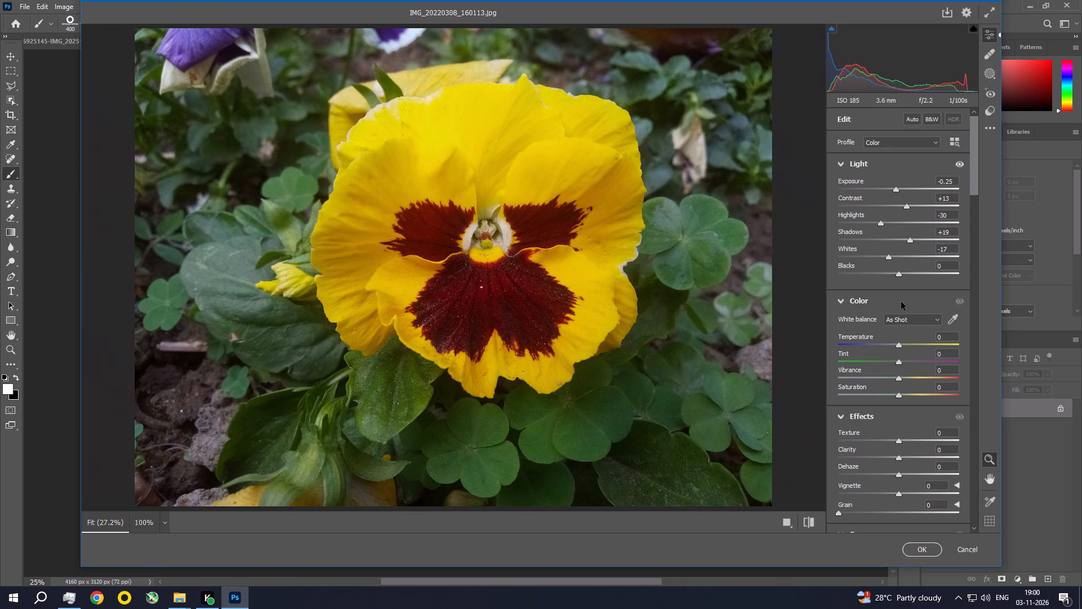
Shape the parametric tone curve with highlights -35, lights +8, darks +10 and shadows +11.
{"action": "left_click_drag", "start_coordinate": [974, 176], "coordinate": [974, 222]}
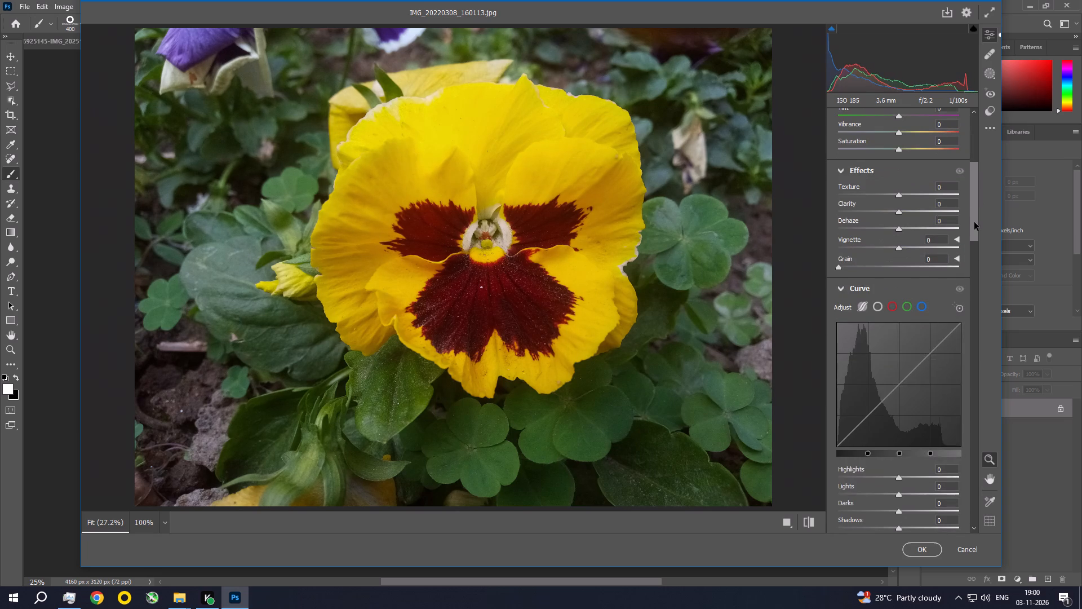
{"action": "left_click_drag", "start_coordinate": [974, 222], "coordinate": [974, 245]}
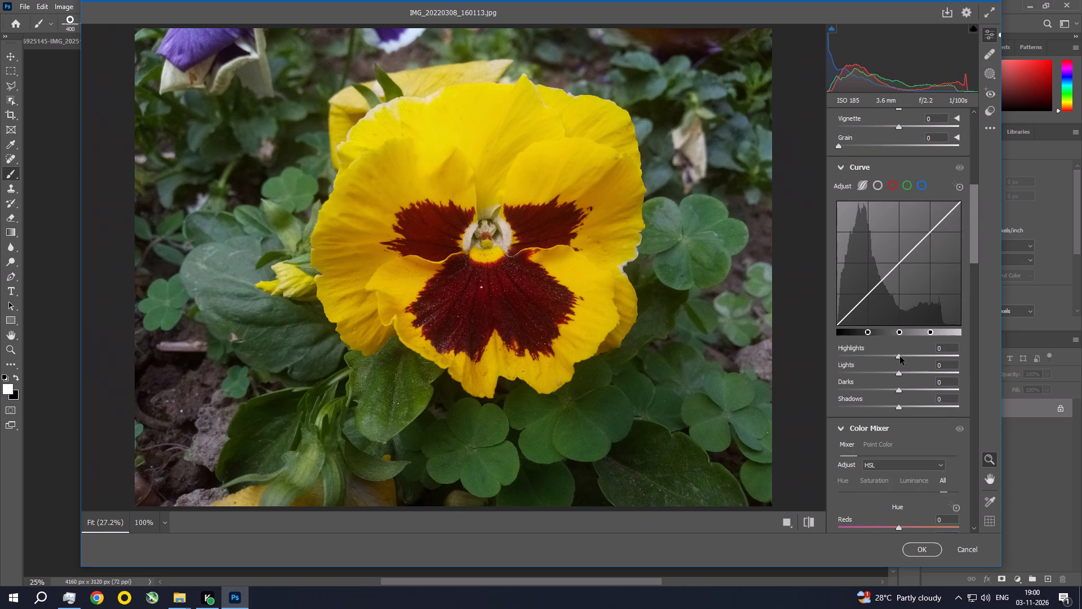
{"action": "left_click_drag", "start_coordinate": [898, 356], "coordinate": [877, 354]}
{"action": "left_click_drag", "start_coordinate": [899, 373], "coordinate": [892, 374]}
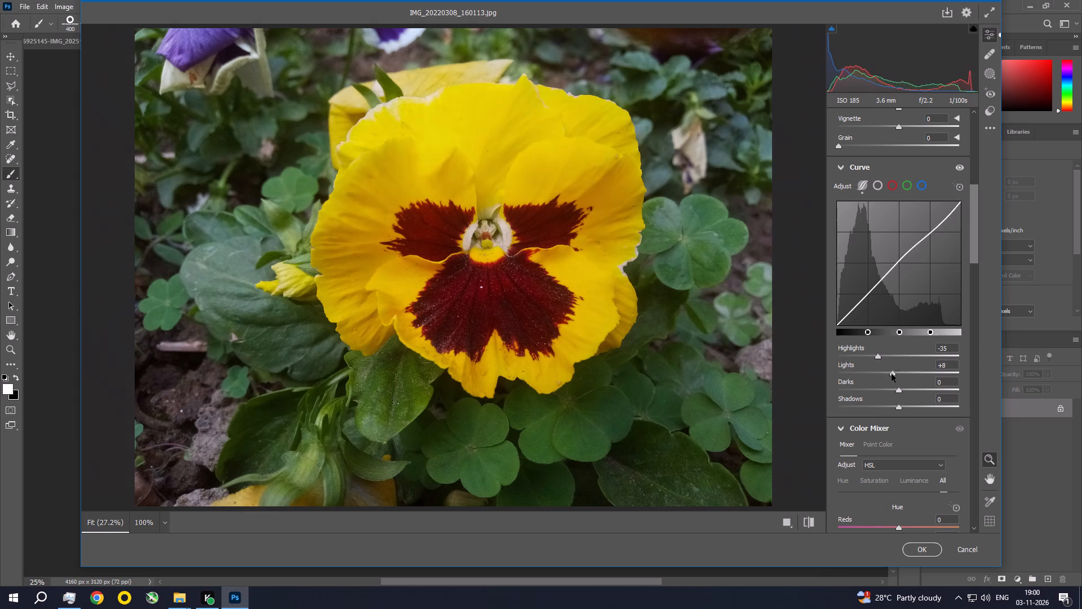
{"action": "left_click_drag", "start_coordinate": [892, 374], "coordinate": [898, 373]}
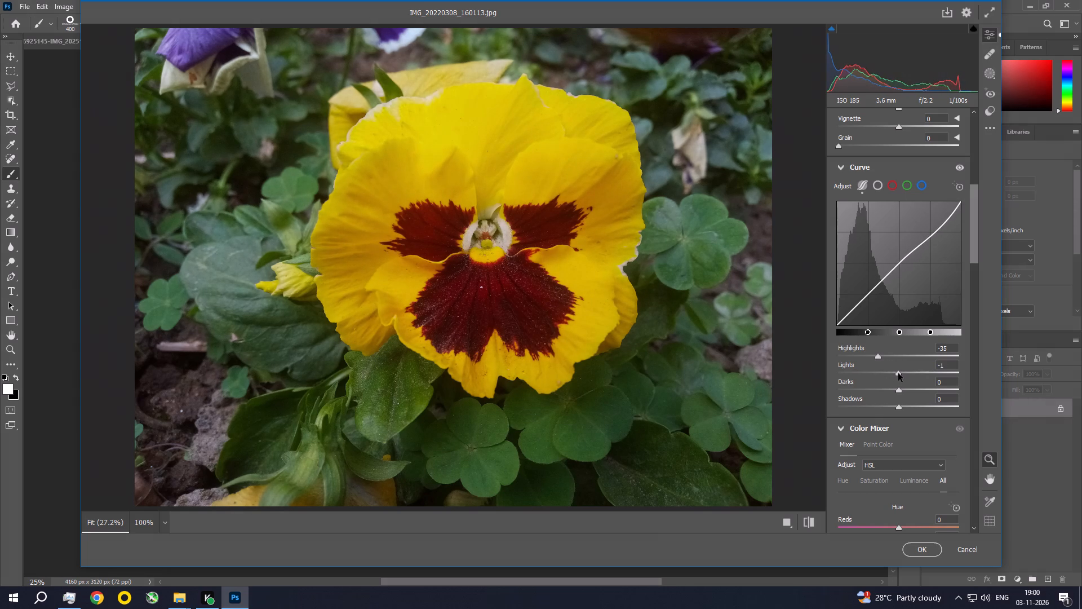
{"action": "left_click_drag", "start_coordinate": [898, 373], "coordinate": [904, 374]}
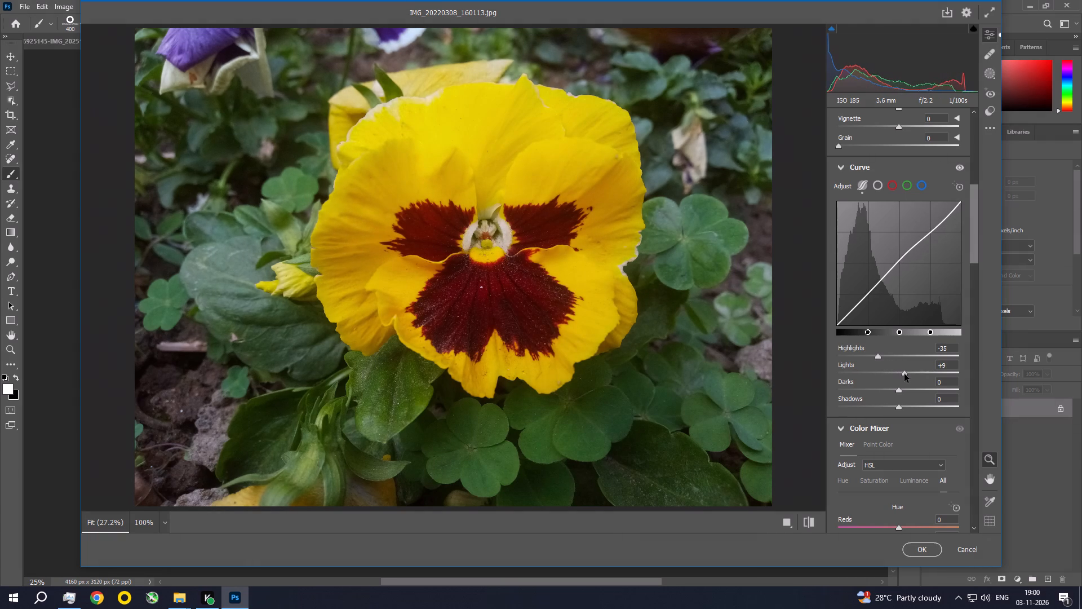
{"action": "left_click_drag", "start_coordinate": [904, 374], "coordinate": [897, 374]}
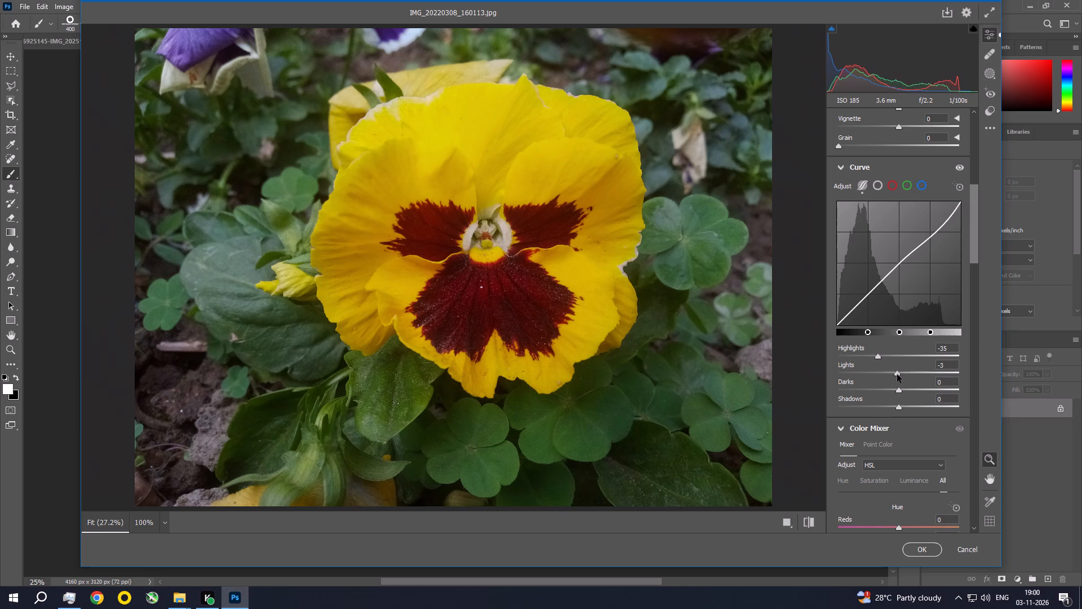
{"action": "left_click_drag", "start_coordinate": [897, 374], "coordinate": [904, 376]}
{"action": "left_click_drag", "start_coordinate": [896, 389], "coordinate": [910, 391]}
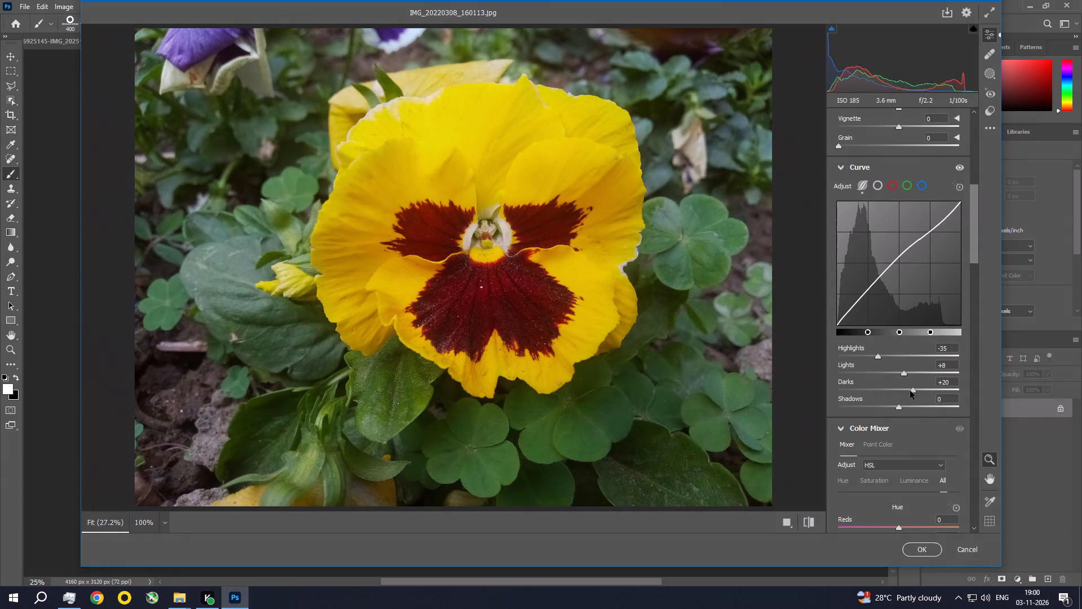
{"action": "left_click_drag", "start_coordinate": [910, 391], "coordinate": [902, 390]}
{"action": "right_click", "coordinate": [902, 390]}
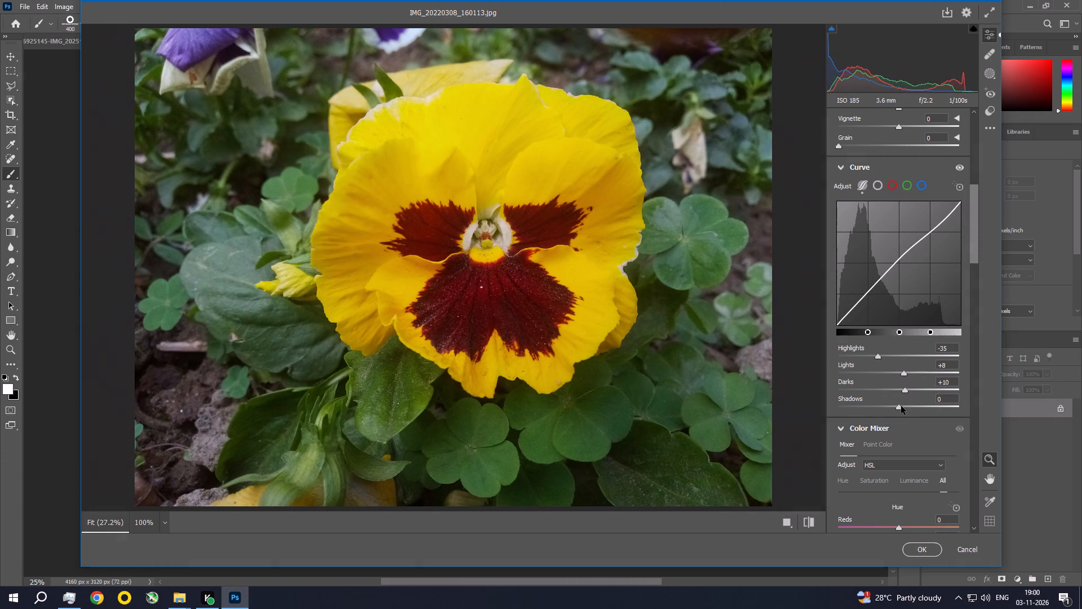
{"action": "left_click_drag", "start_coordinate": [901, 406], "coordinate": [907, 411]}
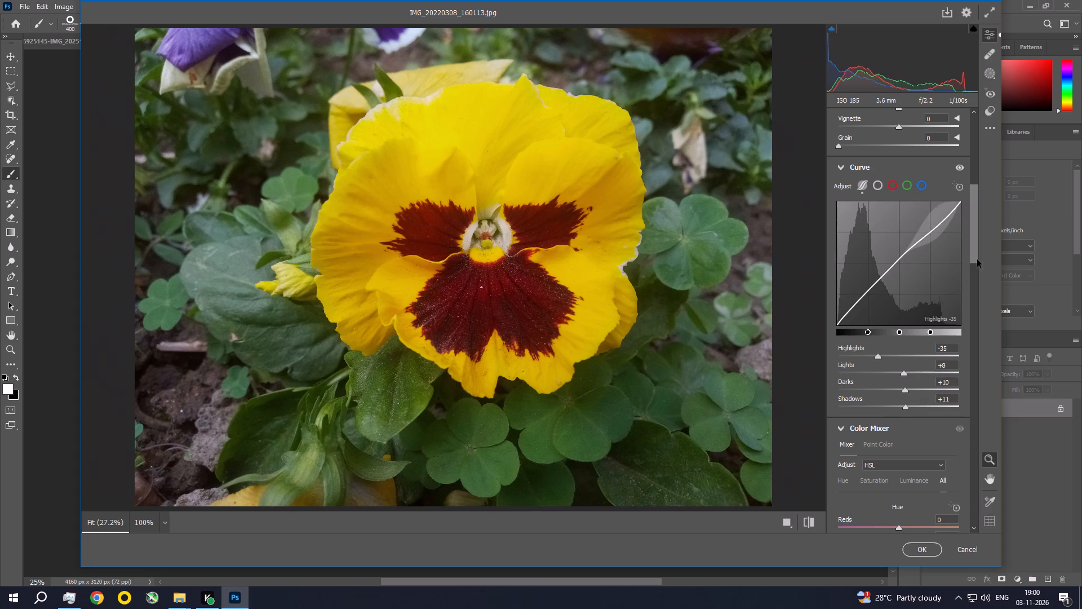
Set the photo's detail values to sharpening 30, noise reduction 20 and color noise reduction 20.
{"action": "left_click_drag", "start_coordinate": [975, 213], "coordinate": [973, 335]}
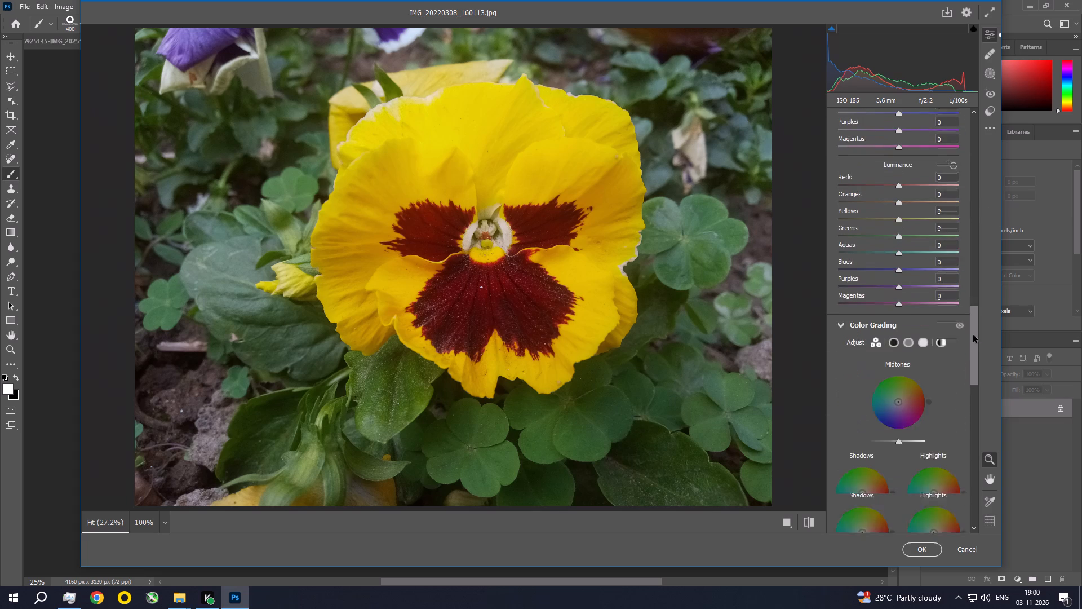
{"action": "left_click_drag", "start_coordinate": [973, 335], "coordinate": [974, 382]}
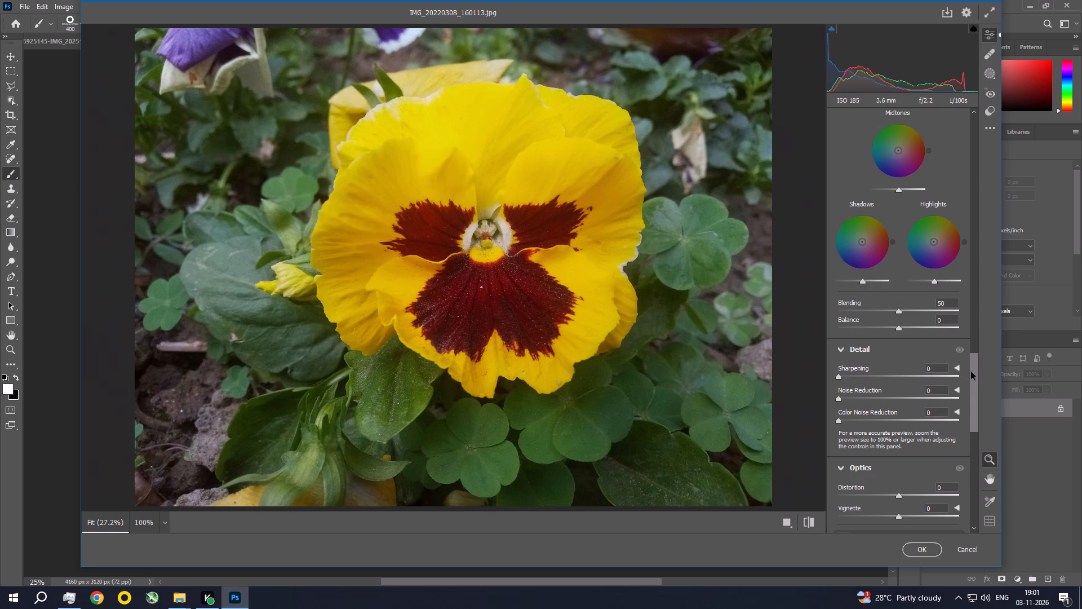
{"action": "left_click_drag", "start_coordinate": [841, 377], "coordinate": [862, 385]}
{"action": "left_click_drag", "start_coordinate": [862, 385], "coordinate": [867, 387]}
{"action": "left_click_drag", "start_coordinate": [867, 387], "coordinate": [866, 387]}
{"action": "left_click_drag", "start_coordinate": [853, 400], "coordinate": [855, 400]}
{"action": "left_click_drag", "start_coordinate": [855, 400], "coordinate": [863, 404]}
{"action": "left_click_drag", "start_coordinate": [863, 404], "coordinate": [862, 405]}
{"action": "left_click_drag", "start_coordinate": [855, 421], "coordinate": [860, 423]}
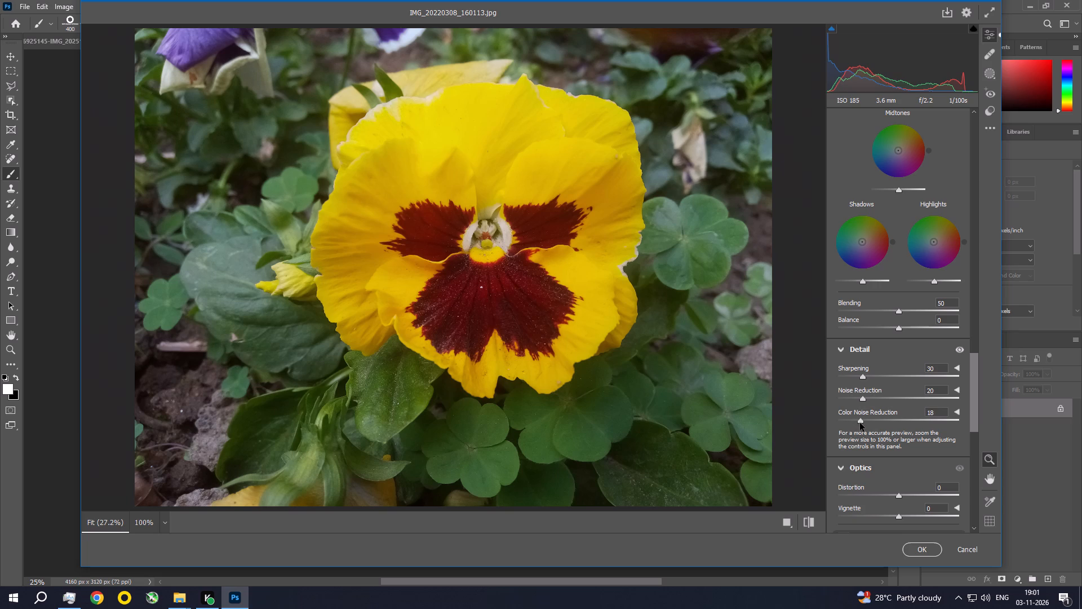
{"action": "left_click_drag", "start_coordinate": [860, 423], "coordinate": [862, 423]}
Apply Lens Blur to the yellow pansy photo with its default settings.
{"action": "left_click_drag", "start_coordinate": [973, 371], "coordinate": [978, 450]}
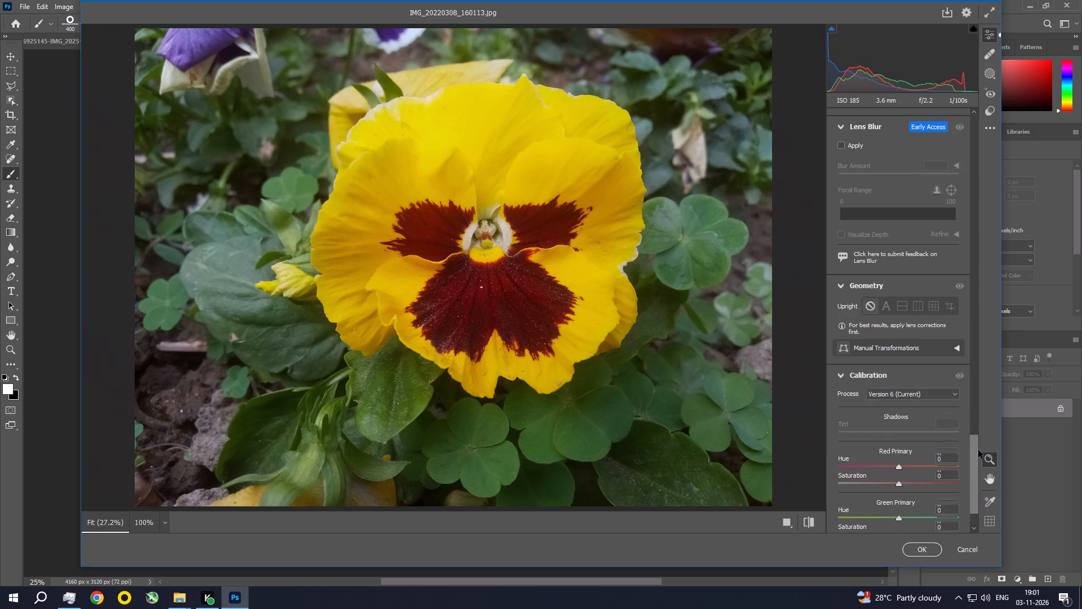
{"action": "left_click_drag", "start_coordinate": [978, 450], "coordinate": [977, 424]}
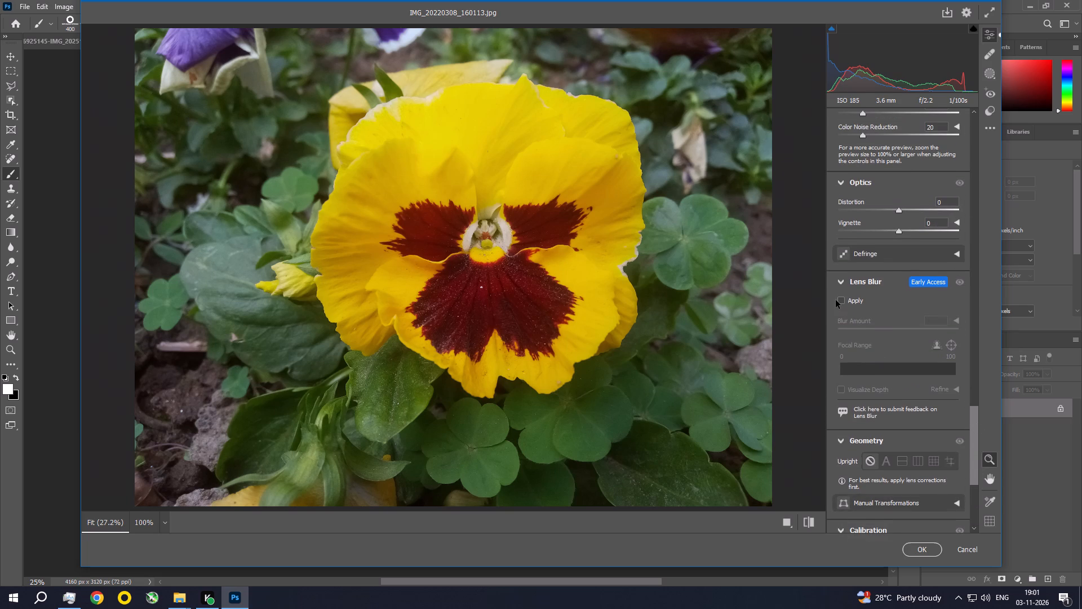
{"action": "left_click", "coordinate": [840, 299]}
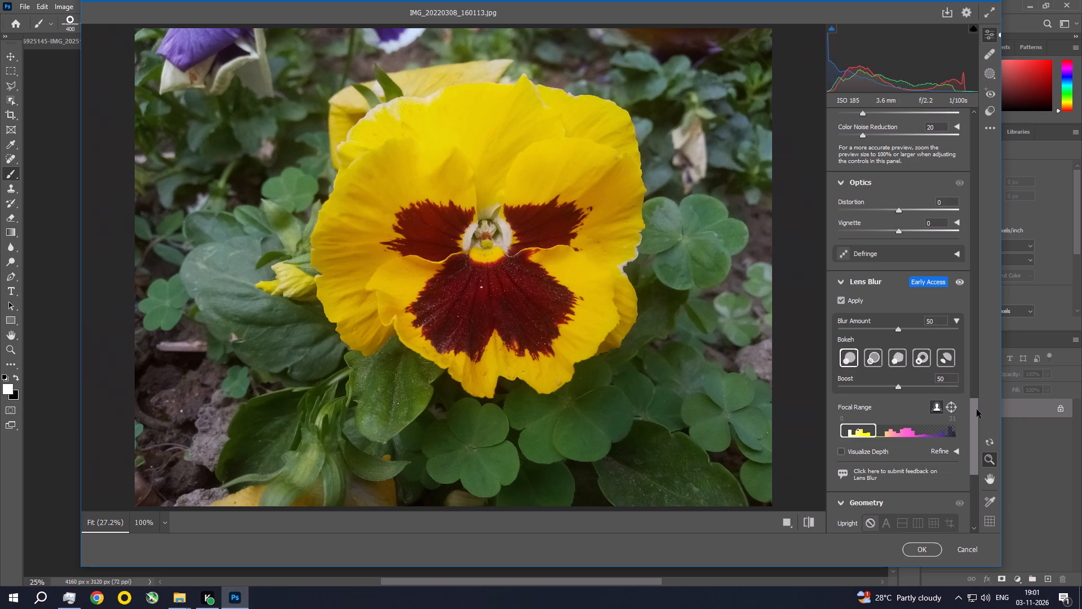
Raise the yellow pansy photo's exposure to +0.15 in the light adjustments.
{"action": "left_click_drag", "start_coordinate": [974, 429], "coordinate": [971, 487]}
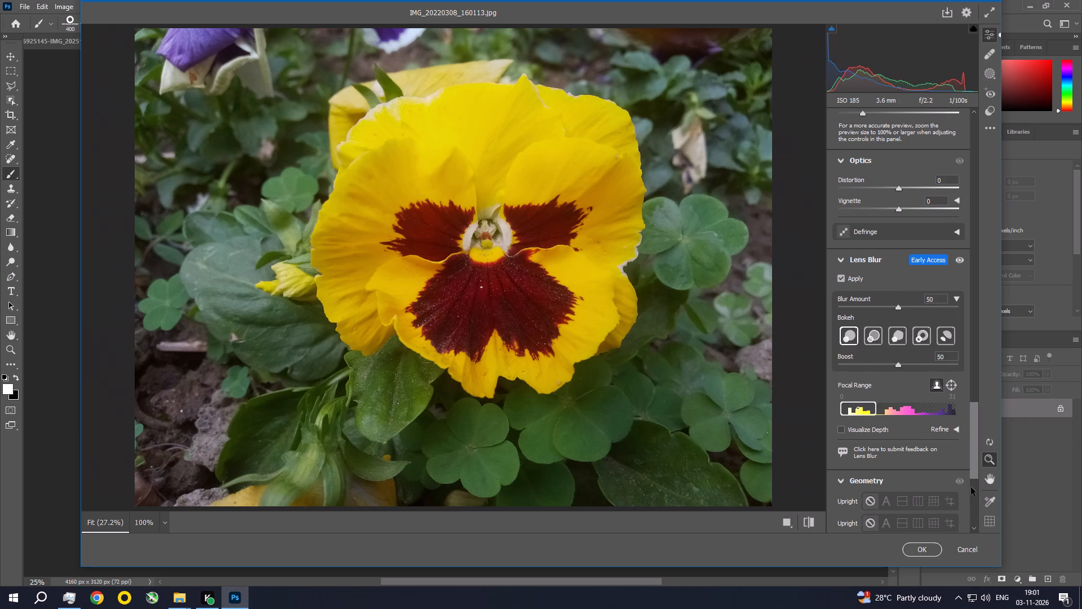
{"action": "left_click_drag", "start_coordinate": [971, 487], "coordinate": [971, 488]}
{"action": "left_click_drag", "start_coordinate": [975, 447], "coordinate": [975, 486]}
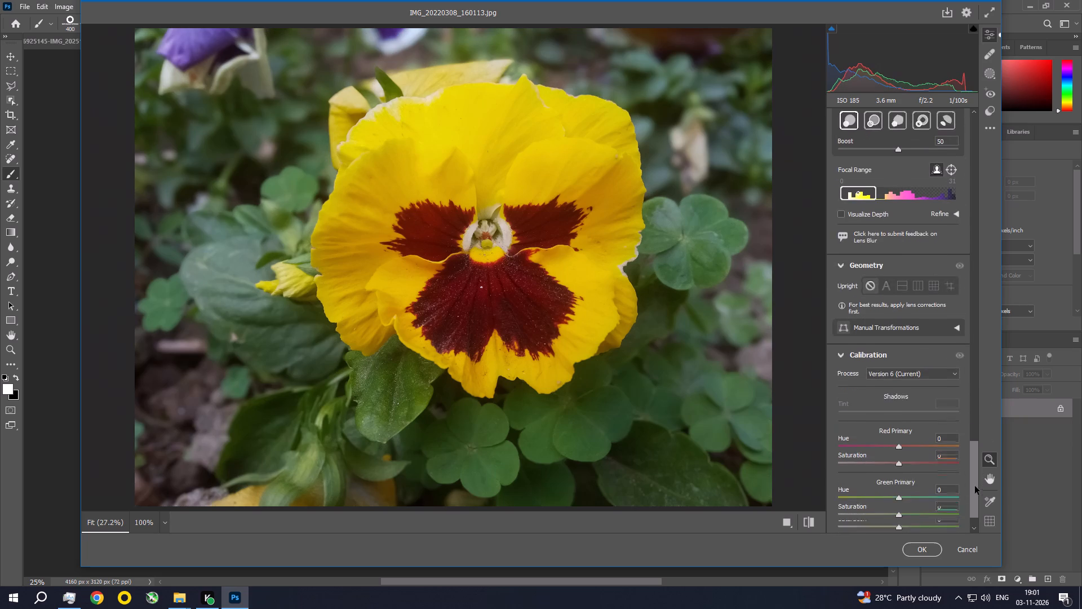
{"action": "left_click_drag", "start_coordinate": [975, 486], "coordinate": [972, 211]}
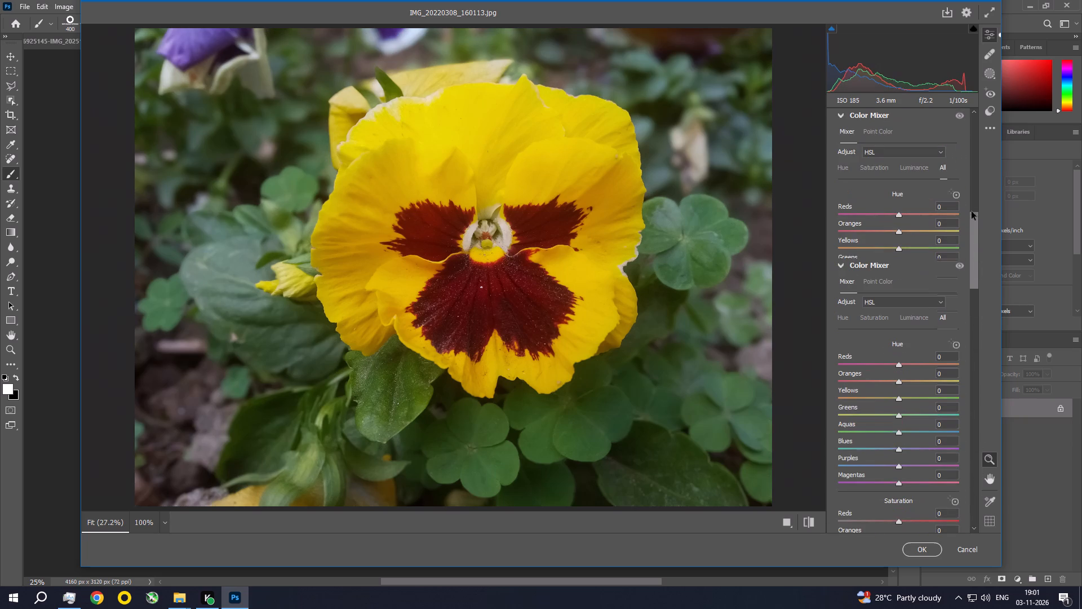
{"action": "left_click_drag", "start_coordinate": [972, 211], "coordinate": [978, 173]}
{"action": "left_click_drag", "start_coordinate": [975, 253], "coordinate": [977, 231]}
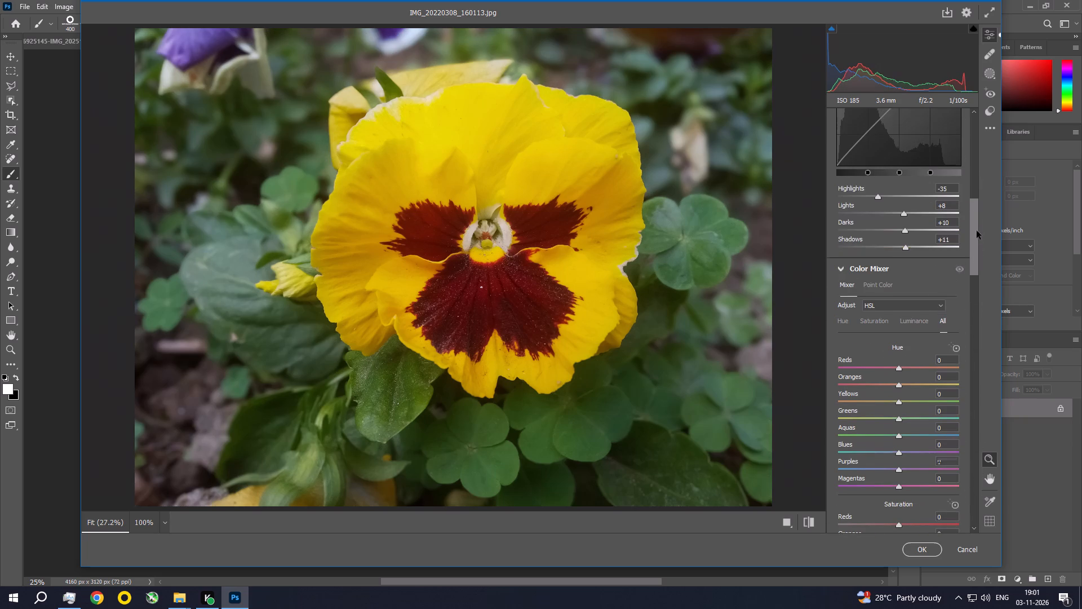
{"action": "left_click_drag", "start_coordinate": [977, 231], "coordinate": [984, 137]}
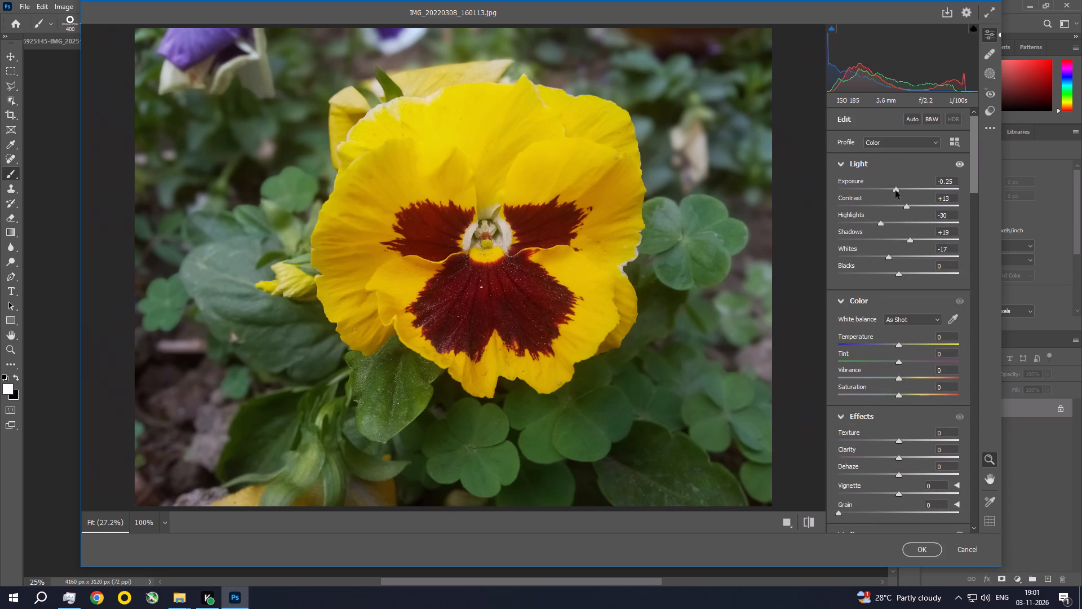
{"action": "left_click", "coordinate": [895, 191]}
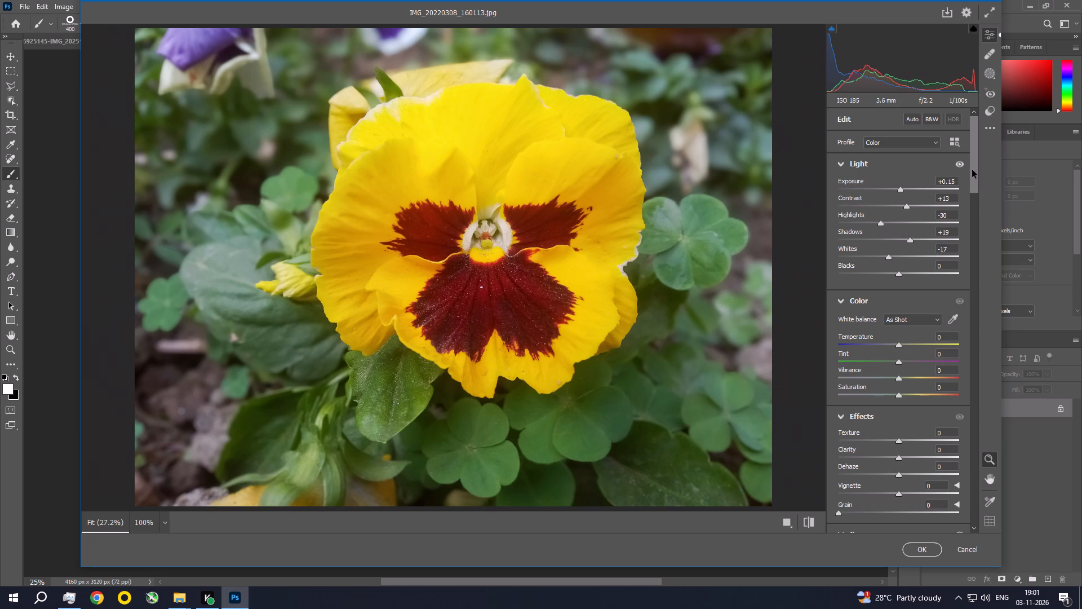
Set the yellow pansy photo's effects to texture +12, clarity +9 and dehaze +20.
{"action": "left_click_drag", "start_coordinate": [974, 158], "coordinate": [973, 189]}
{"action": "left_click_drag", "start_coordinate": [898, 271], "coordinate": [904, 272]}
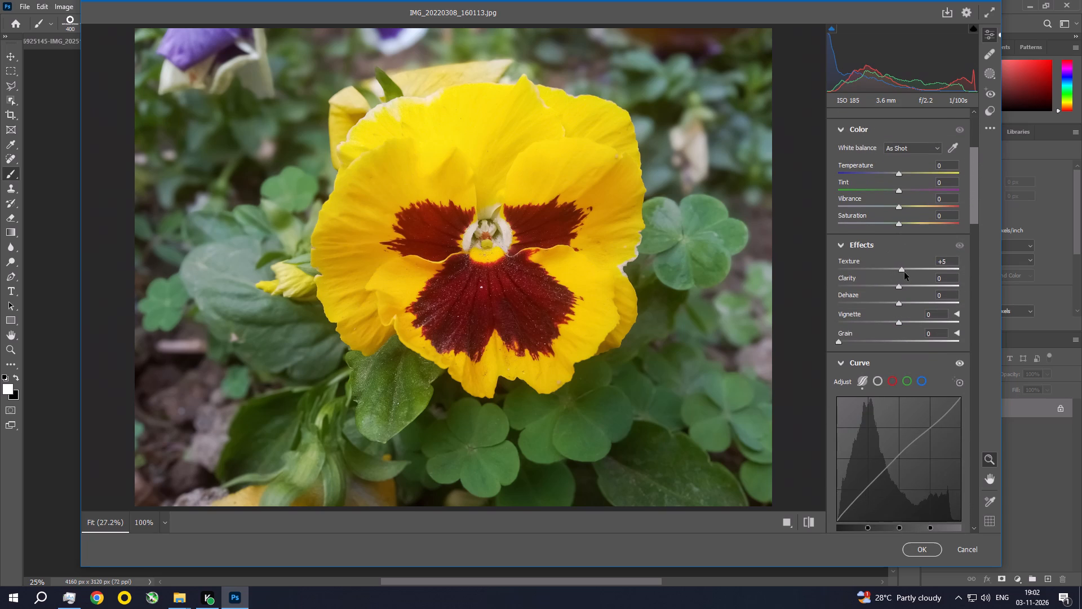
{"action": "left_click_drag", "start_coordinate": [904, 272], "coordinate": [905, 273]}
{"action": "left_click_drag", "start_coordinate": [901, 288], "coordinate": [906, 290]}
{"action": "left_click_drag", "start_coordinate": [898, 305], "coordinate": [910, 311]}
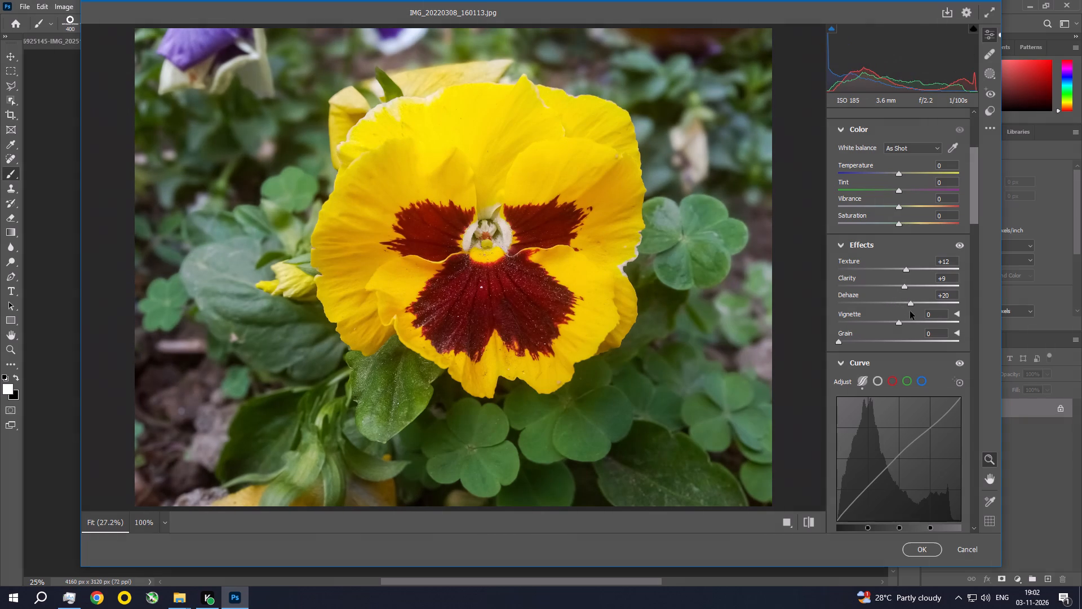
Raise the yellow pansy photo's dehaze to +28 in the effects.
{"action": "left_click_drag", "start_coordinate": [910, 311], "coordinate": [915, 312]}
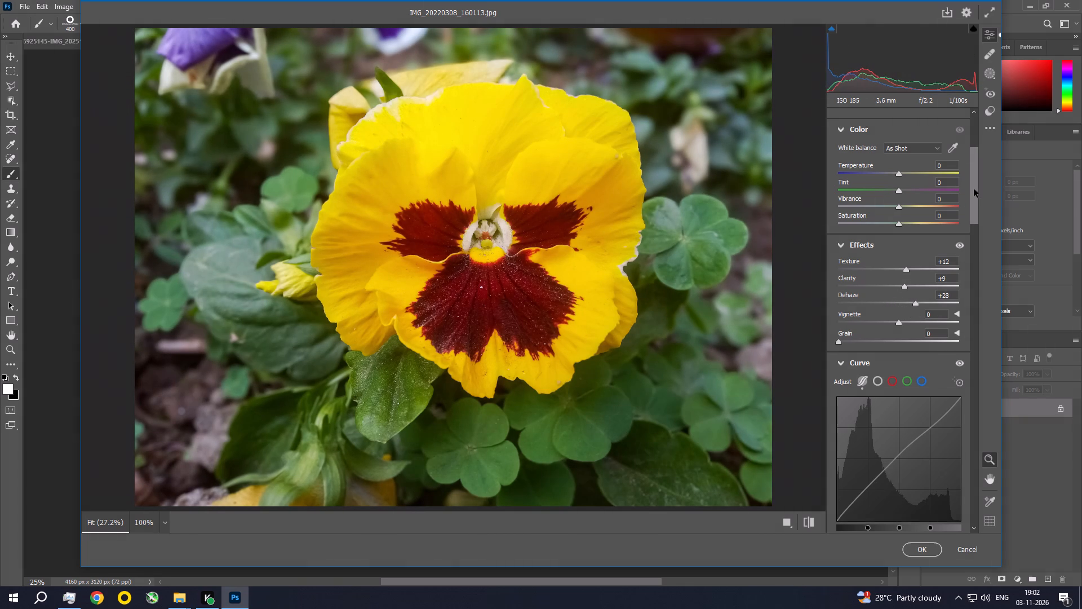
Lower the lights value of the parametric tone curve to -15.
{"action": "left_click_drag", "start_coordinate": [974, 189], "coordinate": [973, 226]}
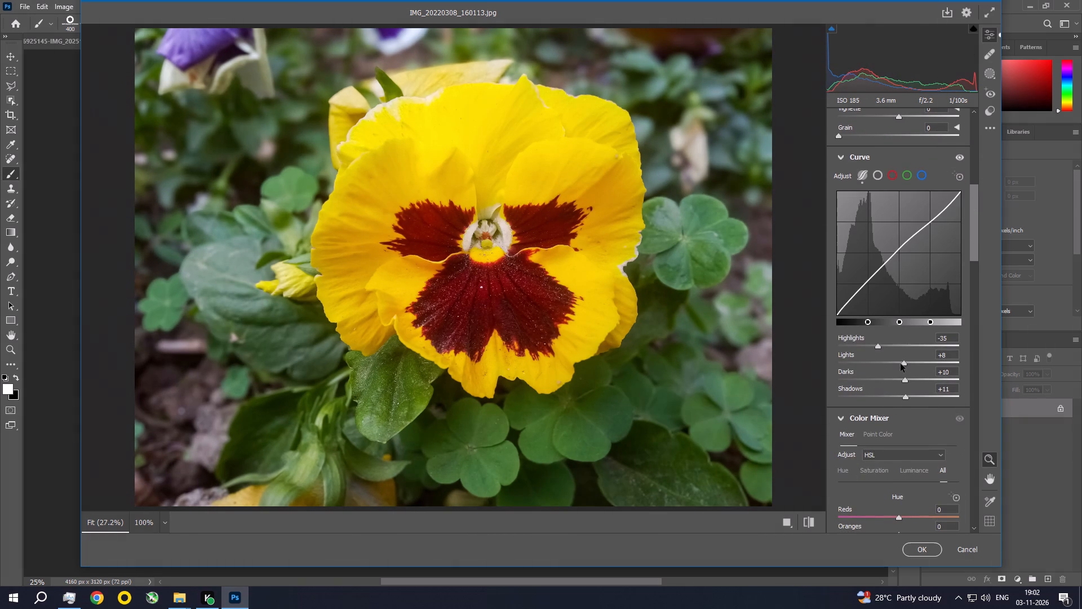
{"action": "left_click_drag", "start_coordinate": [902, 364], "coordinate": [889, 364]}
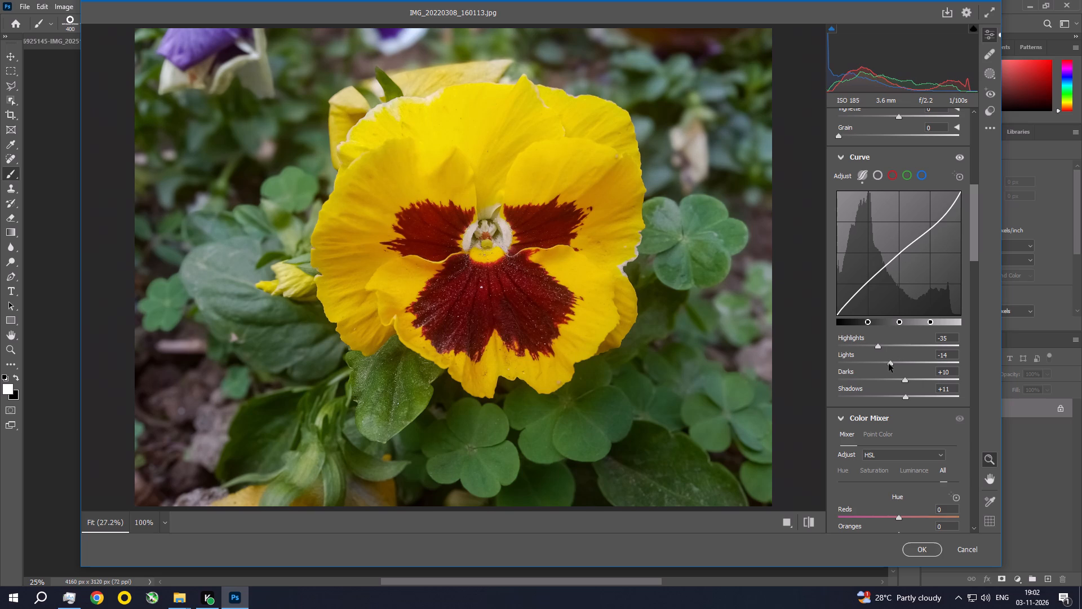
{"action": "left_click_drag", "start_coordinate": [889, 364], "coordinate": [888, 364]}
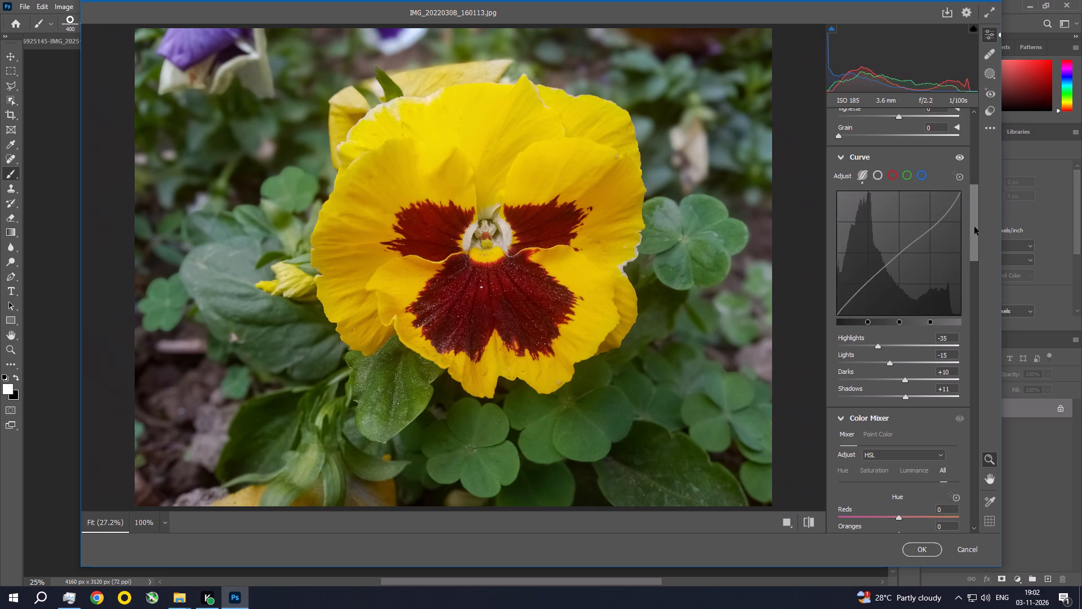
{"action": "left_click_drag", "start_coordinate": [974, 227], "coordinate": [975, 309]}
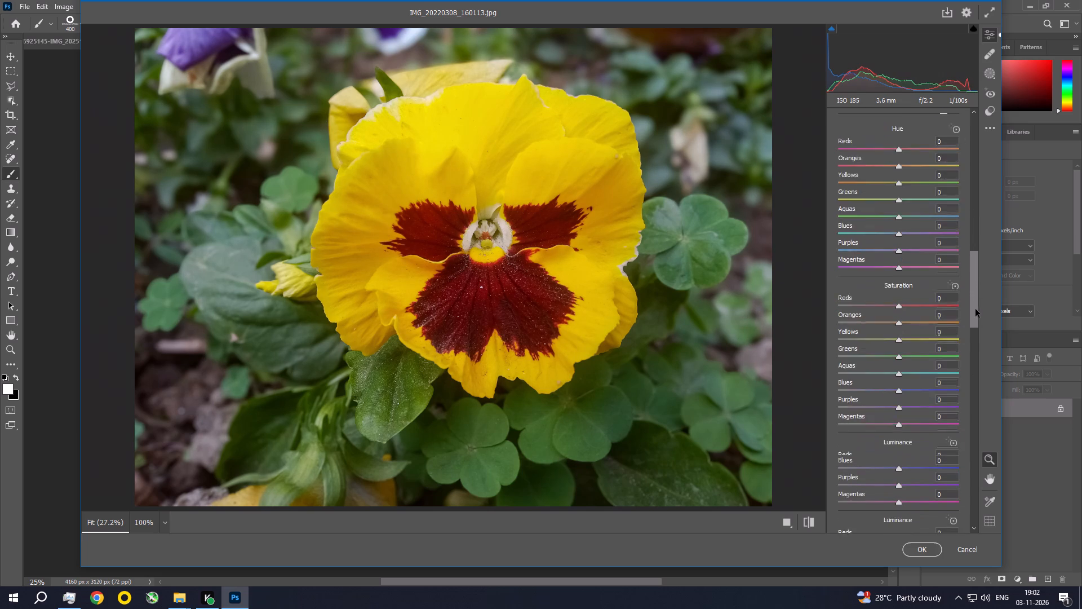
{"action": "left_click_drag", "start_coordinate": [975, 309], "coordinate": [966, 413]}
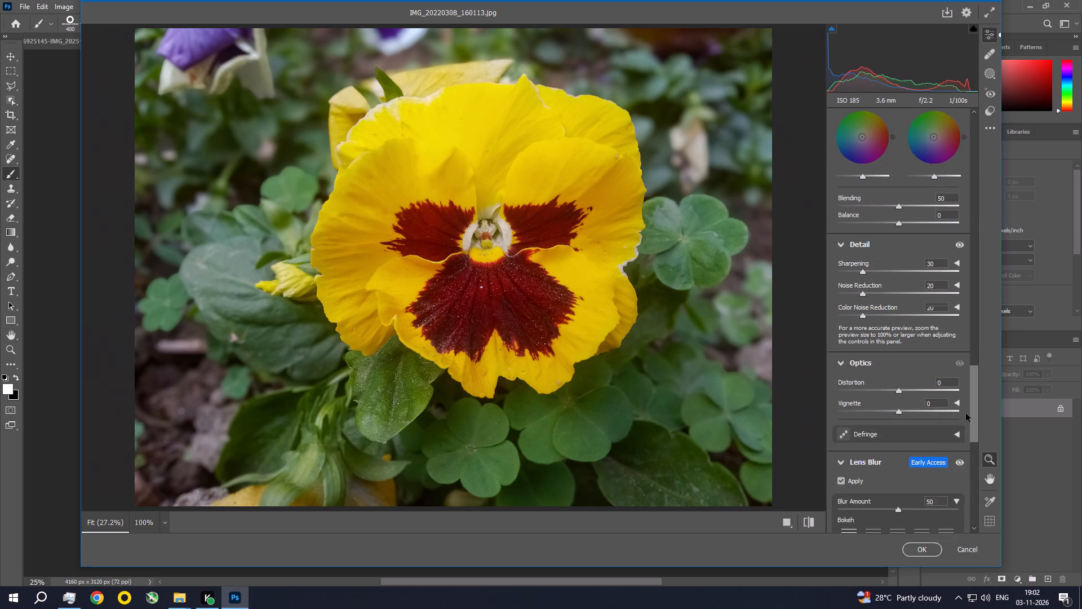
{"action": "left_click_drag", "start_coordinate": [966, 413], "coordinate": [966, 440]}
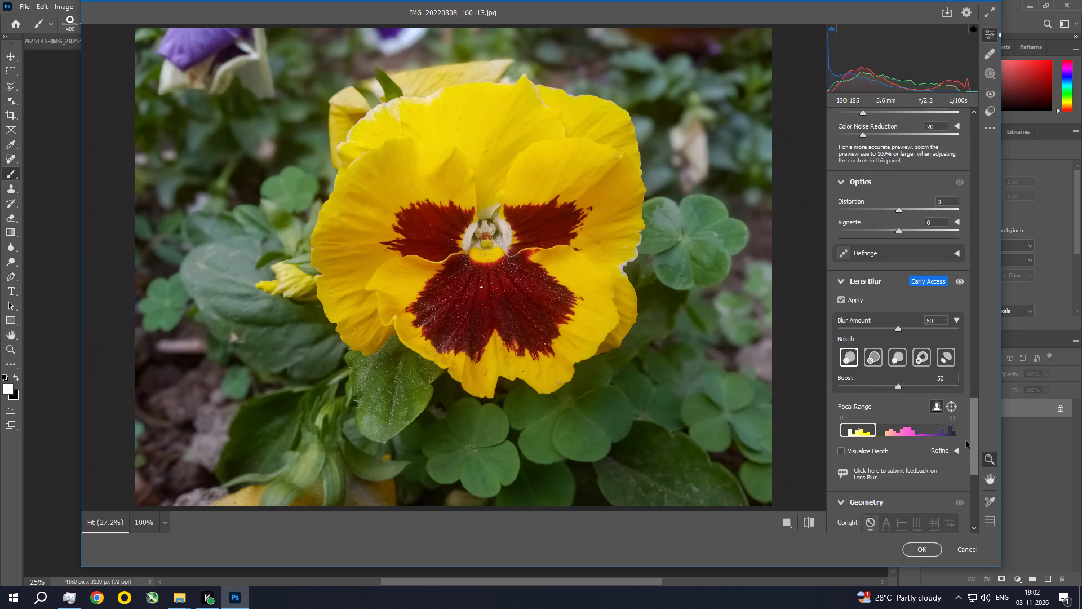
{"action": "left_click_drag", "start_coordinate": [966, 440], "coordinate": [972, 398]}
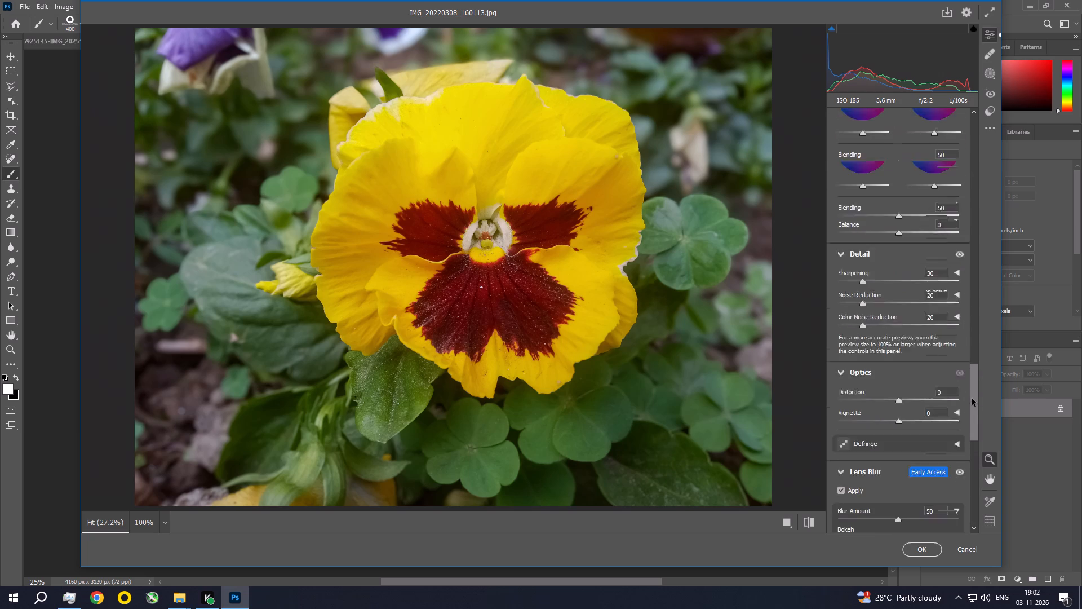
Set the yellow pansy photo's vibrance to +10 and saturation to +20 in the color adjustments.
{"action": "left_click_drag", "start_coordinate": [972, 398], "coordinate": [968, 132]}
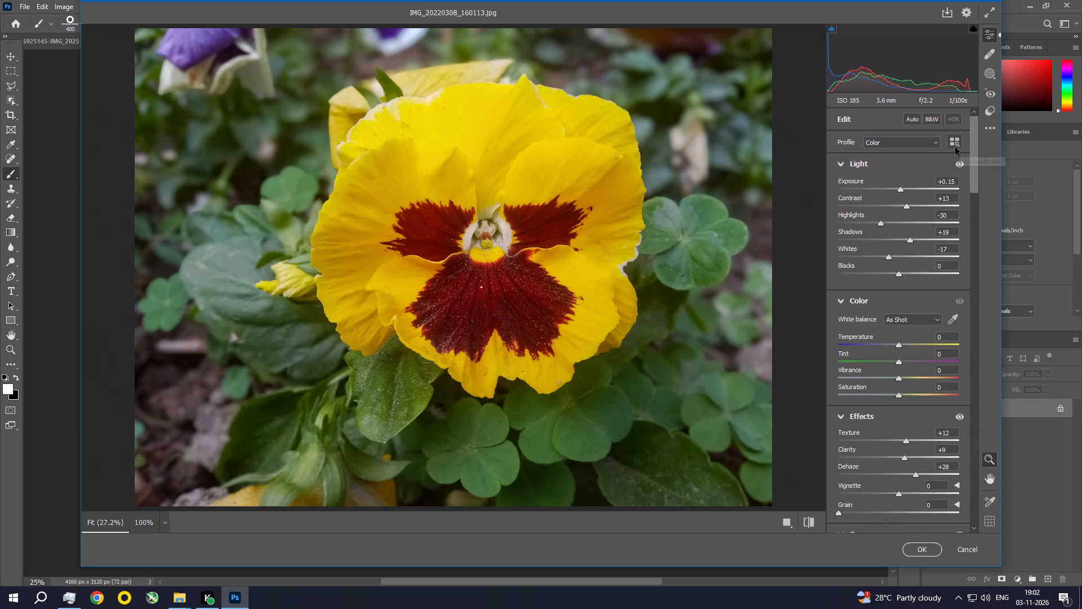
{"action": "left_click", "coordinate": [900, 189]}
{"action": "left_click", "coordinate": [902, 381]}
{"action": "left_click_drag", "start_coordinate": [900, 378], "coordinate": [907, 382]}
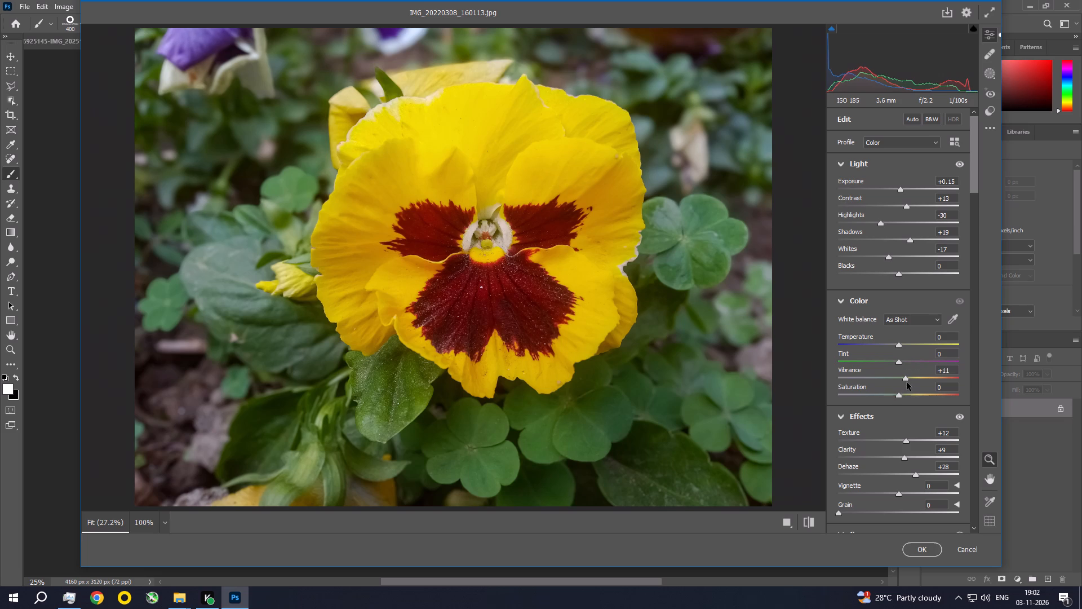
{"action": "left_click_drag", "start_coordinate": [907, 382], "coordinate": [906, 382]}
{"action": "left_click_drag", "start_coordinate": [898, 396], "coordinate": [907, 401]}
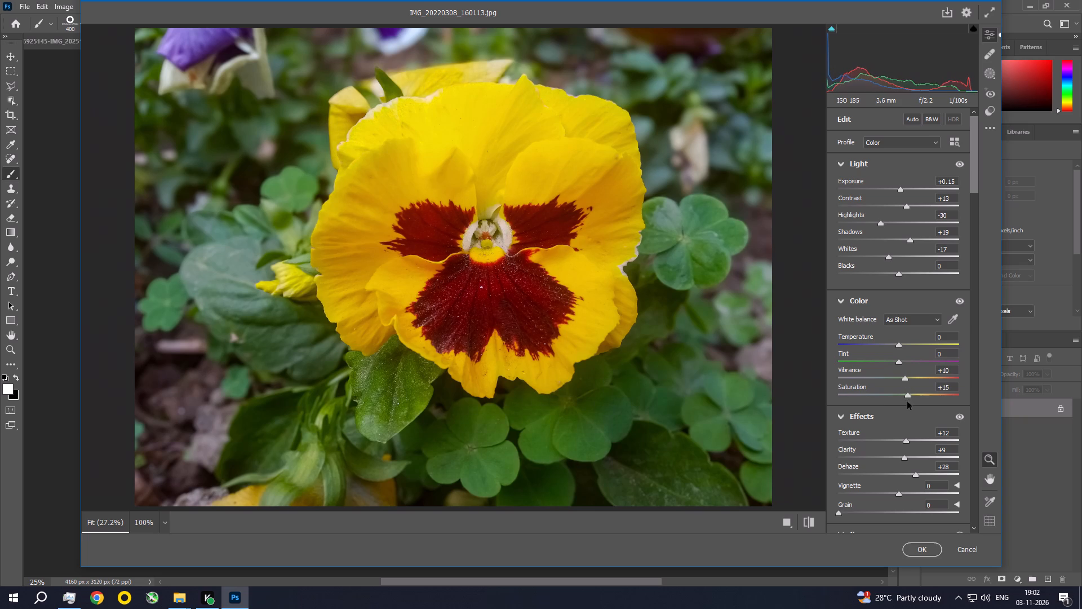
{"action": "left_click_drag", "start_coordinate": [907, 401], "coordinate": [908, 403]}
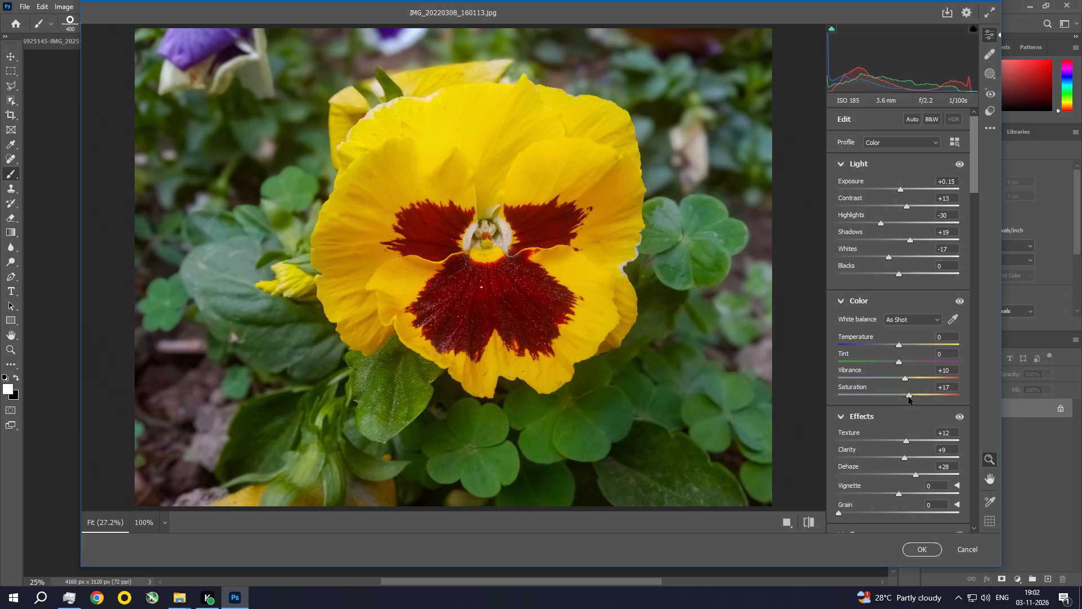
{"action": "left_click", "coordinate": [908, 397]}
{"action": "right_click", "coordinate": [908, 397]}
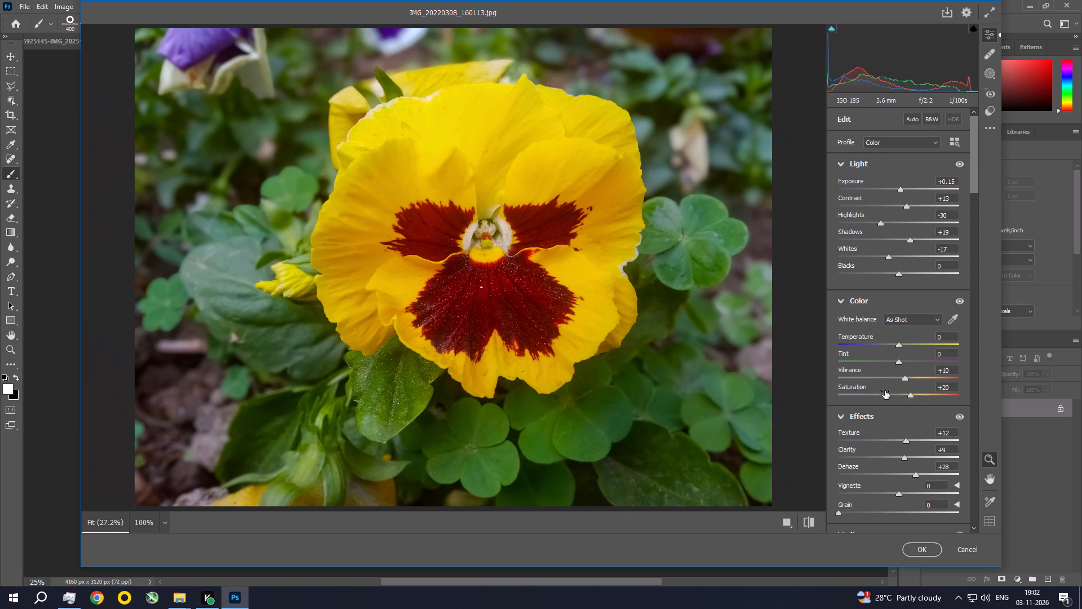
Cool the photo's white balance slightly by setting the temperature to -2.
{"action": "left_click_drag", "start_coordinate": [899, 346], "coordinate": [894, 345]}
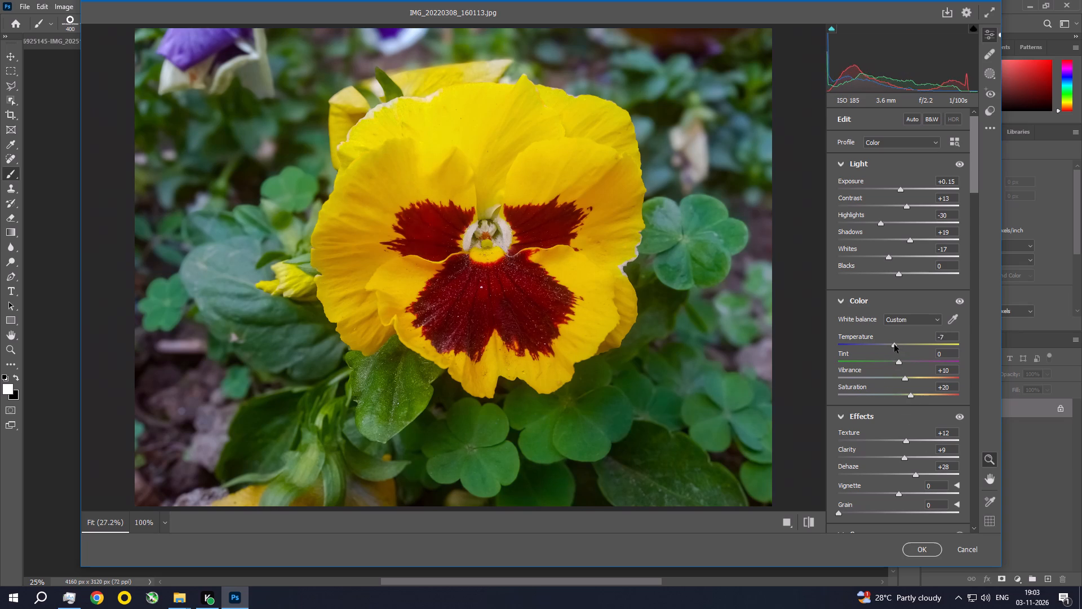
{"action": "left_click_drag", "start_coordinate": [894, 345], "coordinate": [897, 347]}
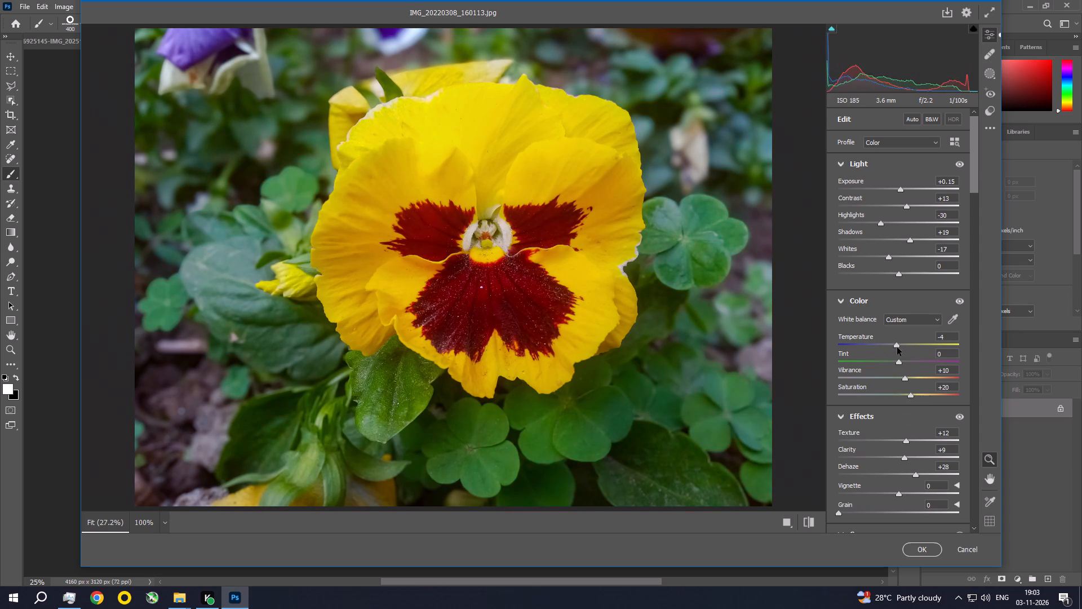
{"action": "left_click_drag", "start_coordinate": [897, 347], "coordinate": [912, 354]}
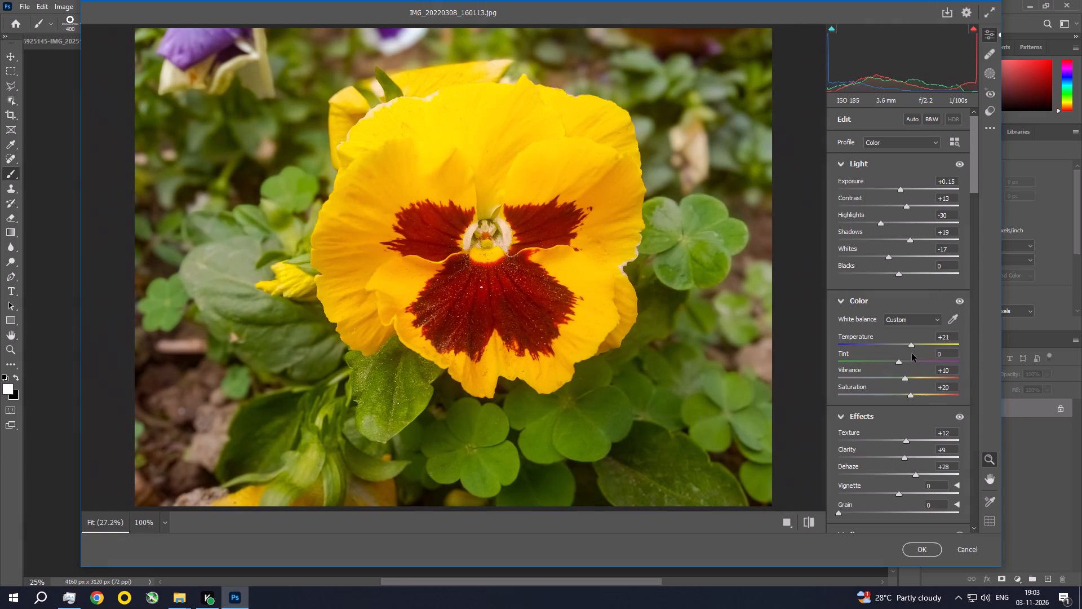
{"action": "left_click_drag", "start_coordinate": [912, 354], "coordinate": [895, 351]}
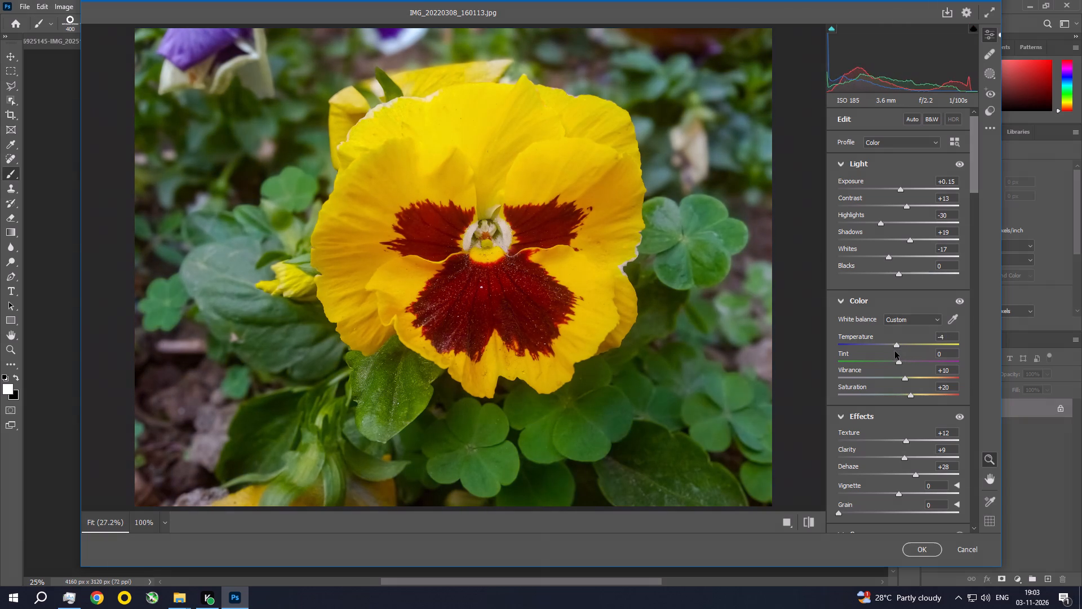
{"action": "left_click_drag", "start_coordinate": [895, 351], "coordinate": [897, 356]}
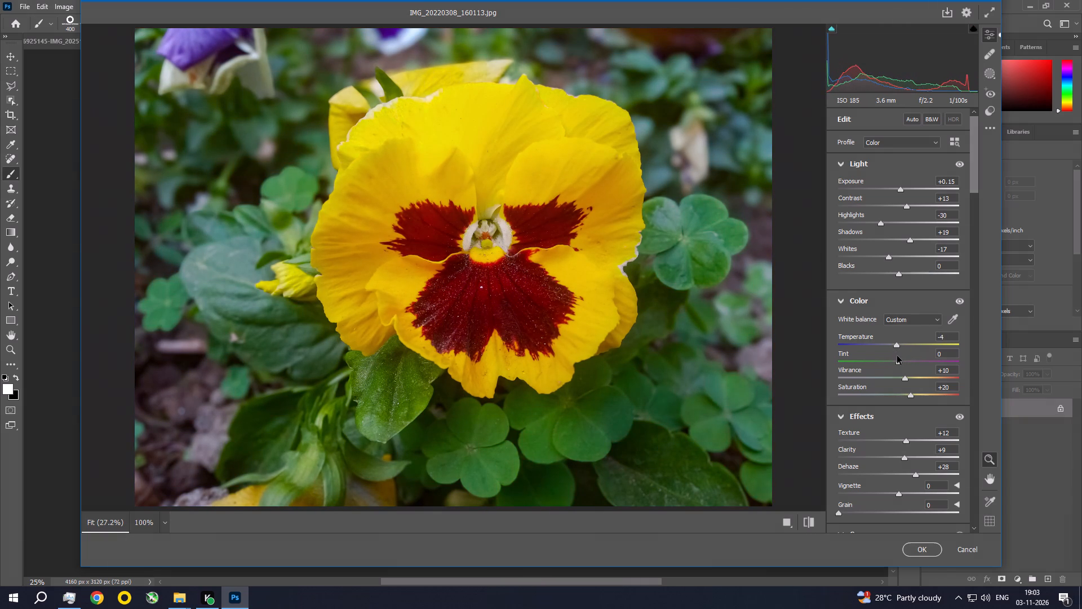
{"action": "left_click_drag", "start_coordinate": [897, 356], "coordinate": [897, 357]}
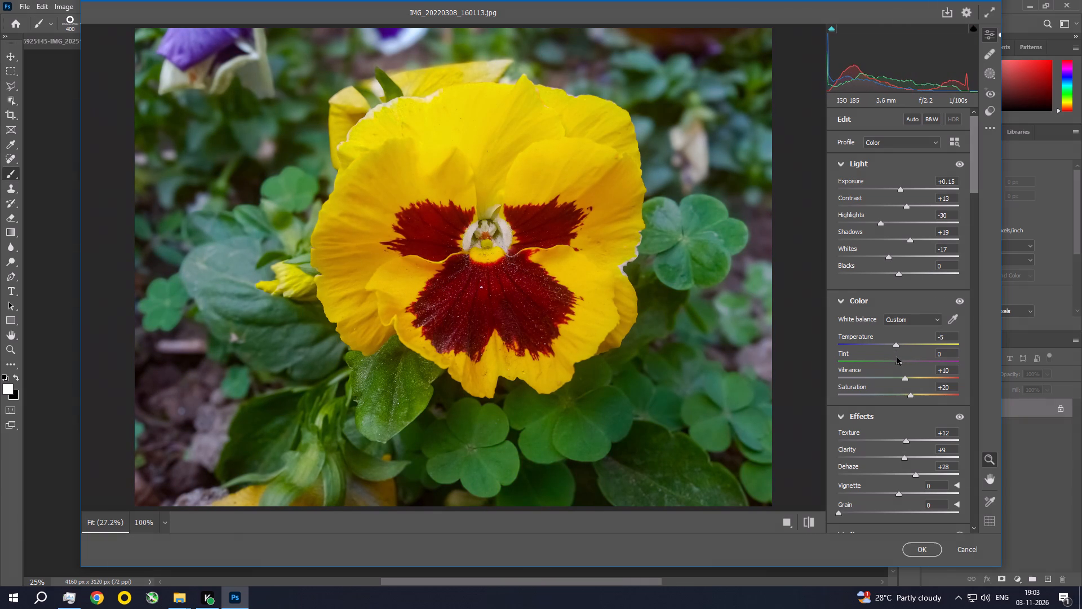
{"action": "left_click_drag", "start_coordinate": [897, 357], "coordinate": [898, 357]}
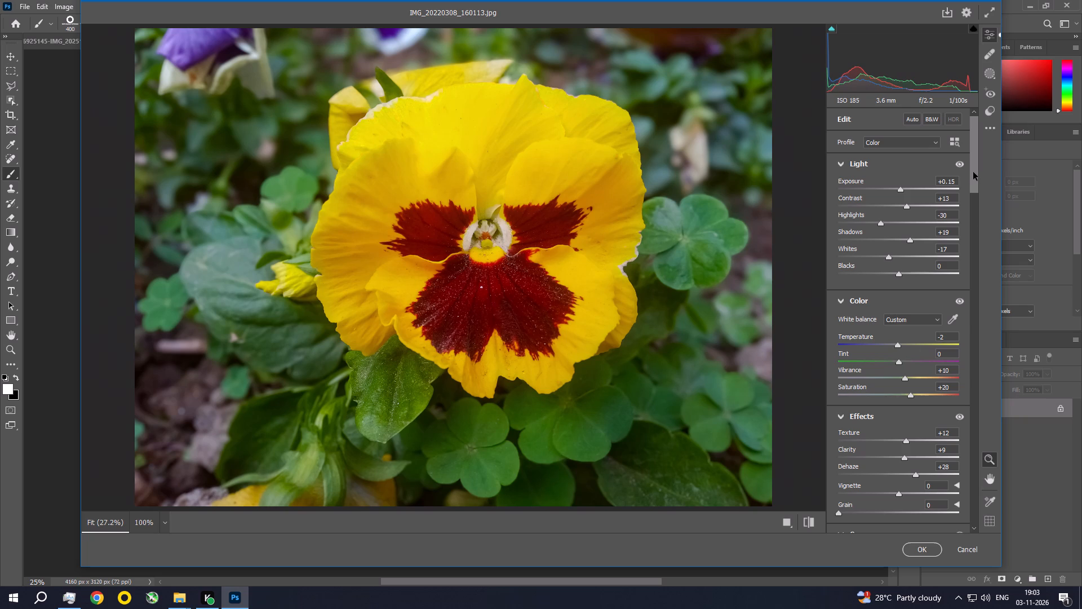
Raise the Lens Blur bokeh boost to 72 and commit the Camera Raw changes to the yellow pansy photo.
{"action": "left_click_drag", "start_coordinate": [973, 172], "coordinate": [966, 259]}
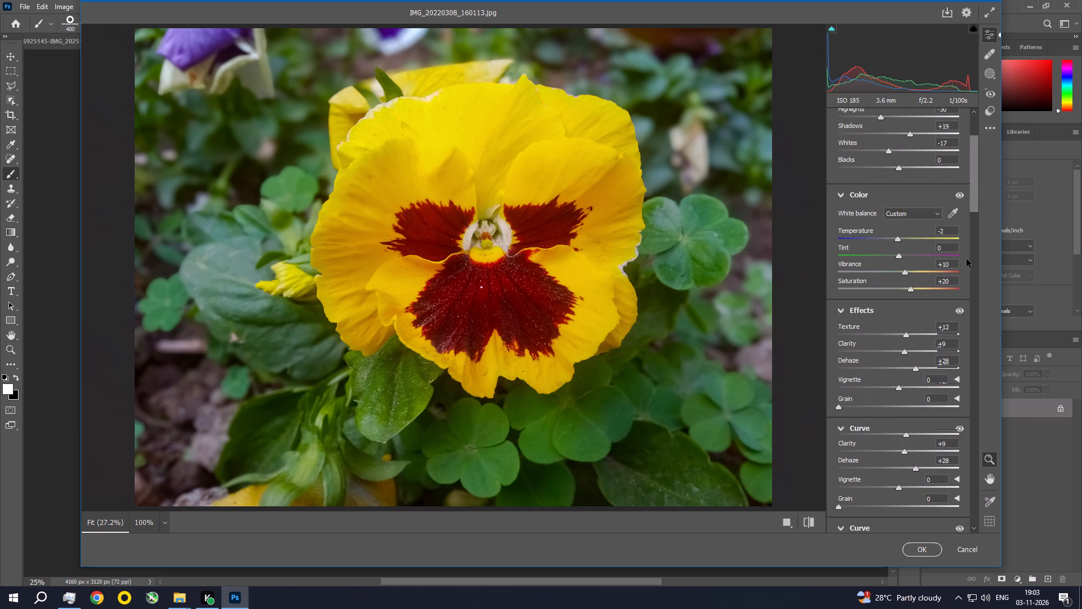
{"action": "left_click_drag", "start_coordinate": [975, 185], "coordinate": [973, 237]}
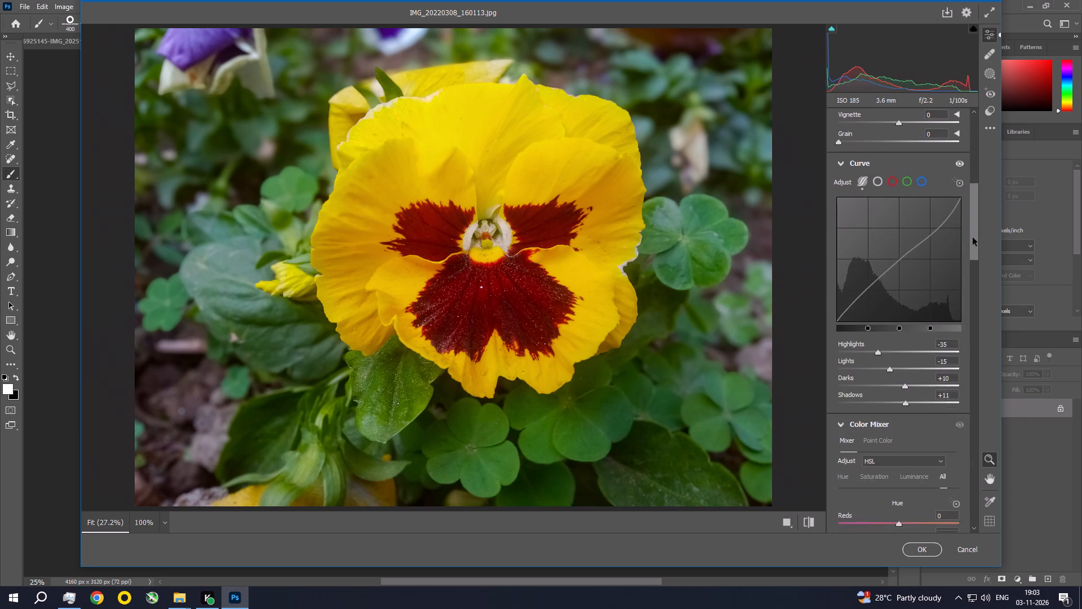
{"action": "left_click_drag", "start_coordinate": [973, 237], "coordinate": [977, 357]}
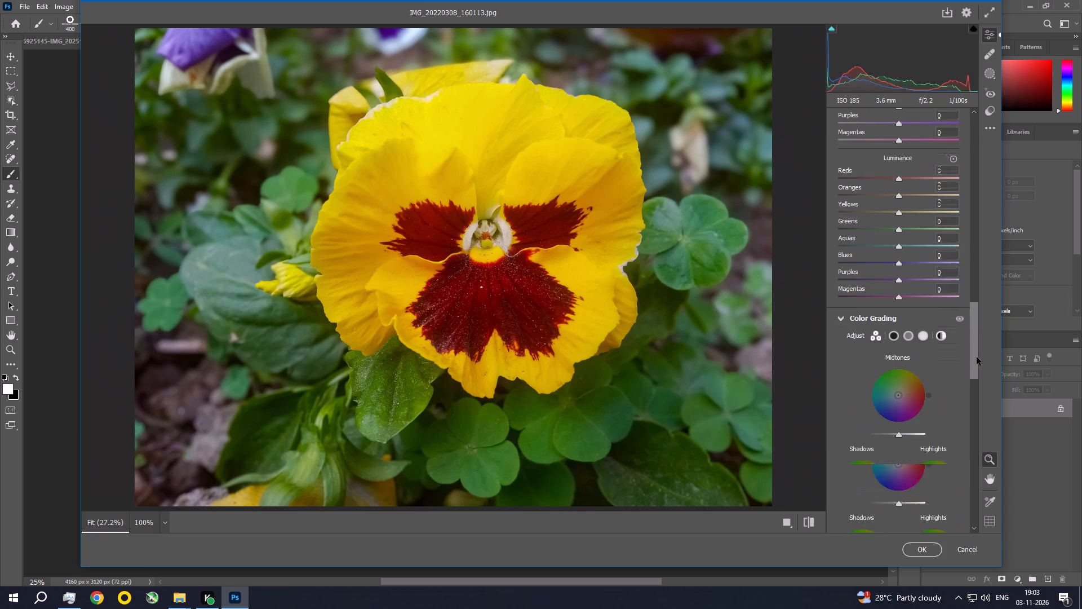
{"action": "left_click_drag", "start_coordinate": [977, 357], "coordinate": [970, 433]}
{"action": "right_click", "coordinate": [974, 395]}
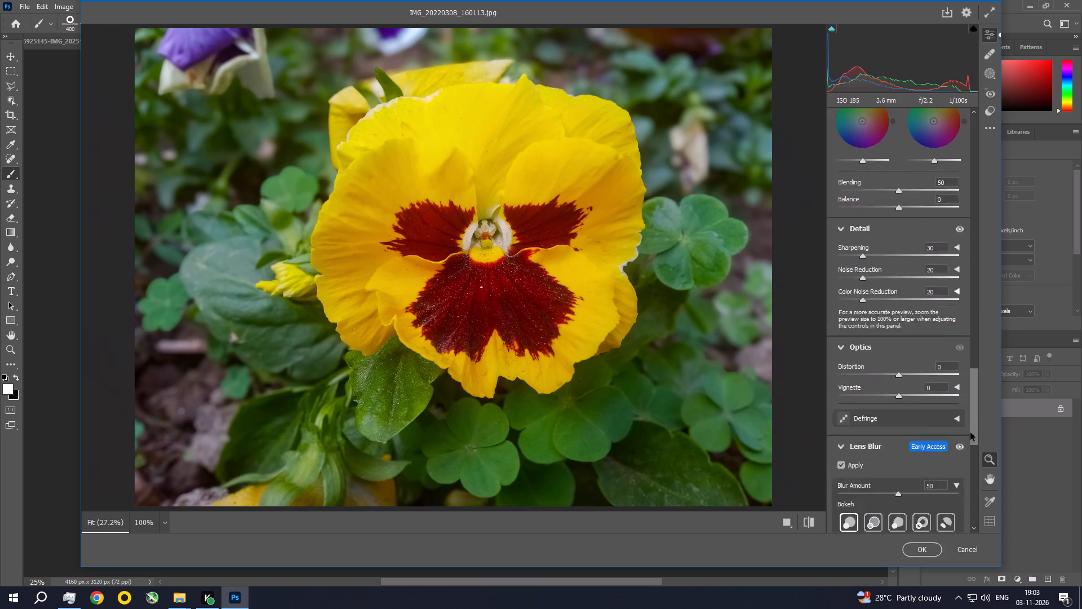
{"action": "left_click_drag", "start_coordinate": [970, 433], "coordinate": [970, 465]}
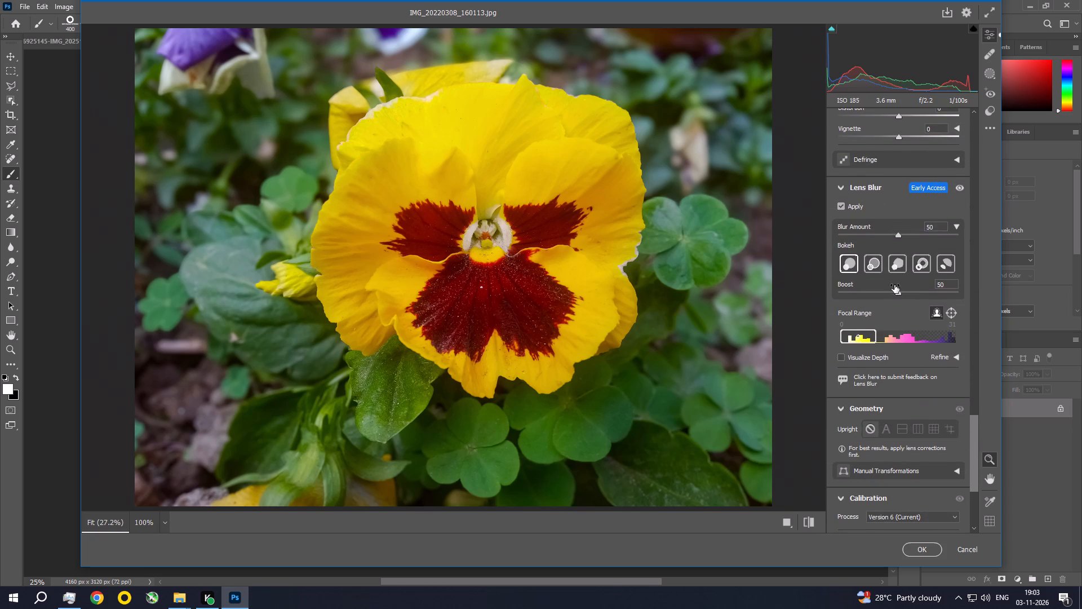
{"action": "left_click_drag", "start_coordinate": [899, 294], "coordinate": [926, 297]}
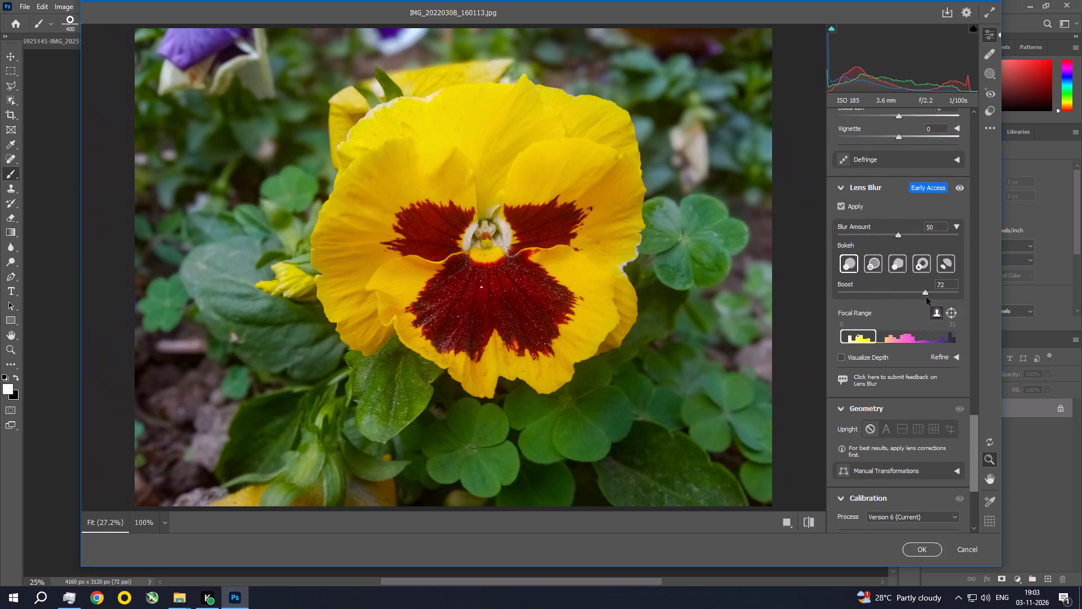
{"action": "left_click", "coordinate": [920, 551]}
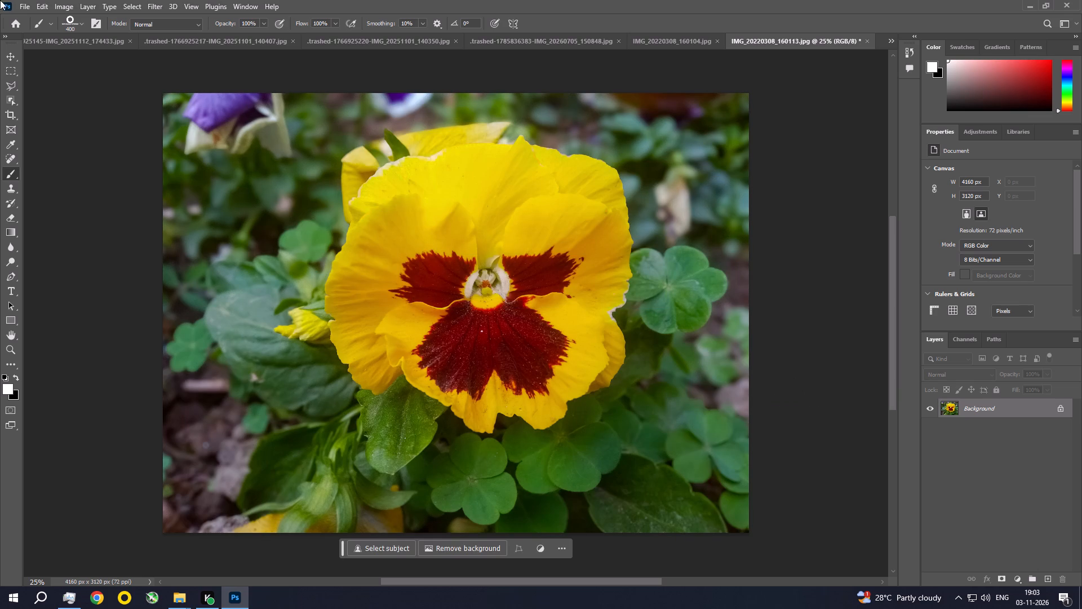
Apply the Warming Filter (85) photo filter to the yellow pansy photo, adjusting its density.
{"action": "left_click", "coordinate": [12, 60]}
{"action": "left_click", "coordinate": [60, 3]}
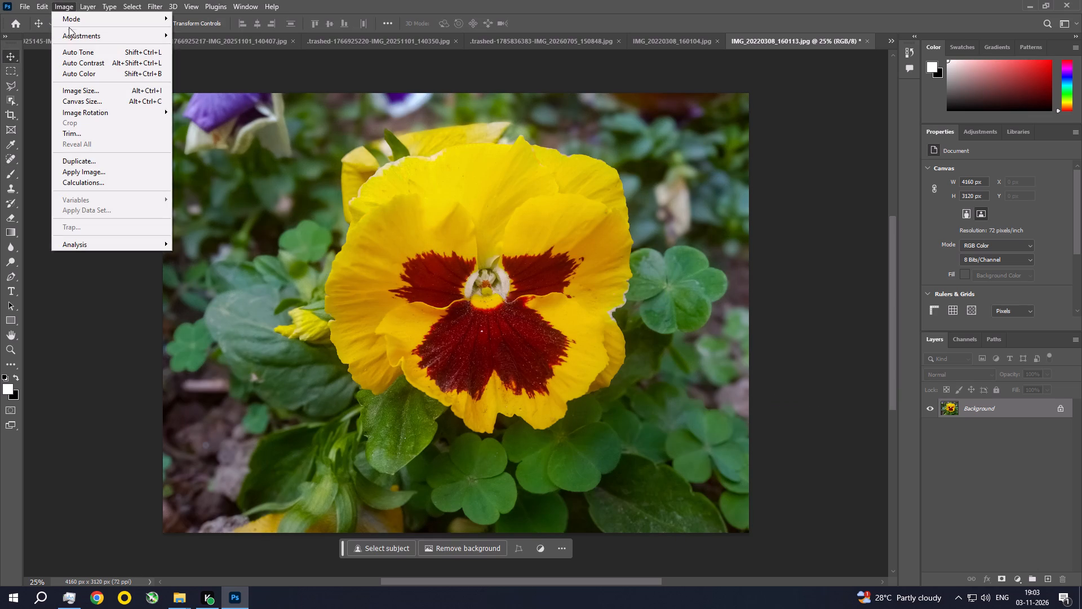
{"action": "left_click", "coordinate": [69, 30]}
{"action": "left_click", "coordinate": [211, 125]}
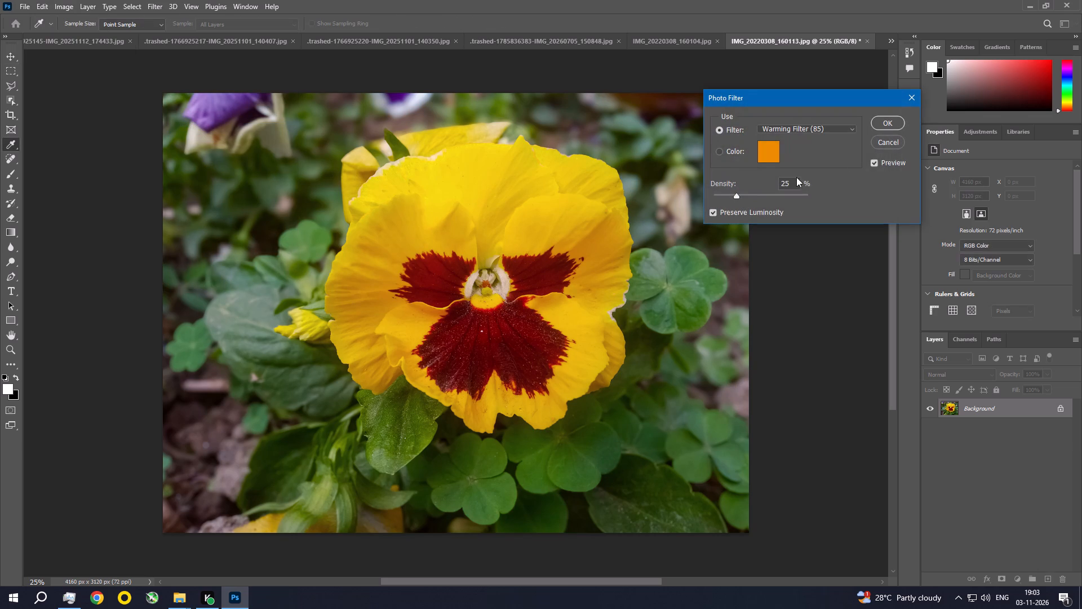
{"action": "left_click_drag", "start_coordinate": [747, 196], "coordinate": [754, 198]}
{"action": "left_click", "coordinate": [894, 122]}
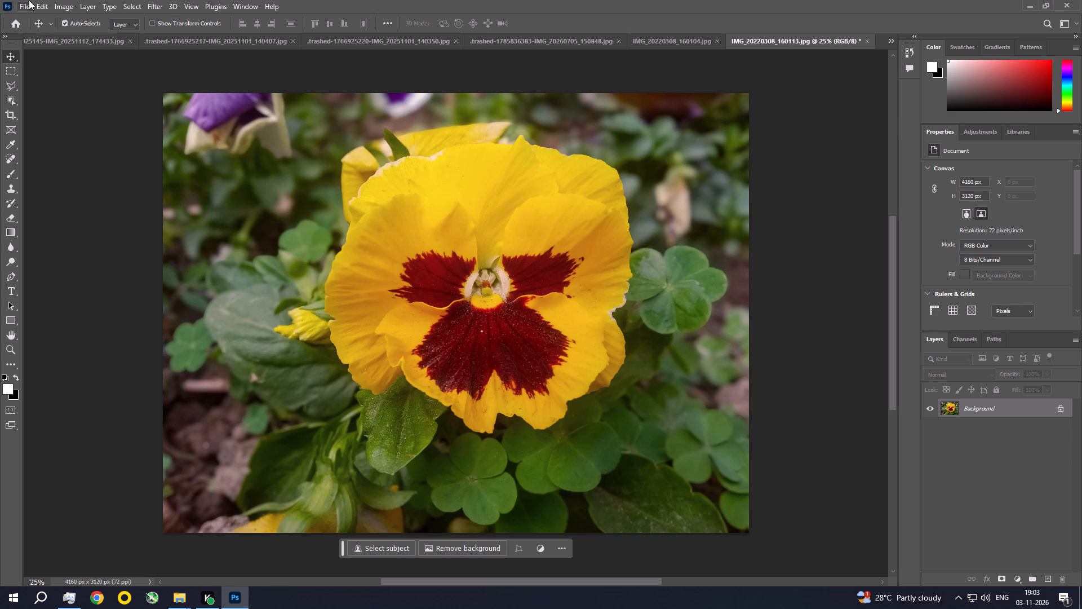
Apply an Exposure adjustment to the yellow pansy photo with the offset set to 0.0050.
{"action": "left_click", "coordinate": [72, 3]}
{"action": "left_click", "coordinate": [78, 41]}
{"action": "left_click", "coordinate": [78, 36]}
{"action": "left_click", "coordinate": [243, 65]}
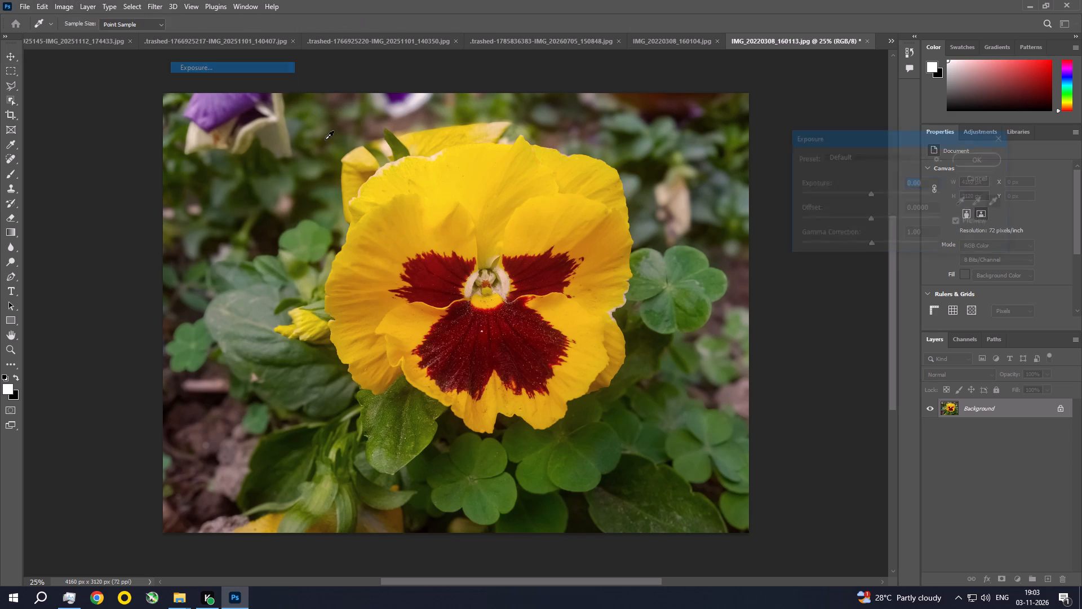
{"action": "left_click", "coordinate": [933, 209]}
{"action": "key", "text": "BackSpace"}
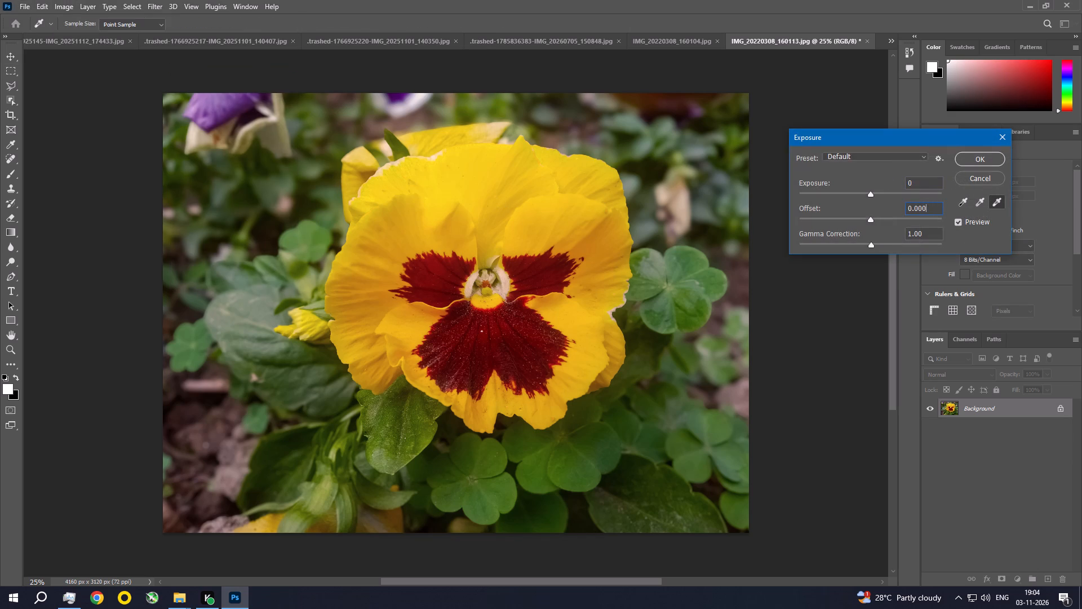
{"action": "key", "text": "BackSpace"}
{"action": "type", "text": "50"}
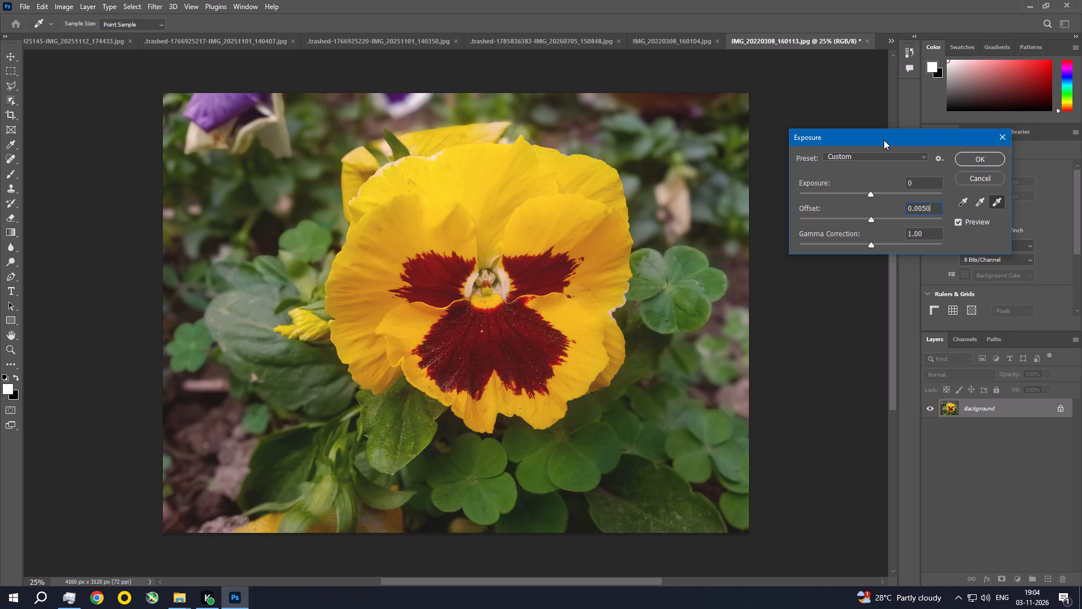
{"action": "left_click", "coordinate": [988, 160]}
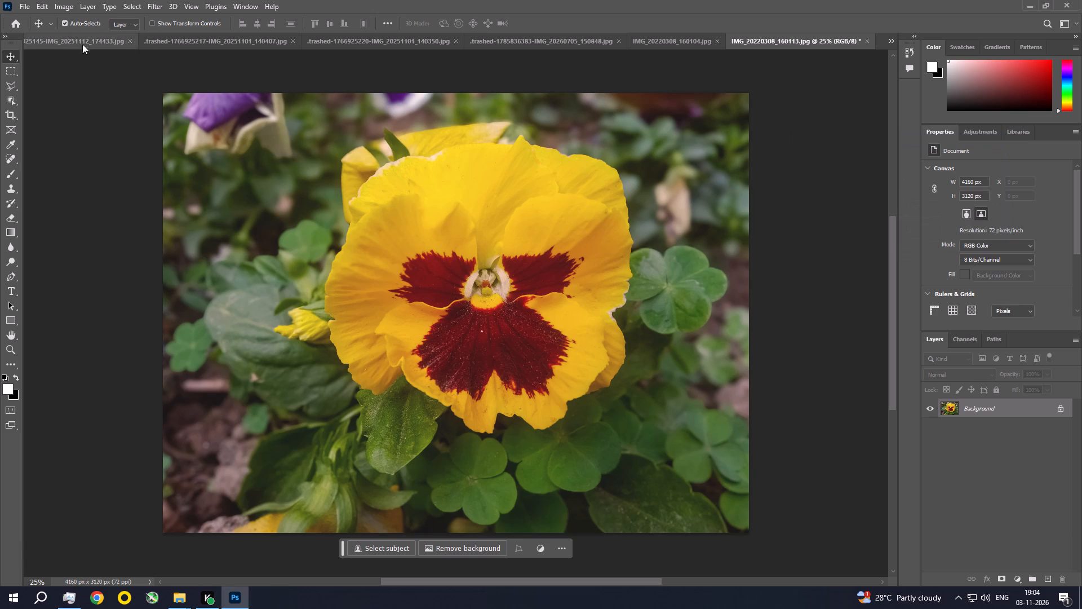
Save the edited yellow pansy photo under its existing file name, accepting the save options.
{"action": "key", "text": "ctrl+Down"}
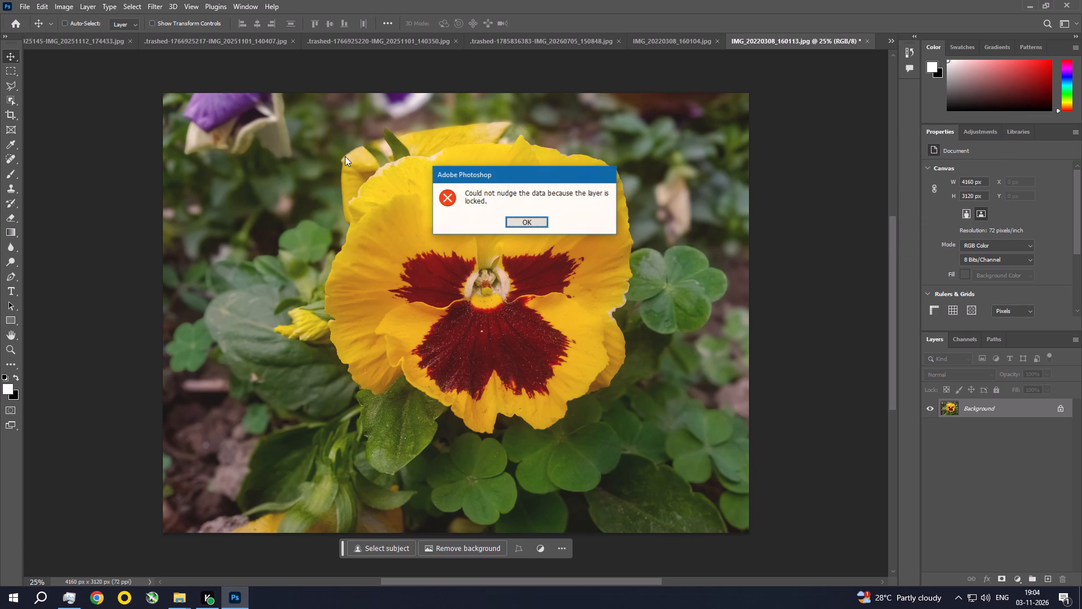
{"action": "left_click", "coordinate": [534, 222]}
{"action": "left_click", "coordinate": [88, 4]}
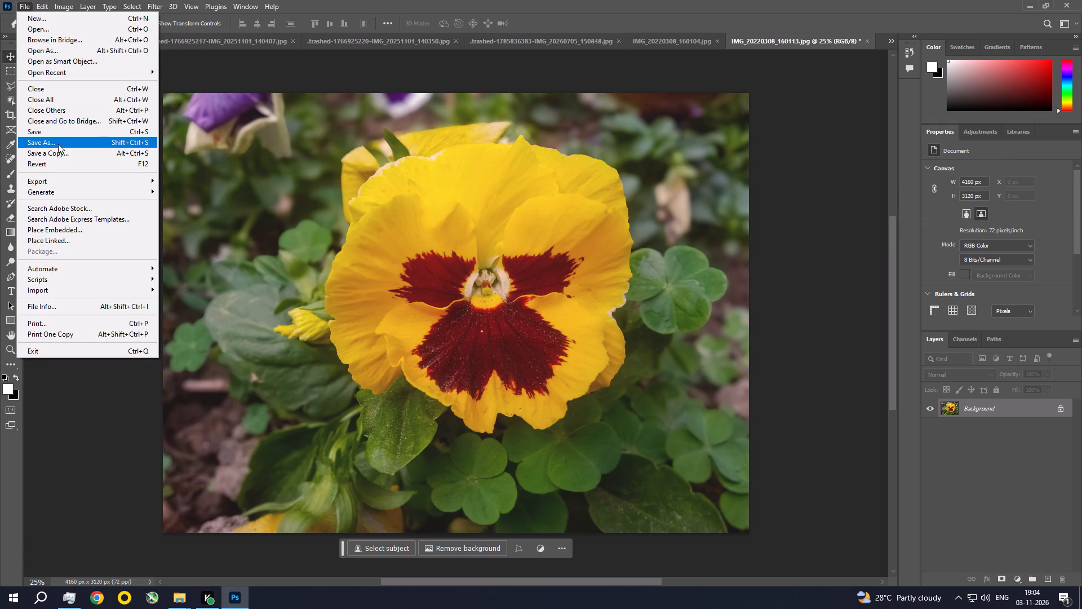
{"action": "left_click", "coordinate": [63, 132]}
{"action": "left_click", "coordinate": [610, 152]}
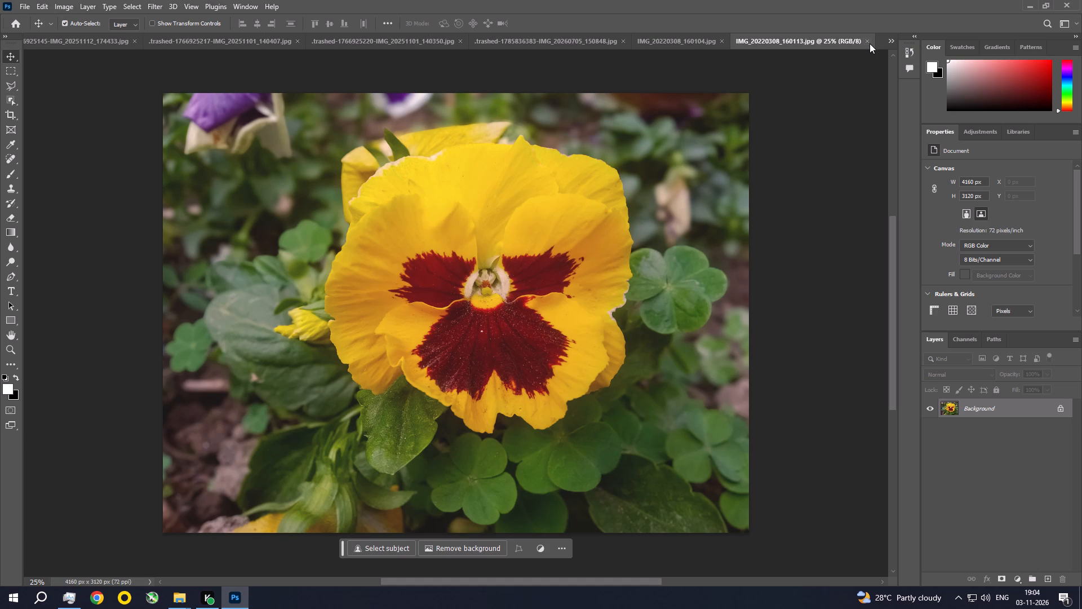
Examine the centre of the yellow pansy up close to check the edited detail.
{"action": "key", "text": "ctrl+space"}
{"action": "key", "text": "ctrl+space"}
{"action": "key", "text": "ctrl+space"}
{"action": "key", "text": "ctrl+space"}
{"action": "key", "text": "ctrl+space"}
{"action": "key", "text": "ctrl+space"}
{"action": "key", "text": "ctrl+space"}
{"action": "key", "text": "ctrl+space"}
{"action": "key", "text": "ctrl+space"}
{"action": "key", "text": "ctrl+space"}
{"action": "key", "text": "ctrl+space"}
{"action": "key", "text": "ctrl+space"}
{"action": "key", "text": "ctrl+space"}
{"action": "key", "text": "ctrl+space"}
{"action": "key", "text": "ctrl+space"}
{"action": "key", "text": "ctrl+space"}
{"action": "key", "text": "ctrl+space"}
{"action": "key", "text": "ctrl+space"}
{"action": "key", "text": "ctrl+space"}
{"action": "key", "text": "ctrl+space"}
{"action": "triple_click", "coordinate": [496, 289], "text": "ctrl"}
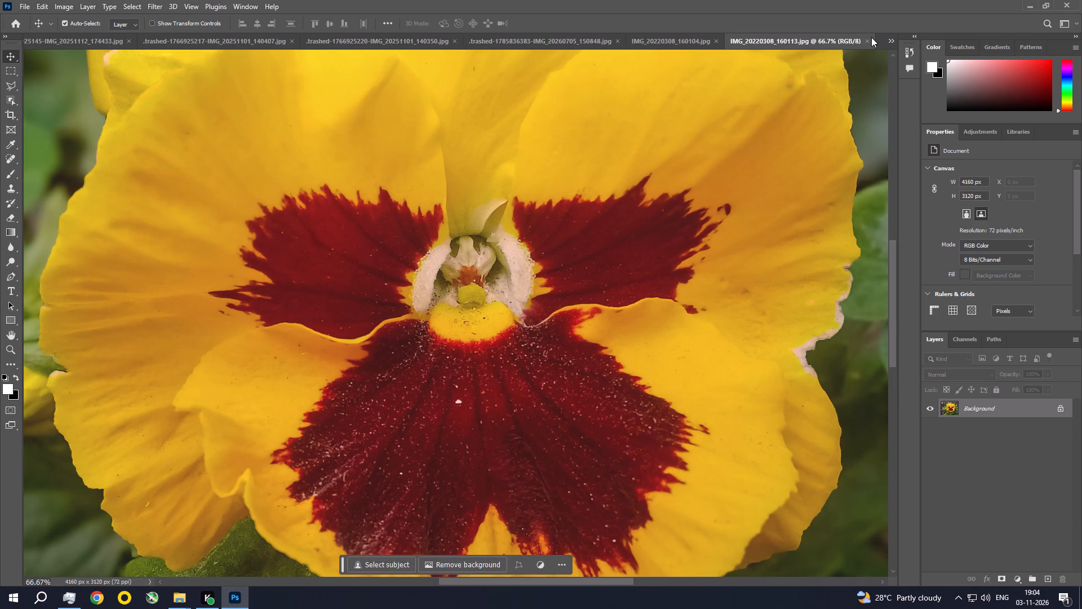
Close the saved yellow pansy photo.
{"action": "left_click", "coordinate": [868, 40]}
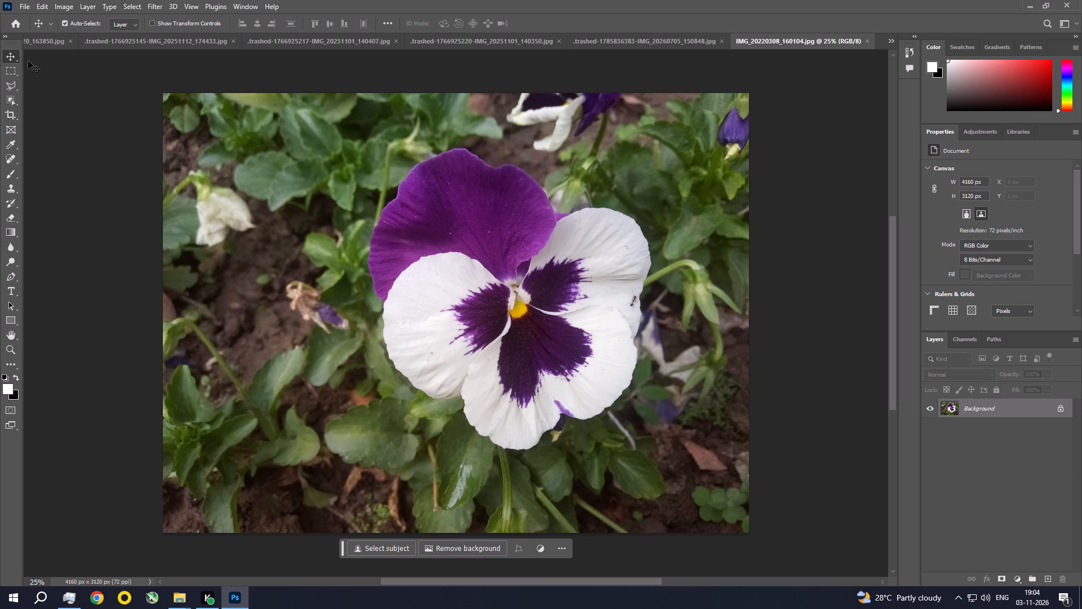
Open the purple and white pansy photo in the Camera Raw Filter.
{"action": "left_click", "coordinate": [62, 5]}
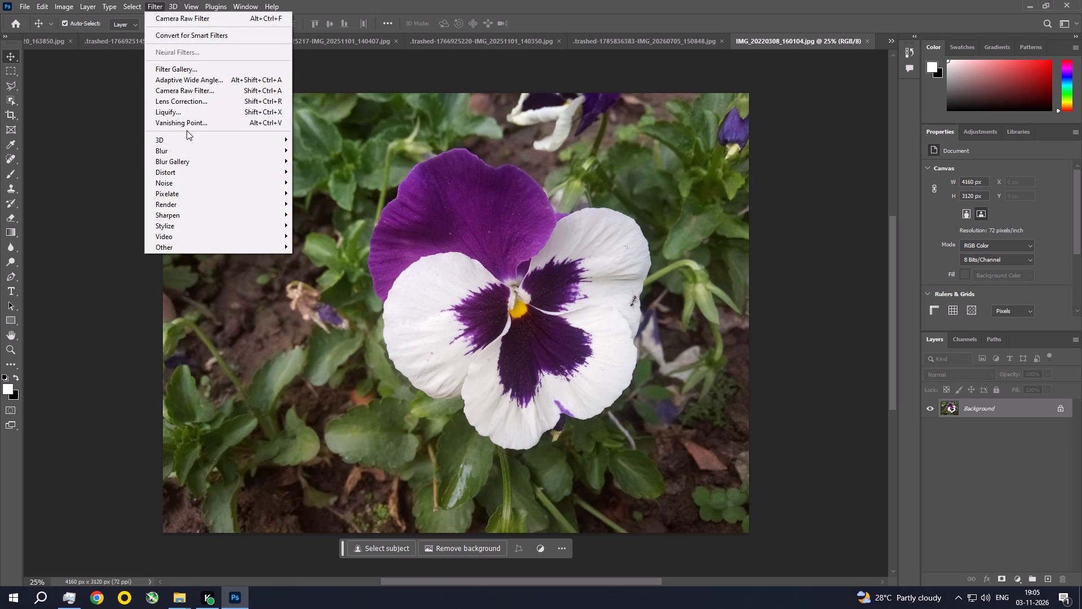
{"action": "left_click", "coordinate": [192, 90]}
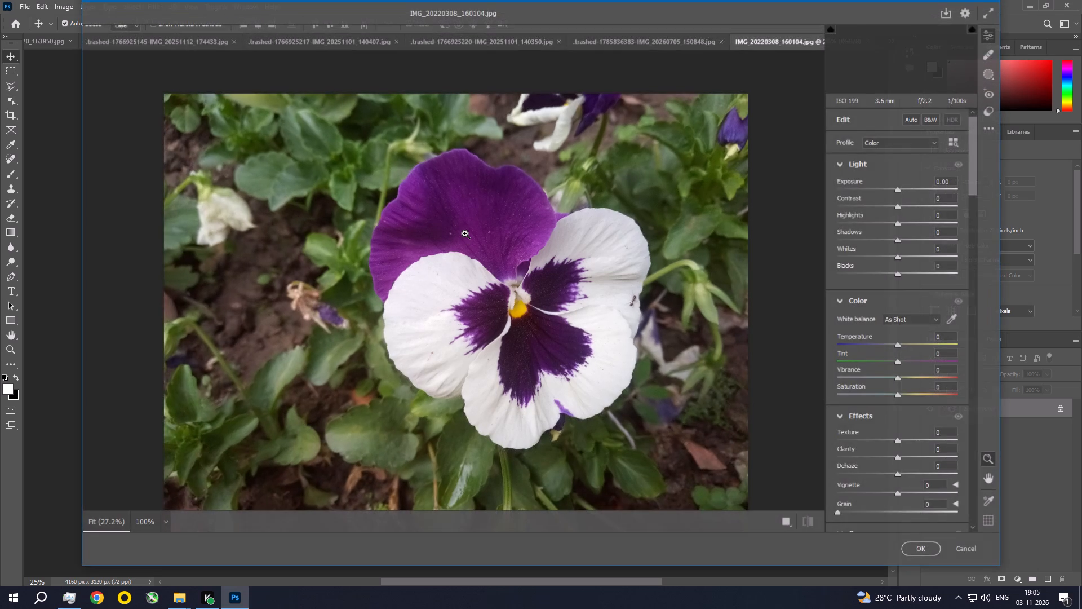
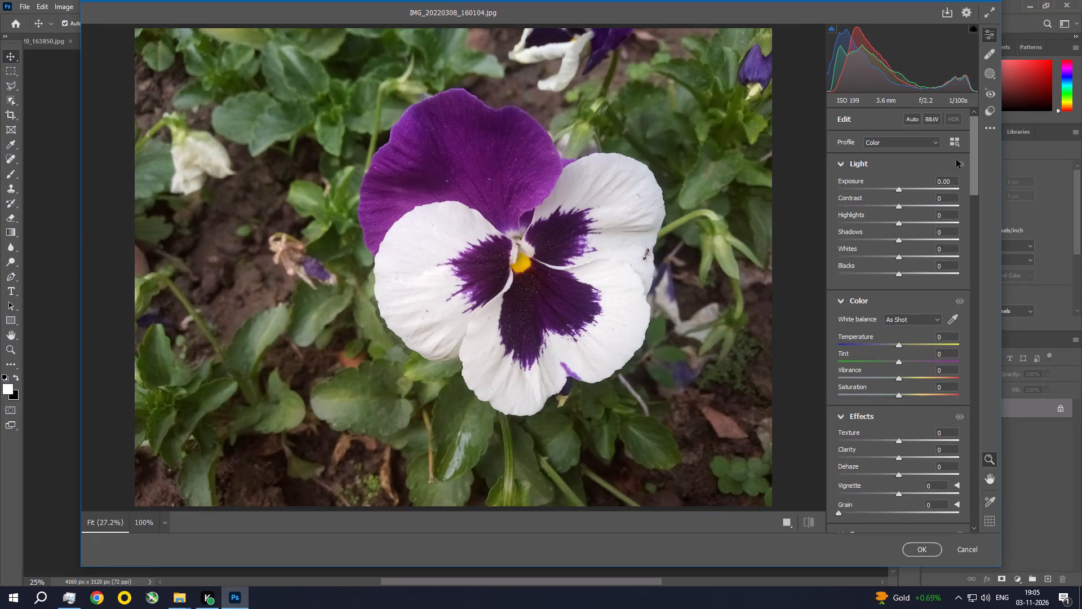
Adjust the pansy photo's light with Contrast +20, Highlights -29 and Shadows +16.
{"action": "left_click_drag", "start_coordinate": [973, 131], "coordinate": [988, 205]}
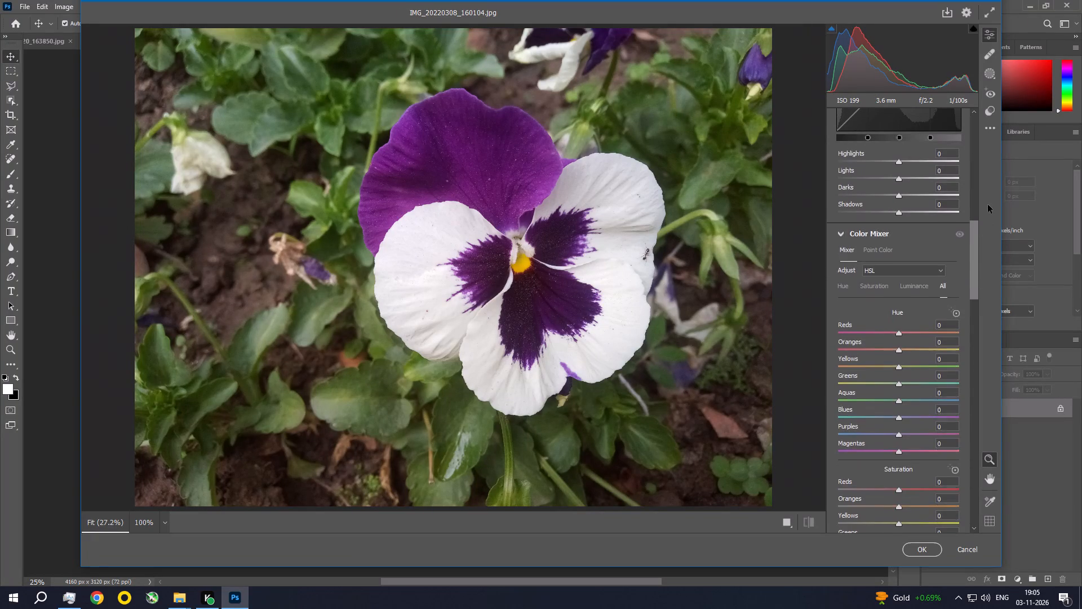
{"action": "left_click_drag", "start_coordinate": [988, 205], "coordinate": [986, 106]}
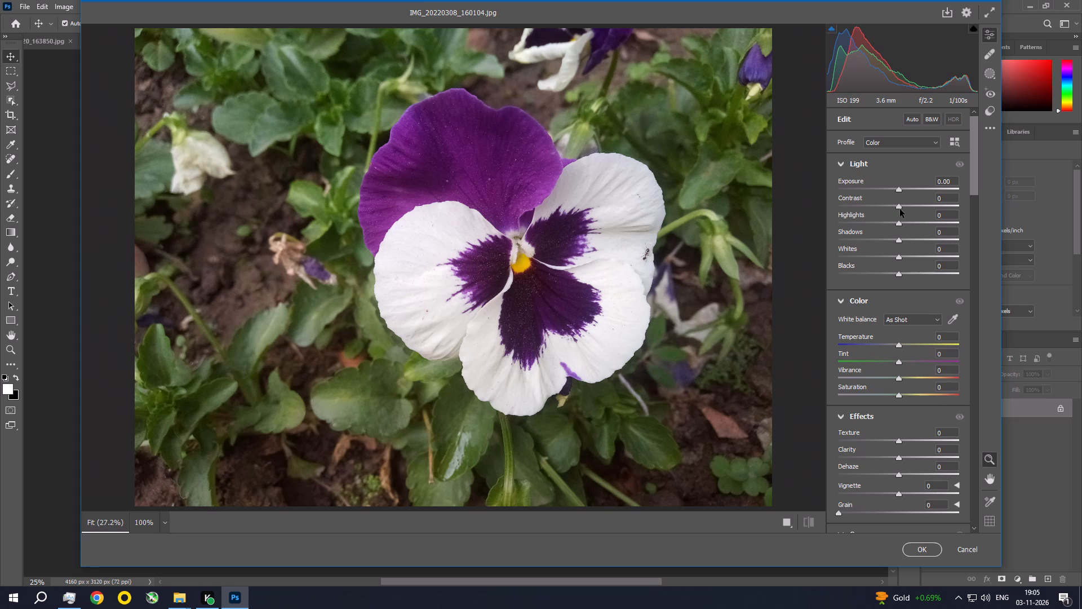
{"action": "left_click_drag", "start_coordinate": [899, 206], "coordinate": [904, 209]}
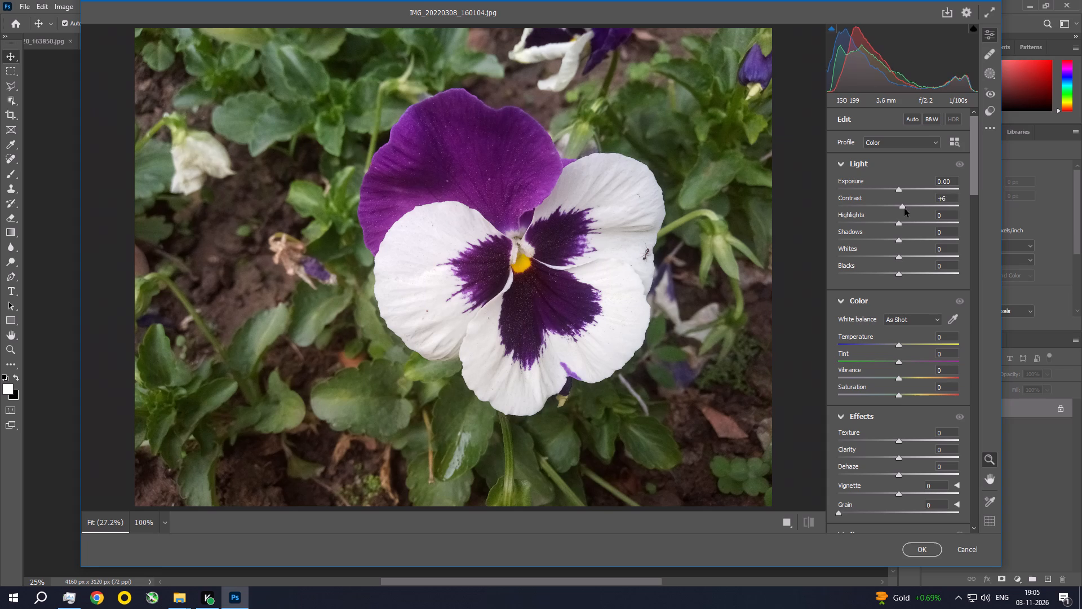
{"action": "left_click_drag", "start_coordinate": [904, 209], "coordinate": [911, 210]}
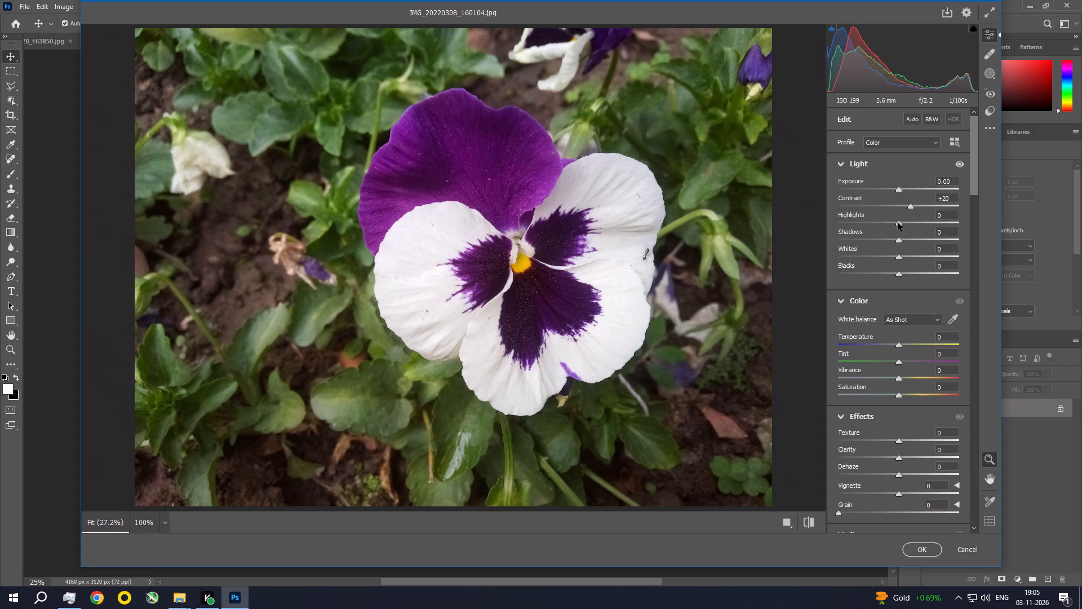
{"action": "left_click_drag", "start_coordinate": [898, 223], "coordinate": [881, 220]}
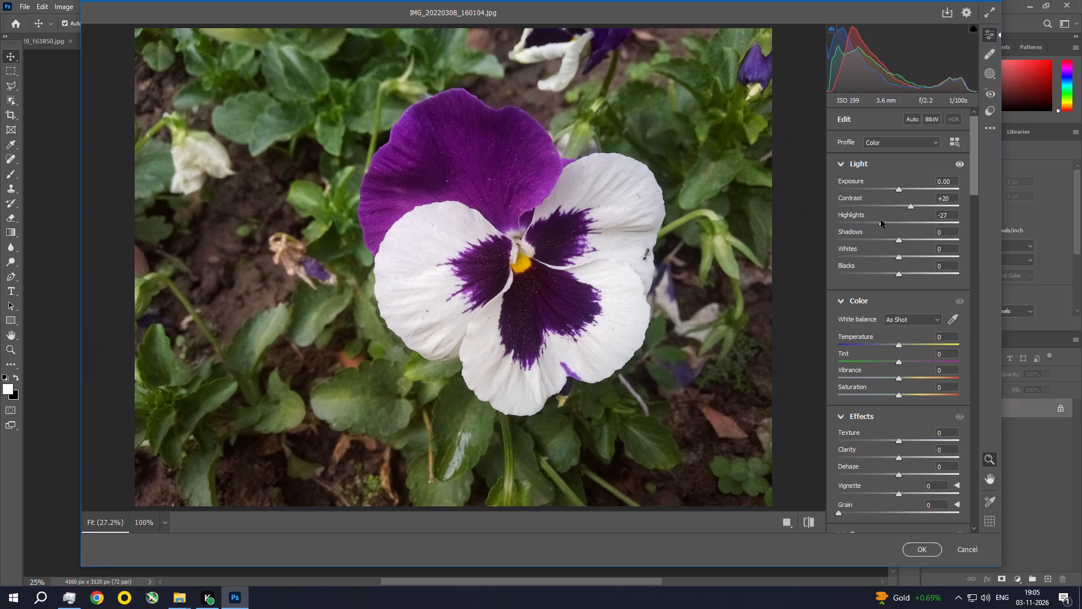
{"action": "left_click_drag", "start_coordinate": [881, 220], "coordinate": [880, 220]}
{"action": "left_click_drag", "start_coordinate": [900, 241], "coordinate": [919, 241]}
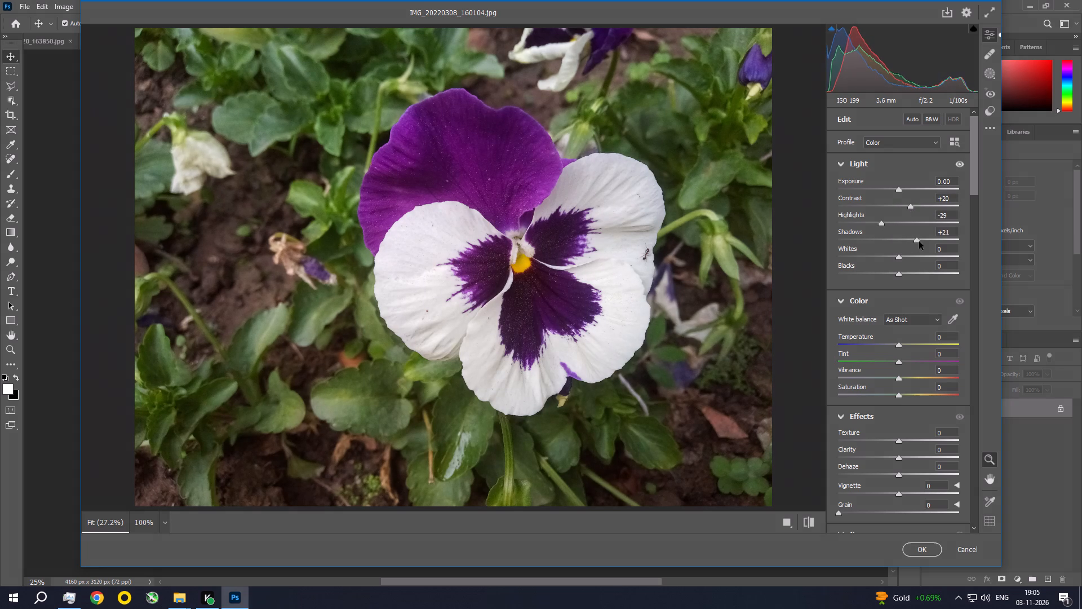
{"action": "left_click_drag", "start_coordinate": [919, 241], "coordinate": [910, 240]}
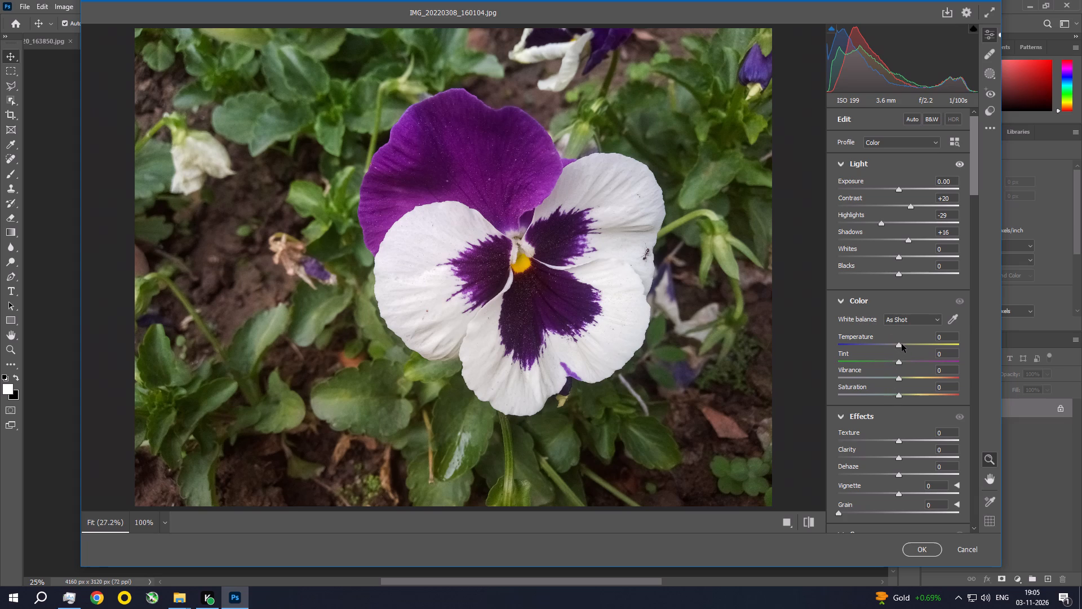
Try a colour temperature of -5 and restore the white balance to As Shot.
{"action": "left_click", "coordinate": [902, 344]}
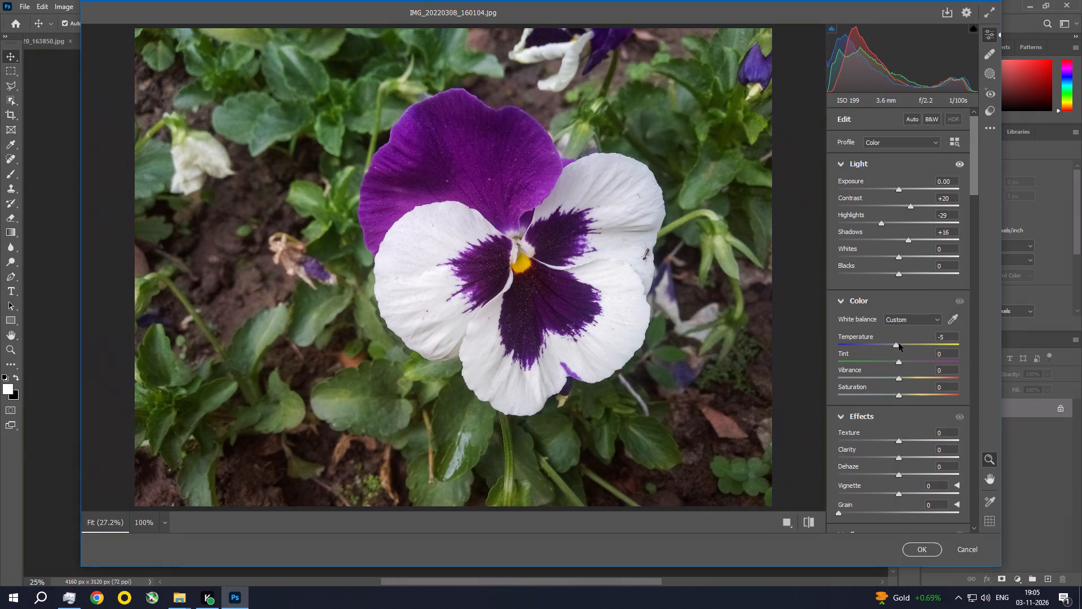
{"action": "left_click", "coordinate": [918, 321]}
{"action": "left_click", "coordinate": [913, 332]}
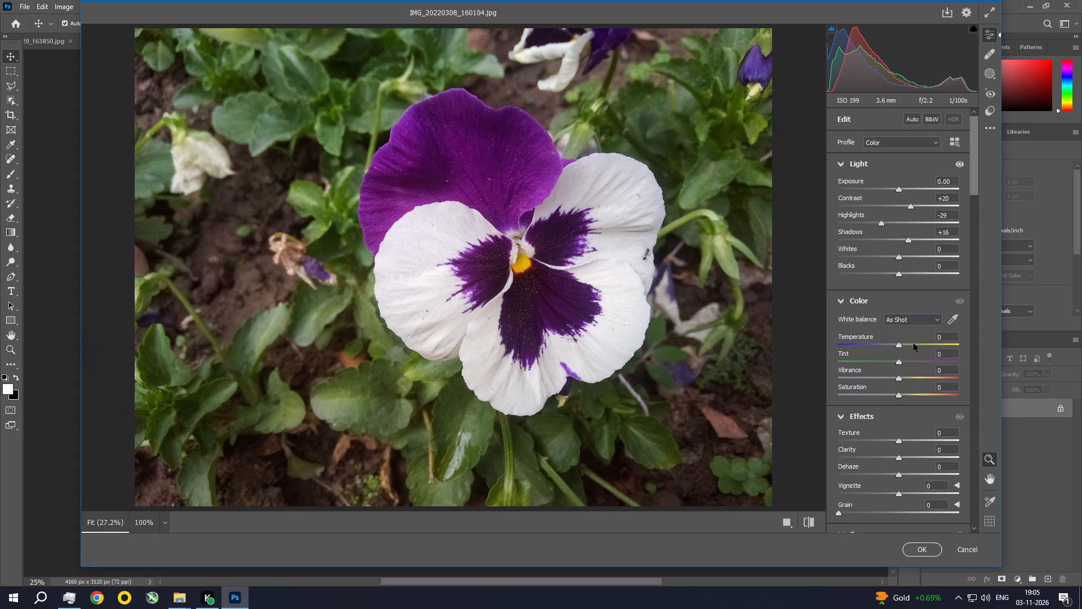
Set the effects to Texture +15, Clarity +10, Dehaze +10 and Vignette -27.
{"action": "left_click_drag", "start_coordinate": [974, 166], "coordinate": [971, 212]}
{"action": "left_click_drag", "start_coordinate": [898, 196], "coordinate": [907, 200]}
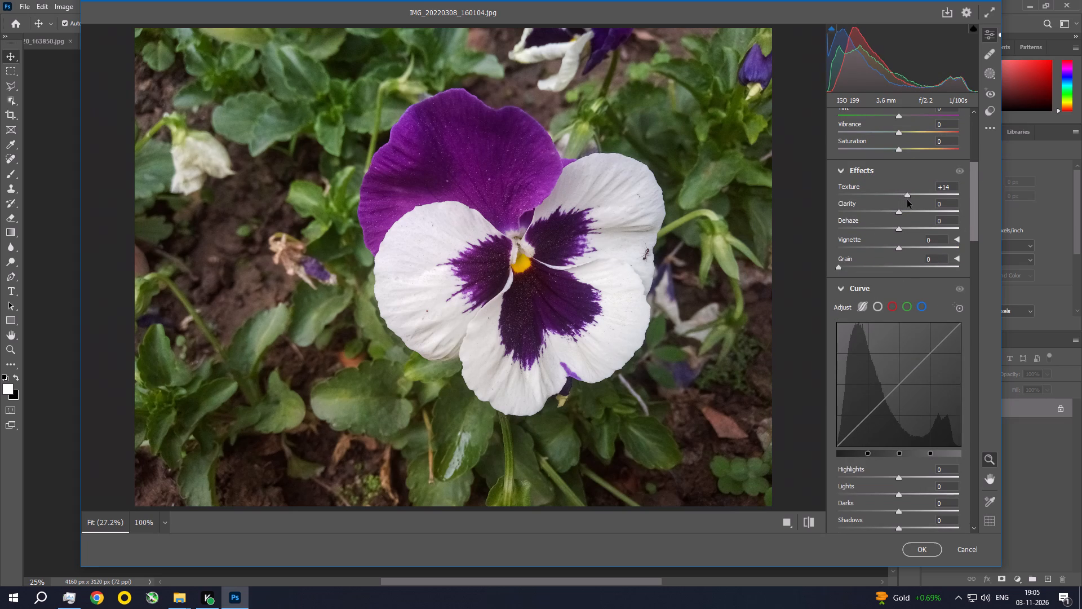
{"action": "left_click_drag", "start_coordinate": [907, 200], "coordinate": [908, 201]}
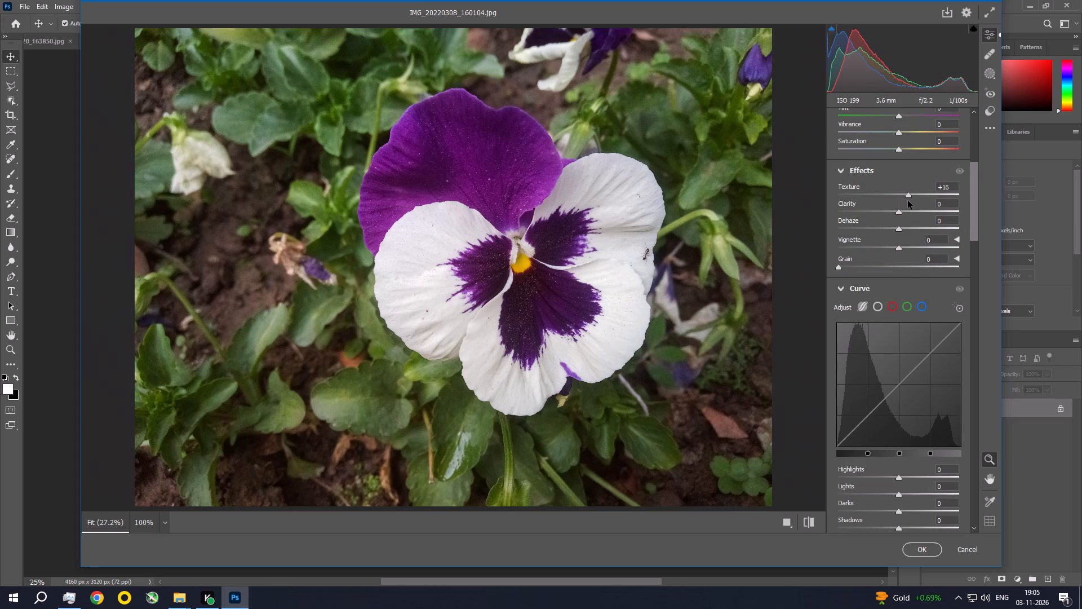
{"action": "left_click_drag", "start_coordinate": [908, 201], "coordinate": [907, 201]}
{"action": "left_click_drag", "start_coordinate": [898, 214], "coordinate": [899, 214]}
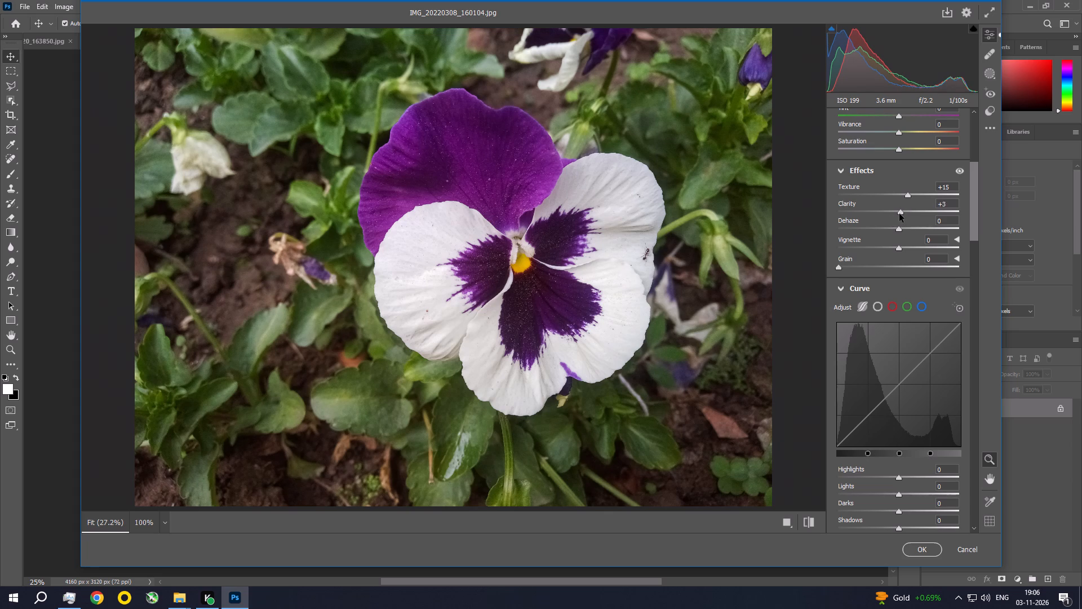
{"action": "left_click_drag", "start_coordinate": [899, 214], "coordinate": [903, 216]}
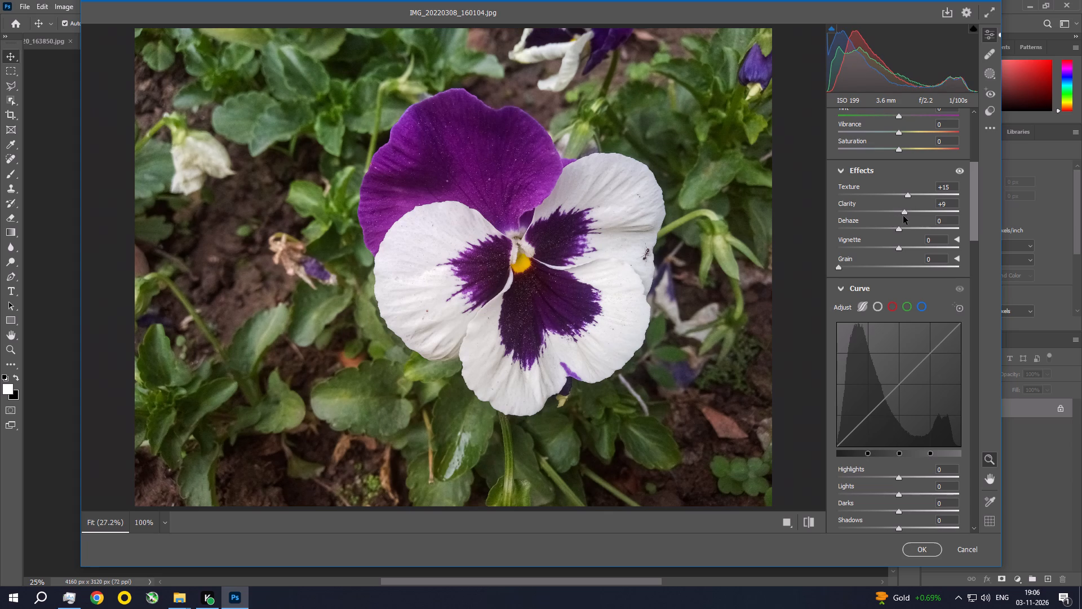
{"action": "left_click_drag", "start_coordinate": [903, 216], "coordinate": [904, 217]}
{"action": "left_click_drag", "start_coordinate": [900, 230], "coordinate": [906, 232]}
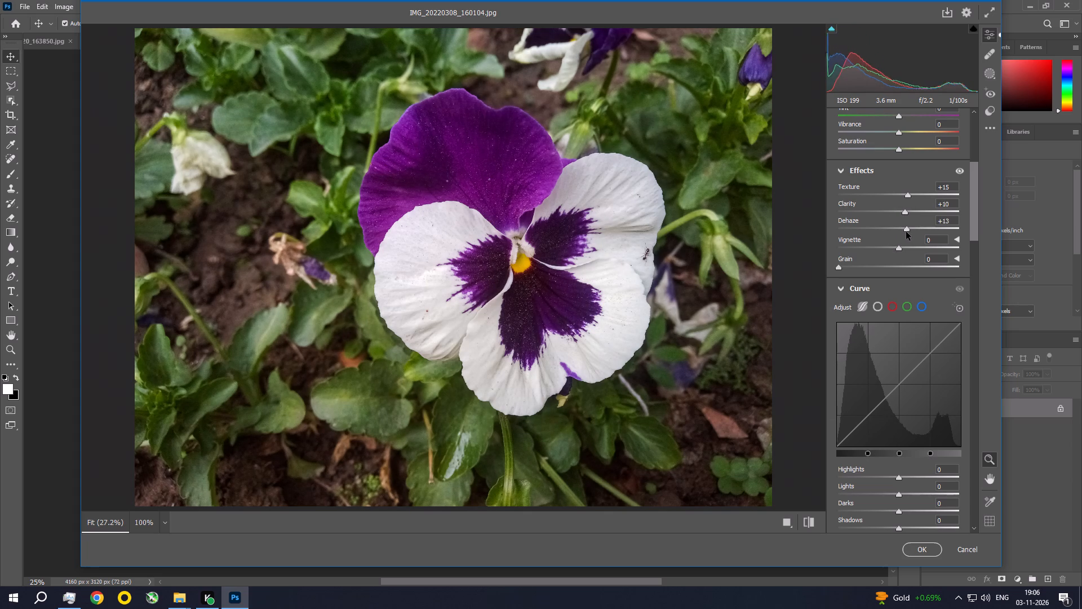
{"action": "left_click_drag", "start_coordinate": [906, 232], "coordinate": [905, 232]}
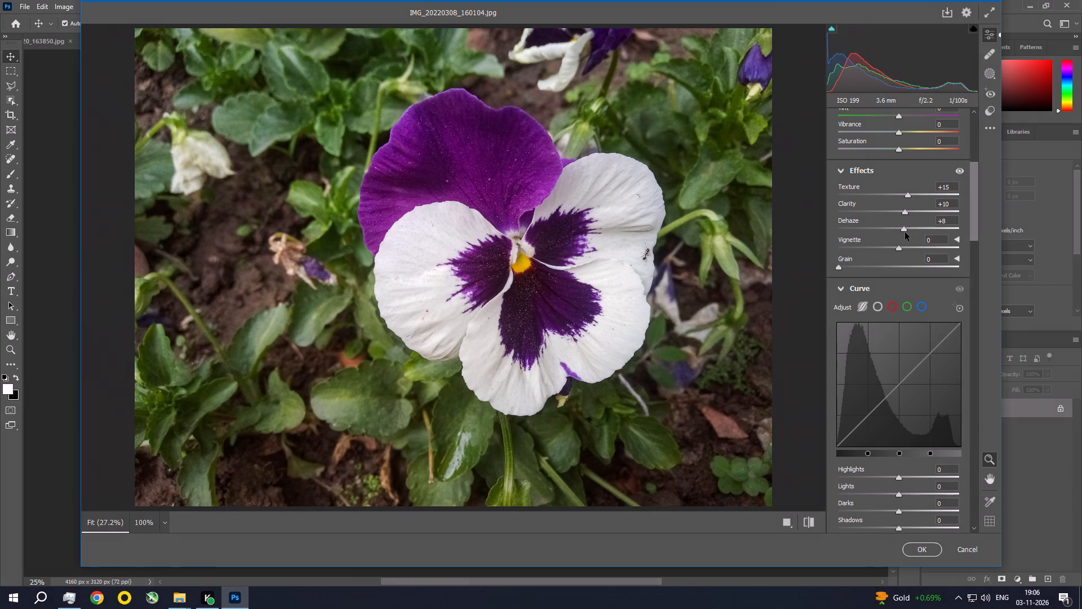
{"action": "left_click_drag", "start_coordinate": [905, 232], "coordinate": [906, 233]}
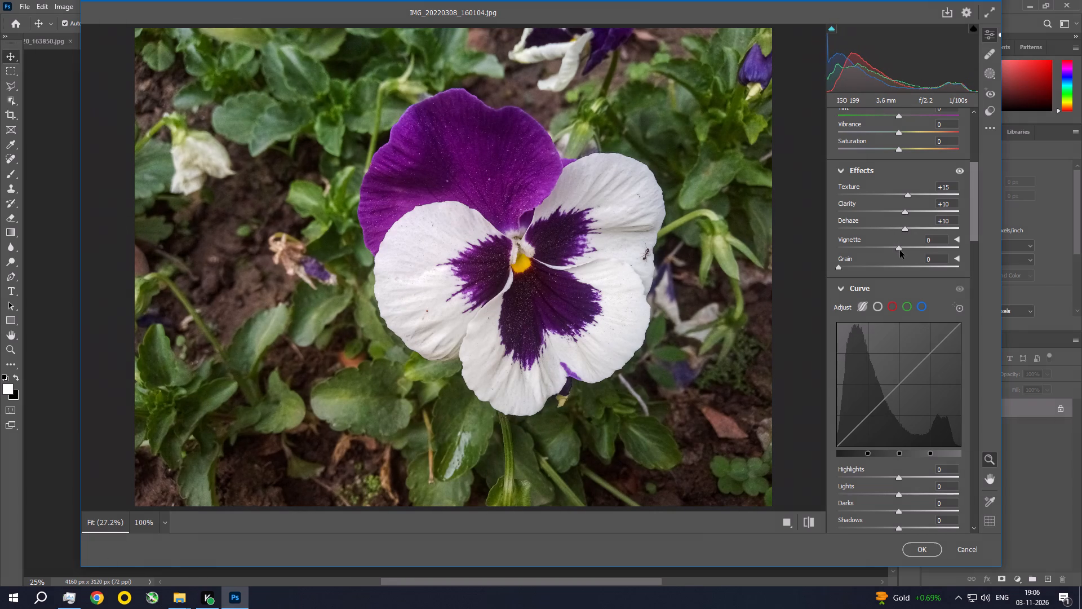
{"action": "left_click_drag", "start_coordinate": [900, 250], "coordinate": [884, 245]}
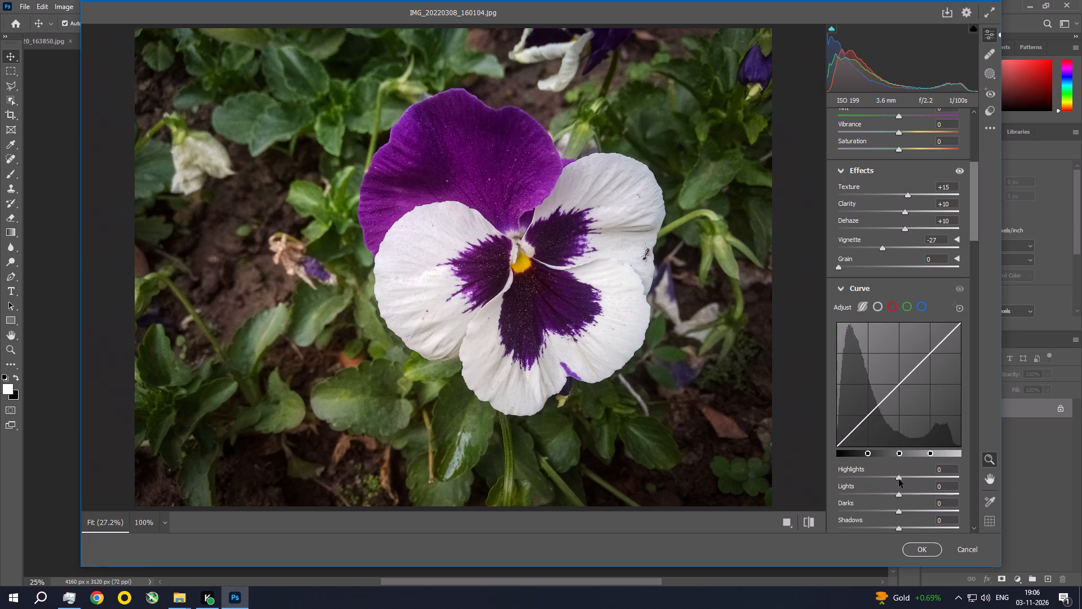
Lower the parametric curve's Highlights to -51 and Lights to -31.
{"action": "left_click_drag", "start_coordinate": [899, 478], "coordinate": [904, 480]}
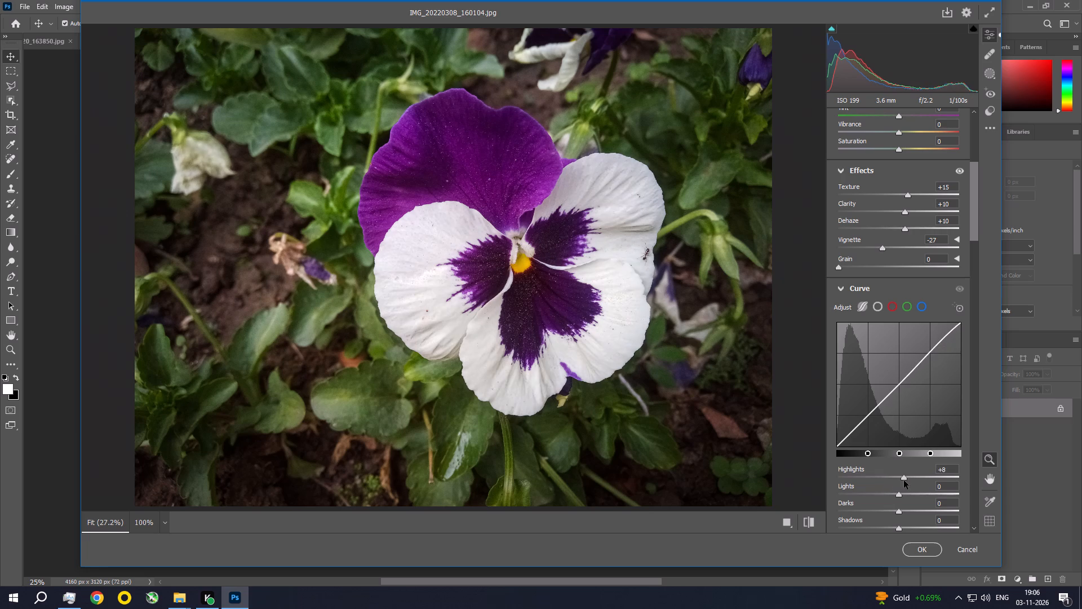
{"action": "left_click_drag", "start_coordinate": [904, 480], "coordinate": [862, 473]}
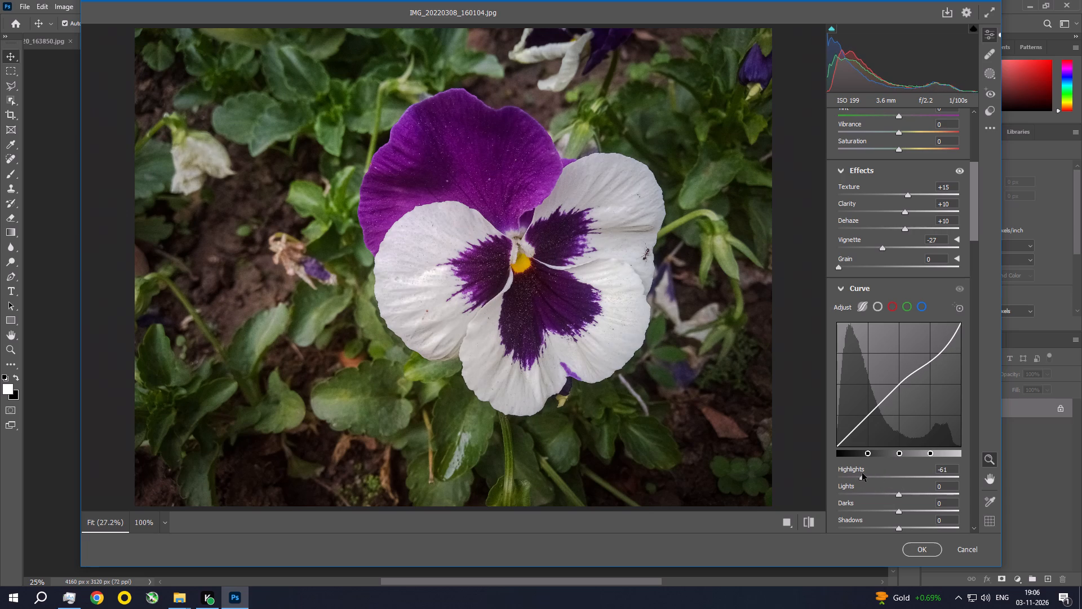
{"action": "left_click_drag", "start_coordinate": [862, 473], "coordinate": [868, 476]}
{"action": "left_click_drag", "start_coordinate": [899, 493], "coordinate": [880, 488]}
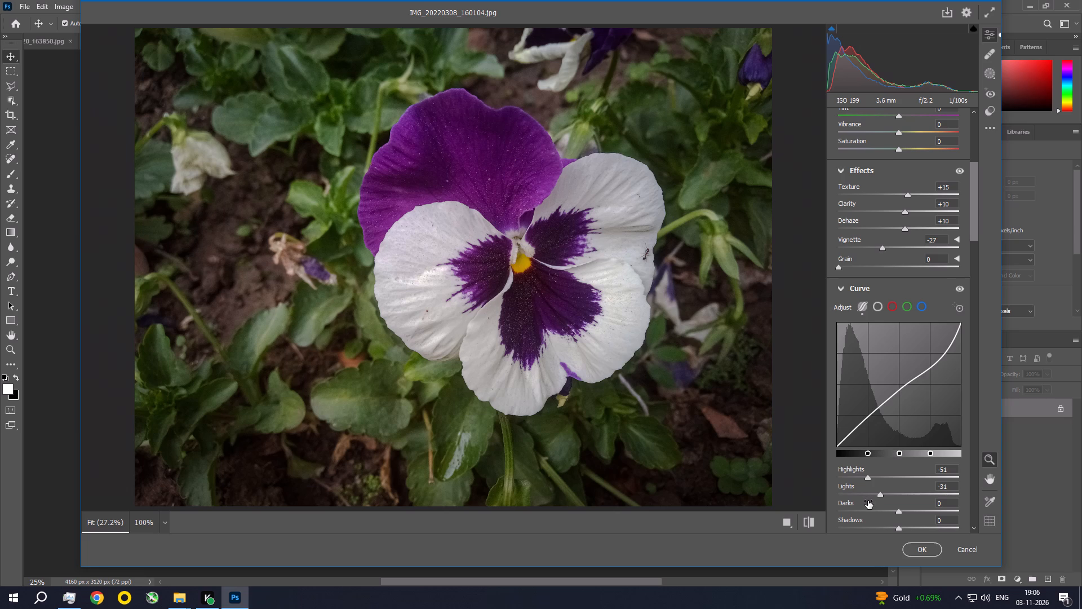
Enable Lens Blur on the purple and white pansy photo.
{"action": "left_click_drag", "start_coordinate": [977, 201], "coordinate": [978, 204]}
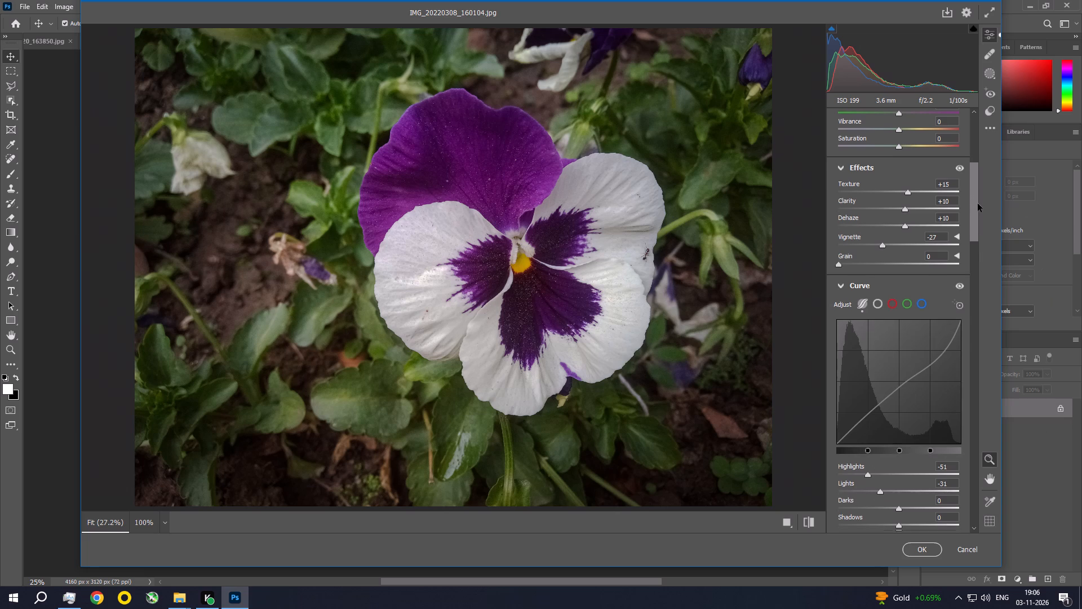
{"action": "left_click_drag", "start_coordinate": [978, 204], "coordinate": [979, 353]}
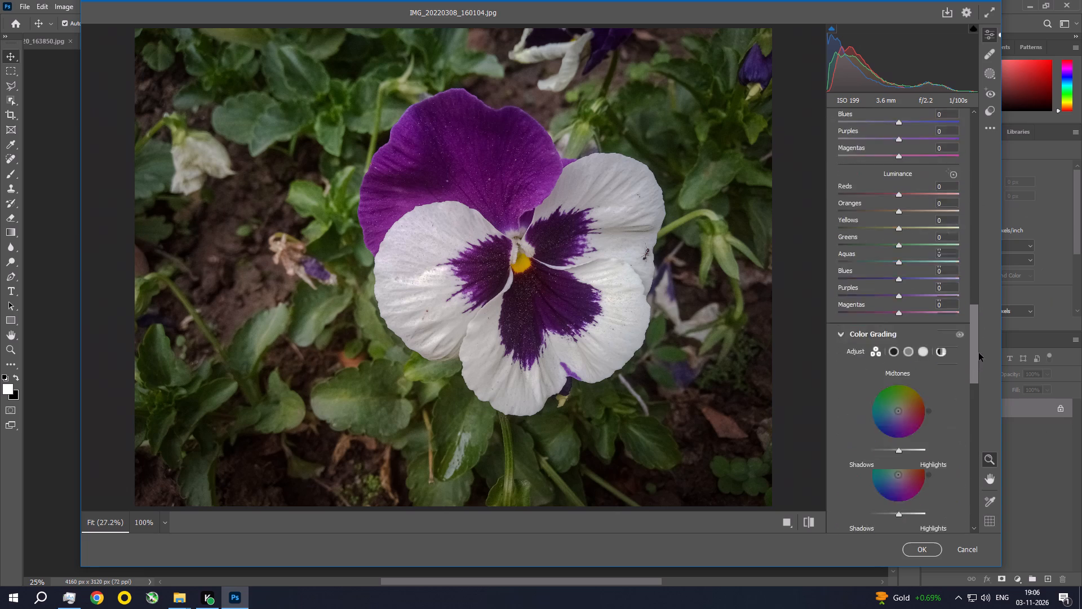
{"action": "left_click_drag", "start_coordinate": [979, 353], "coordinate": [972, 437]}
{"action": "left_click", "coordinate": [842, 346]}
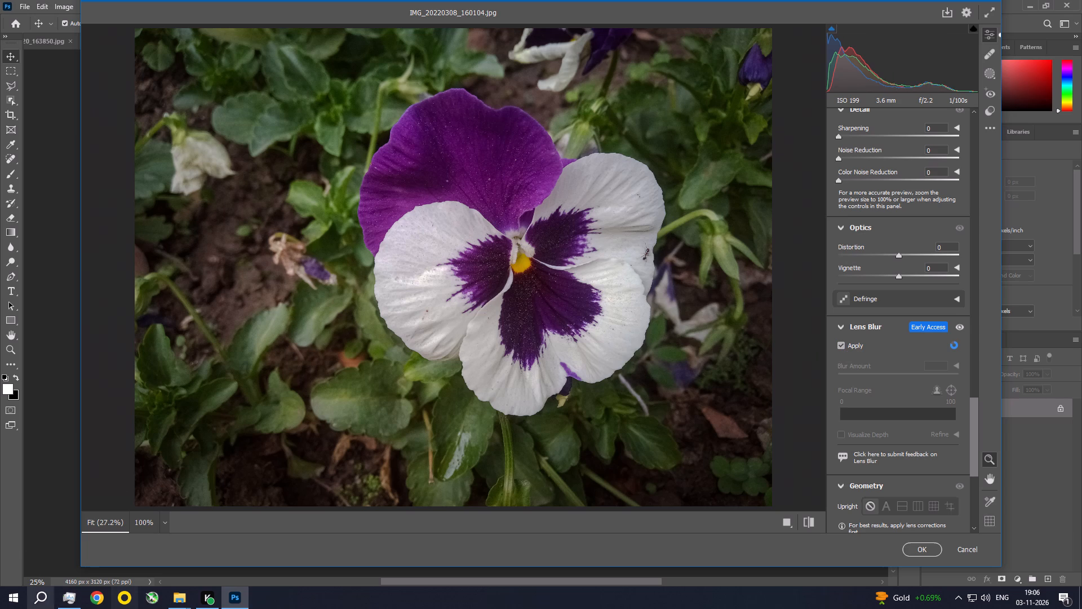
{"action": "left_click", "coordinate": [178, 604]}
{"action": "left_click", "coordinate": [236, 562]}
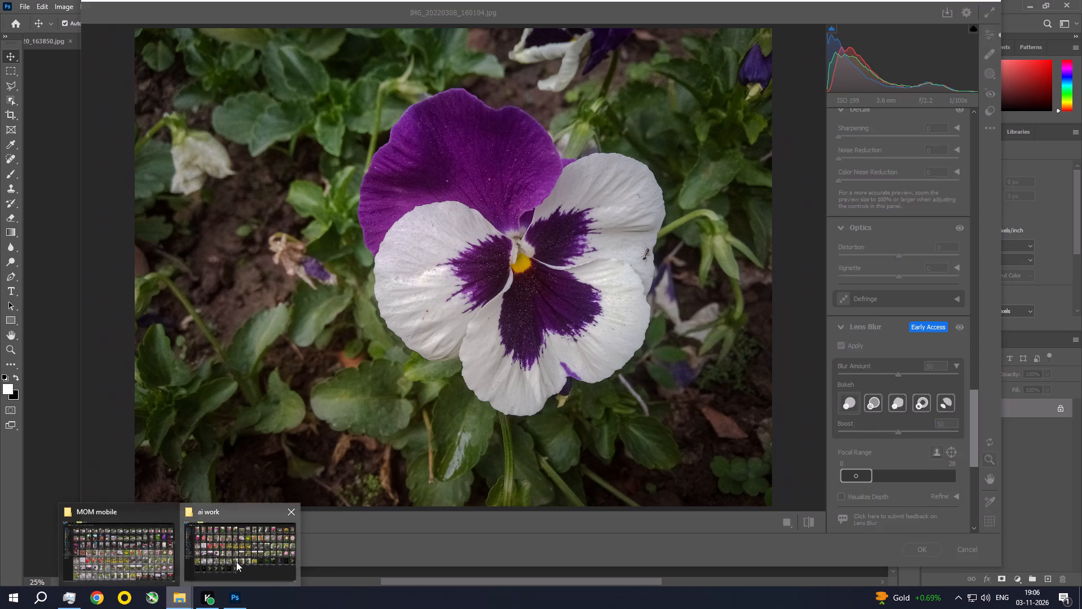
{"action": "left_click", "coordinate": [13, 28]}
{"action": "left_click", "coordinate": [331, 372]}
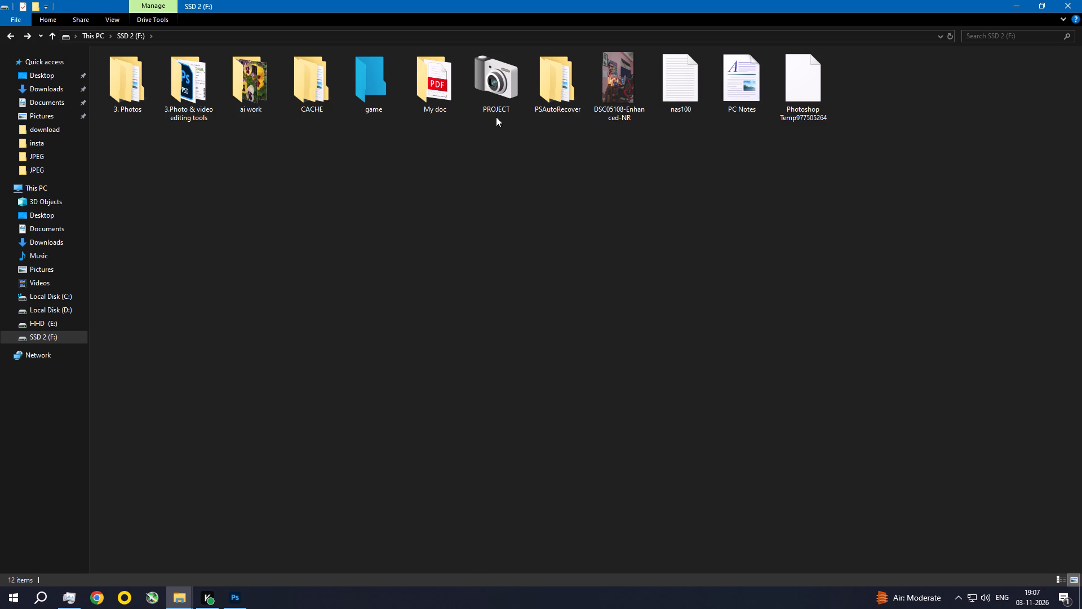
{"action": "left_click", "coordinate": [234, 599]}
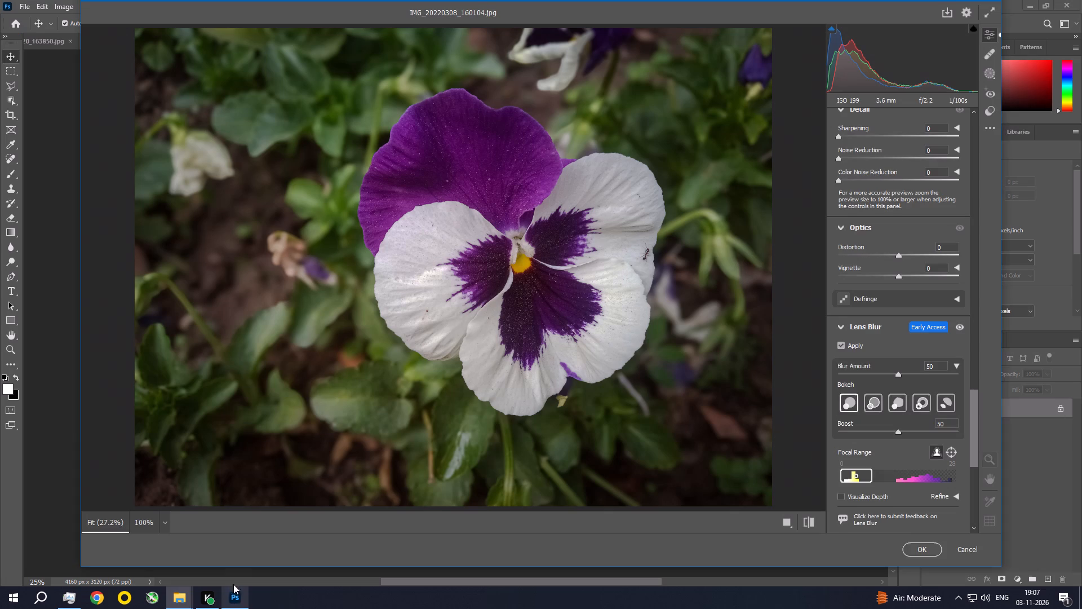
Set the Lens Blur bokeh to Cat Eye with Boost 100 and apply the Camera Raw Filter to the photo.
{"action": "left_click", "coordinate": [875, 405]}
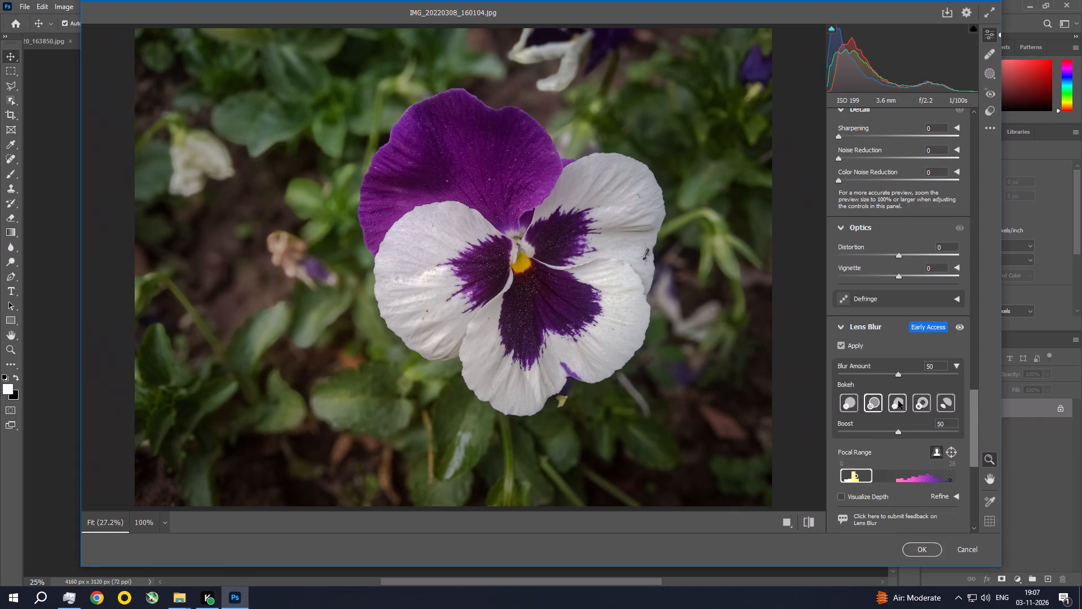
{"action": "left_click", "coordinate": [898, 401]}
{"action": "left_click", "coordinate": [916, 406]}
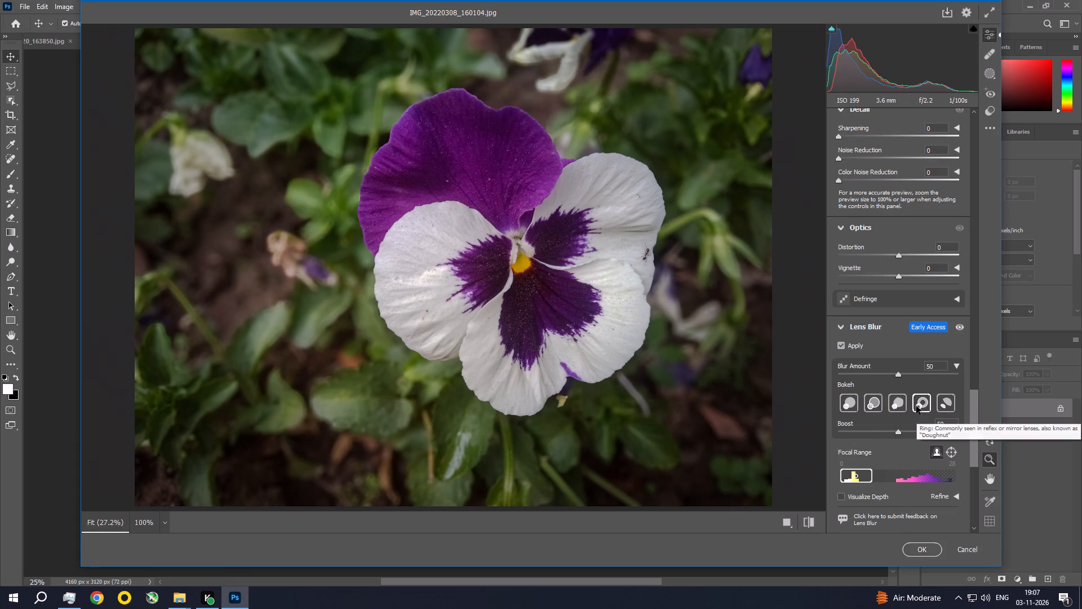
{"action": "left_click", "coordinate": [951, 406]}
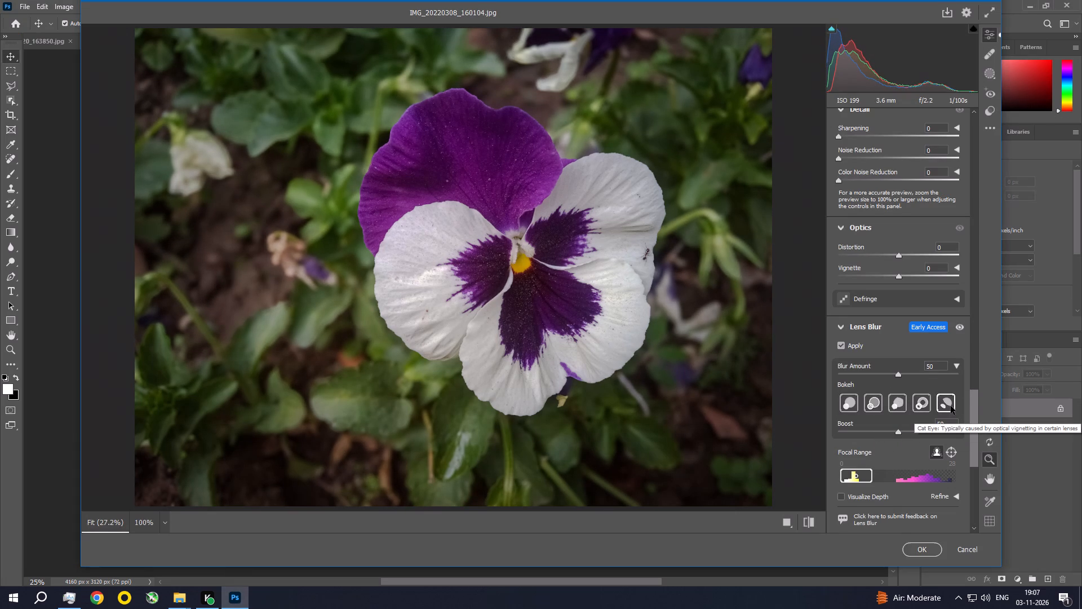
{"action": "left_click_drag", "start_coordinate": [902, 434], "coordinate": [970, 431]}
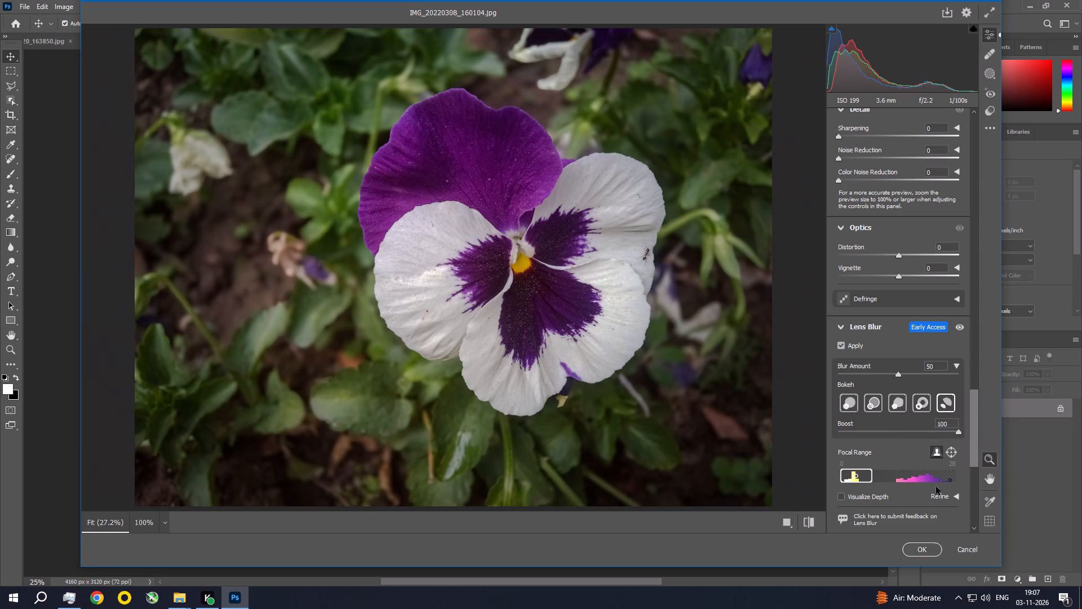
{"action": "left_click", "coordinate": [951, 448]}
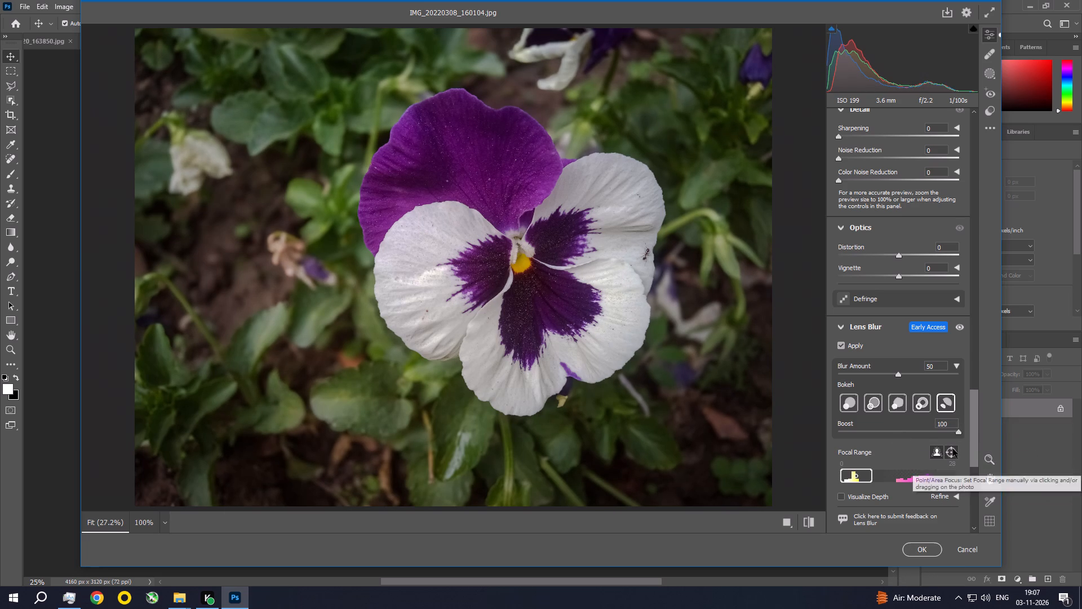
{"action": "left_click", "coordinate": [953, 449]}
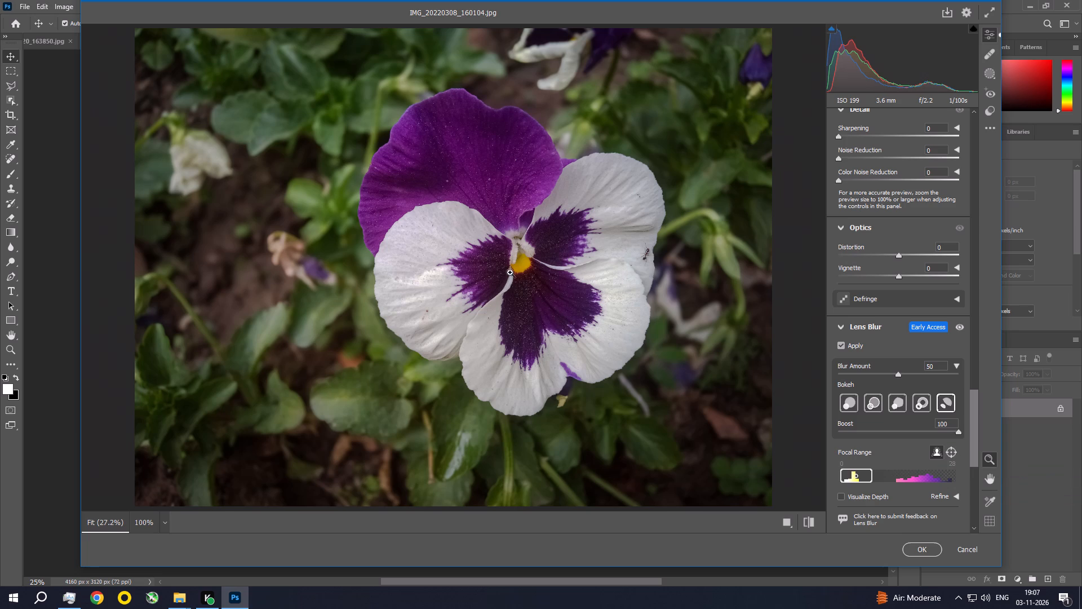
{"action": "left_click", "coordinate": [521, 235]}
{"action": "left_click", "coordinate": [521, 235]}
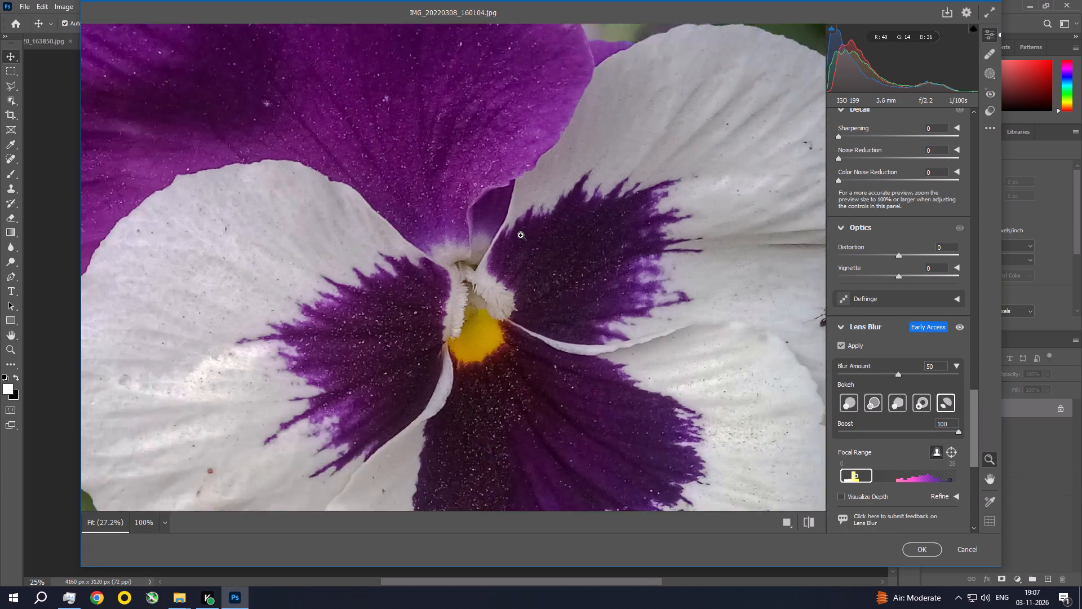
{"action": "left_click", "coordinate": [914, 547]}
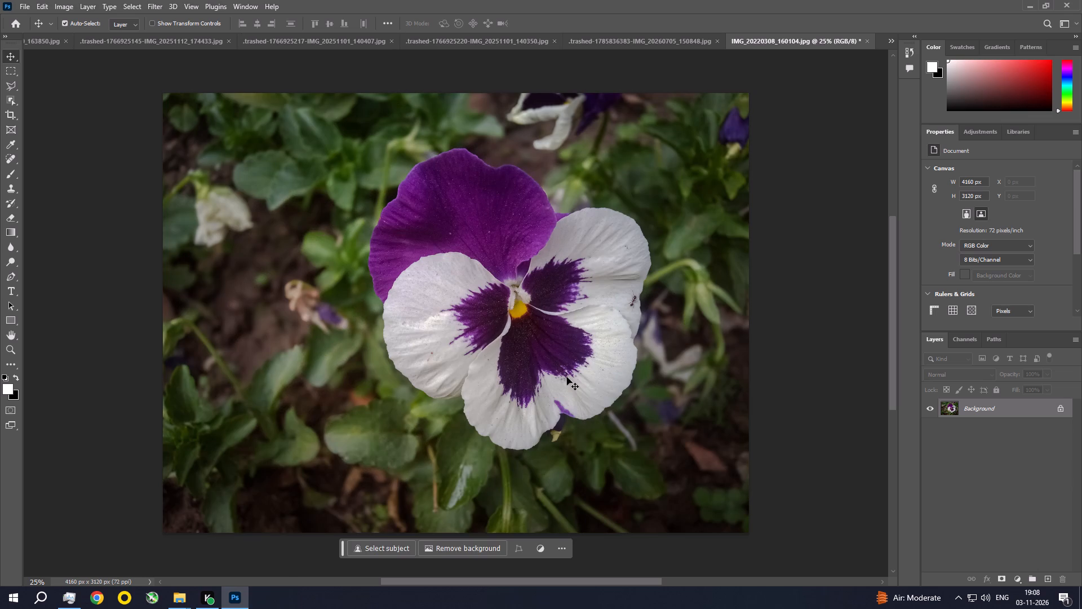
Apply a Photo Filter with Warming Filter (85) at 43% density to the purple and white pansy photo.
{"action": "left_click", "coordinate": [64, 9]}
{"action": "left_click", "coordinate": [77, 36]}
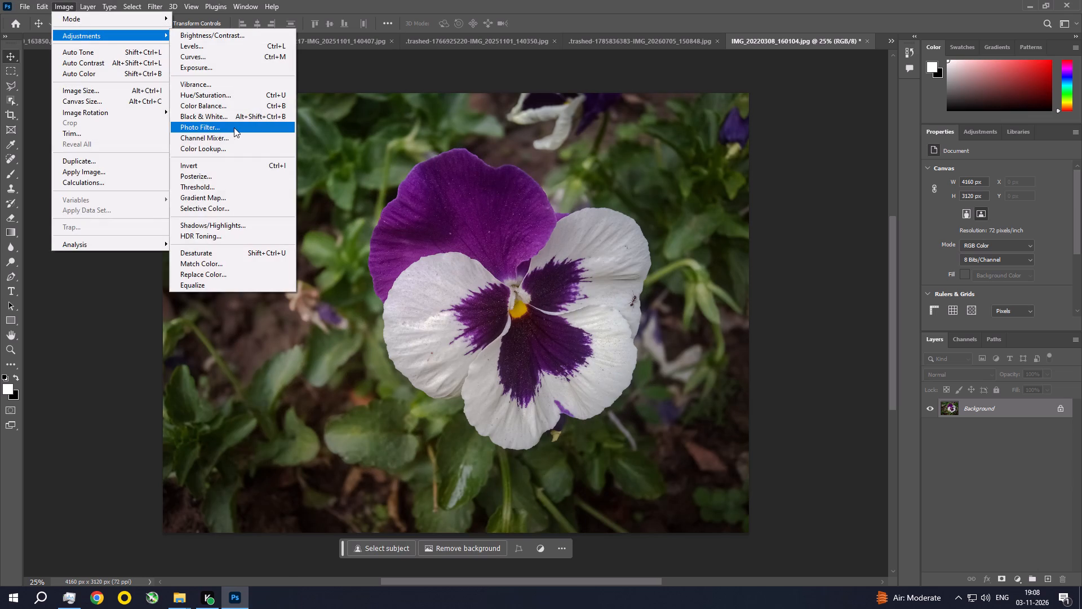
{"action": "left_click", "coordinate": [228, 127]}
{"action": "left_click_drag", "start_coordinate": [742, 195], "coordinate": [752, 198]}
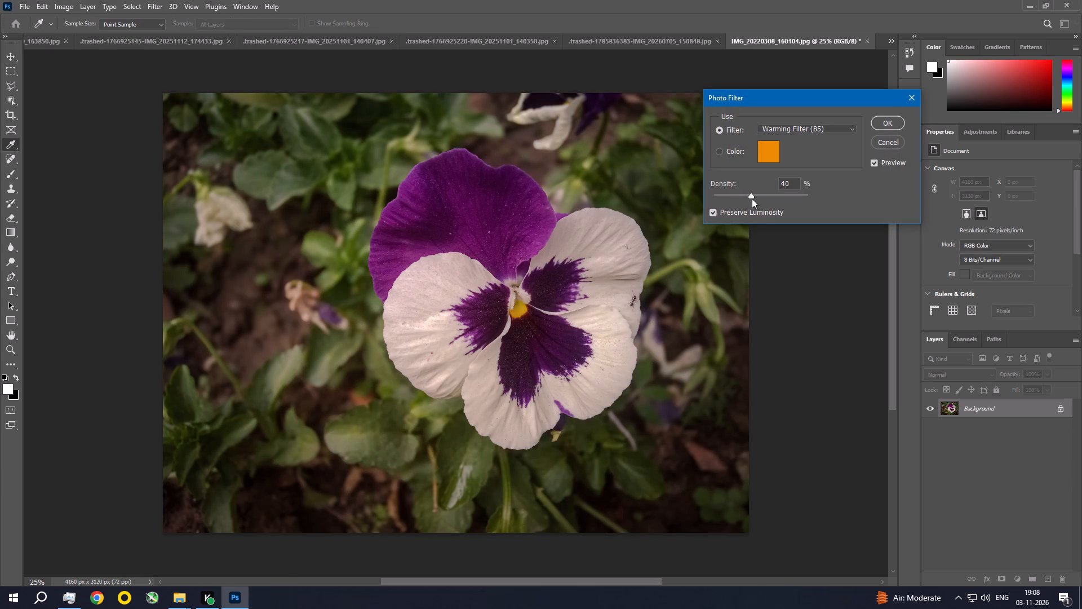
{"action": "left_click_drag", "start_coordinate": [752, 198], "coordinate": [754, 198]}
{"action": "left_click", "coordinate": [886, 119]}
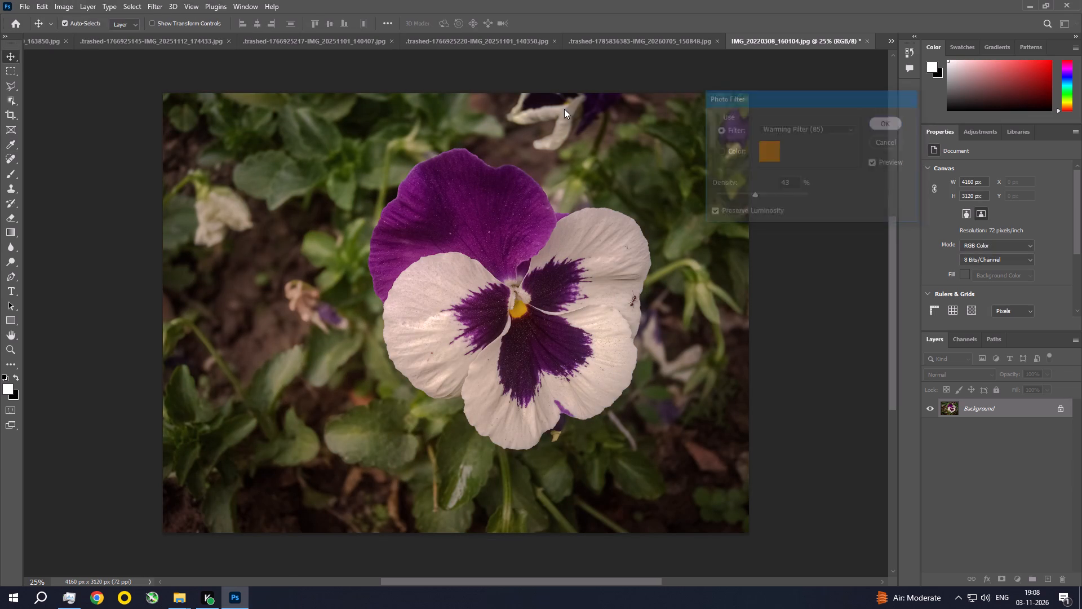
Apply an Exposure adjustment with Offset 0.0100 to the pansy photo.
{"action": "left_click", "coordinate": [69, 7]}
{"action": "left_click", "coordinate": [75, 31]}
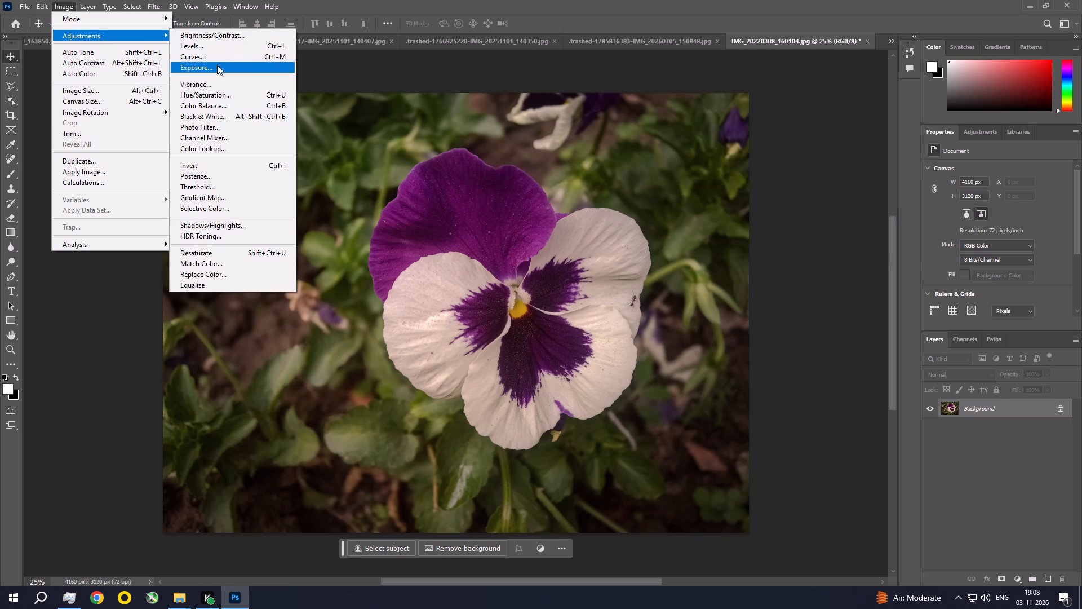
{"action": "left_click", "coordinate": [217, 65]}
{"action": "left_click", "coordinate": [933, 208]}
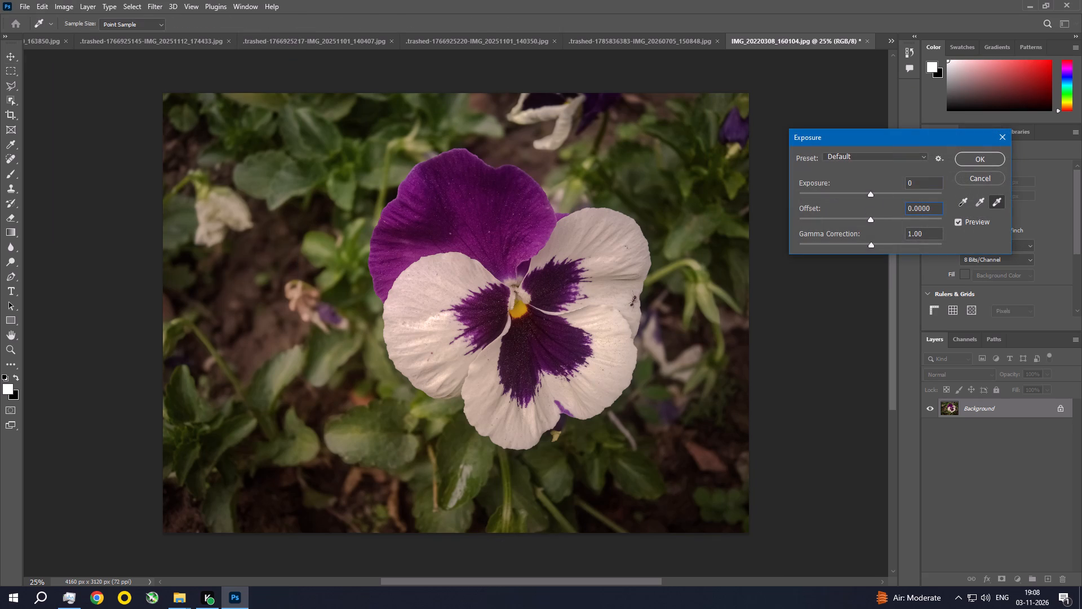
{"action": "key", "text": "BackSpace"}
{"action": "key", "text": "BackSpace"}
{"action": "key", "text": "BackSpace"}
{"action": "type", "text": "100"}
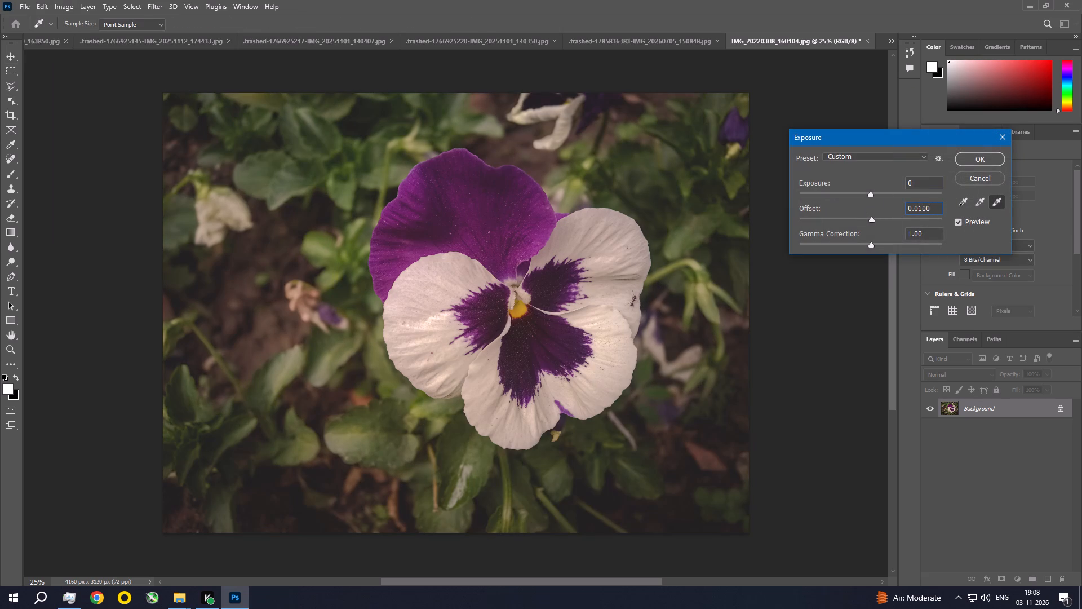
{"action": "key", "text": "Return"}
{"action": "key", "text": "ctrl+Down"}
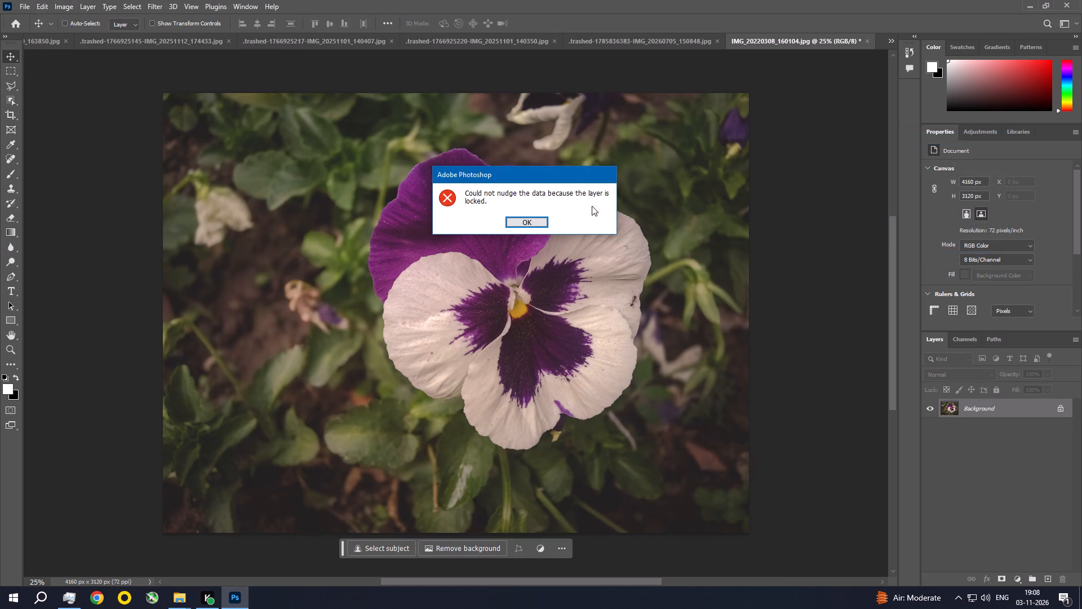
{"action": "key", "text": "Return"}
Save the pansy photo as a baseline standard JPEG at maximum quality 12.
{"action": "left_click", "coordinate": [25, 11]}
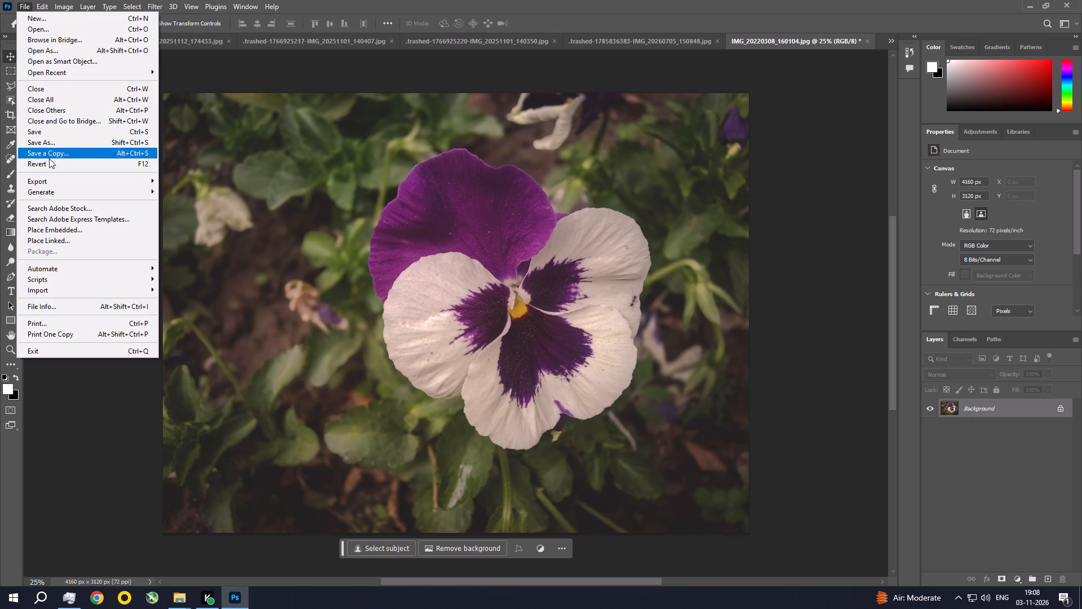
{"action": "left_click", "coordinate": [54, 133]}
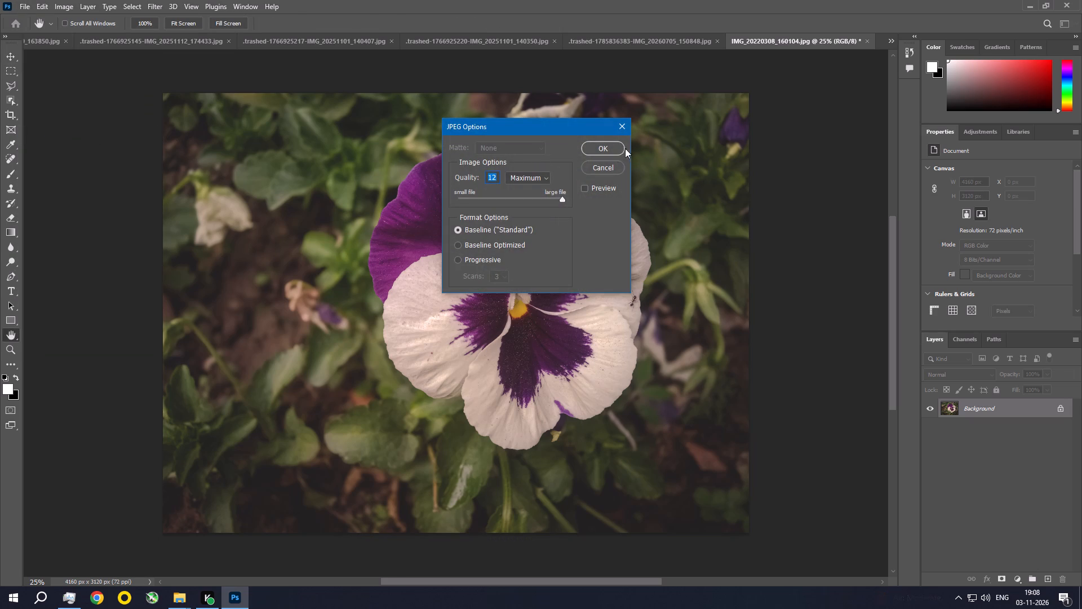
{"action": "left_click", "coordinate": [619, 148]}
Examine the saved pansy's centre and petals up close and the photo as a whole.
{"action": "key", "text": "ctrl+space"}
{"action": "key", "text": "ctrl+space"}
{"action": "key", "text": "ctrl+space"}
{"action": "key", "text": "ctrl+space"}
{"action": "key", "text": "ctrl+space"}
{"action": "key", "text": "ctrl+space"}
{"action": "key", "text": "ctrl+space"}
{"action": "key", "text": "ctrl+space"}
{"action": "key", "text": "ctrl+space"}
{"action": "key", "text": "ctrl+space"}
{"action": "key", "text": "ctrl+space"}
{"action": "key", "text": "ctrl+space"}
{"action": "key", "text": "ctrl+space"}
{"action": "key", "text": "ctrl+space"}
{"action": "key", "text": "ctrl+space"}
{"action": "key", "text": "ctrl+space"}
{"action": "key", "text": "ctrl+space"}
{"action": "key", "text": "ctrl+space"}
{"action": "key", "text": "ctrl+space"}
{"action": "key", "text": "ctrl+space"}
{"action": "triple_click", "coordinate": [535, 290], "text": "ctrl"}
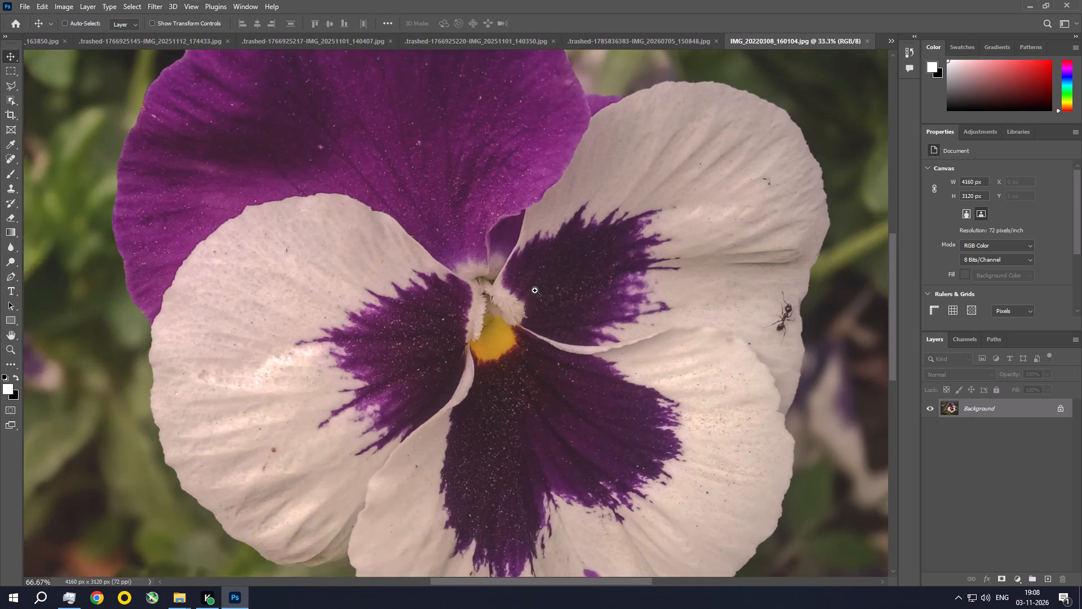
{"action": "key", "text": "ctrl+0"}
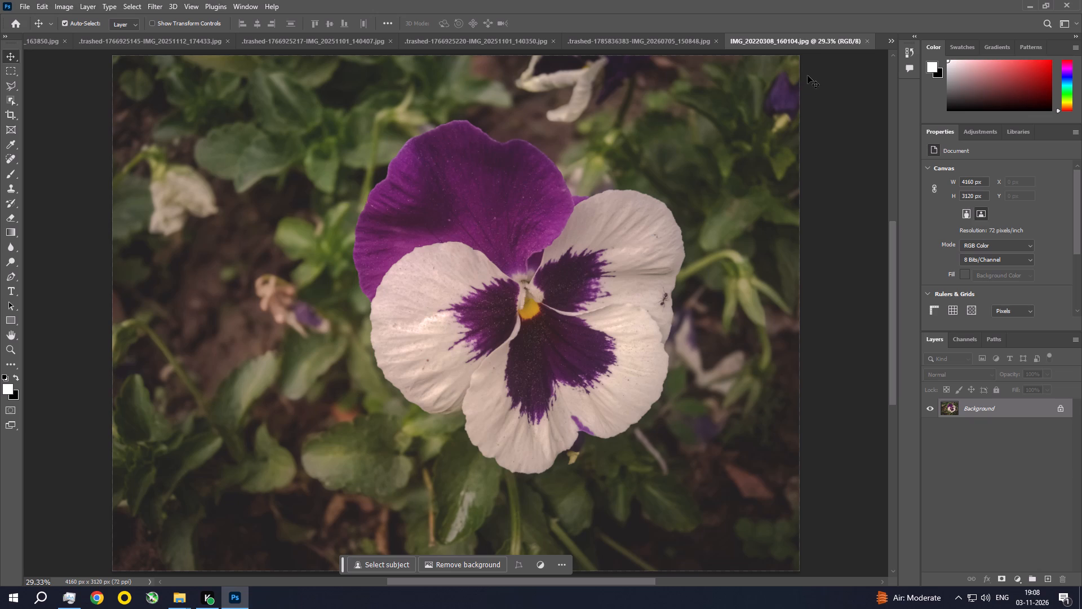
Close the saved pansy photo.
{"action": "left_click", "coordinate": [867, 44]}
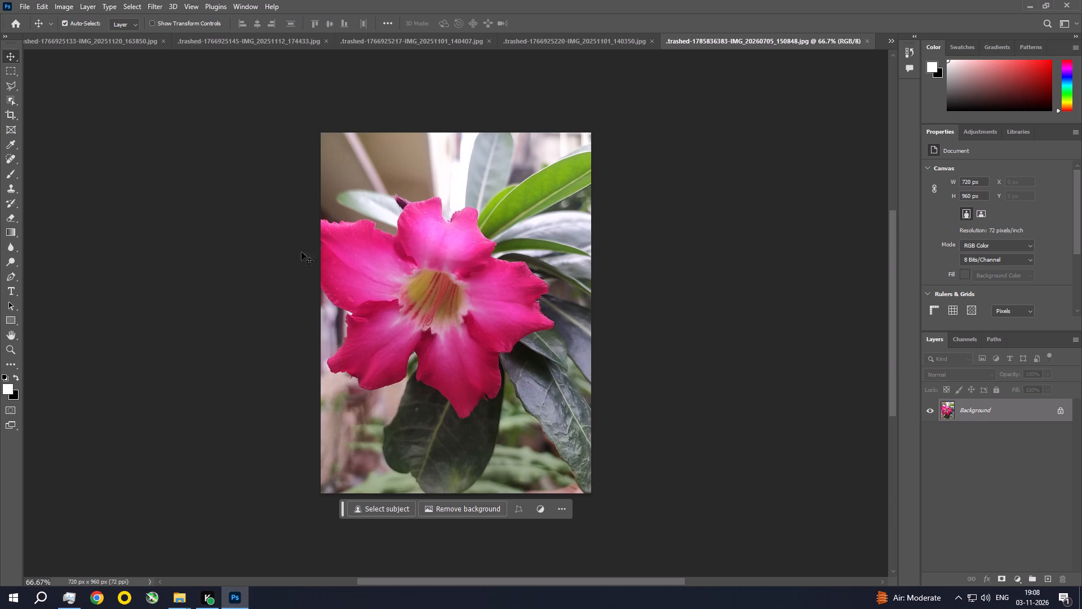
In the Camera Raw Filter for the pink flower photo, set Highlights to -50, Contrast to +15 and lower the Exposure.
{"action": "left_click", "coordinate": [154, 8]}
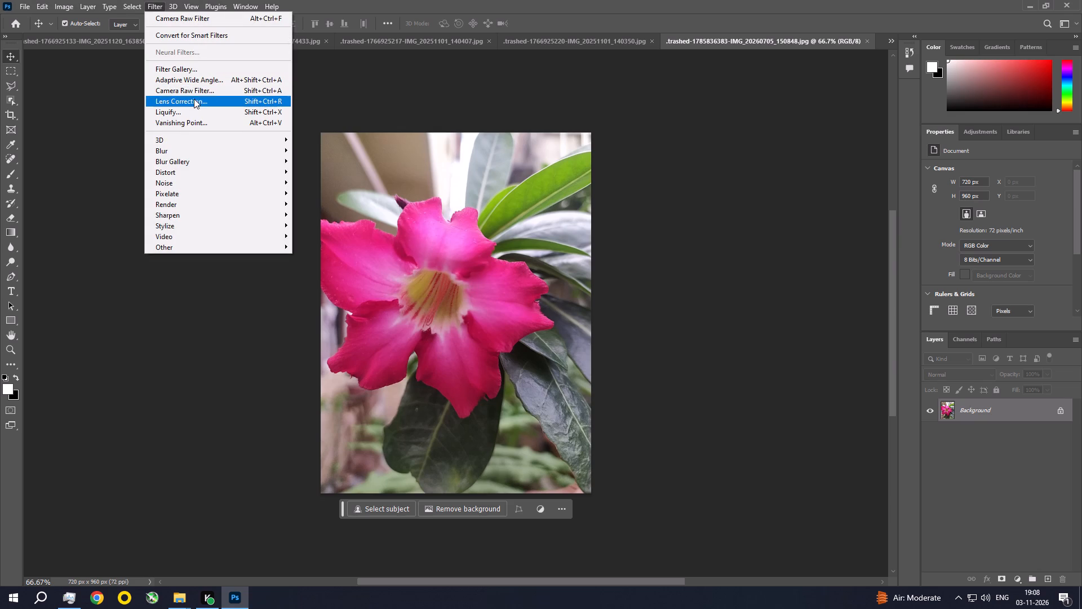
{"action": "left_click", "coordinate": [202, 90]}
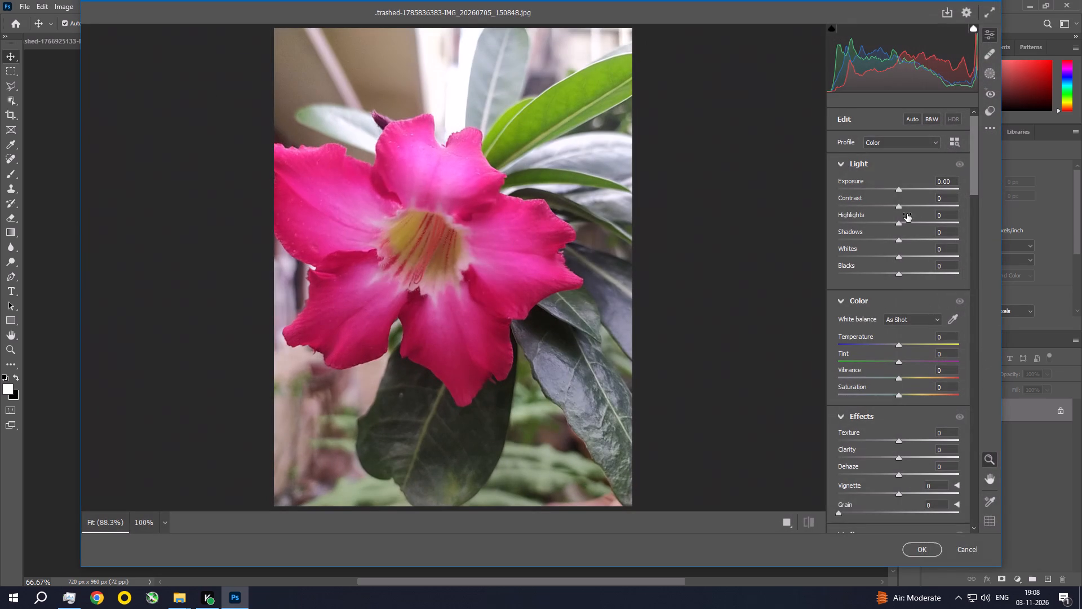
{"action": "left_click_drag", "start_coordinate": [900, 226], "coordinate": [872, 228]}
{"action": "left_click", "coordinate": [899, 227]}
{"action": "left_click_drag", "start_coordinate": [900, 223], "coordinate": [895, 224]}
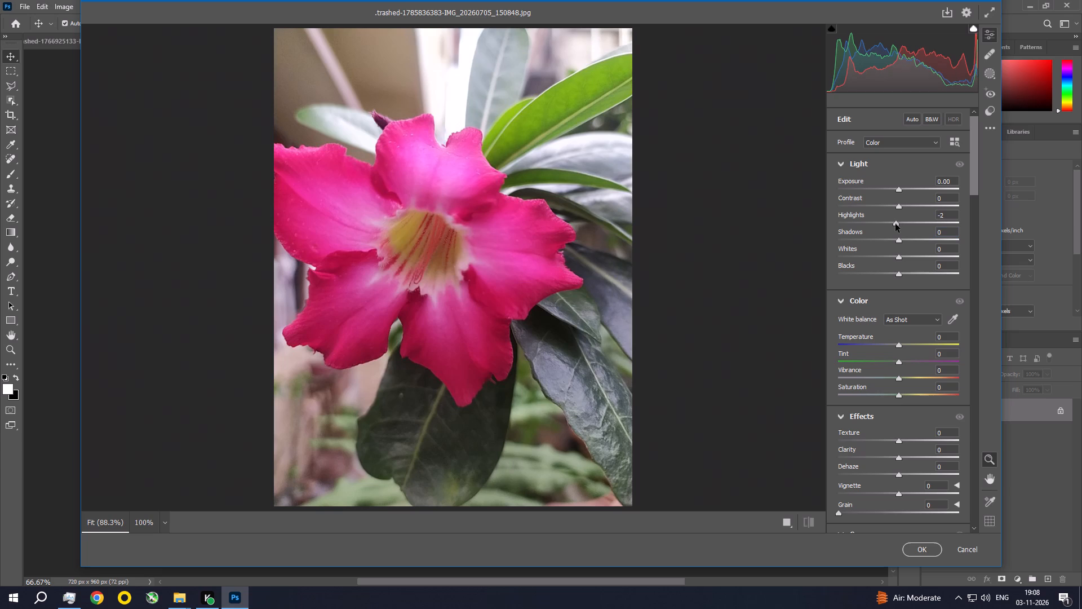
{"action": "left_click_drag", "start_coordinate": [895, 224], "coordinate": [870, 226]}
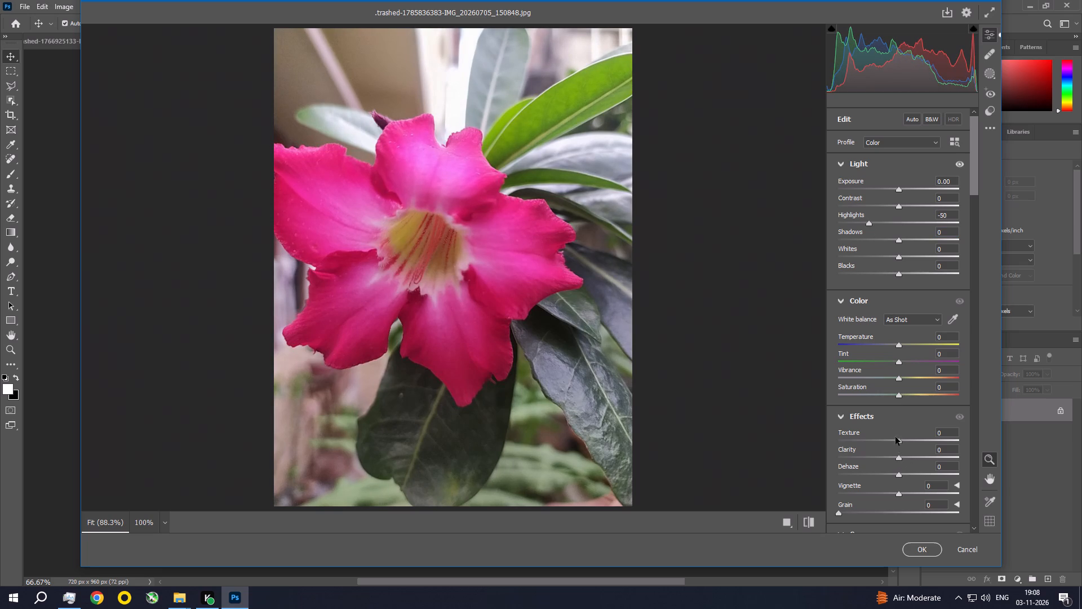
{"action": "left_click_drag", "start_coordinate": [899, 209], "coordinate": [906, 209]}
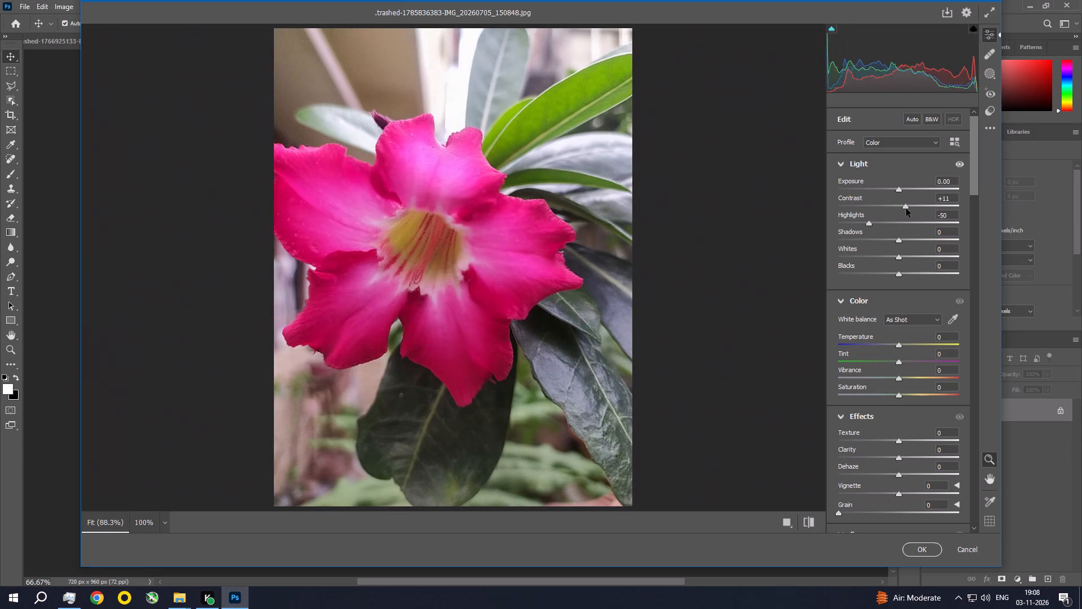
{"action": "left_click_drag", "start_coordinate": [906, 209], "coordinate": [908, 209]}
{"action": "left_click_drag", "start_coordinate": [899, 188], "coordinate": [894, 188]}
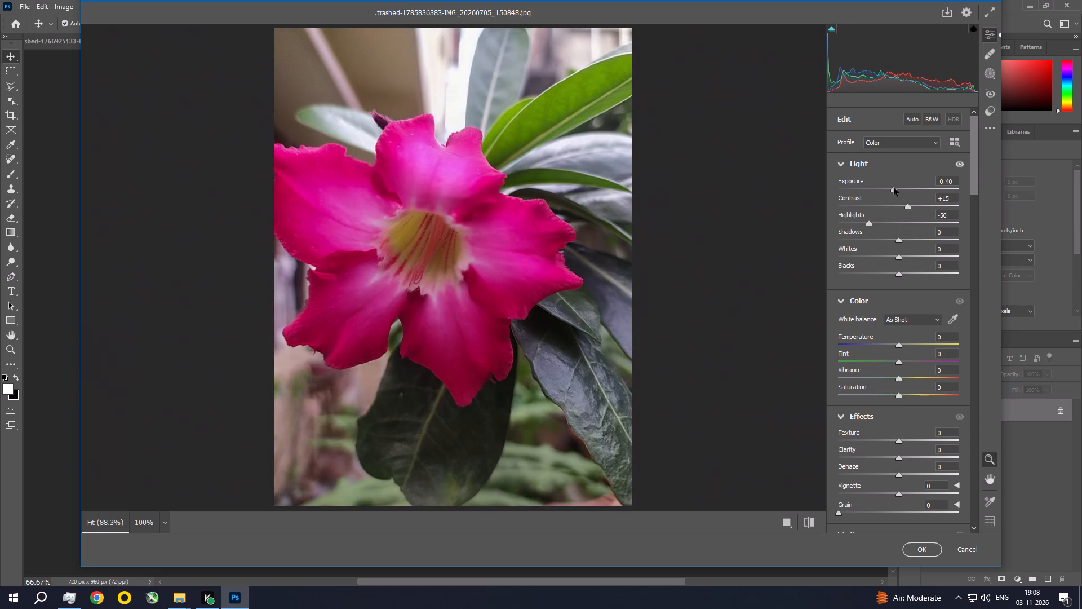
{"action": "left_click_drag", "start_coordinate": [894, 188], "coordinate": [891, 187]}
Set the effects to Texture +14, Clarity +15, Dehaze +7 and Vignette +11.
{"action": "left_click_drag", "start_coordinate": [976, 136], "coordinate": [974, 174]}
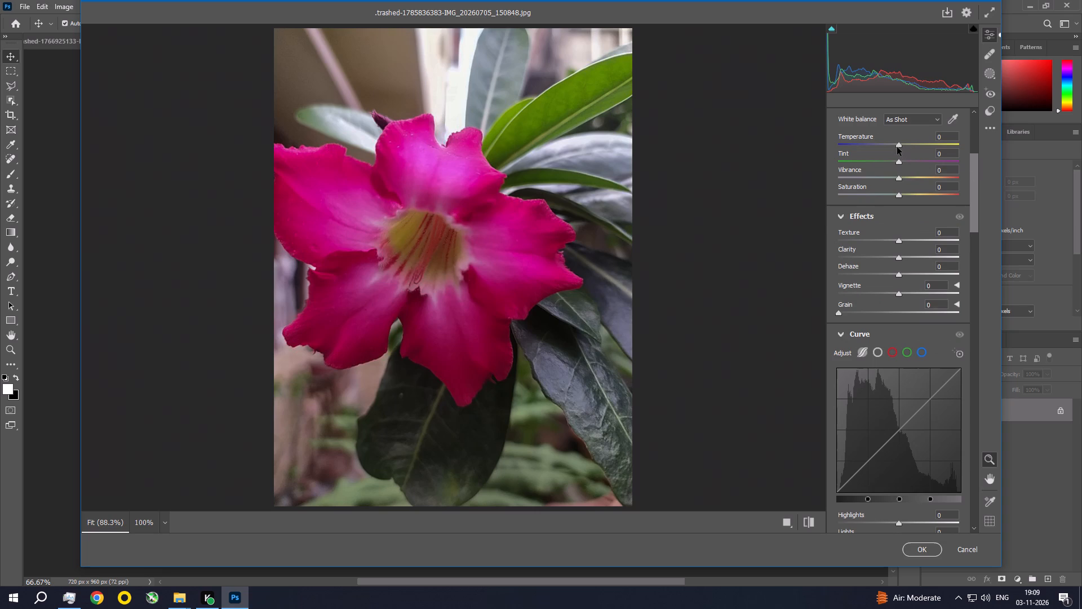
{"action": "left_click_drag", "start_coordinate": [902, 244], "coordinate": [908, 245]}
{"action": "left_click_drag", "start_coordinate": [902, 241], "coordinate": [910, 243]}
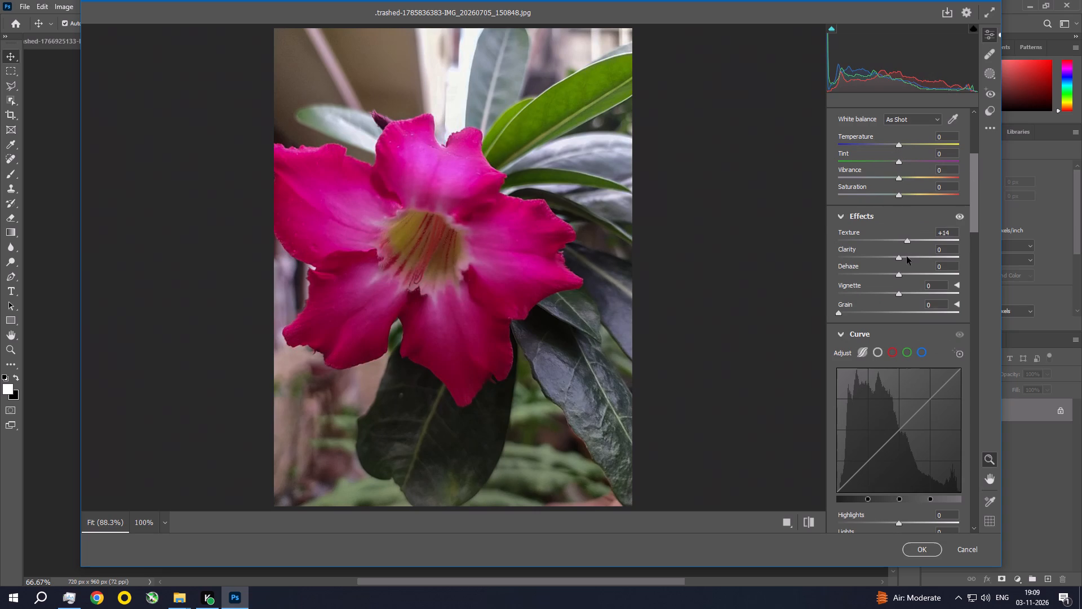
{"action": "left_click_drag", "start_coordinate": [900, 257], "coordinate": [907, 260]}
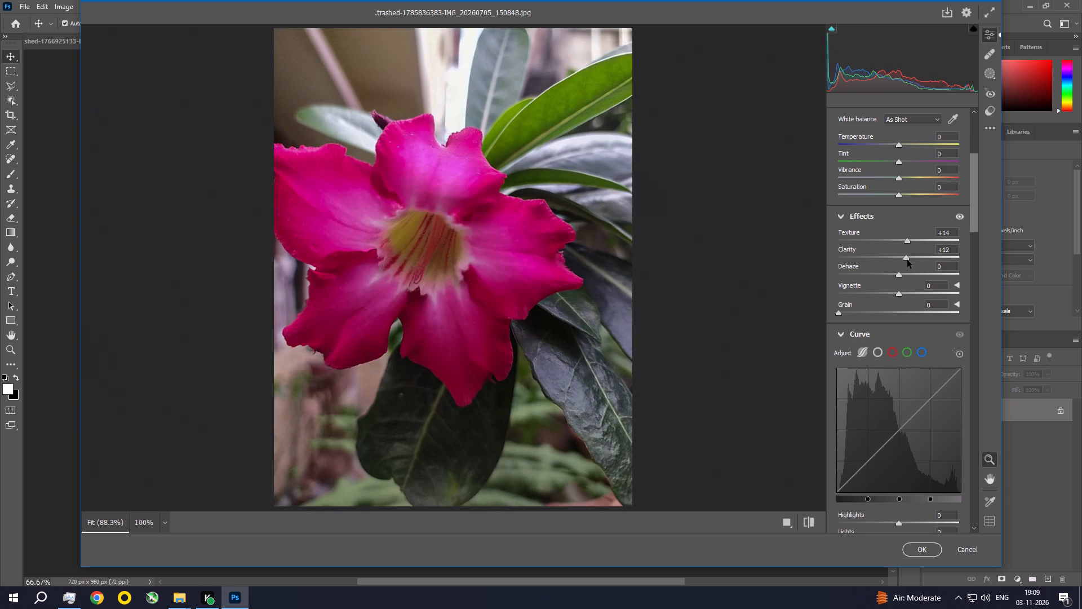
{"action": "left_click_drag", "start_coordinate": [907, 260], "coordinate": [908, 258]}
{"action": "left_click_drag", "start_coordinate": [908, 258], "coordinate": [909, 258]}
{"action": "left_click", "coordinate": [901, 274]}
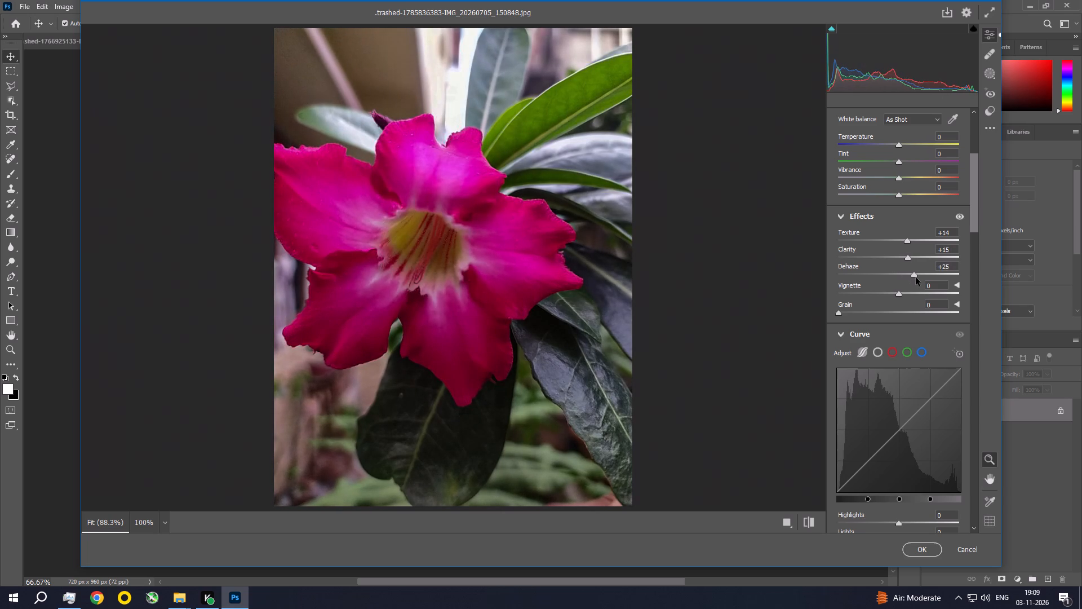
{"action": "left_click_drag", "start_coordinate": [901, 296], "coordinate": [904, 297]}
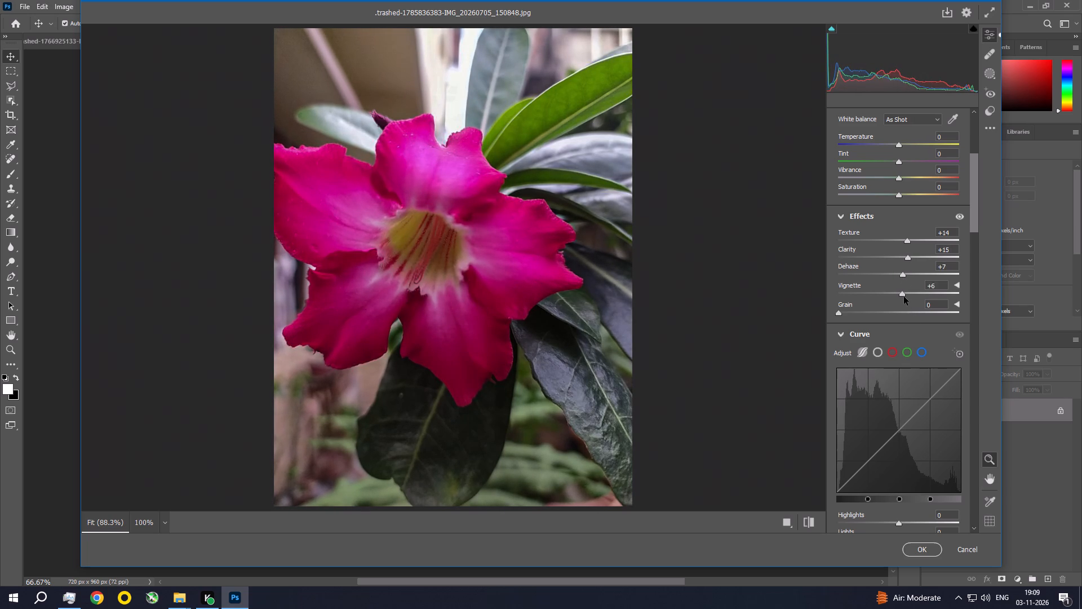
{"action": "left_click_drag", "start_coordinate": [904, 297], "coordinate": [907, 298]}
Lower the parametric curve's Highlights to -28 and Lights to -21.
{"action": "left_click_drag", "start_coordinate": [976, 200], "coordinate": [975, 239]}
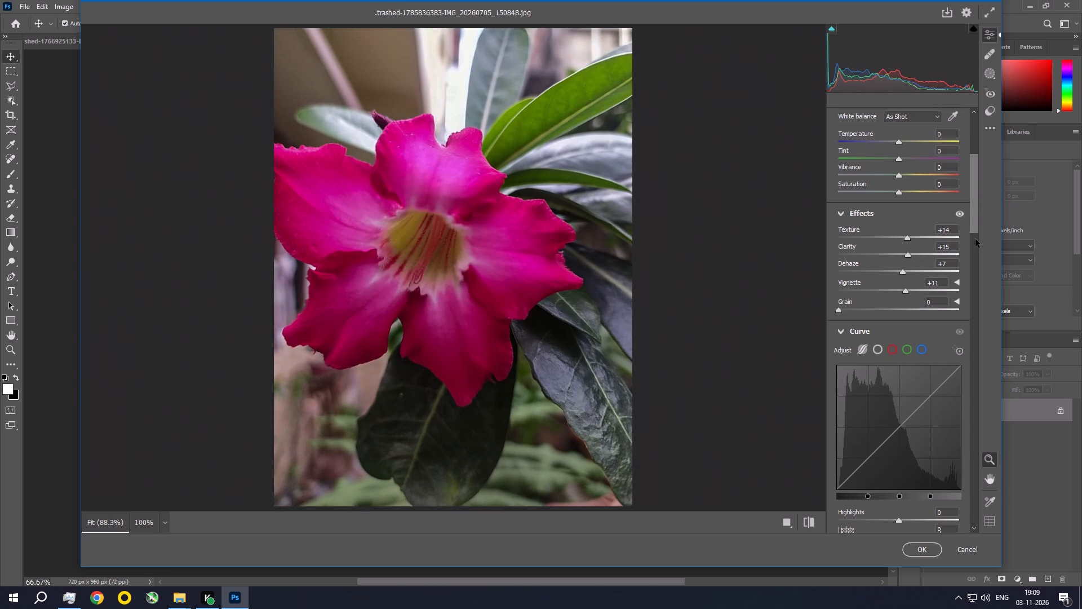
{"action": "left_click_drag", "start_coordinate": [975, 239], "coordinate": [975, 264]}
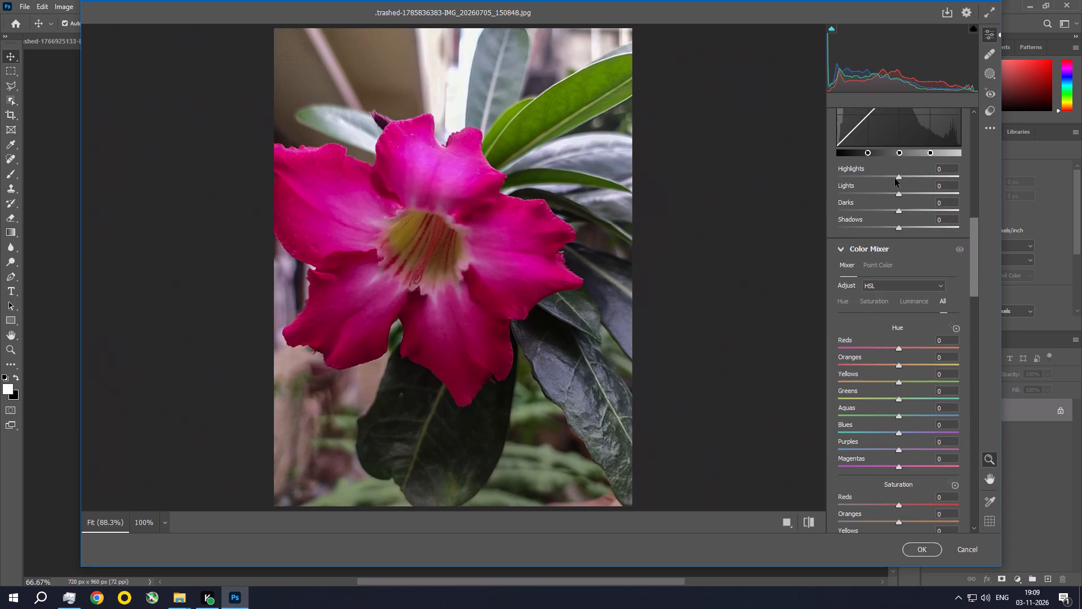
{"action": "left_click_drag", "start_coordinate": [898, 178], "coordinate": [881, 179]}
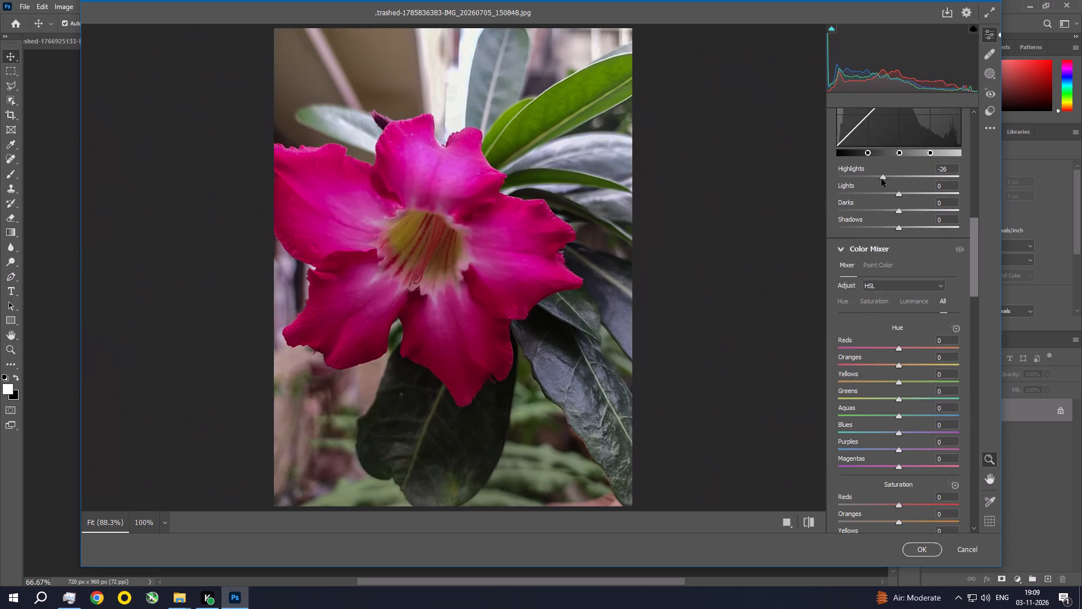
{"action": "left_click_drag", "start_coordinate": [881, 179], "coordinate": [881, 178]}
{"action": "left_click_drag", "start_coordinate": [899, 194], "coordinate": [886, 195]}
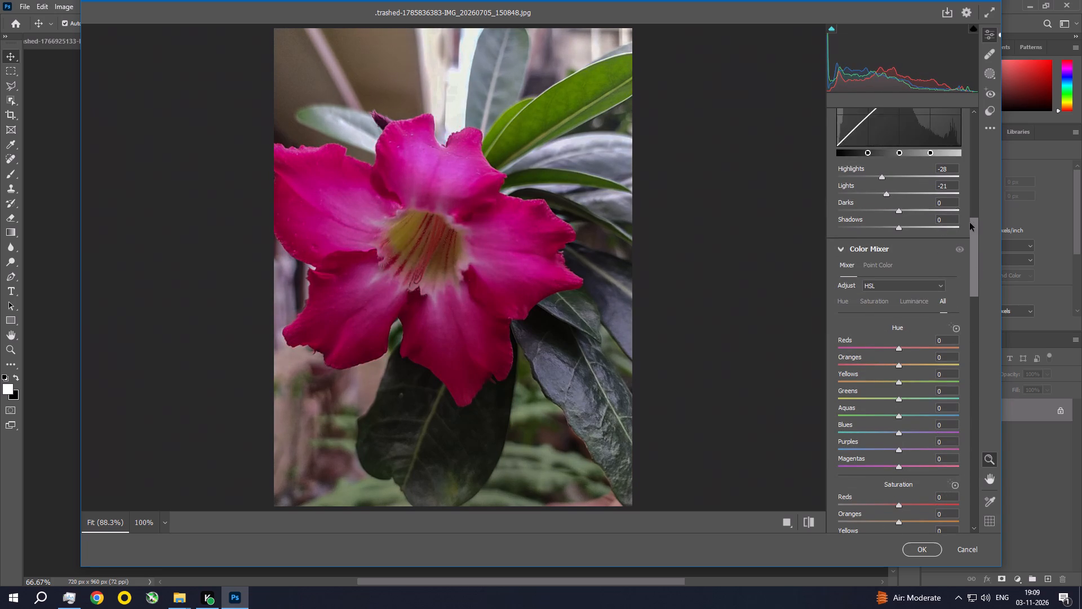
Enable Lens Blur with its default settings and apply the Camera Raw Filter to the pink flower photo.
{"action": "left_click_drag", "start_coordinate": [978, 236], "coordinate": [965, 415]}
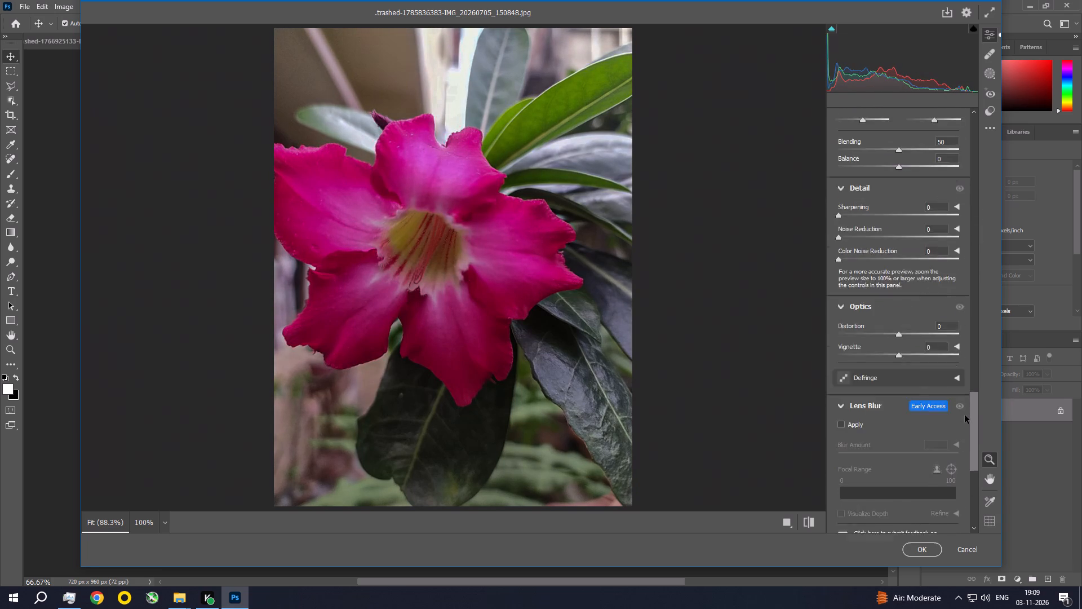
{"action": "left_click_drag", "start_coordinate": [965, 415], "coordinate": [963, 431]}
{"action": "right_click", "coordinate": [963, 433]}
{"action": "left_click", "coordinate": [844, 259]}
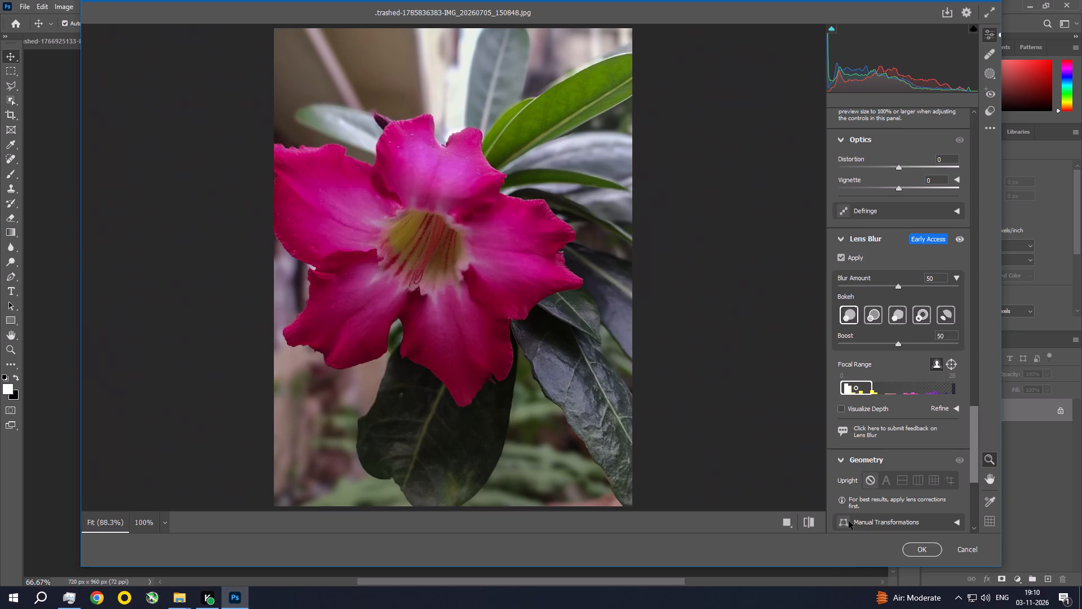
{"action": "left_click", "coordinate": [916, 551]}
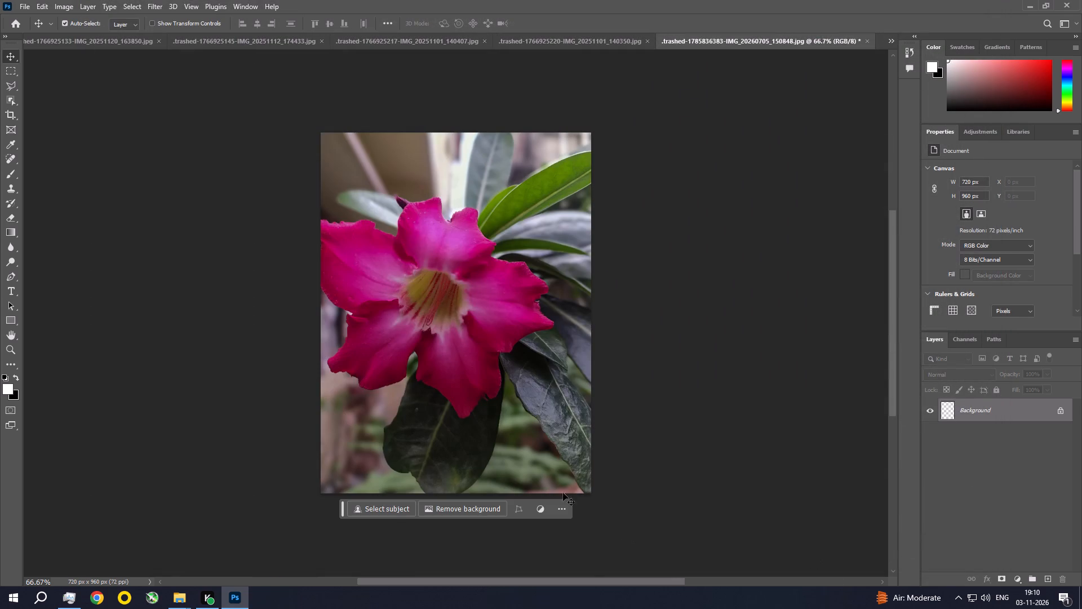
Apply a Photo Filter to the pink flower photo using the custom blue colour #0021ec at 25% density.
{"action": "left_click", "coordinate": [64, 2]}
{"action": "left_click", "coordinate": [78, 34]}
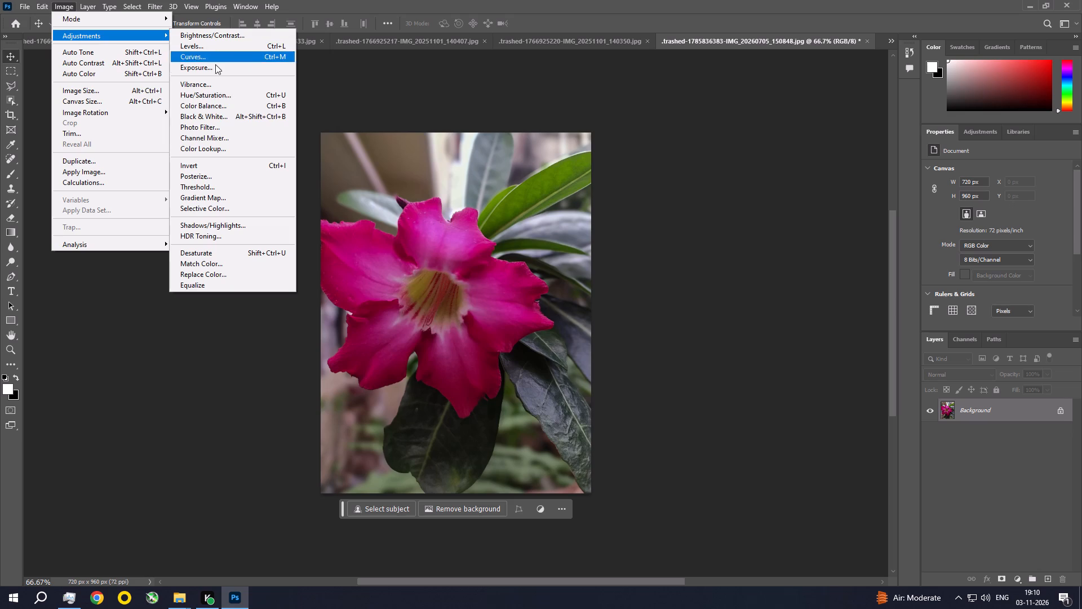
{"action": "left_click", "coordinate": [235, 123]}
{"action": "left_click", "coordinate": [733, 149]}
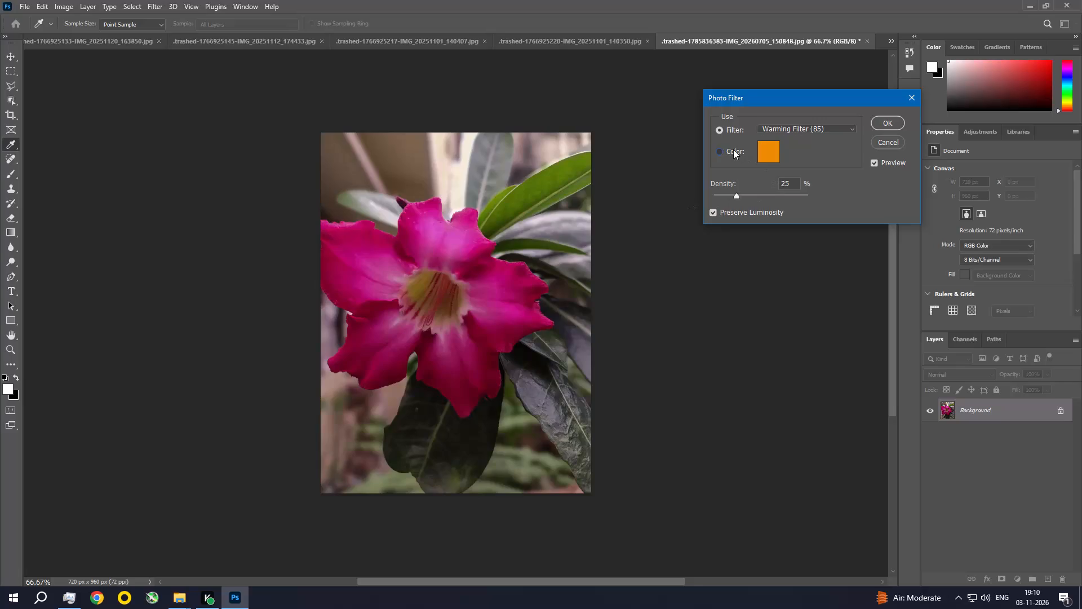
{"action": "left_click", "coordinate": [765, 158]}
{"action": "left_click", "coordinate": [737, 183]}
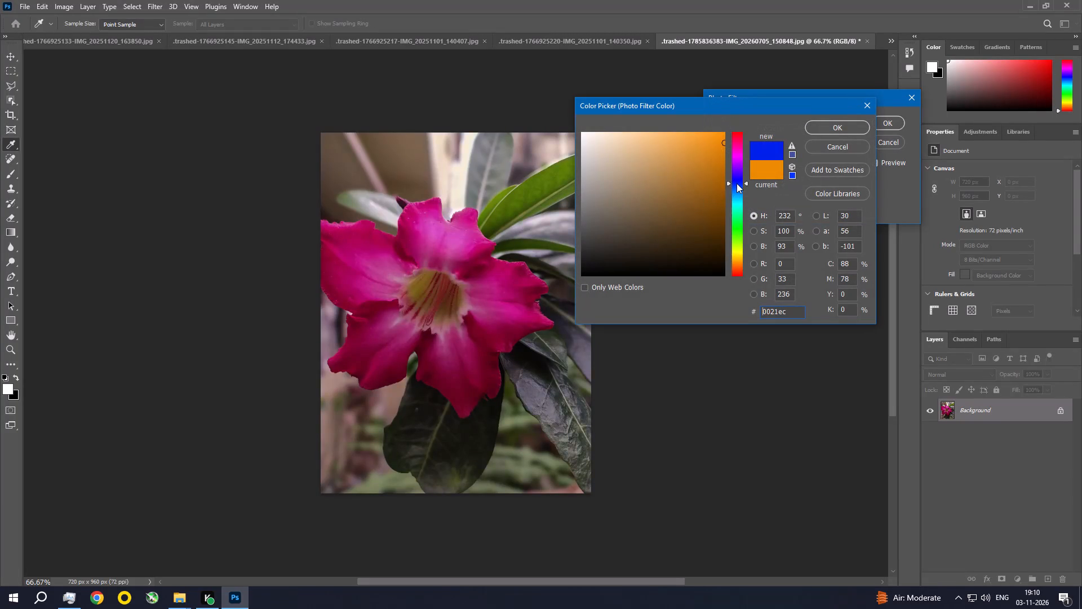
{"action": "left_click", "coordinate": [852, 125]}
{"action": "left_click", "coordinate": [889, 123]}
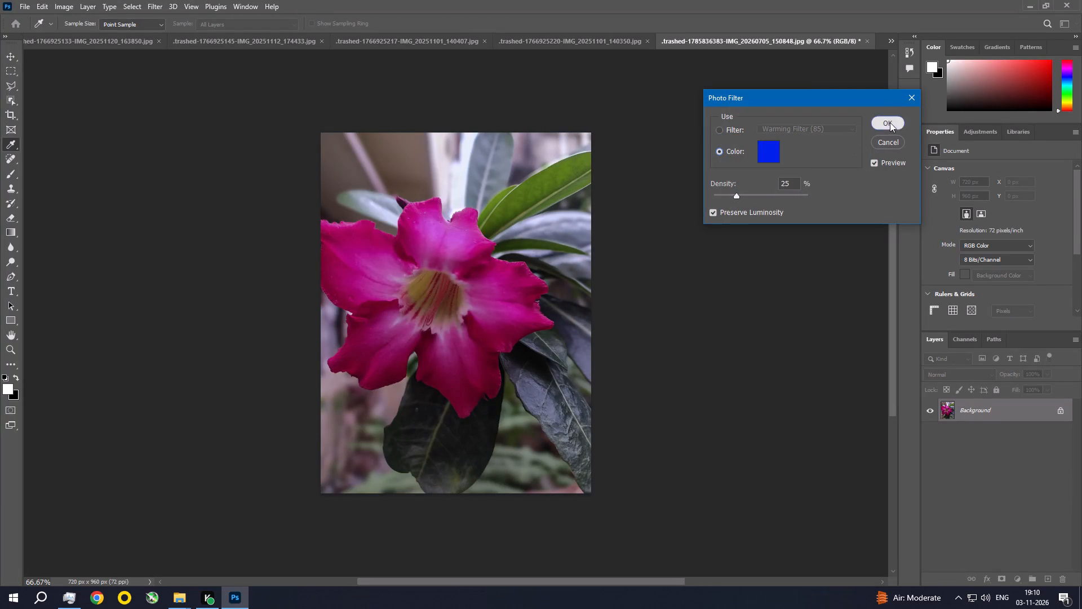
Apply an Exposure adjustment to the pink flower photo with the Offset set to 0.0050.
{"action": "left_click", "coordinate": [60, 5]}
{"action": "left_click", "coordinate": [74, 32]}
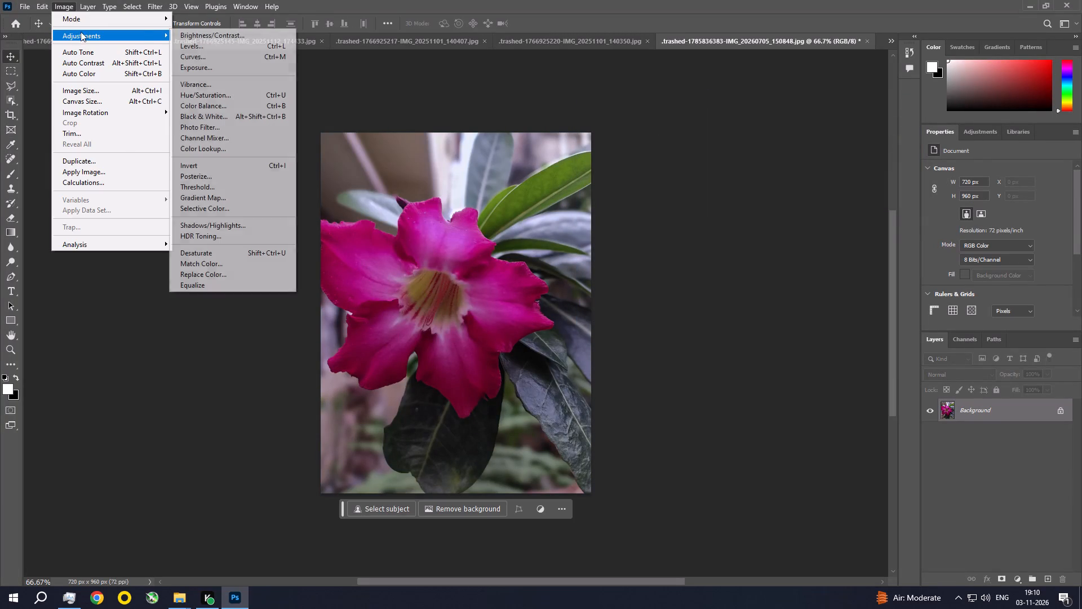
{"action": "left_click", "coordinate": [213, 67]}
{"action": "left_click", "coordinate": [940, 208]}
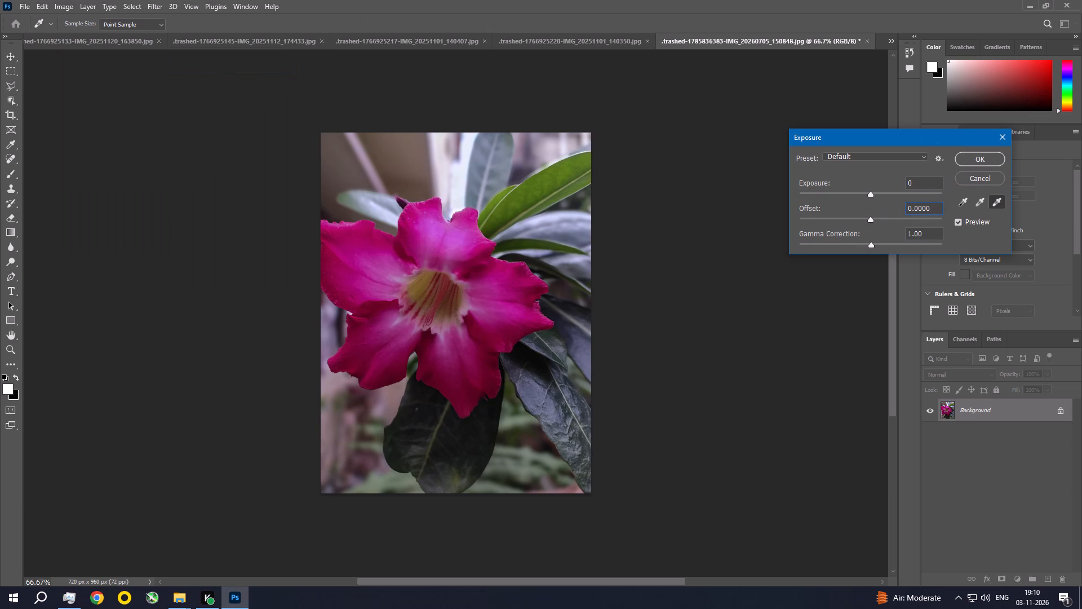
{"action": "key", "text": "BackSpace"}
{"action": "key", "text": "BackSpace"}
{"action": "type", "text": "50"}
{"action": "key", "text": "Return"}
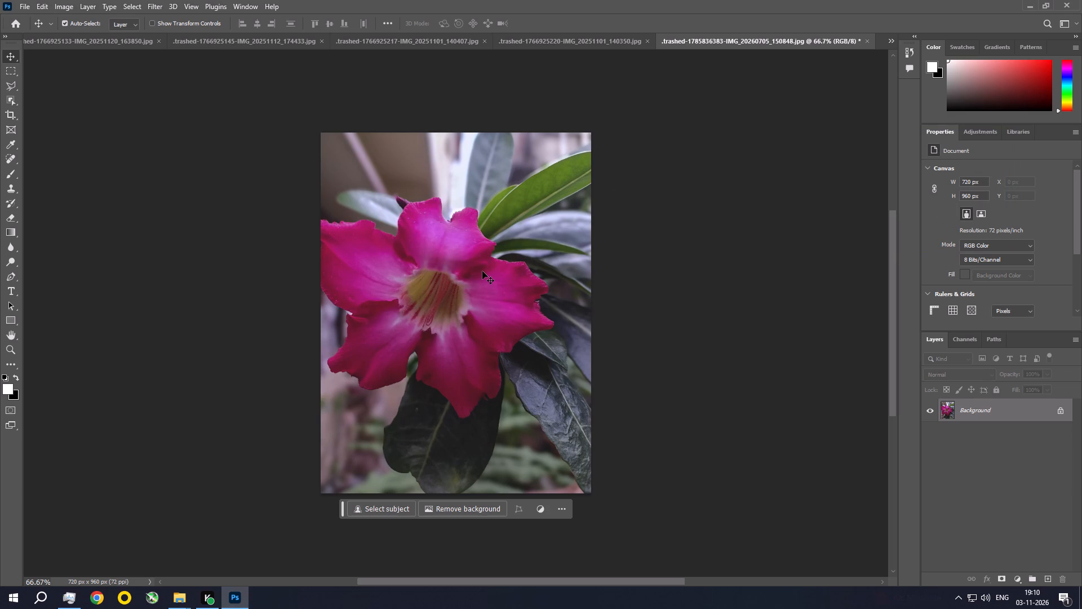
{"action": "key", "text": "ctrl+Down"}
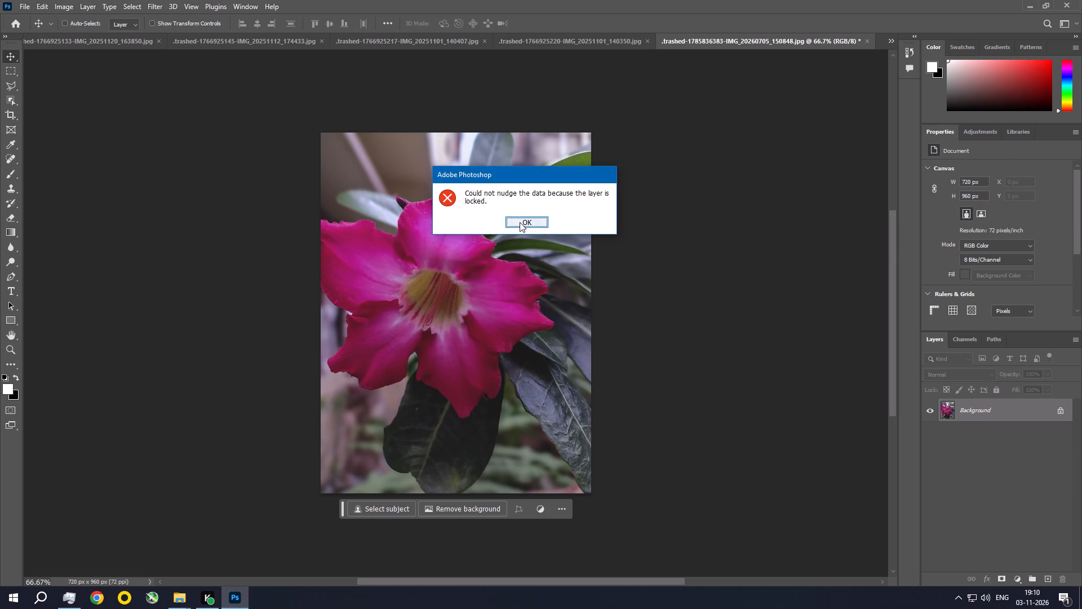
{"action": "left_click", "coordinate": [520, 222]}
Save the edited pink flower photo over its existing file and close it.
{"action": "left_click", "coordinate": [25, 3]}
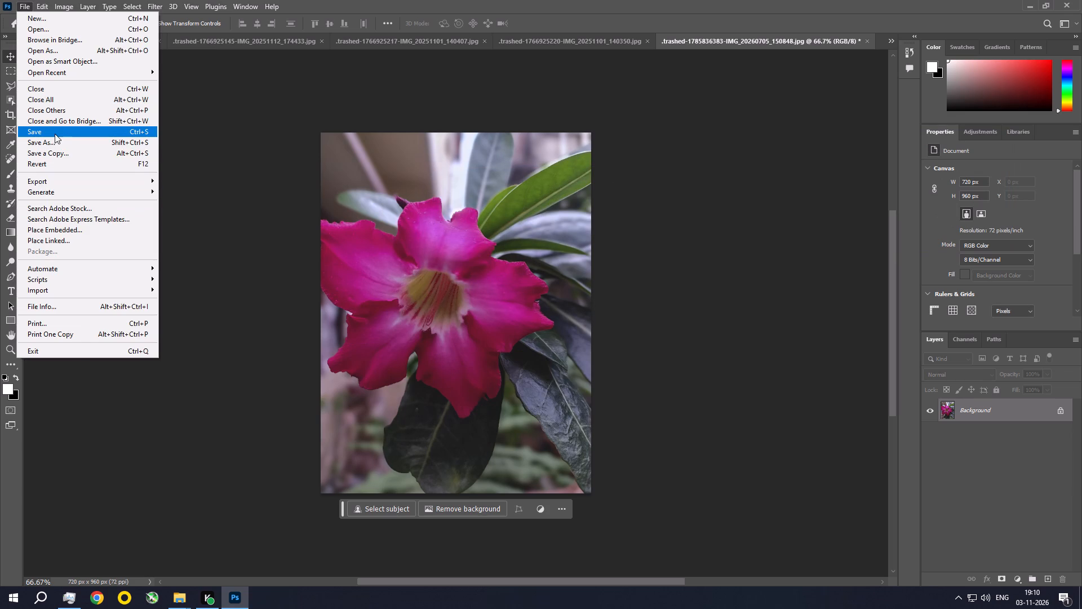
{"action": "left_click", "coordinate": [55, 134]}
{"action": "left_click", "coordinate": [605, 144]}
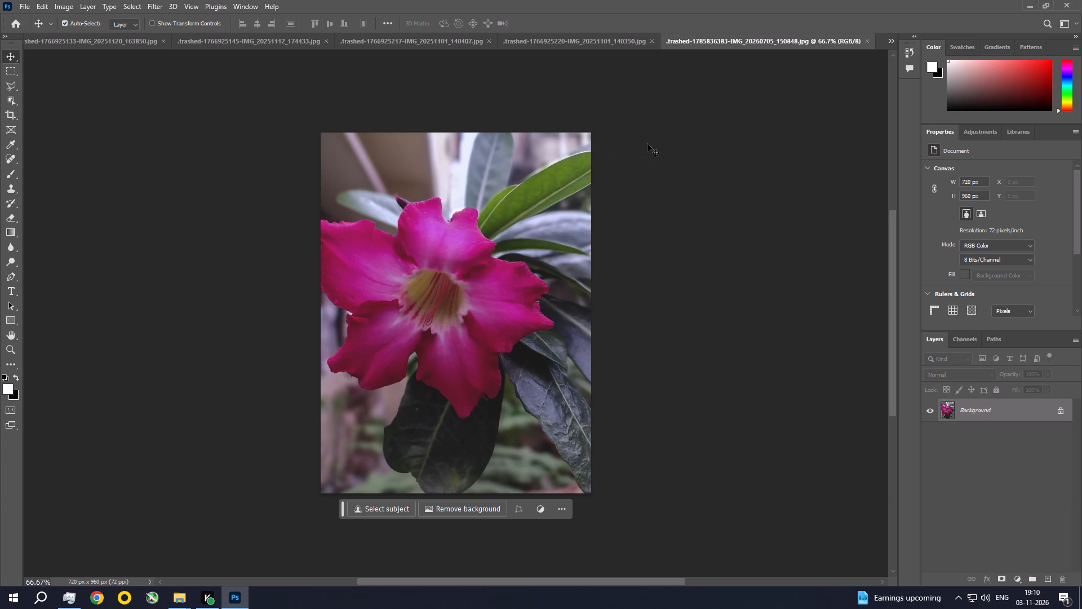
{"action": "left_click", "coordinate": [867, 41]}
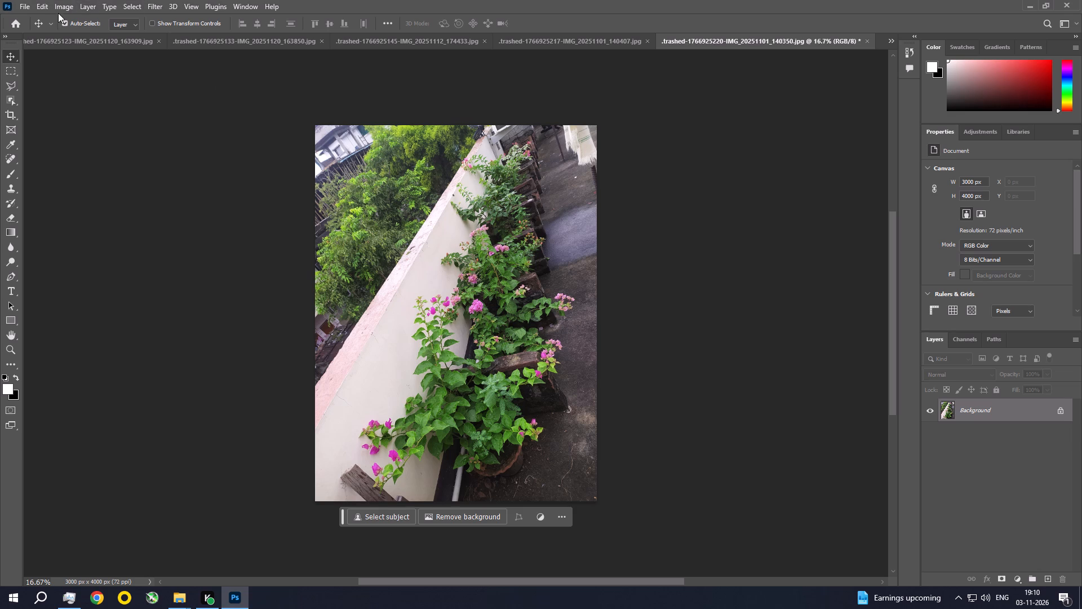
In the Camera Raw Filter for the terrace plants photo, set Exposure to -0.70, Contrast +21, Highlights -28 and Shadows +21.
{"action": "left_click", "coordinate": [154, 1]}
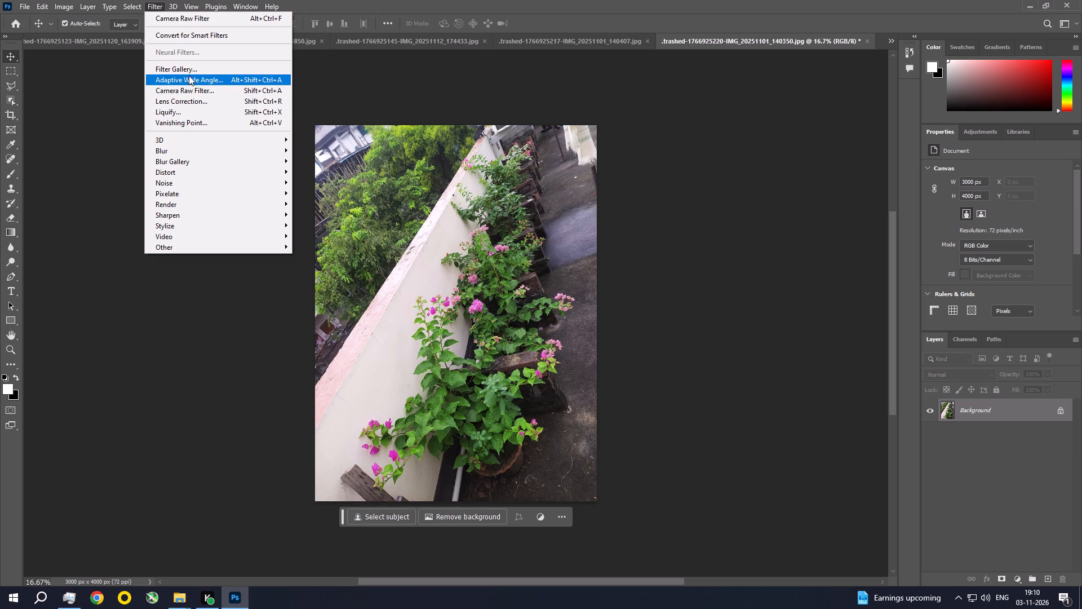
{"action": "left_click", "coordinate": [193, 89]}
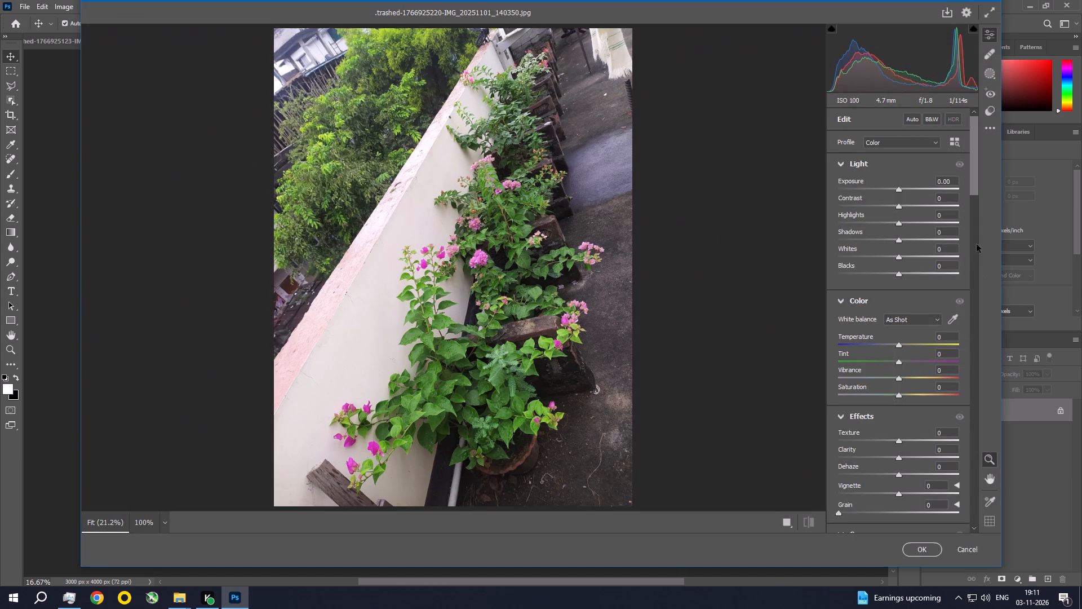
{"action": "left_click_drag", "start_coordinate": [899, 206], "coordinate": [911, 211]}
{"action": "left_click_drag", "start_coordinate": [898, 191], "coordinate": [893, 191]}
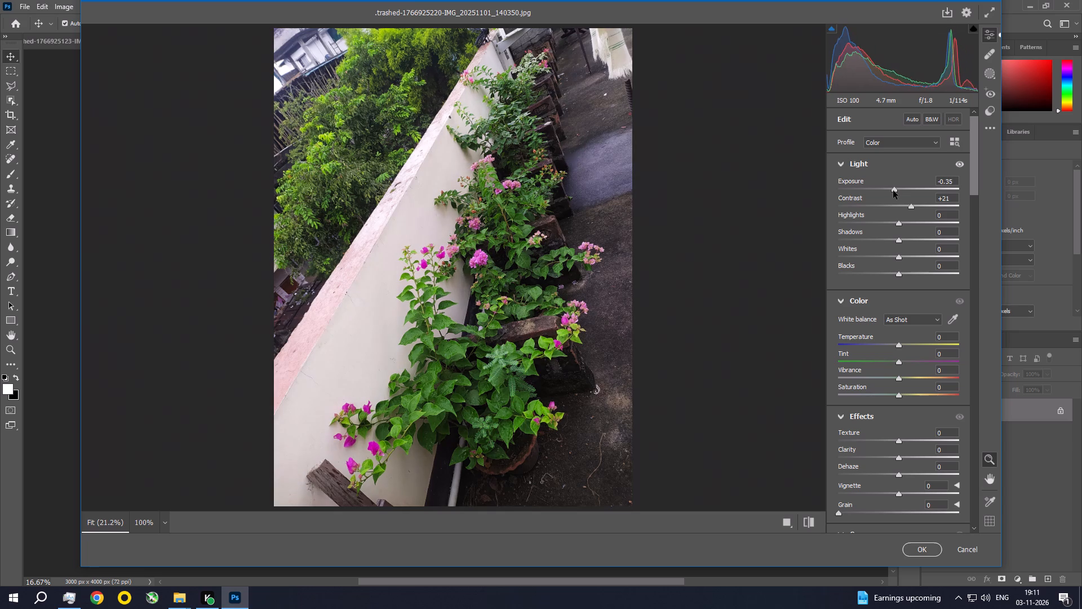
{"action": "left_click_drag", "start_coordinate": [893, 191], "coordinate": [890, 190]}
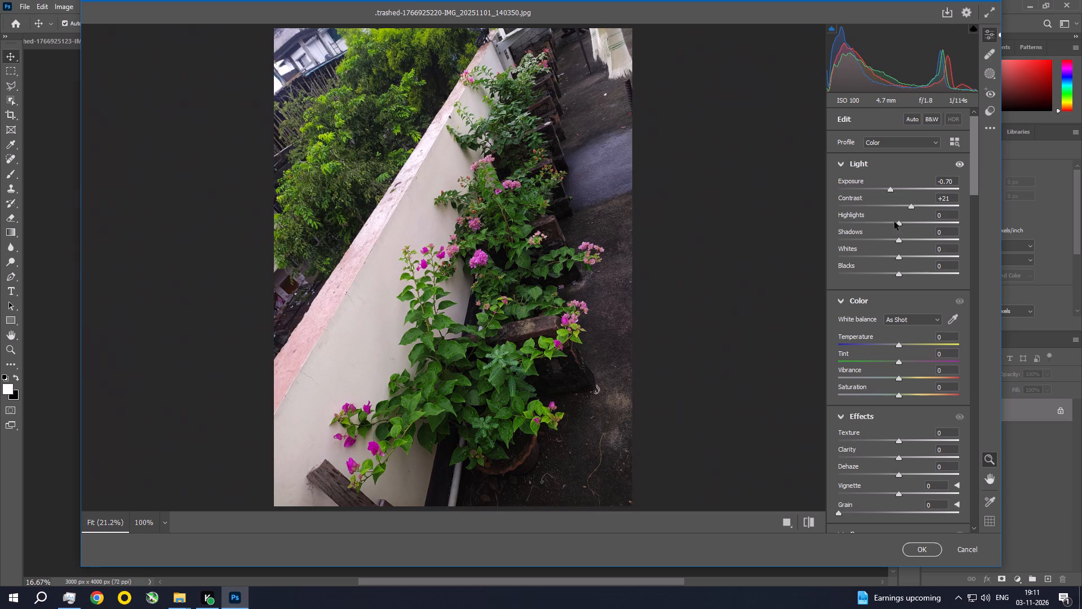
{"action": "left_click_drag", "start_coordinate": [898, 226], "coordinate": [884, 222]}
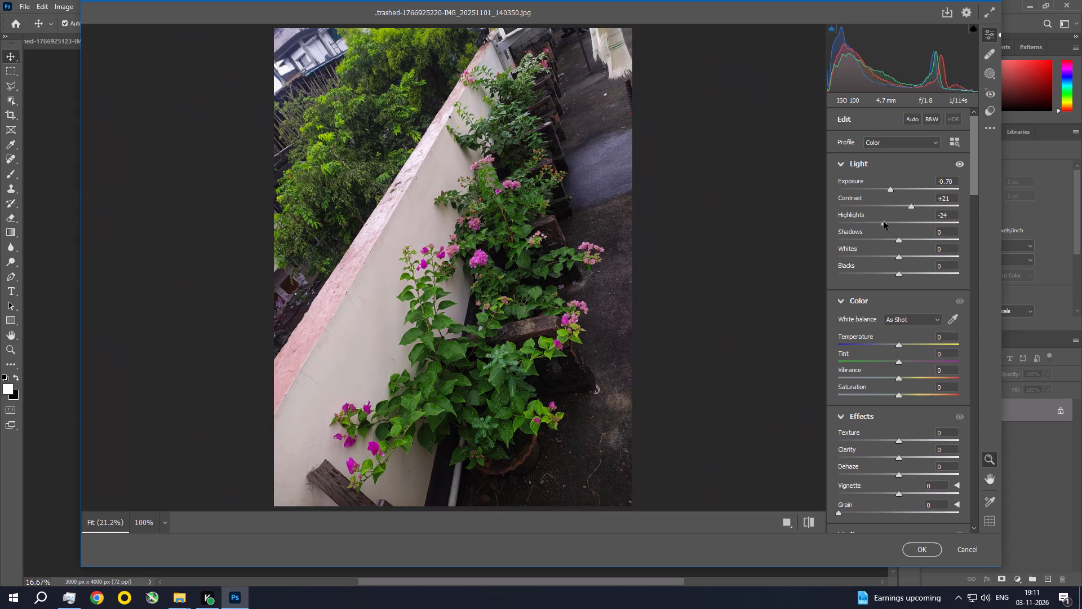
{"action": "left_click_drag", "start_coordinate": [884, 222], "coordinate": [881, 221]}
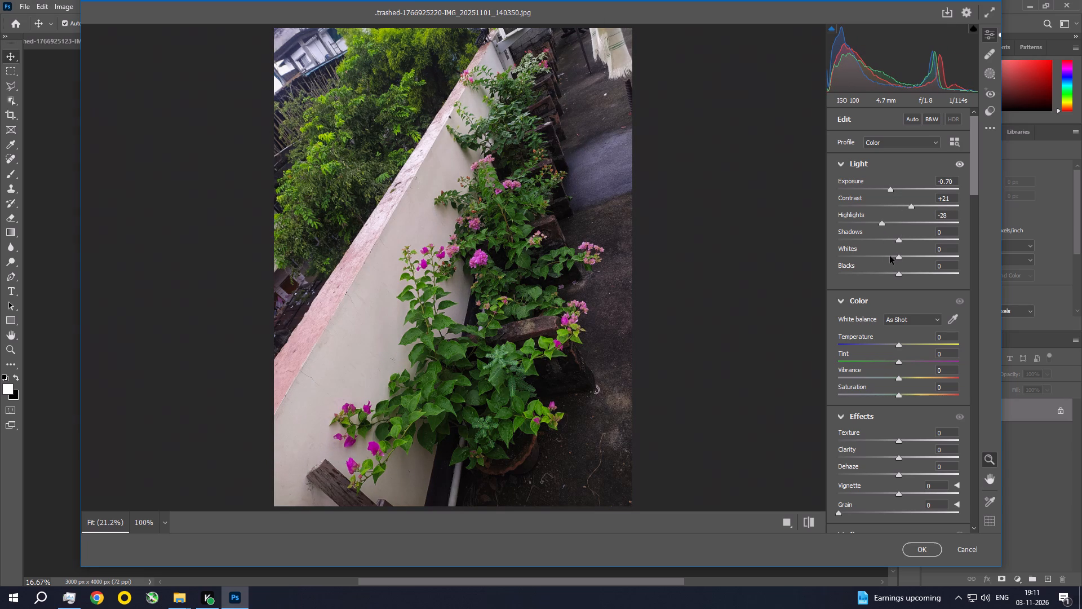
{"action": "left_click_drag", "start_coordinate": [900, 240], "coordinate": [912, 243]}
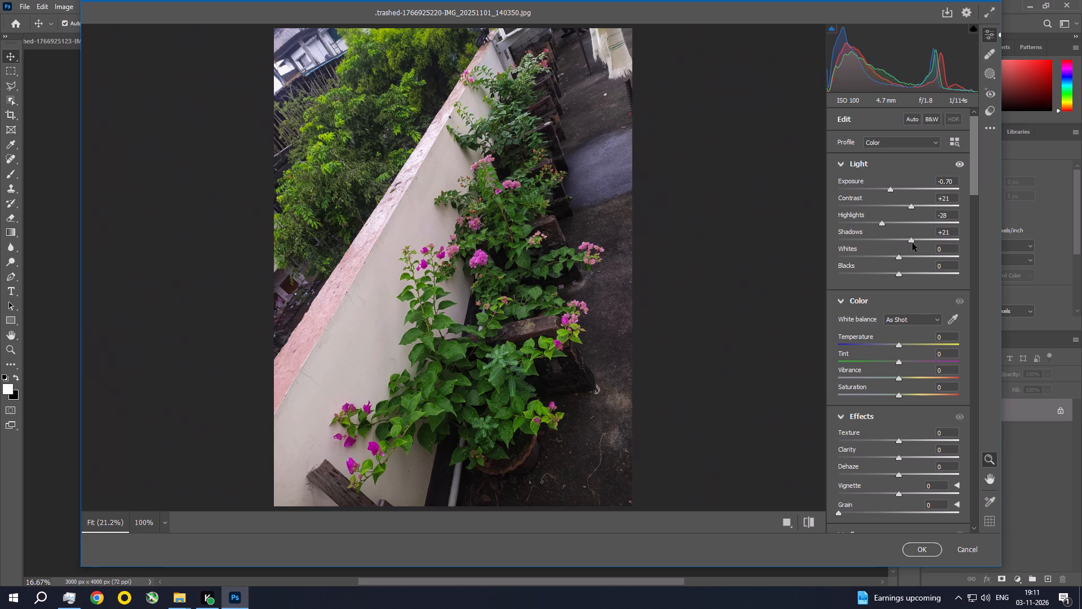
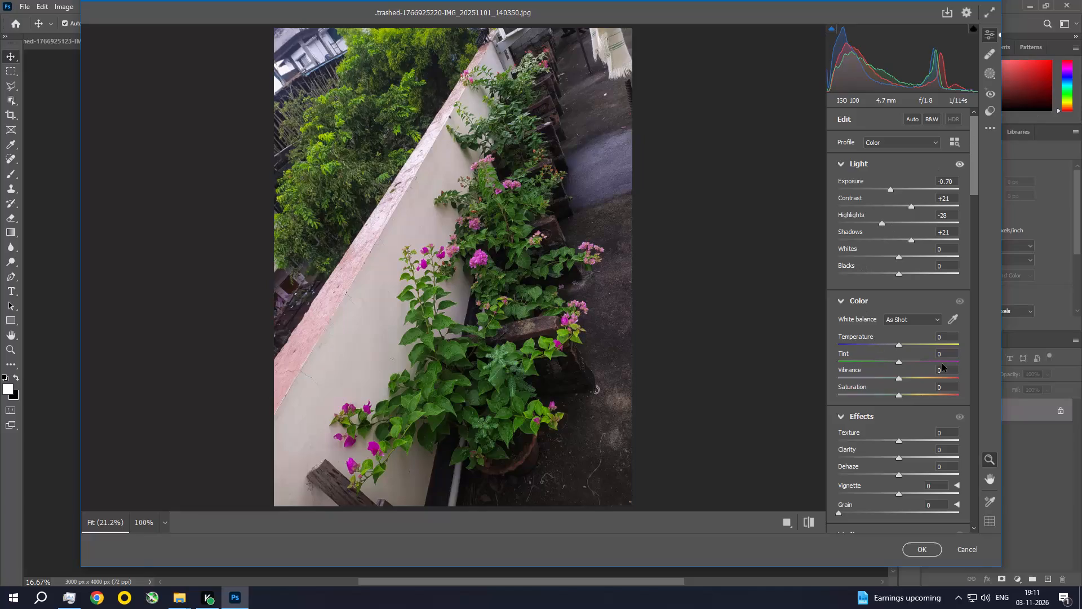
Set the terrace plants photo's Vibrance to +10 and Saturation to +25 in the Camera Raw Filter.
{"action": "left_click", "coordinate": [903, 381]}
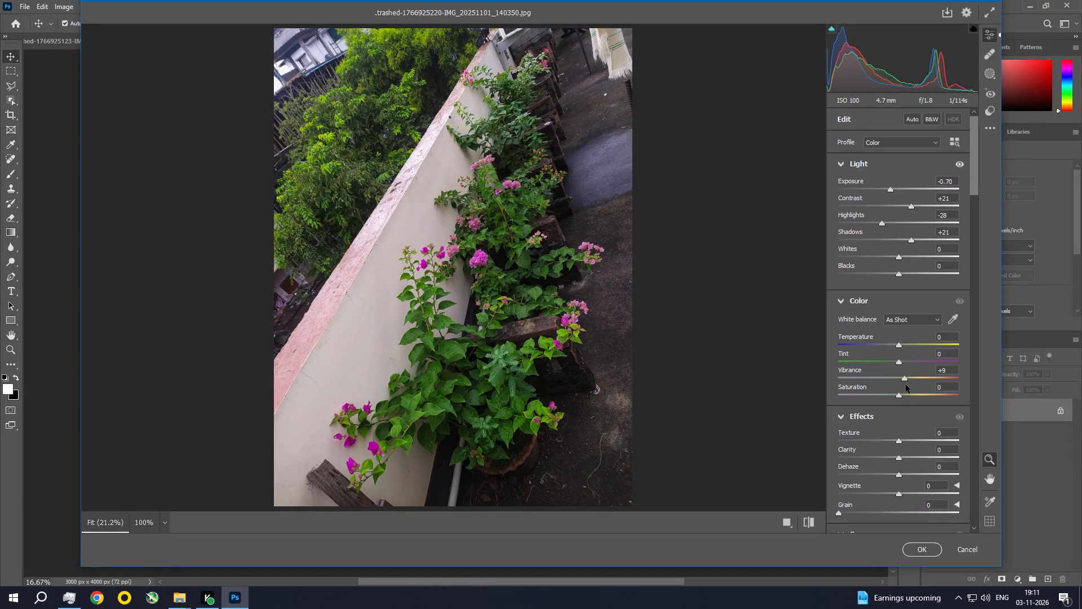
{"action": "left_click", "coordinate": [64, 593]}
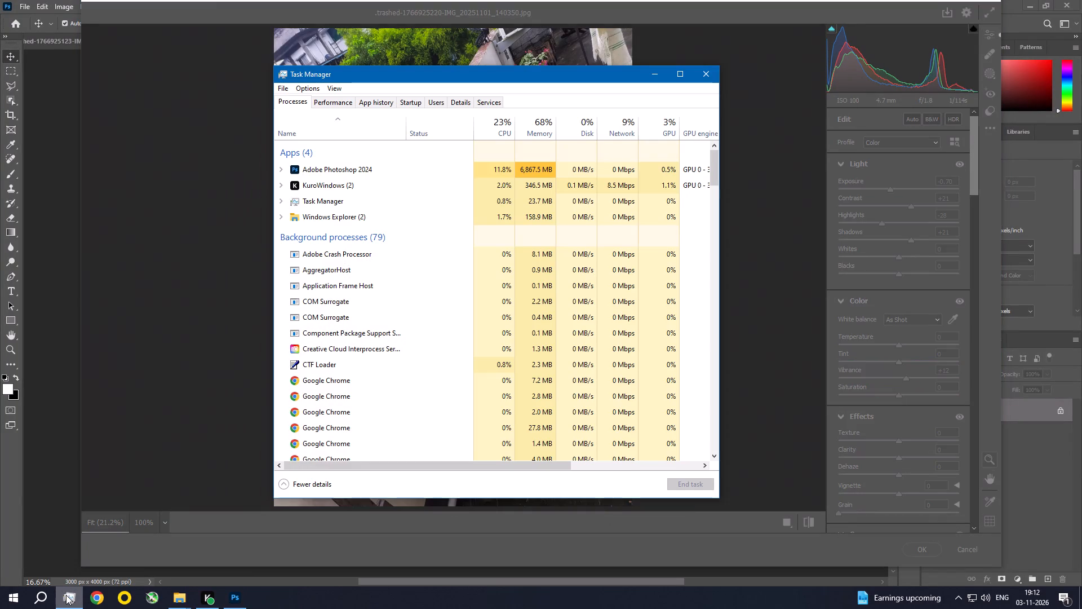
{"action": "left_click", "coordinate": [66, 595]}
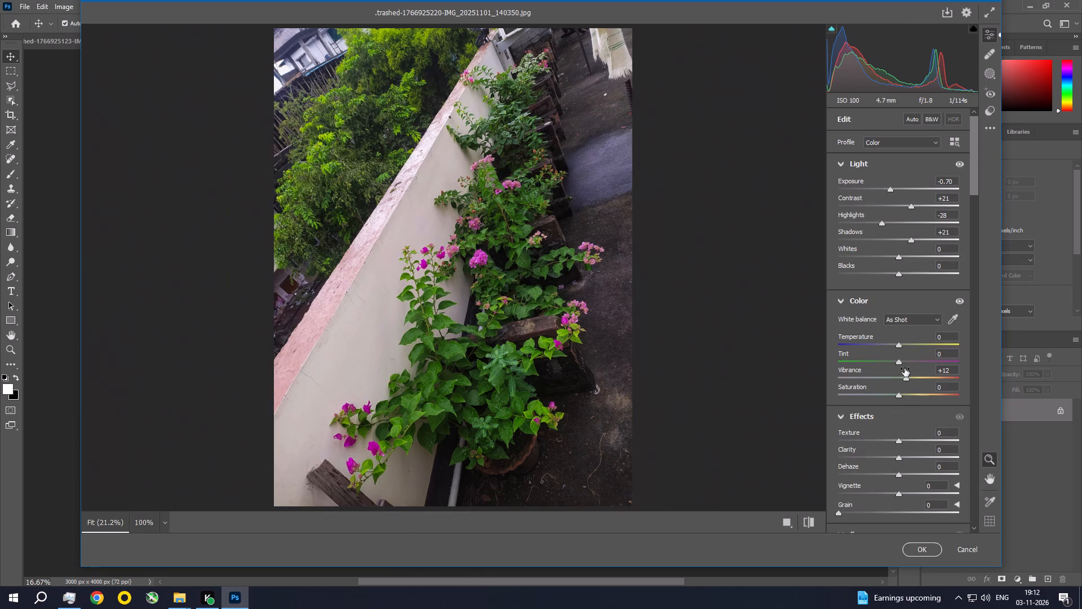
{"action": "left_click", "coordinate": [956, 371]}
{"action": "key", "text": "BackSpace"}
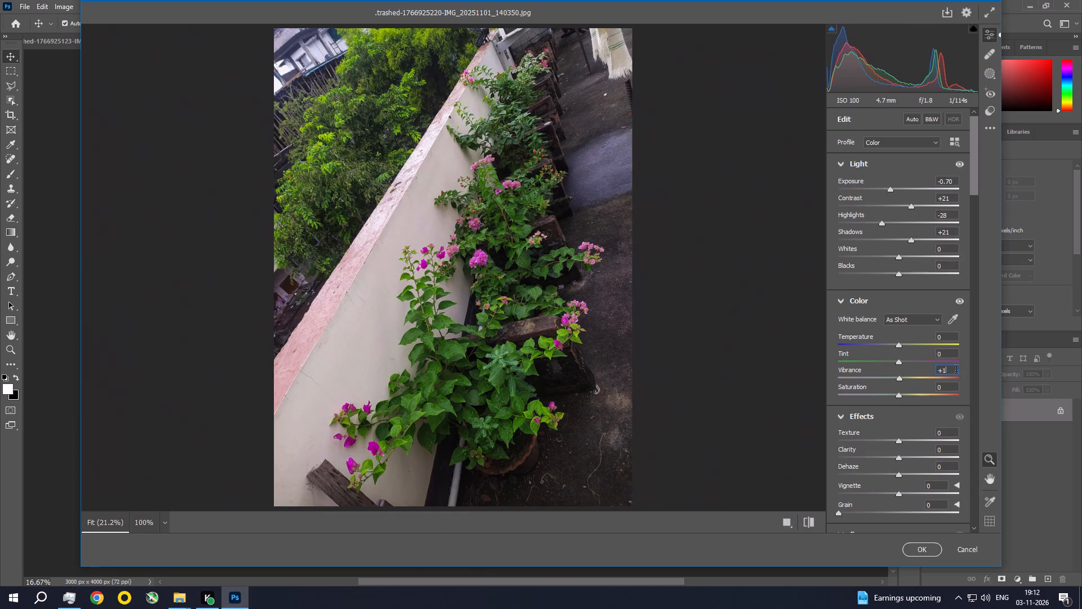
{"action": "key", "text": "BackSpace"}
{"action": "type", "text": "10"}
{"action": "key", "text": "Return"}
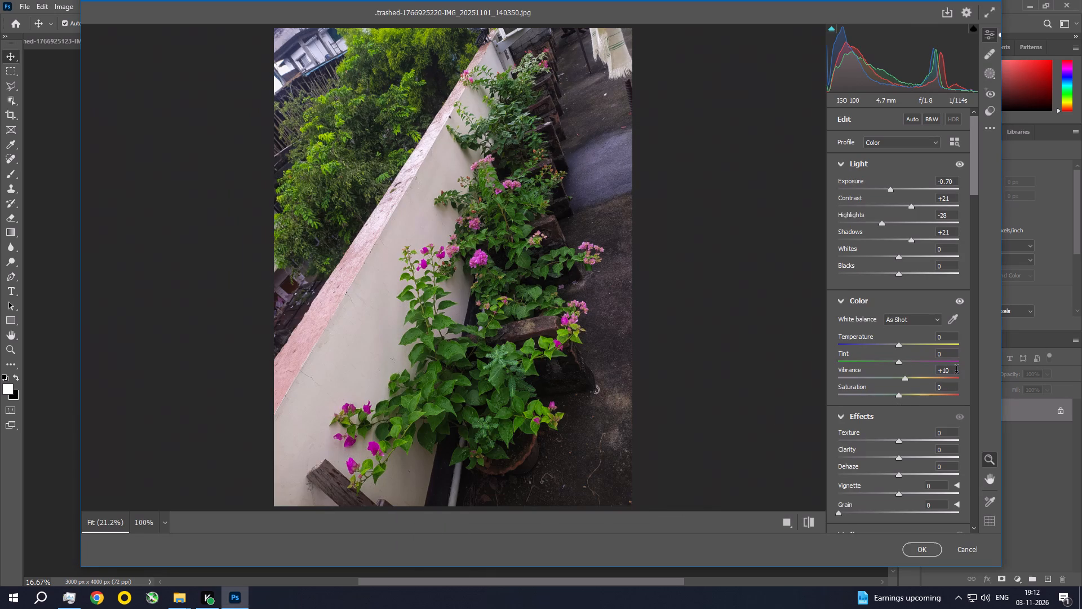
{"action": "left_click_drag", "start_coordinate": [948, 388], "coordinate": [934, 388]}
{"action": "type", "text": "25"}
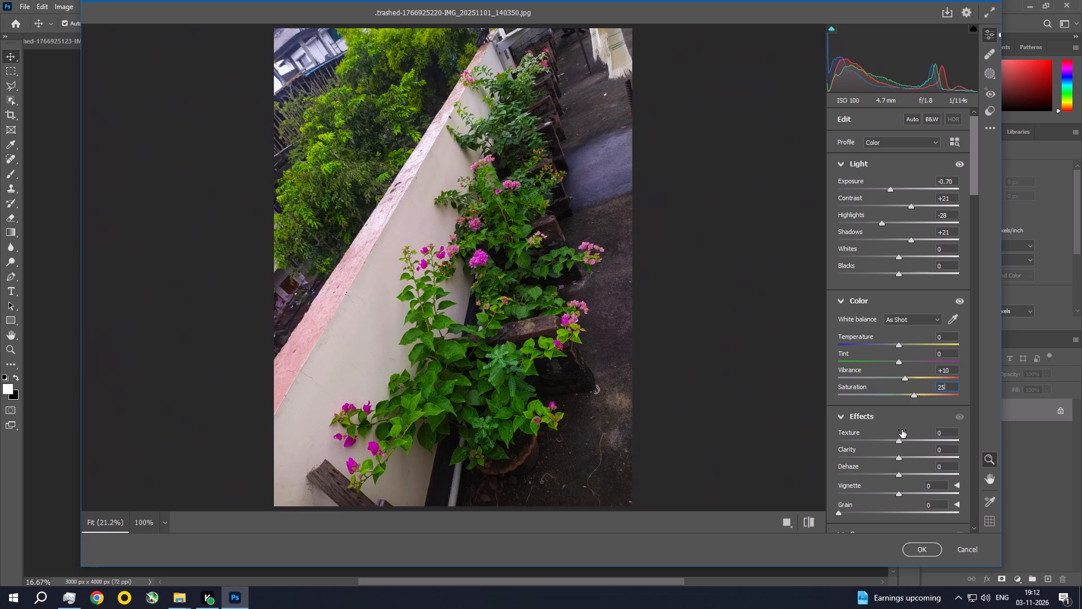
Set the Camera Raw effects to Texture +15, Clarity +13, Dehaze +7 and Grain 25.
{"action": "left_click", "coordinate": [901, 426]}
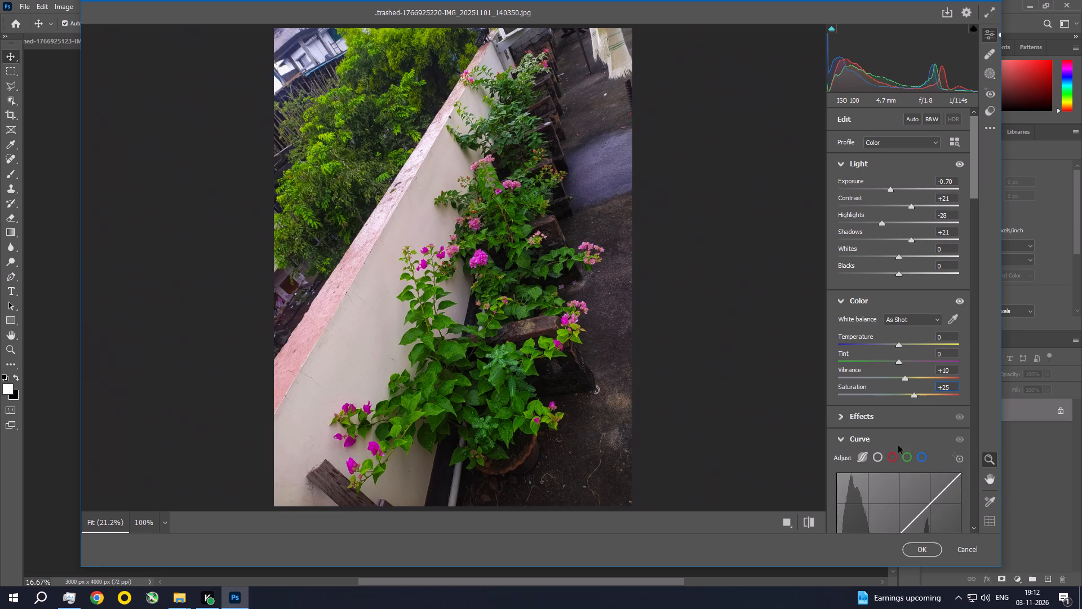
{"action": "left_click", "coordinate": [895, 420]}
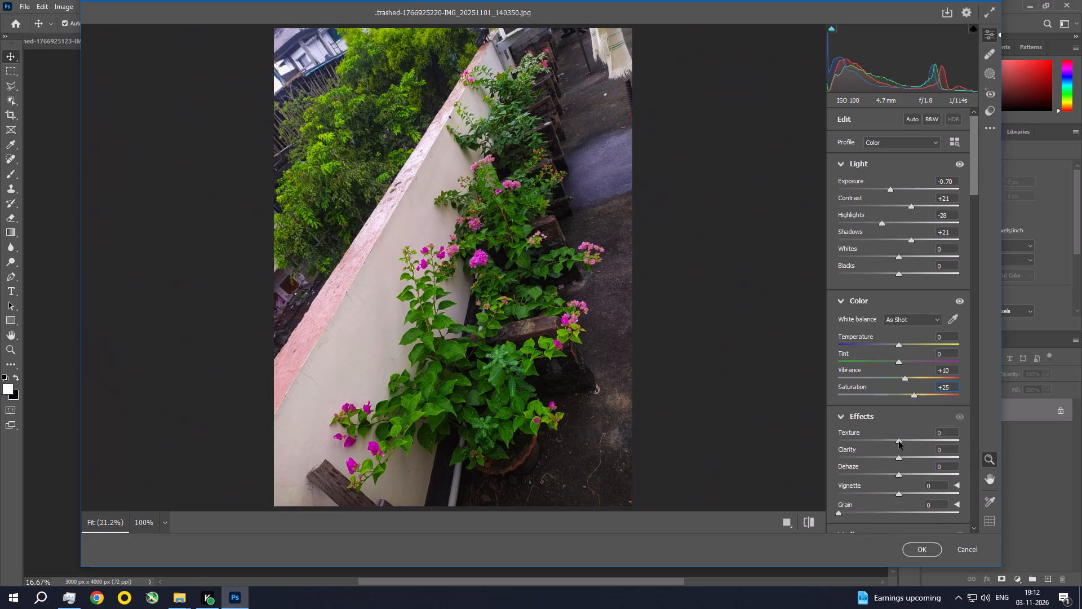
{"action": "left_click_drag", "start_coordinate": [899, 441], "coordinate": [908, 444]}
{"action": "left_click_drag", "start_coordinate": [899, 458], "coordinate": [902, 458]}
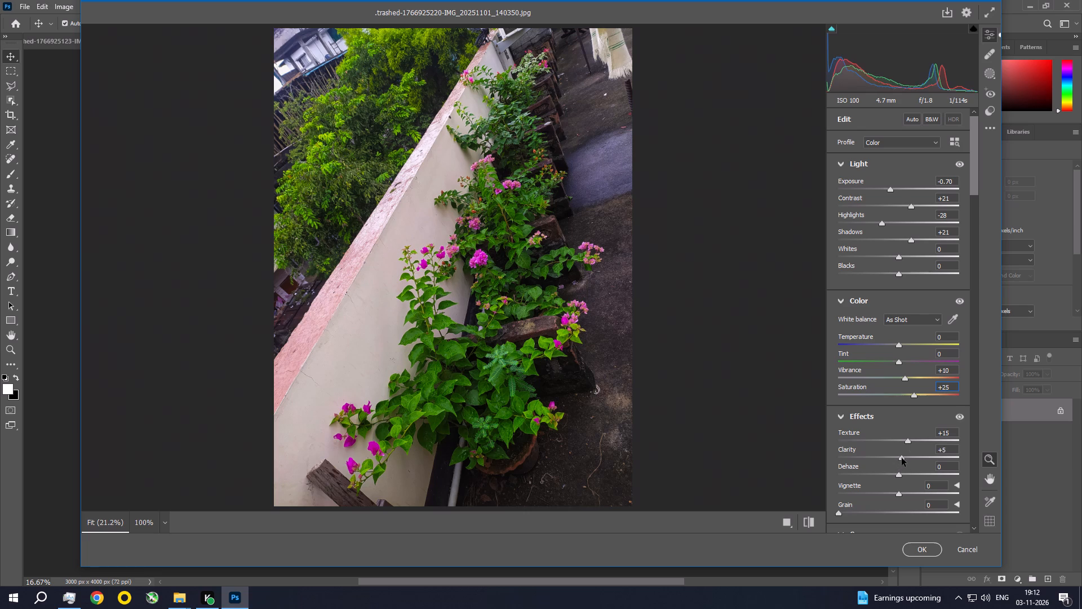
{"action": "left_click_drag", "start_coordinate": [902, 458], "coordinate": [907, 459]}
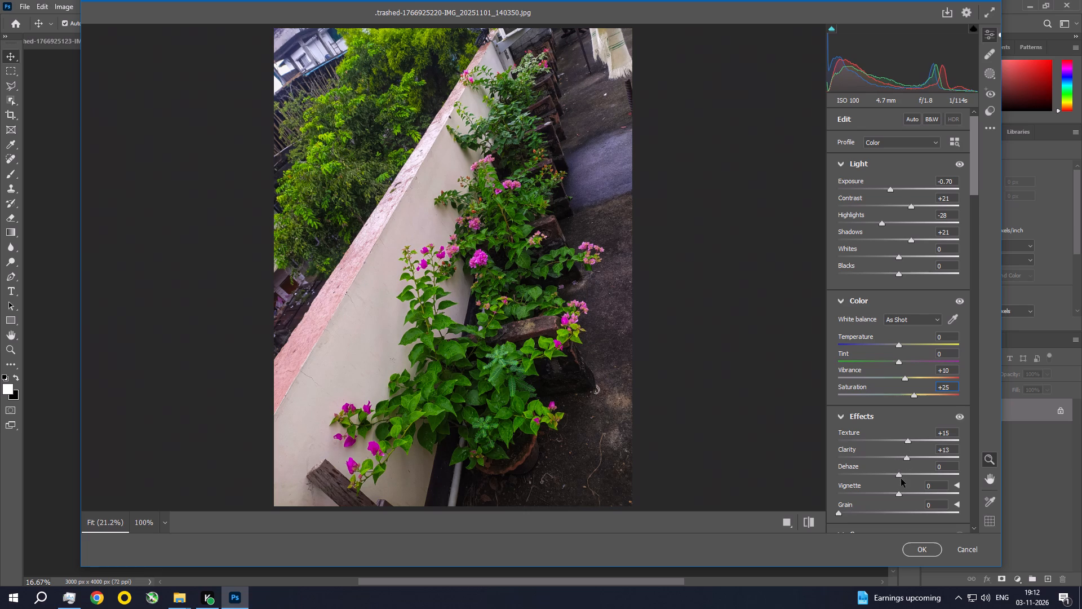
{"action": "left_click_drag", "start_coordinate": [901, 478], "coordinate": [914, 481]}
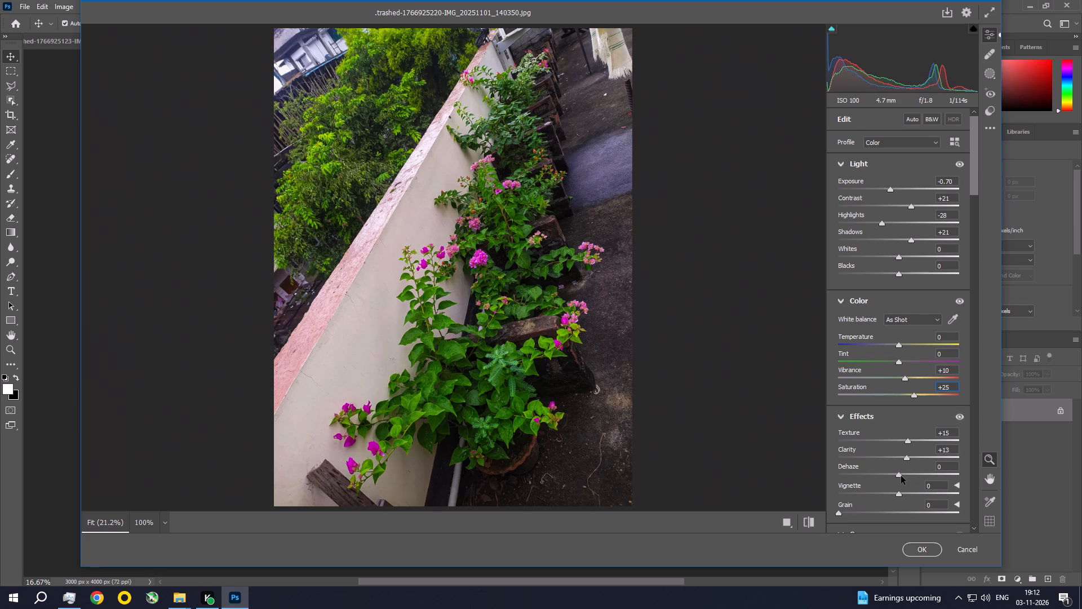
{"action": "left_click", "coordinate": [901, 474]}
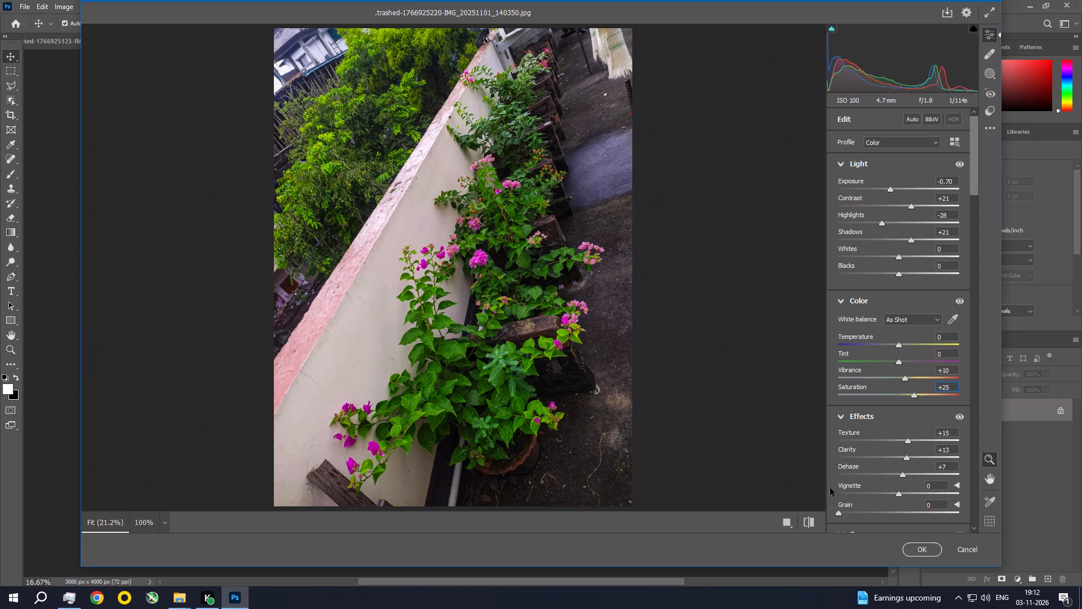
{"action": "left_click_drag", "start_coordinate": [973, 169], "coordinate": [976, 205]}
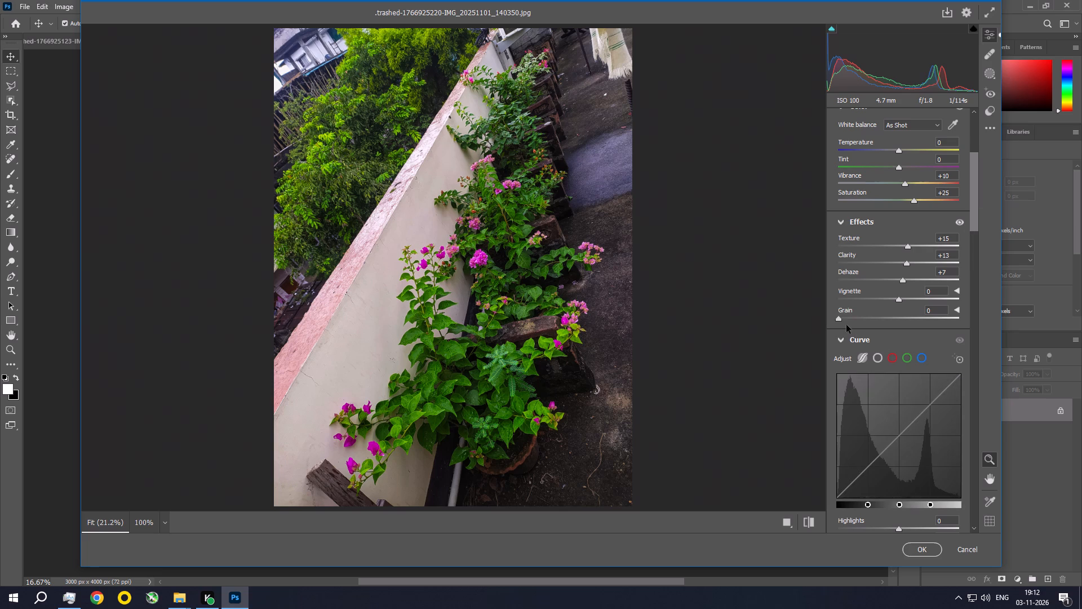
{"action": "left_click_drag", "start_coordinate": [849, 319], "coordinate": [863, 323]}
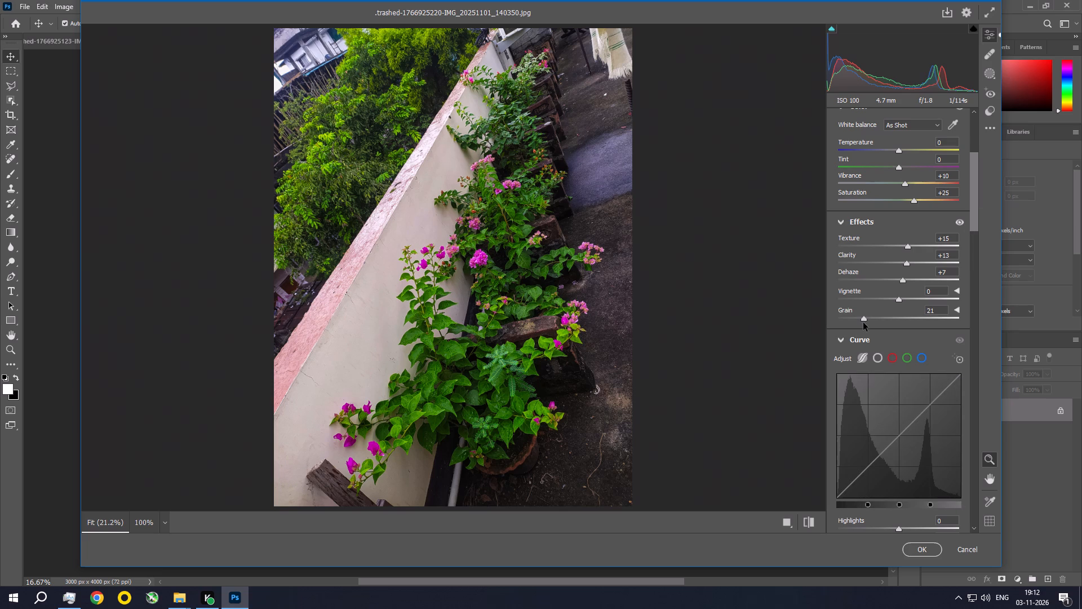
{"action": "left_click_drag", "start_coordinate": [863, 323], "coordinate": [868, 323]}
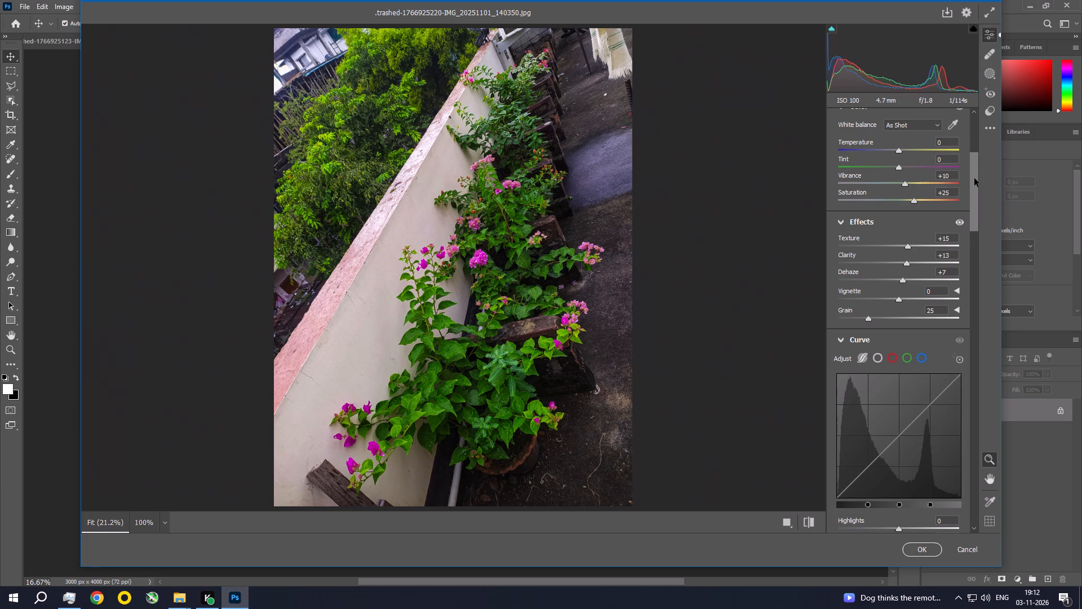
Shape the parametric tone curve with Highlights -42, Lights -24, Darks +18 and Shadows +34.
{"action": "left_click_drag", "start_coordinate": [974, 178], "coordinate": [977, 227]}
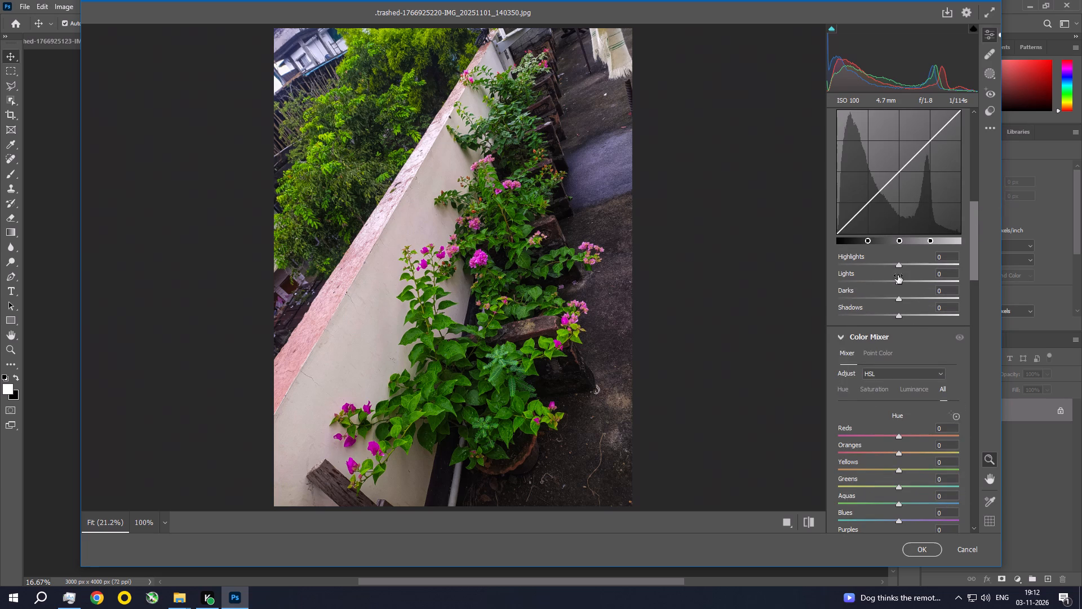
{"action": "left_click_drag", "start_coordinate": [900, 267], "coordinate": [883, 266]}
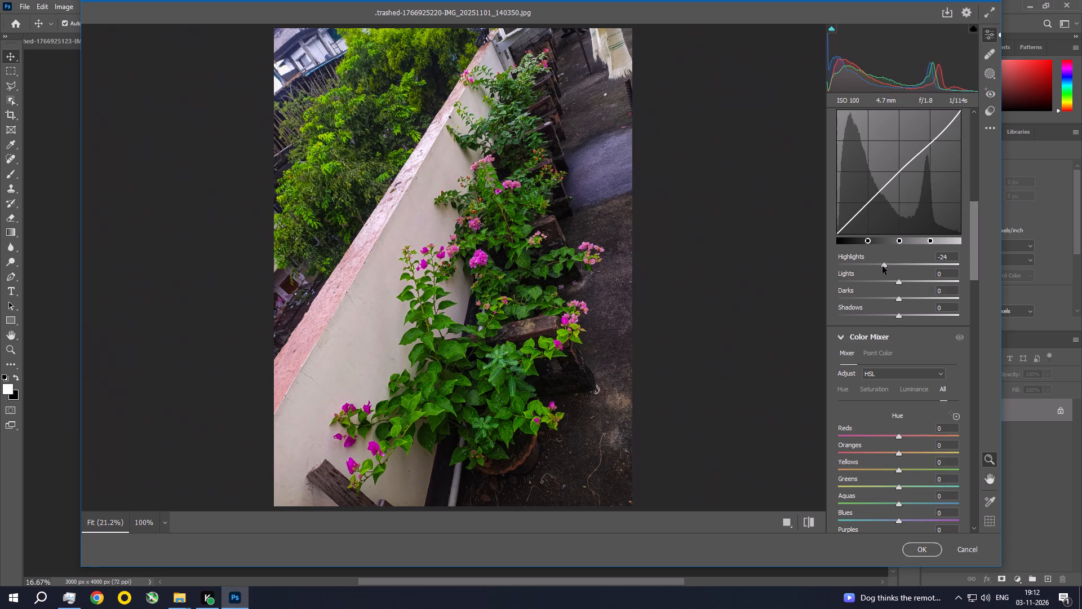
{"action": "left_click_drag", "start_coordinate": [883, 266], "coordinate": [875, 266]}
{"action": "left_click_drag", "start_coordinate": [897, 283], "coordinate": [885, 280]}
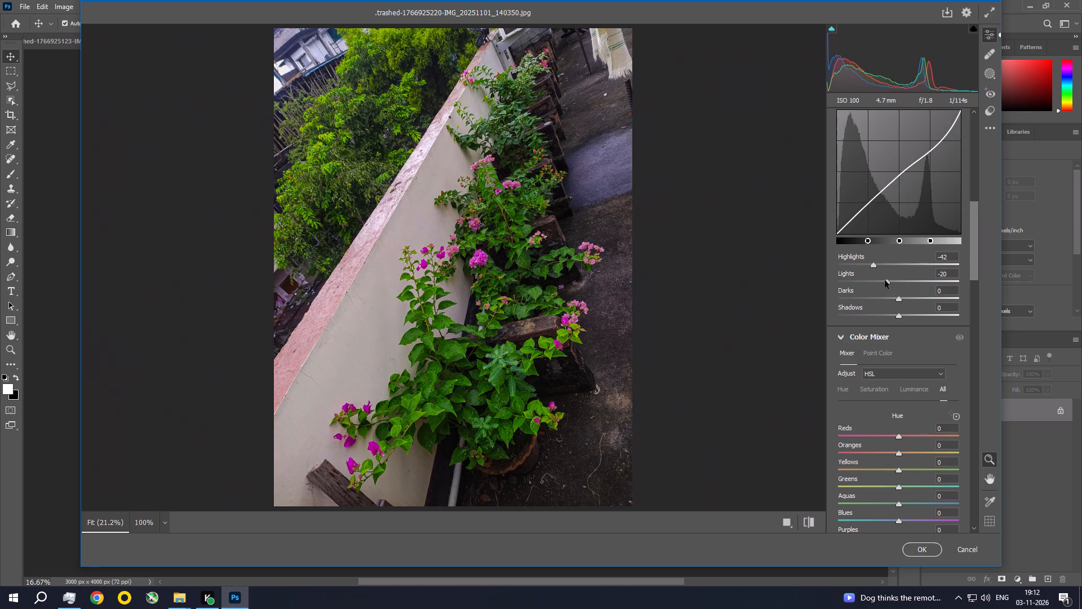
{"action": "left_click_drag", "start_coordinate": [885, 280], "coordinate": [885, 284]}
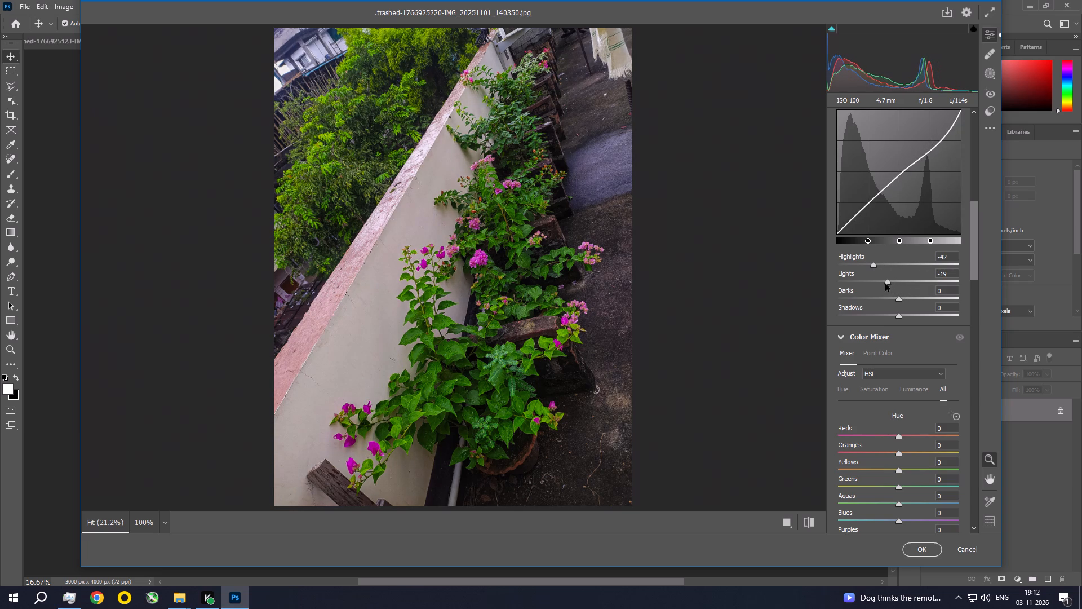
{"action": "left_click_drag", "start_coordinate": [885, 284], "coordinate": [882, 281]}
{"action": "left_click_drag", "start_coordinate": [900, 299], "coordinate": [905, 305]}
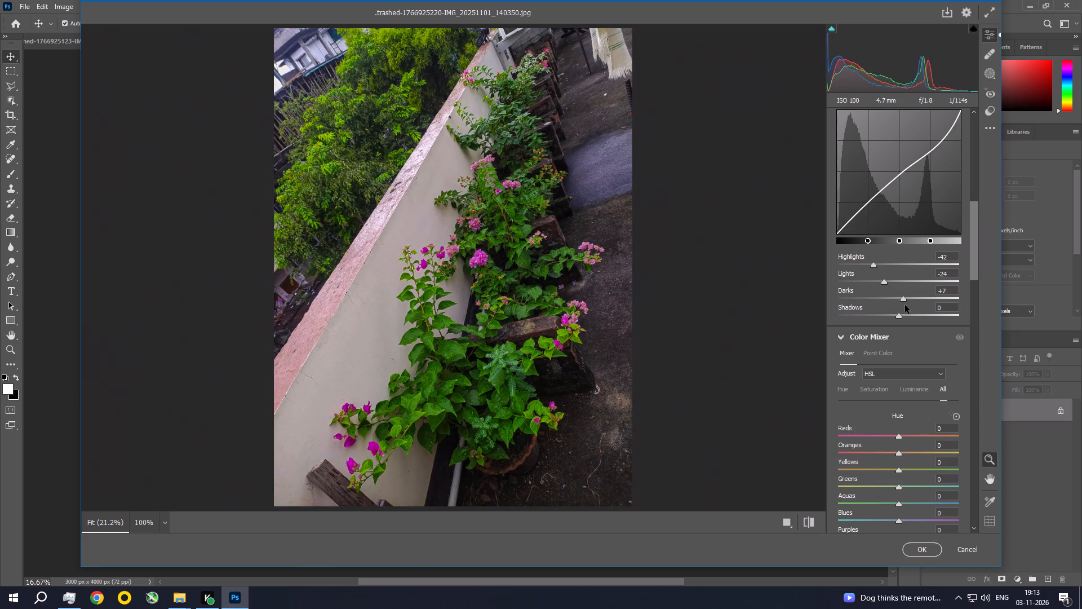
{"action": "left_click_drag", "start_coordinate": [905, 305], "coordinate": [911, 305]}
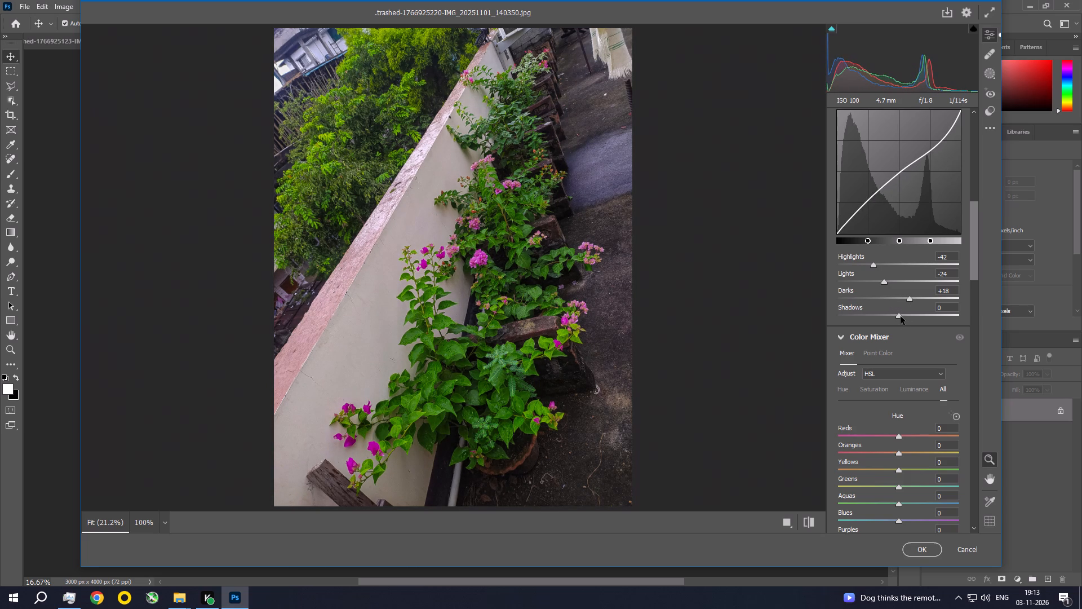
{"action": "left_click_drag", "start_coordinate": [899, 315], "coordinate": [920, 317]}
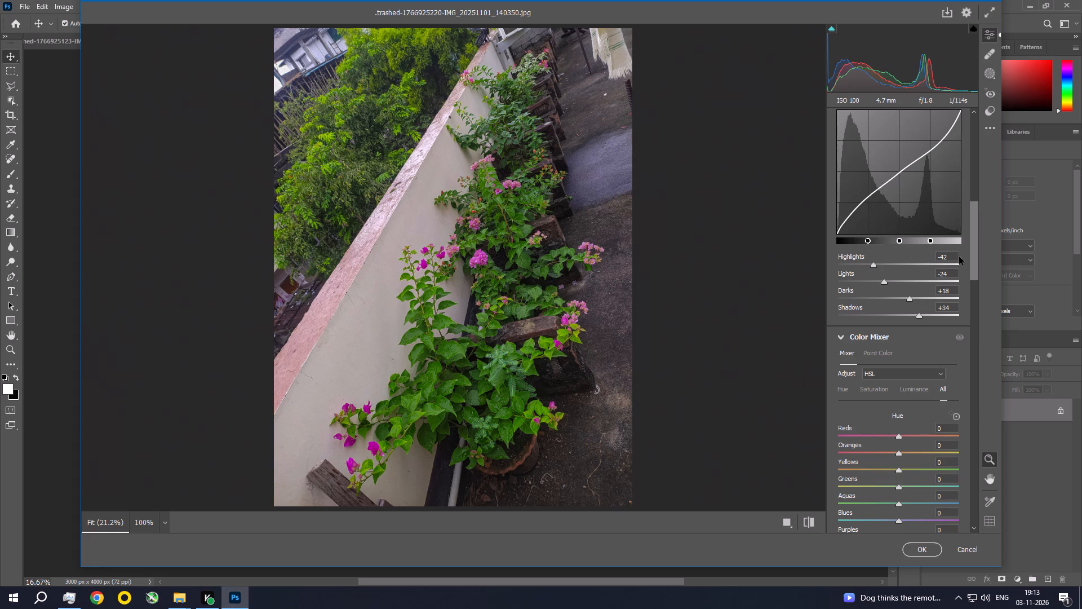
Set the detail adjustments to Sharpening 29, Noise Reduction 19 and Color Noise Reduction 14.
{"action": "left_click_drag", "start_coordinate": [972, 232], "coordinate": [974, 332]}
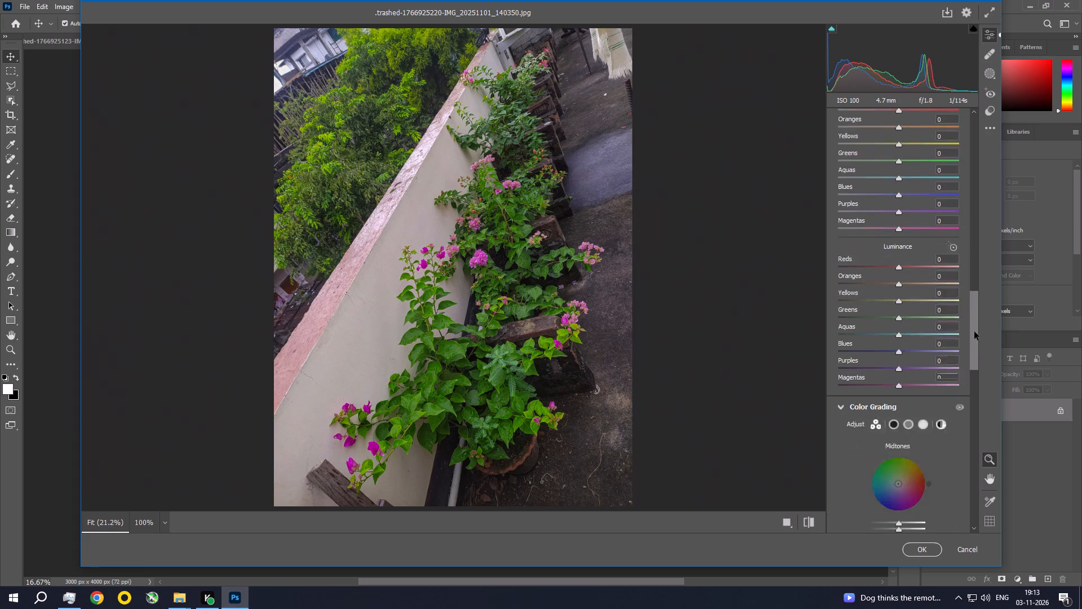
{"action": "left_click_drag", "start_coordinate": [974, 332], "coordinate": [966, 383]}
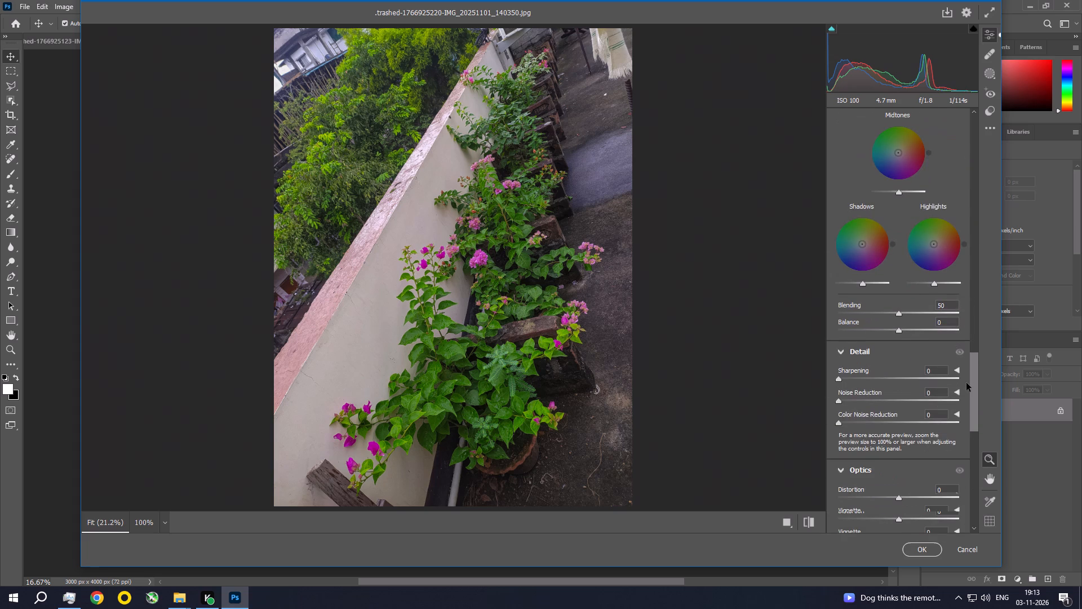
{"action": "left_click_drag", "start_coordinate": [966, 383], "coordinate": [964, 399]}
{"action": "left_click_drag", "start_coordinate": [845, 289], "coordinate": [862, 294]}
{"action": "left_click_drag", "start_coordinate": [848, 312], "coordinate": [861, 315]}
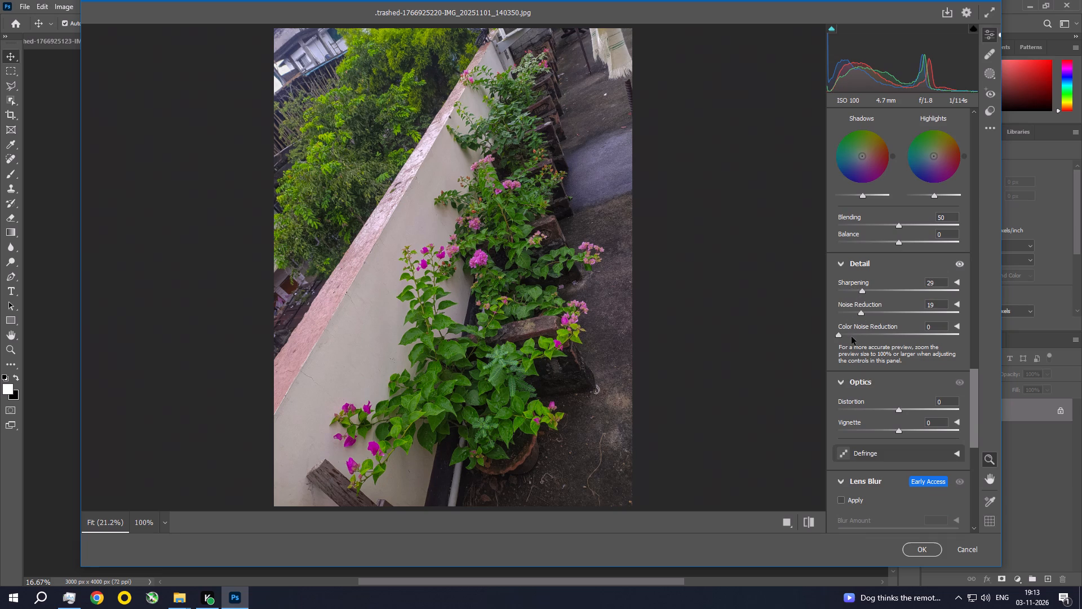
{"action": "left_click_drag", "start_coordinate": [852, 337], "coordinate": [863, 341]}
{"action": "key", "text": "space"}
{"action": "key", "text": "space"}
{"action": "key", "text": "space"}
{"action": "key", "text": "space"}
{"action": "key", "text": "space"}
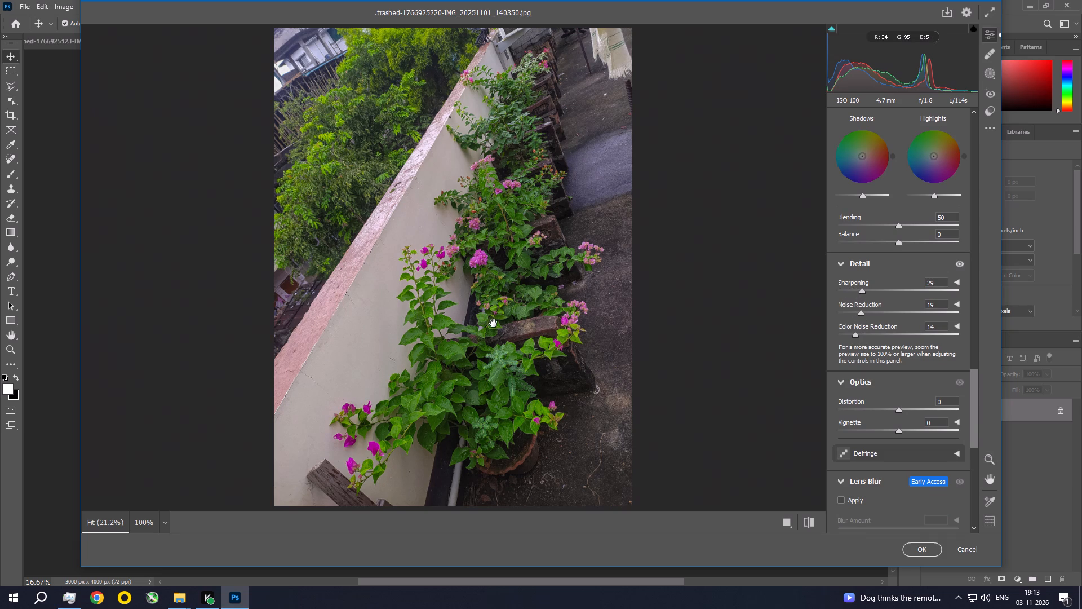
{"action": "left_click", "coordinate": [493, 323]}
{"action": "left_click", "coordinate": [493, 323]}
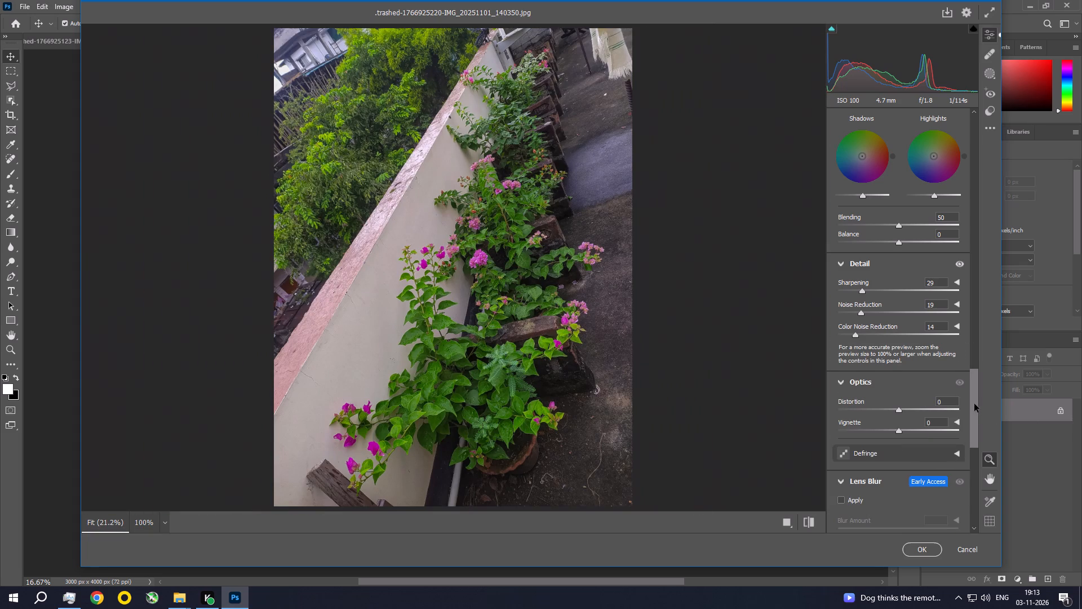
Raise the Magentas saturation to +23 in the Color Mixer and apply the Camera Raw Filter to the photo.
{"action": "left_click_drag", "start_coordinate": [973, 402], "coordinate": [973, 459]}
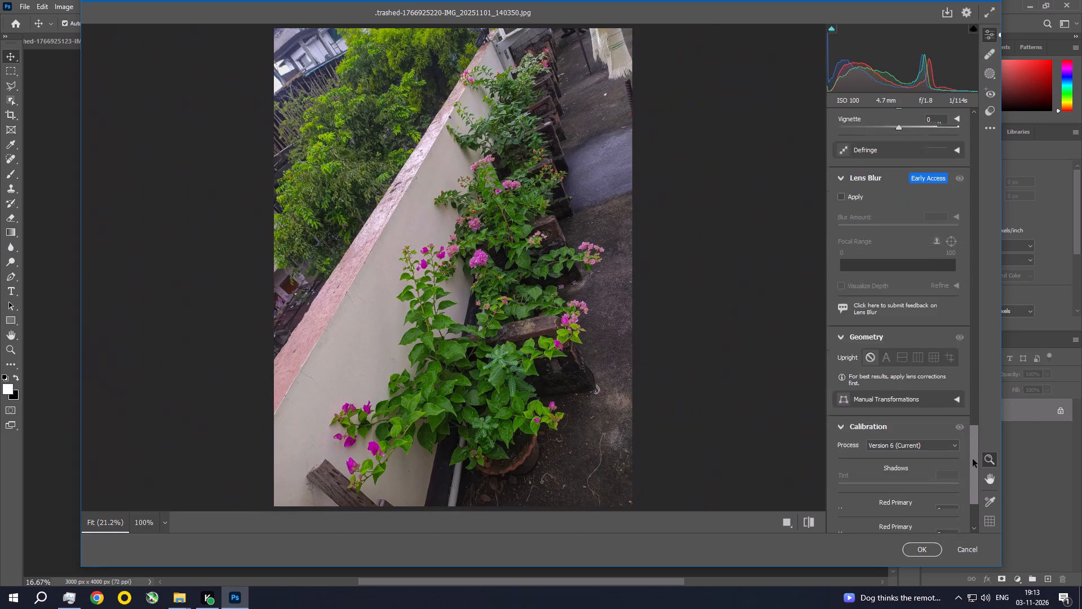
{"action": "left_click_drag", "start_coordinate": [973, 459], "coordinate": [974, 491]}
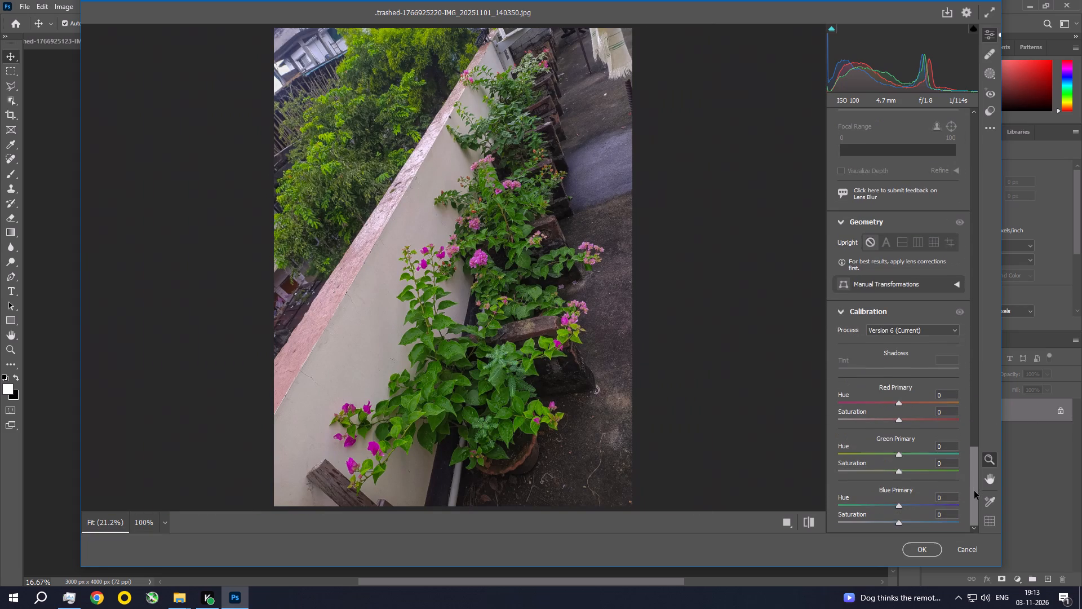
{"action": "left_click_drag", "start_coordinate": [975, 492], "coordinate": [983, 369]}
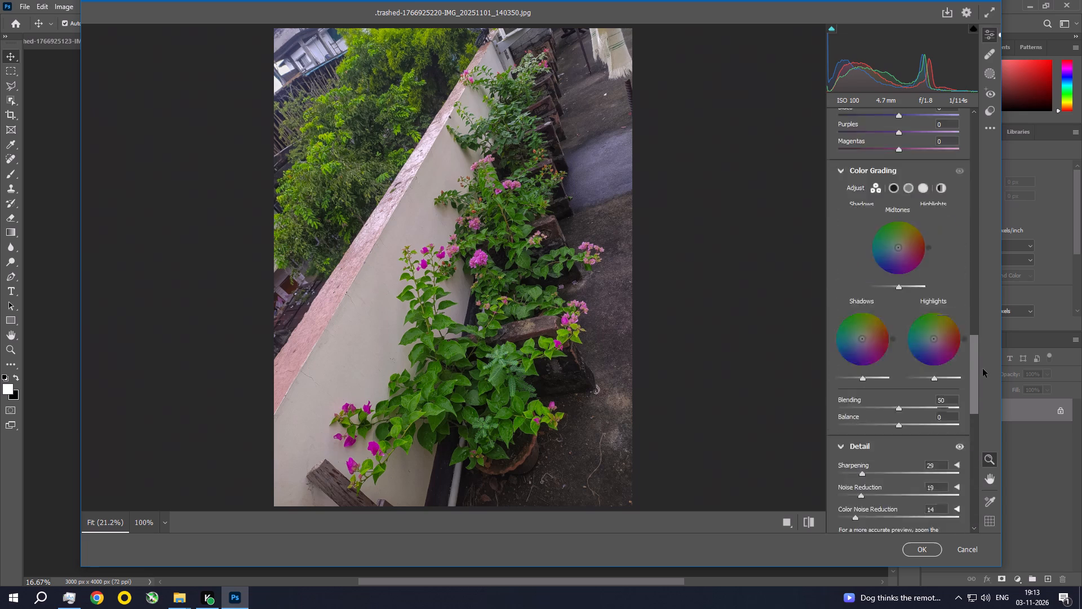
{"action": "left_click_drag", "start_coordinate": [983, 369], "coordinate": [988, 328]}
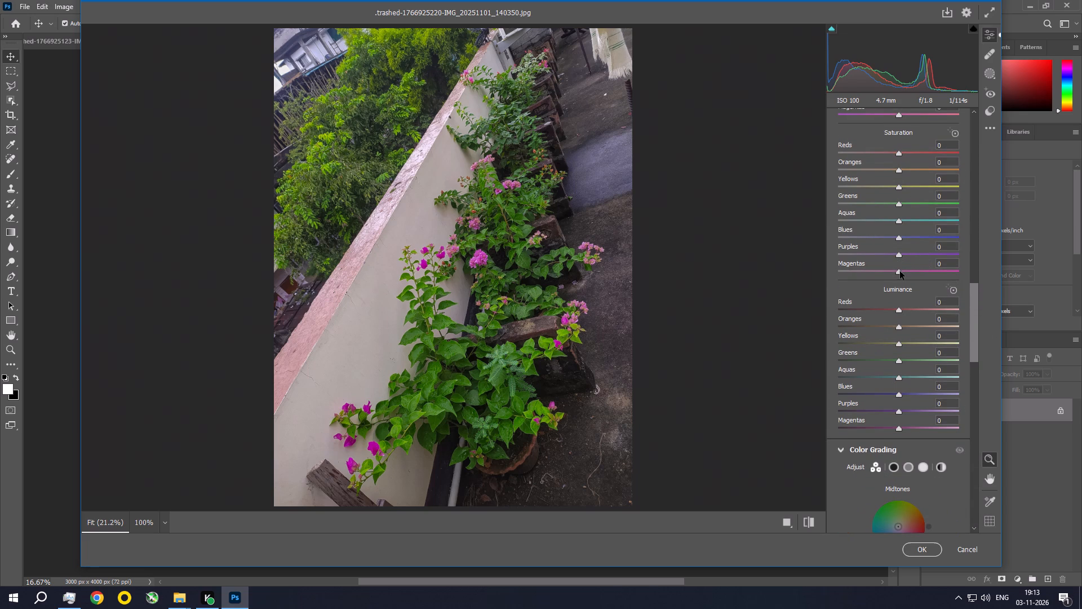
{"action": "left_click_drag", "start_coordinate": [900, 273], "coordinate": [914, 280]}
{"action": "left_click_drag", "start_coordinate": [903, 258], "coordinate": [914, 263]}
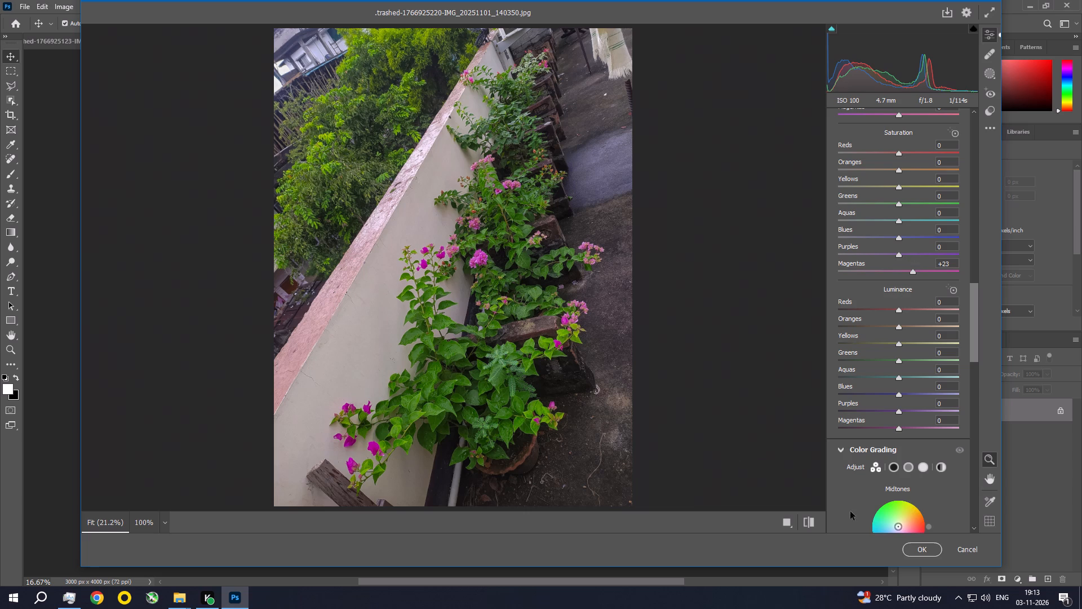
{"action": "left_click", "coordinate": [925, 552]}
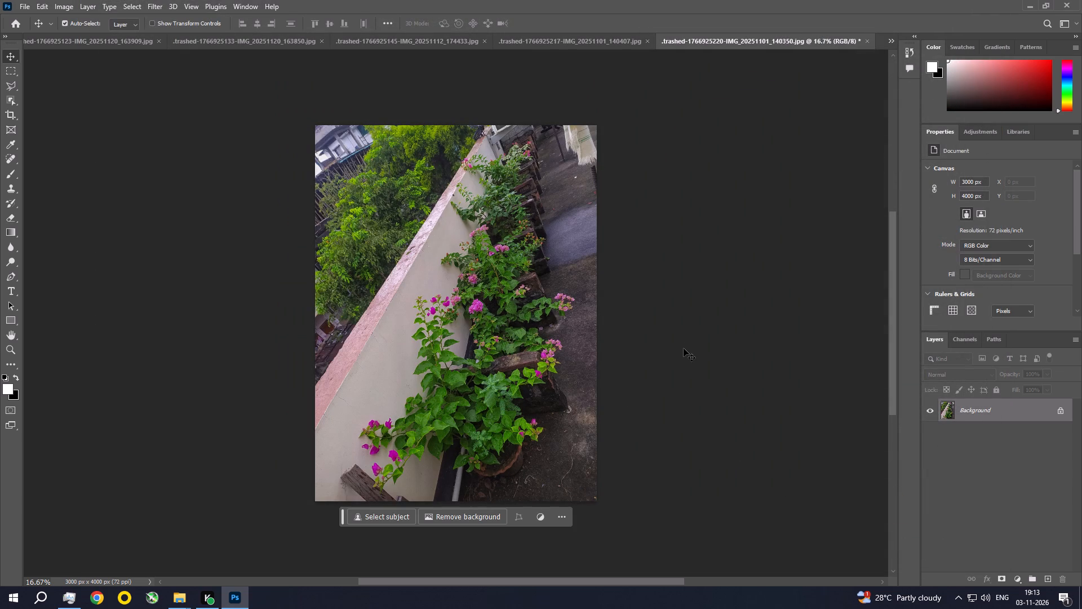
Apply a Warming Filter (85) photo filter at 25% density to the bougainvillea terrace photo.
{"action": "left_click", "coordinate": [71, 2]}
{"action": "left_click", "coordinate": [71, 33]}
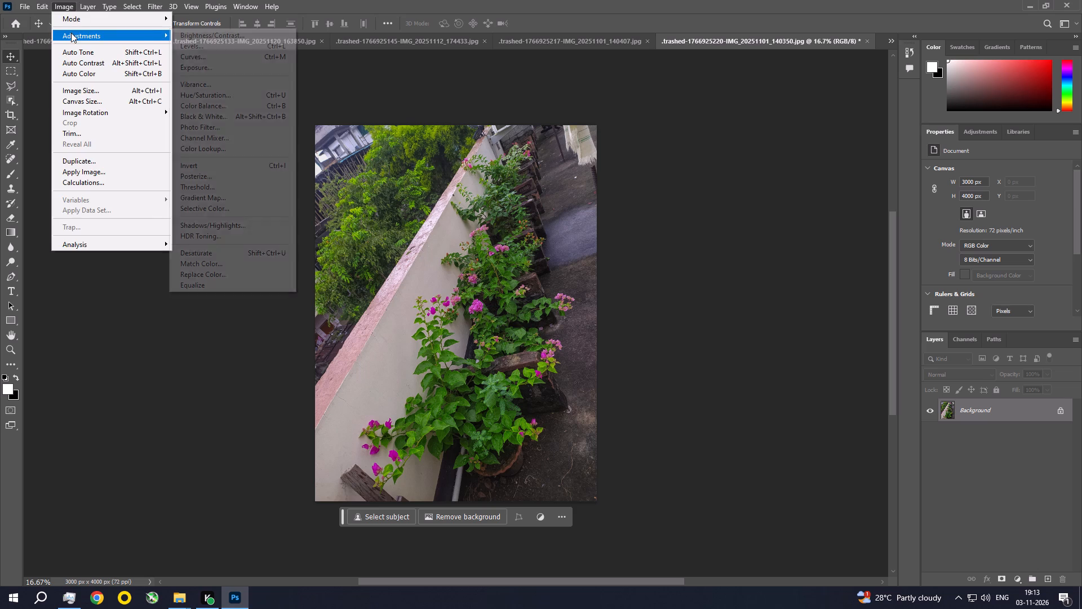
{"action": "left_click", "coordinate": [202, 123]}
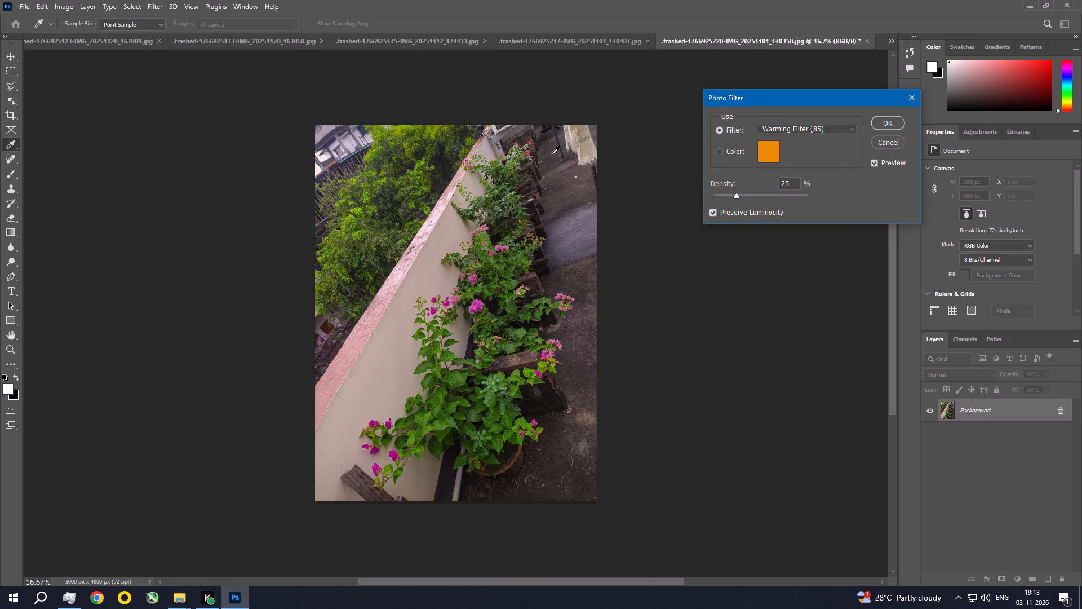
{"action": "left_click", "coordinate": [893, 121]}
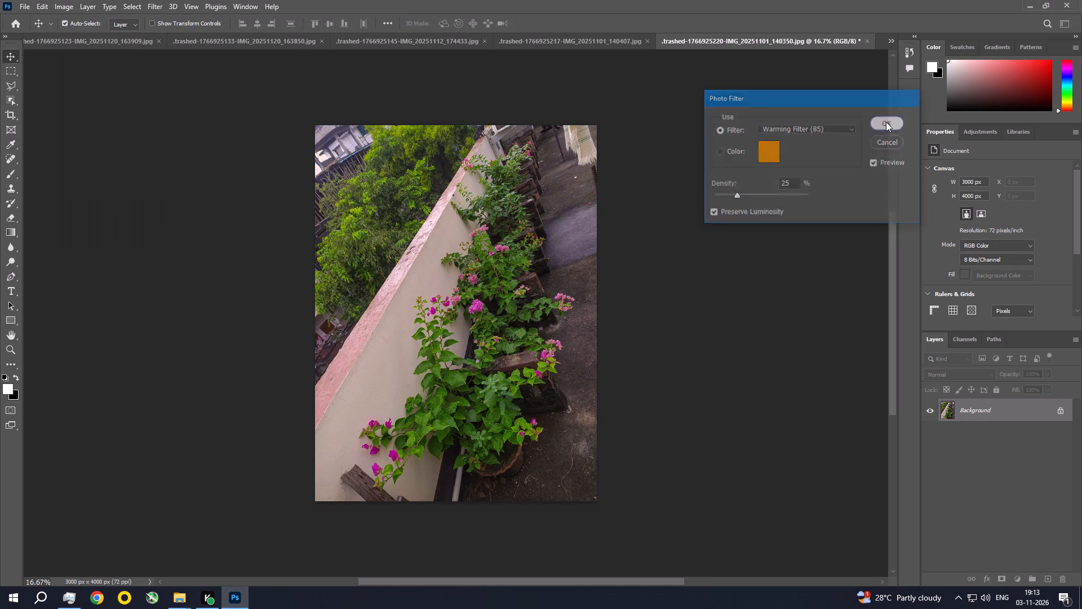
Apply an Exposure adjustment to the photo with the Offset set to 0.0040.
{"action": "left_click", "coordinate": [58, 0]}
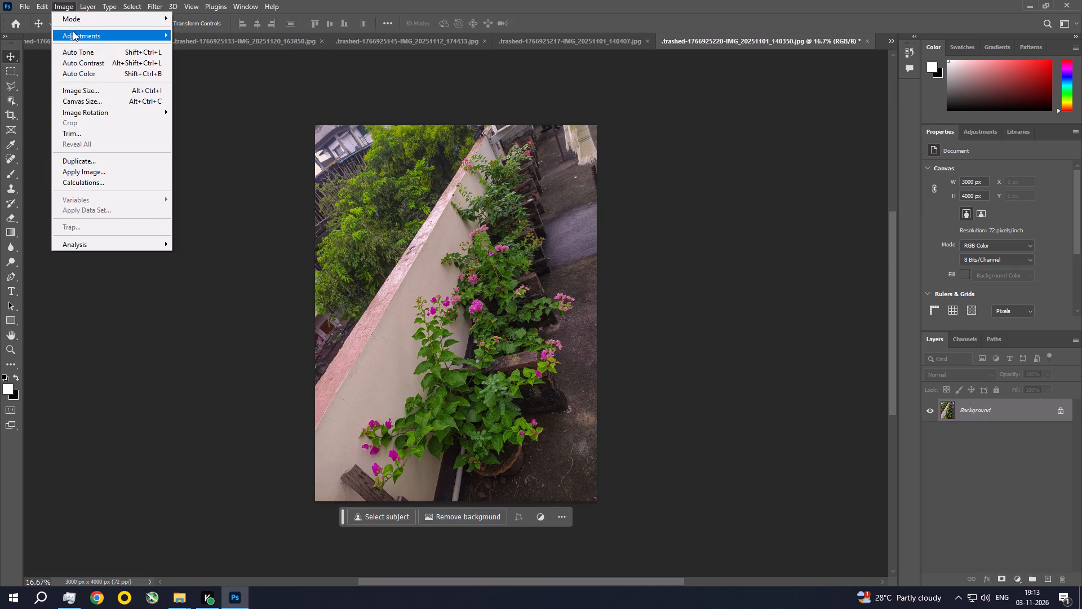
{"action": "left_click", "coordinate": [73, 31]}
{"action": "left_click", "coordinate": [223, 69]}
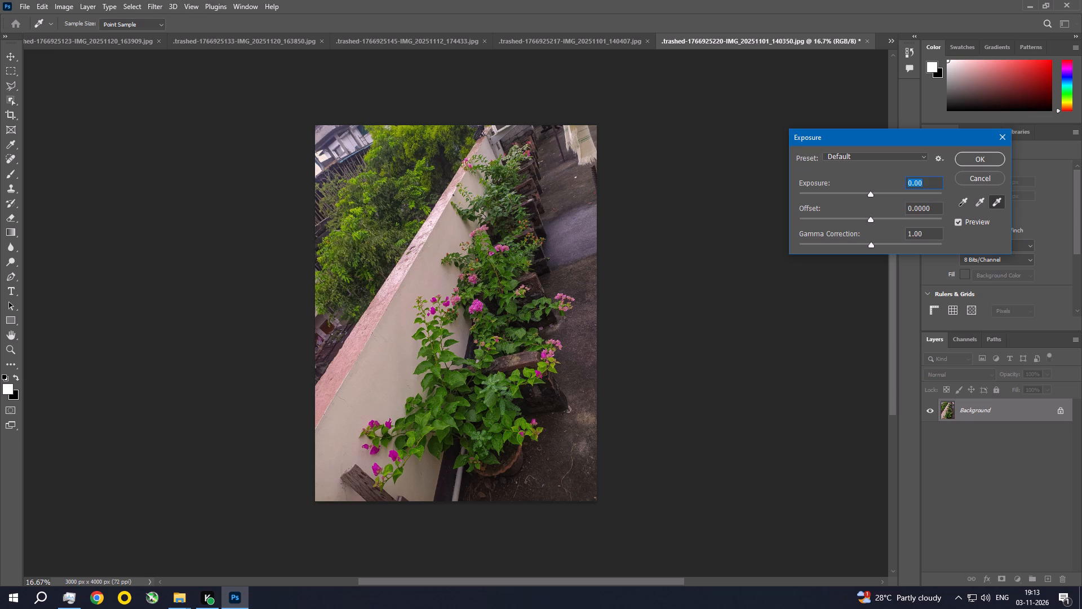
{"action": "left_click", "coordinate": [932, 209]}
{"action": "key", "text": "BackSpace"}
{"action": "key", "text": "BackSpace"}
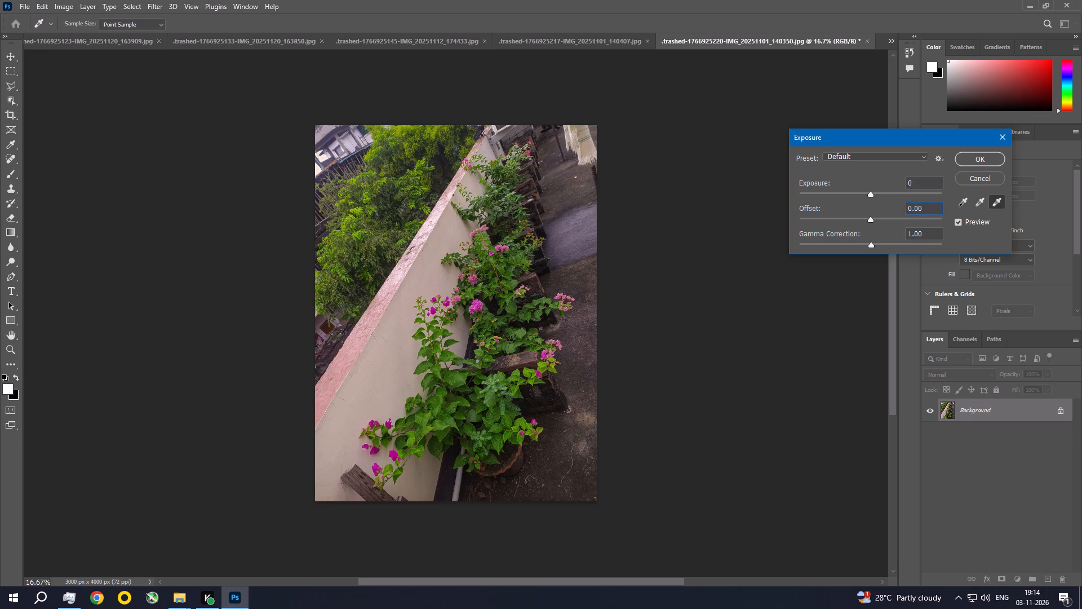
{"action": "type", "text": "40"}
{"action": "key", "text": "Return"}
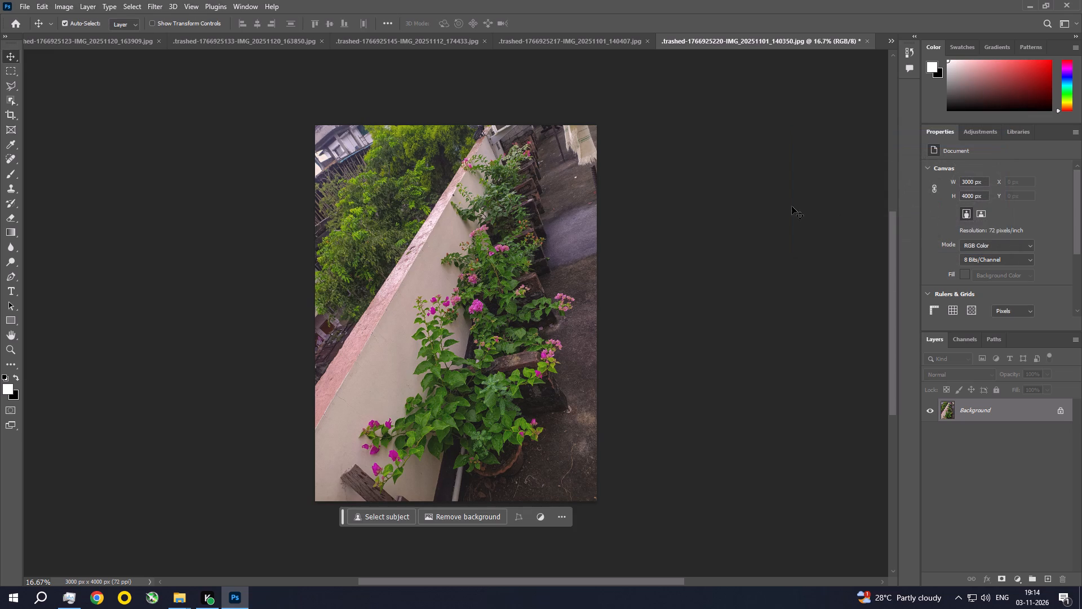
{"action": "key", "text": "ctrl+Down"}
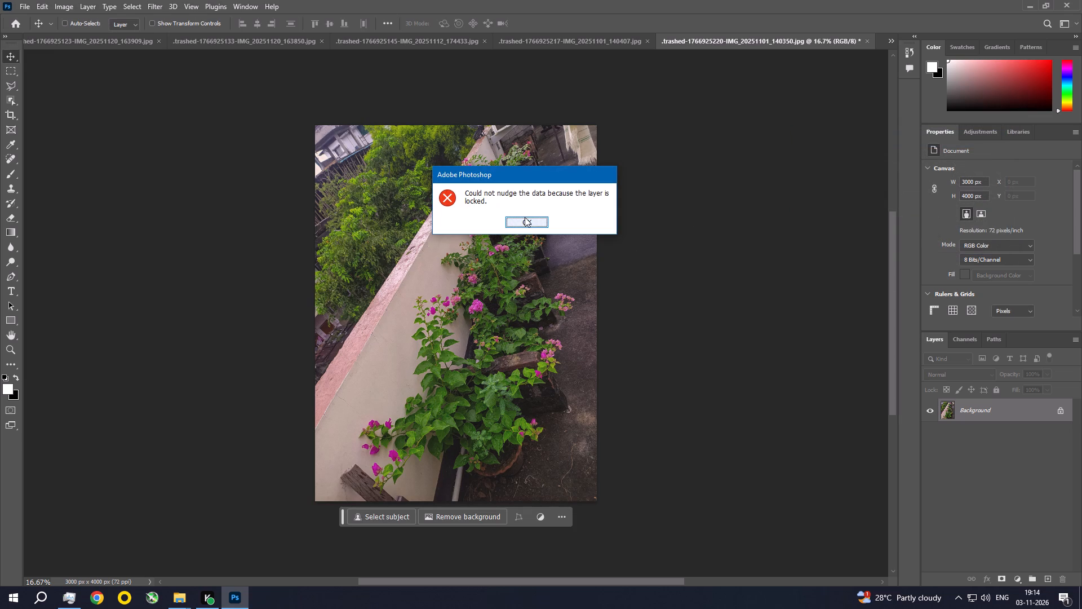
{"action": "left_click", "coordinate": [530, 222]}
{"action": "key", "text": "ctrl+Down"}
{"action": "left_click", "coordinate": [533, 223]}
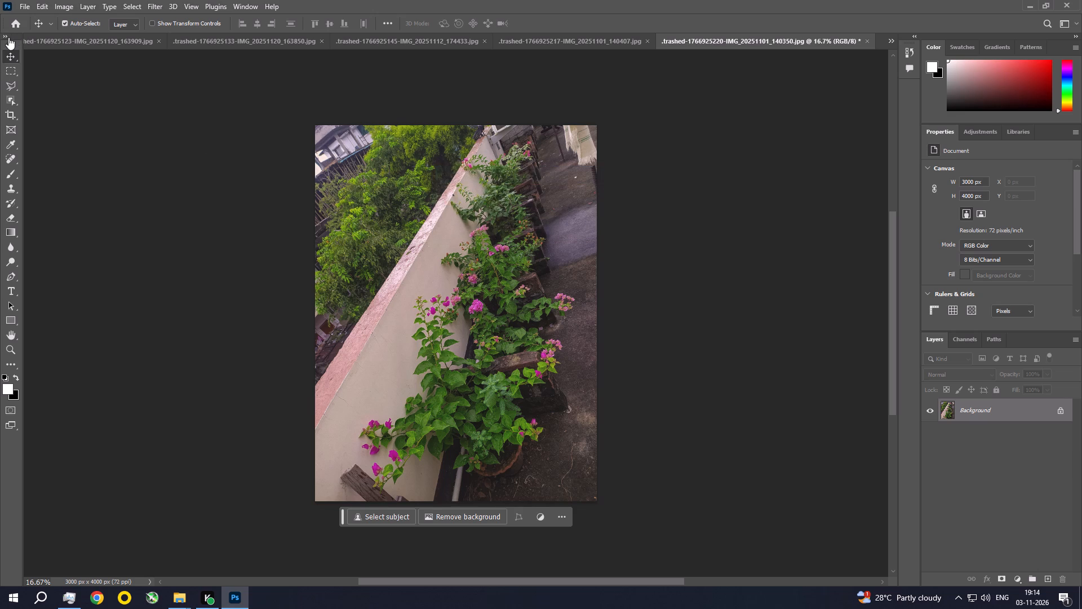
Save the edited bougainvillea photo as a JPEG with quality 12 (Maximum) and Baseline ("Standard") format.
{"action": "key", "text": "ctrl+s"}
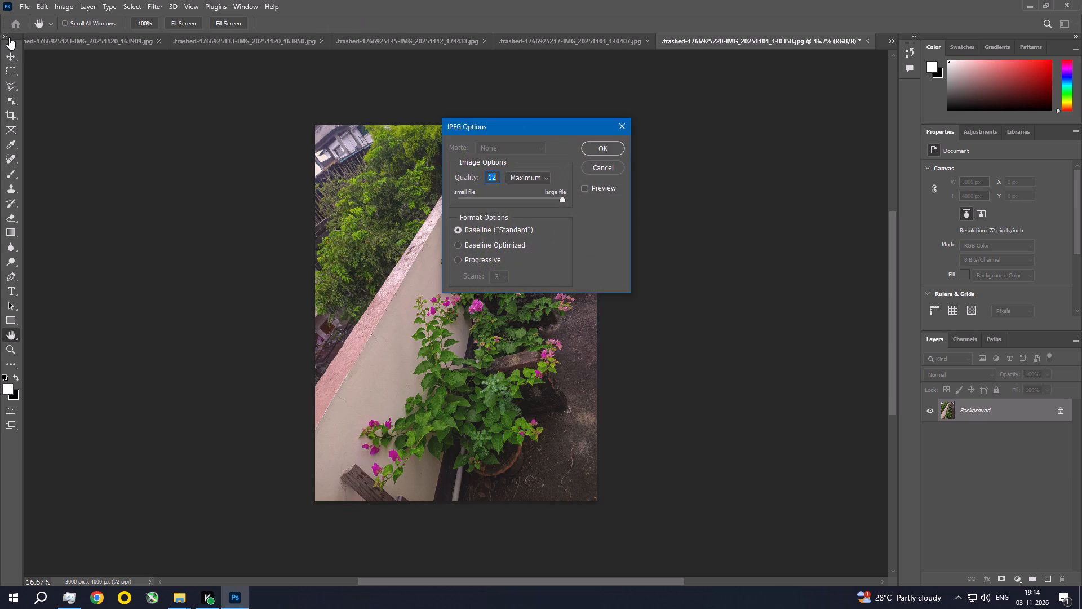
{"action": "left_click", "coordinate": [610, 149]}
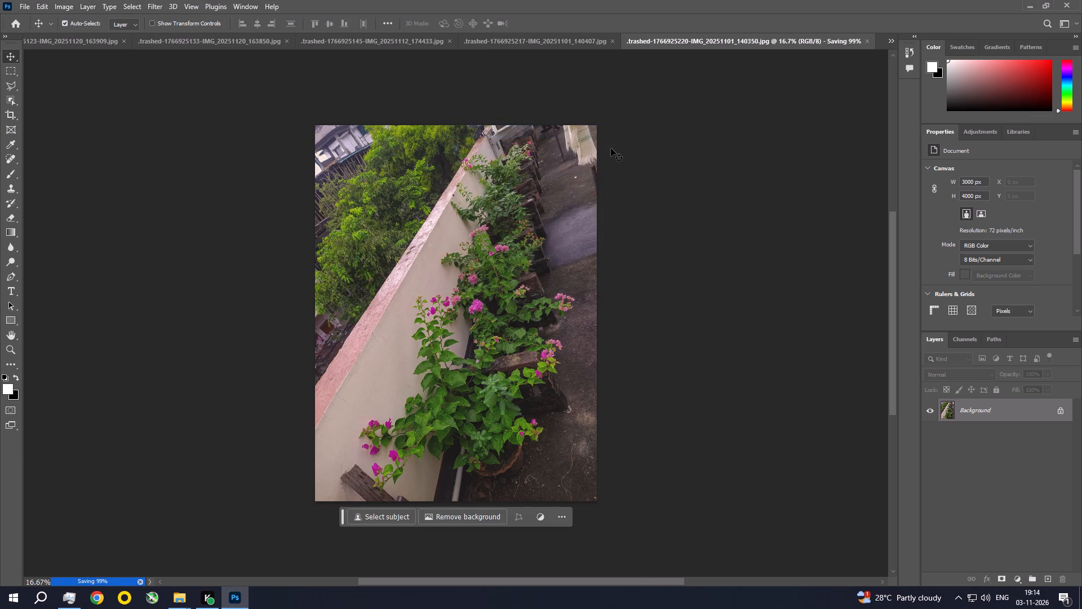
Examine the saved photo's flowers and leaves up close along the planter row.
{"action": "key", "text": "ctrl+space"}
{"action": "key", "text": "ctrl+space"}
{"action": "key", "text": "ctrl+space"}
{"action": "key", "text": "ctrl+space"}
{"action": "key", "text": "ctrl+space"}
{"action": "key", "text": "ctrl+space"}
{"action": "key", "text": "ctrl+space"}
{"action": "key", "text": "ctrl+space"}
{"action": "key", "text": "ctrl+space"}
{"action": "key", "text": "ctrl+space"}
{"action": "key", "text": "ctrl+space"}
{"action": "key", "text": "ctrl+space"}
{"action": "key", "text": "ctrl+space"}
{"action": "key", "text": "ctrl+space"}
{"action": "key", "text": "ctrl+space"}
{"action": "key", "text": "ctrl+space"}
{"action": "key", "text": "ctrl+space"}
{"action": "key", "text": "ctrl+space"}
{"action": "key", "text": "ctrl+space"}
{"action": "key", "text": "ctrl+space"}
{"action": "triple_click", "coordinate": [494, 316], "text": "ctrl"}
{"action": "left_click", "coordinate": [494, 315], "text": "ctrl"}
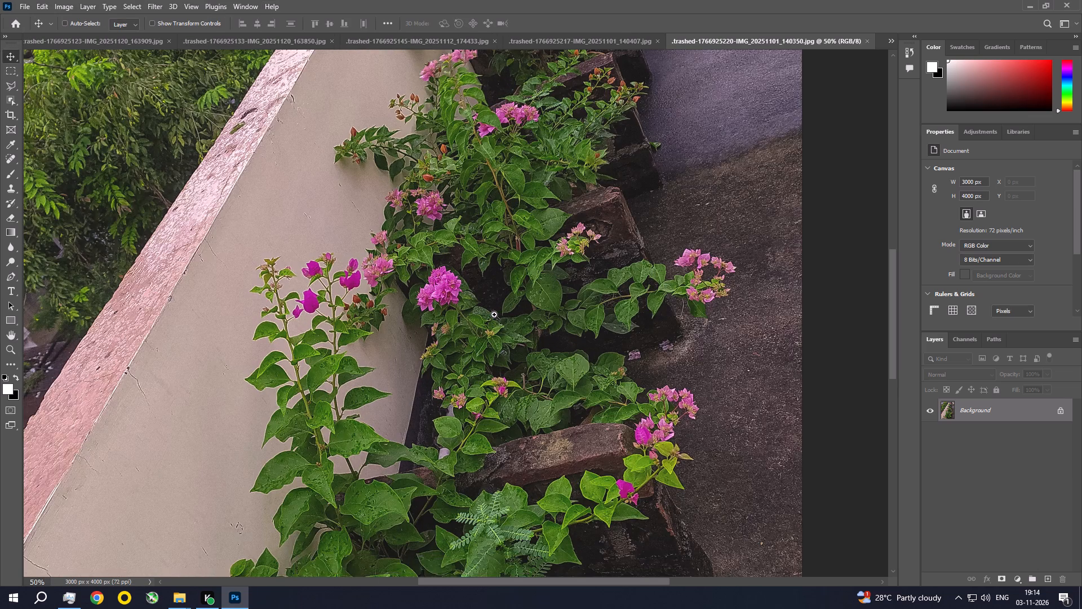
{"action": "left_click_drag", "start_coordinate": [515, 210], "coordinate": [505, 490]}
{"action": "left_click_drag", "start_coordinate": [506, 467], "coordinate": [505, 270]}
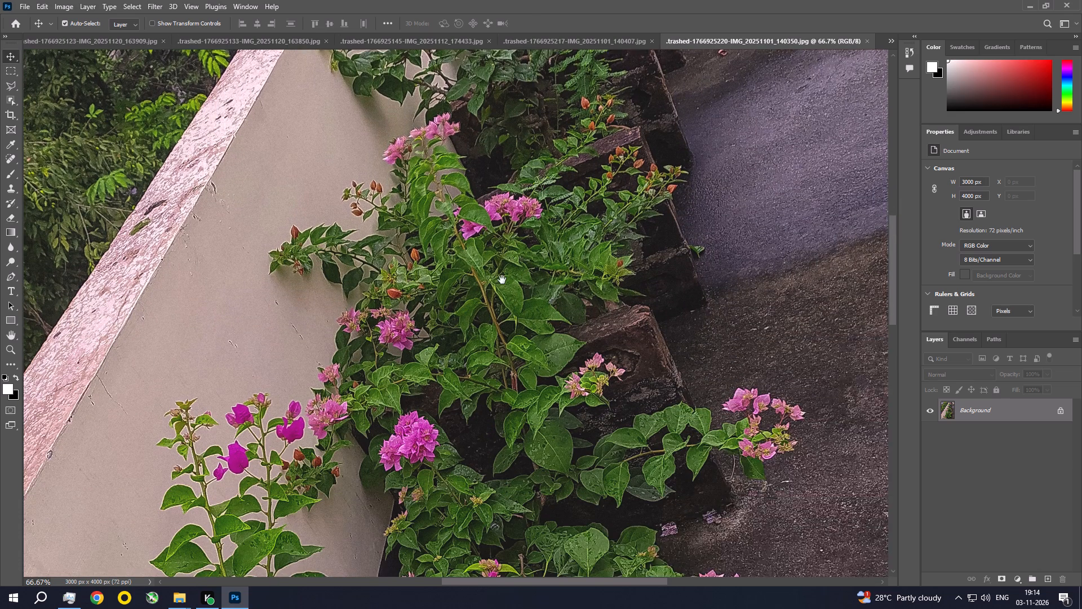
{"action": "left_click_drag", "start_coordinate": [499, 294], "coordinate": [495, 347]}
Close the saved bougainvillea photo and the similar terrace photo IMG_20251101_140407.
{"action": "left_click", "coordinate": [866, 45]}
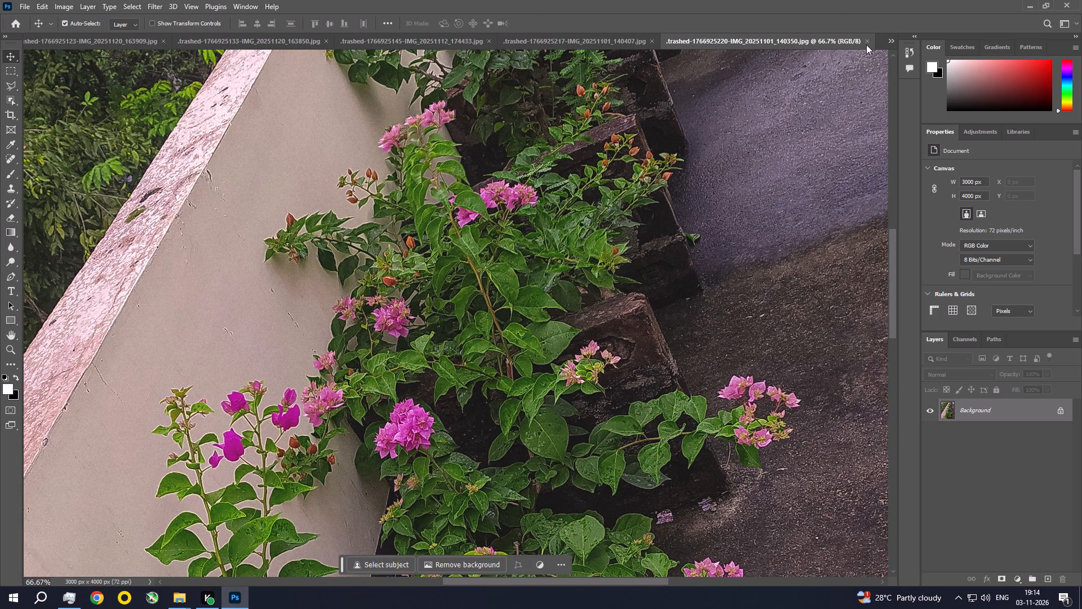
{"action": "left_click", "coordinate": [868, 42]}
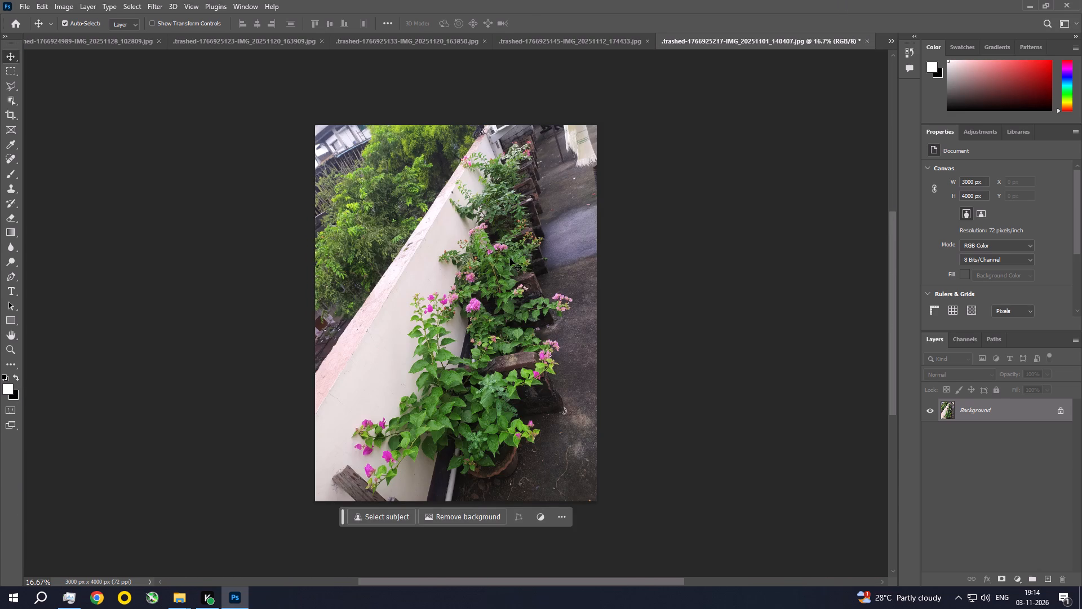
{"action": "left_click", "coordinate": [867, 42]}
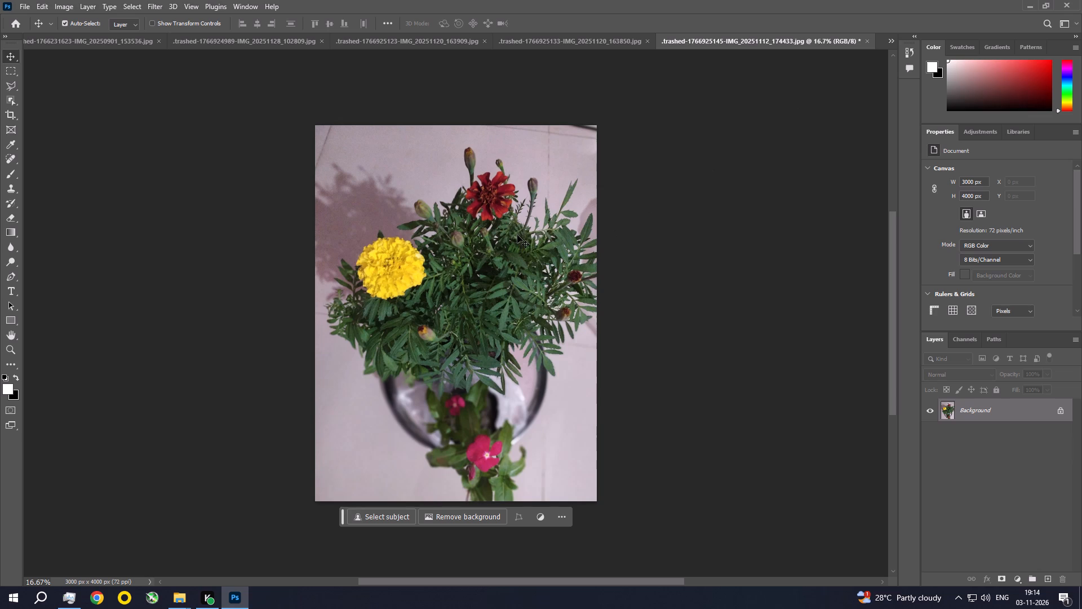
Examine the potted marigold photo IMG_20251112_174433 up close, then return it to full view.
{"action": "key", "text": "ctrl+space"}
{"action": "key", "text": "ctrl+space"}
{"action": "key", "text": "ctrl+space"}
{"action": "key", "text": "ctrl+space"}
{"action": "key", "text": "ctrl+space"}
{"action": "key", "text": "ctrl+space"}
{"action": "key", "text": "ctrl+space"}
{"action": "key", "text": "ctrl+space"}
{"action": "key", "text": "ctrl+space"}
{"action": "key", "text": "ctrl+space"}
{"action": "key", "text": "ctrl+space"}
{"action": "key", "text": "ctrl+space"}
{"action": "key", "text": "ctrl+space"}
{"action": "key", "text": "ctrl+space"}
{"action": "key", "text": "ctrl+space"}
{"action": "key", "text": "ctrl+space"}
{"action": "key", "text": "ctrl+space"}
{"action": "key", "text": "ctrl+space"}
{"action": "key", "text": "ctrl+space"}
{"action": "key", "text": "ctrl+space"}
{"action": "left_click", "coordinate": [477, 261], "text": "ctrl"}
{"action": "left_click", "coordinate": [477, 261], "text": "ctrl"}
{"action": "left_click", "coordinate": [477, 261], "text": "ctrl"}
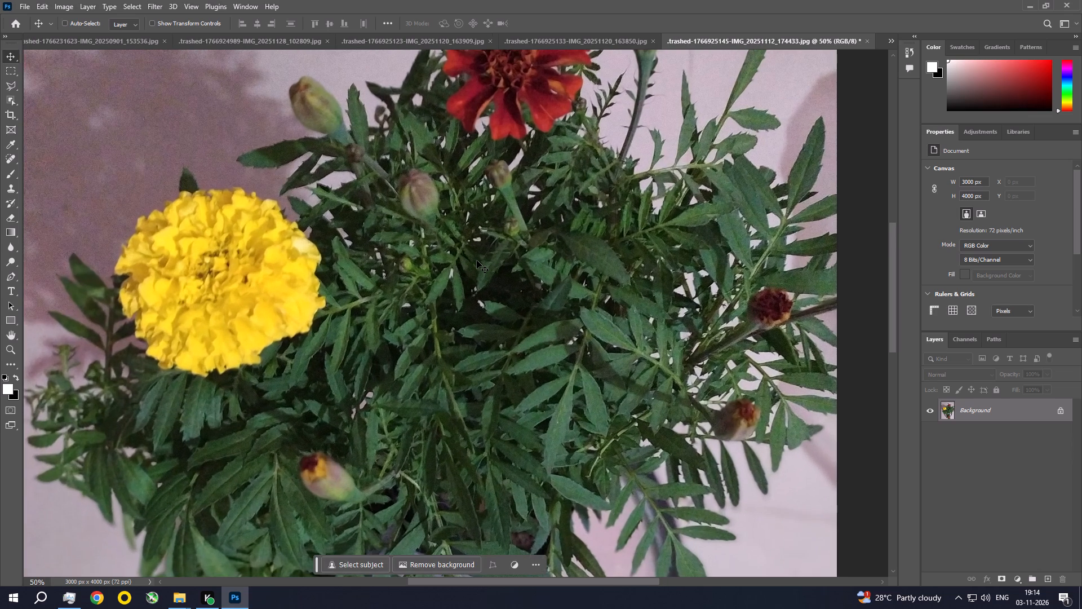
{"action": "key", "text": "ctrl+0"}
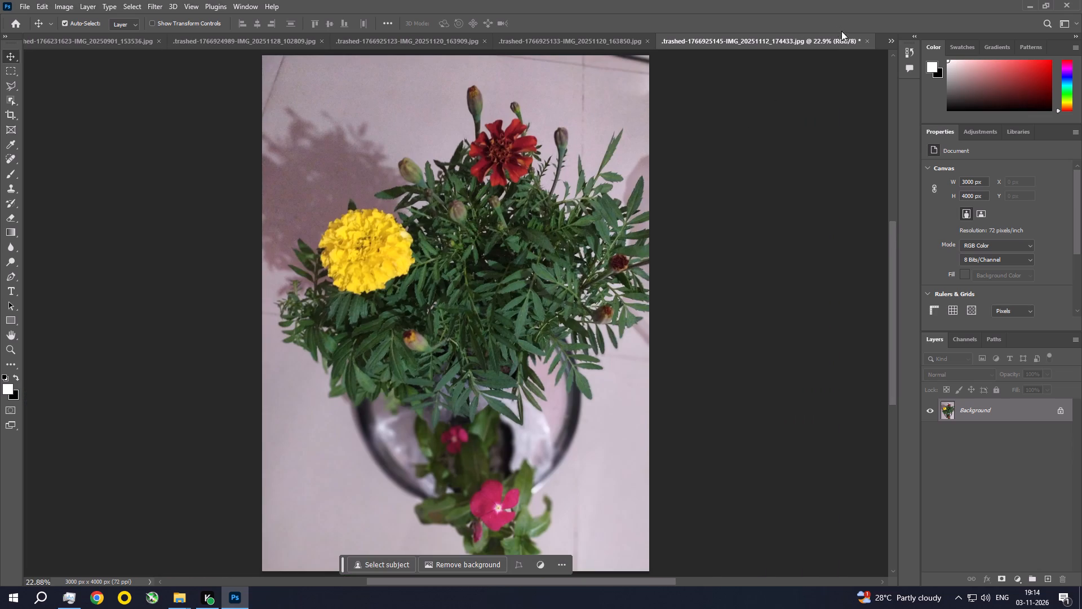
Close the potted marigold photo IMG_20251112_174433.
{"action": "left_click", "coordinate": [871, 44]}
Examine the flowers in the marigold planter photo IMG_20251120_163850 up close, then return it to full view.
{"action": "key", "text": "ctrl+space"}
{"action": "key", "text": "ctrl+space"}
{"action": "key", "text": "ctrl+space"}
{"action": "key", "text": "ctrl+space"}
{"action": "key", "text": "ctrl+space"}
{"action": "key", "text": "ctrl+space"}
{"action": "key", "text": "ctrl+space"}
{"action": "key", "text": "ctrl+space"}
{"action": "key", "text": "ctrl+space"}
{"action": "key", "text": "ctrl+space"}
{"action": "key", "text": "ctrl+space"}
{"action": "key", "text": "ctrl+space"}
{"action": "key", "text": "ctrl+space"}
{"action": "key", "text": "ctrl+space"}
{"action": "key", "text": "ctrl+space"}
{"action": "key", "text": "ctrl+space"}
{"action": "key", "text": "ctrl+space"}
{"action": "key", "text": "ctrl+space"}
{"action": "key", "text": "ctrl+space"}
{"action": "key", "text": "ctrl+space"}
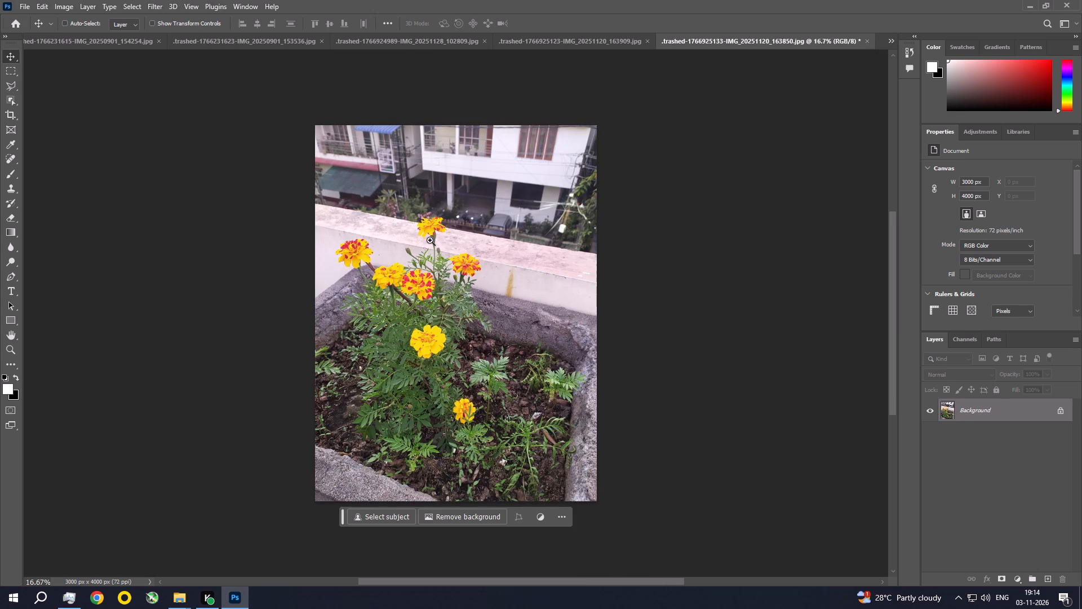
{"action": "double_click", "coordinate": [428, 250], "text": "ctrl"}
{"action": "left_click", "coordinate": [428, 251], "text": "ctrl"}
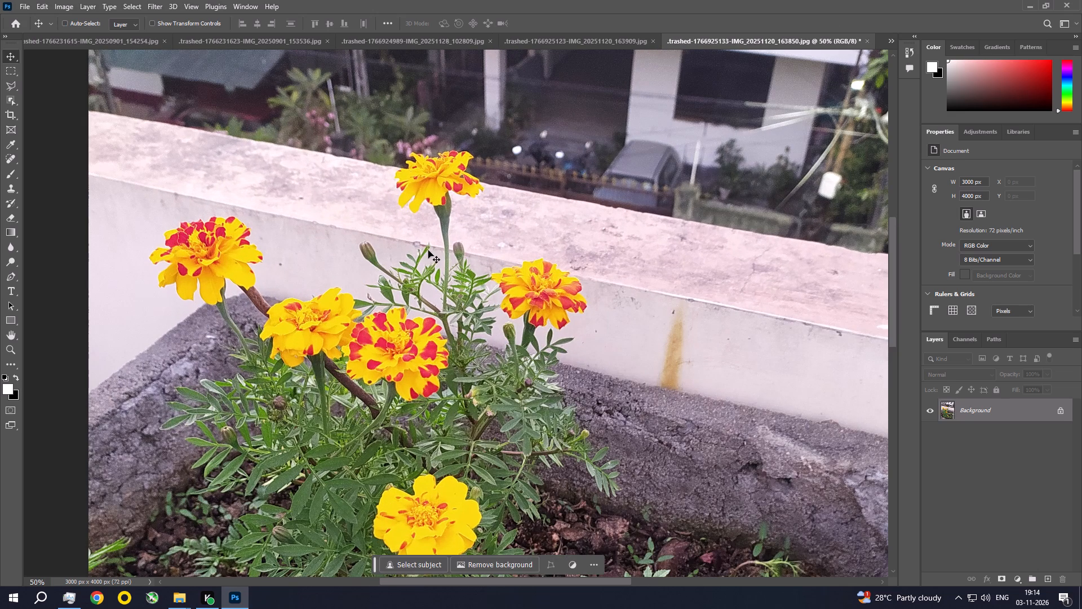
{"action": "key", "text": "ctrl+0"}
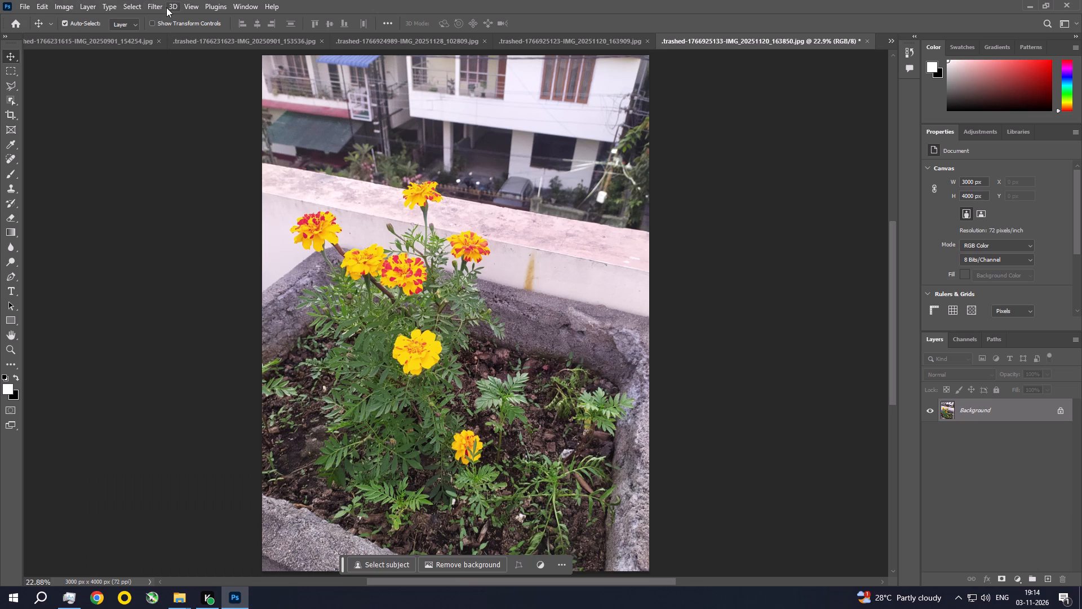
In the Camera Raw Filter, set Exposure -0.90, Contrast +14, Highlights -26, Shadows +16, Whites -17 and Blacks +19 for the marigold planter photo.
{"action": "left_click", "coordinate": [159, 3]}
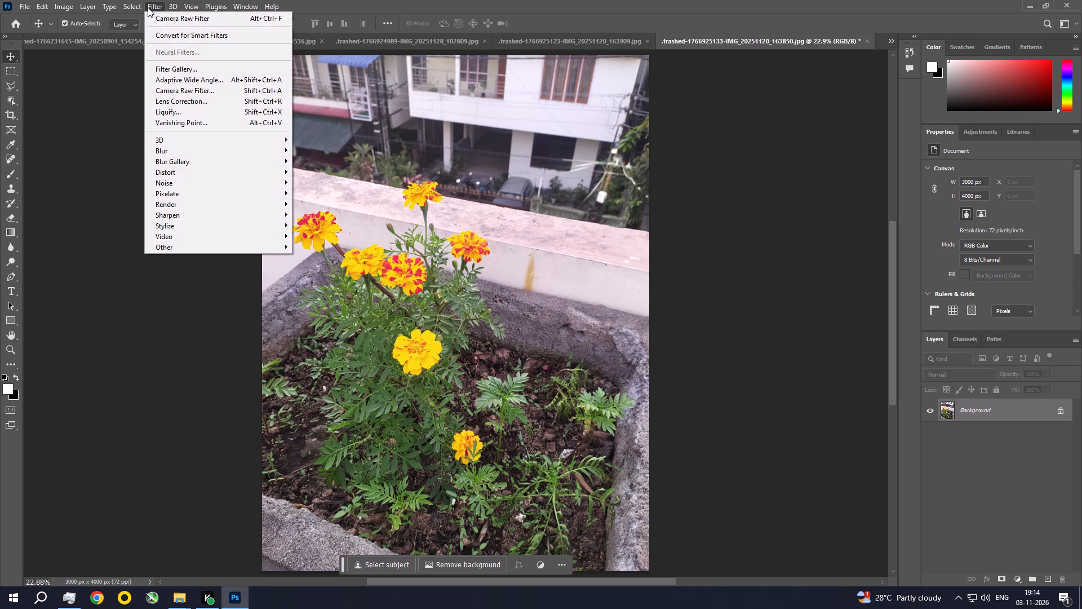
{"action": "left_click", "coordinate": [187, 91]}
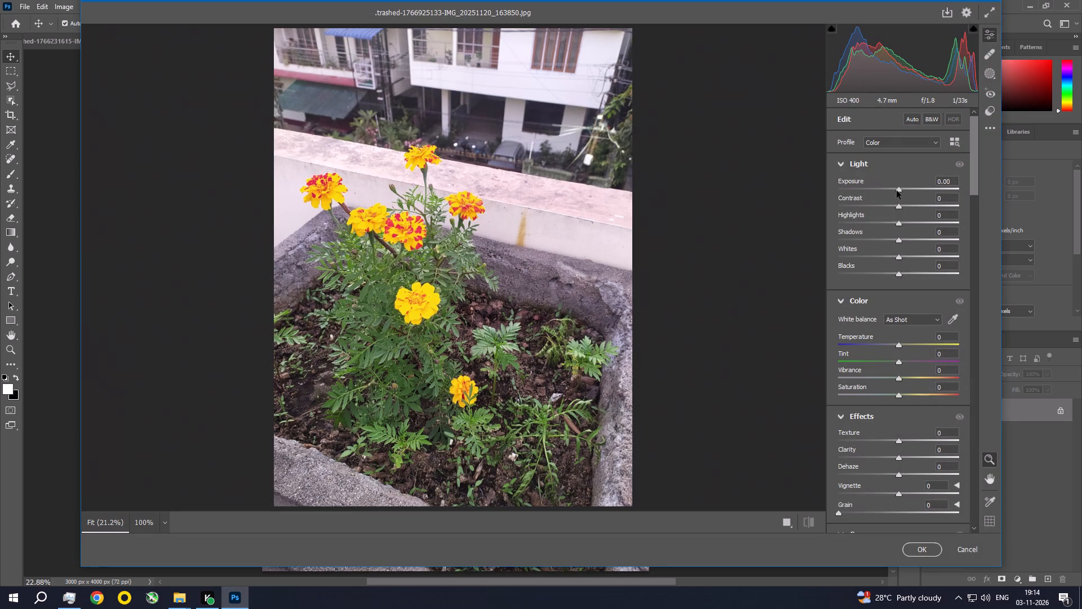
{"action": "left_click_drag", "start_coordinate": [897, 191], "coordinate": [894, 189]}
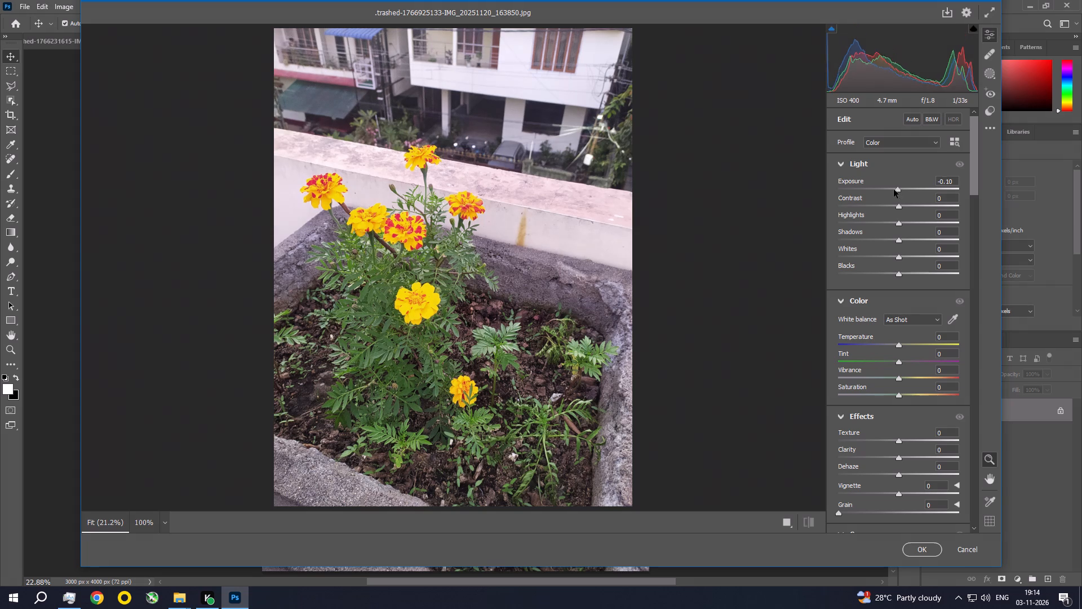
{"action": "left_click_drag", "start_coordinate": [894, 189], "coordinate": [885, 186]}
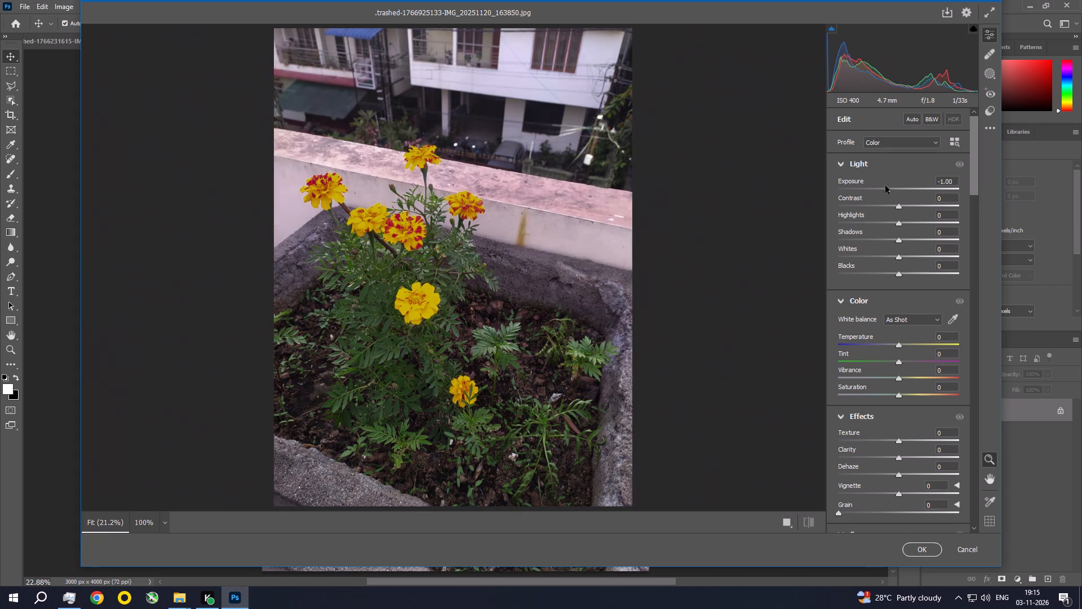
{"action": "left_click_drag", "start_coordinate": [885, 186], "coordinate": [886, 186]}
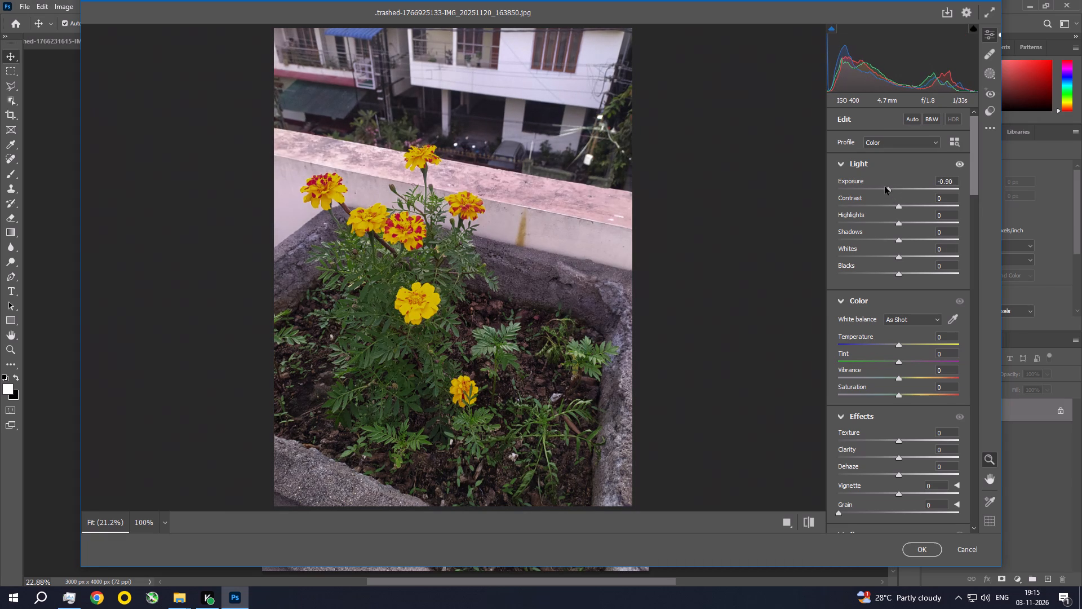
{"action": "left_click_drag", "start_coordinate": [900, 210], "coordinate": [905, 209]}
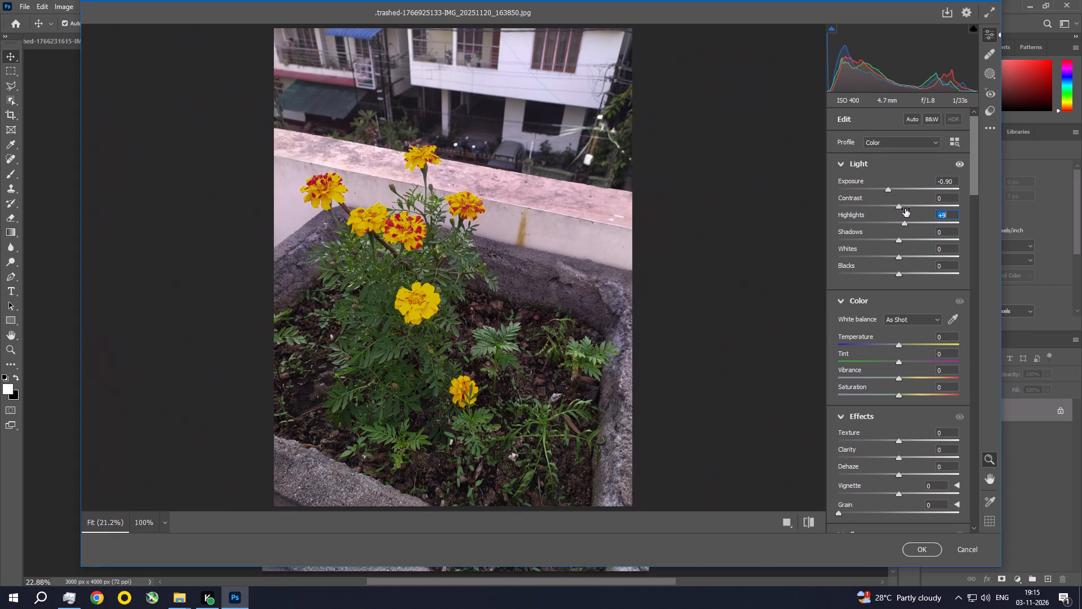
{"action": "left_click_drag", "start_coordinate": [905, 209], "coordinate": [885, 208]}
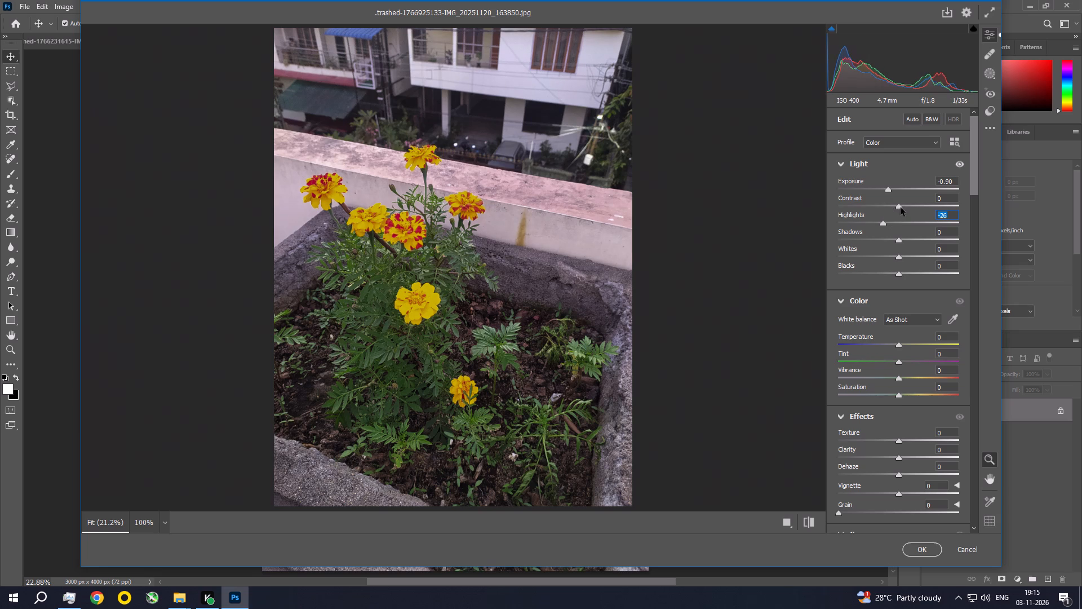
{"action": "left_click_drag", "start_coordinate": [901, 209], "coordinate": [909, 210]}
{"action": "left_click_drag", "start_coordinate": [900, 242], "coordinate": [907, 245]}
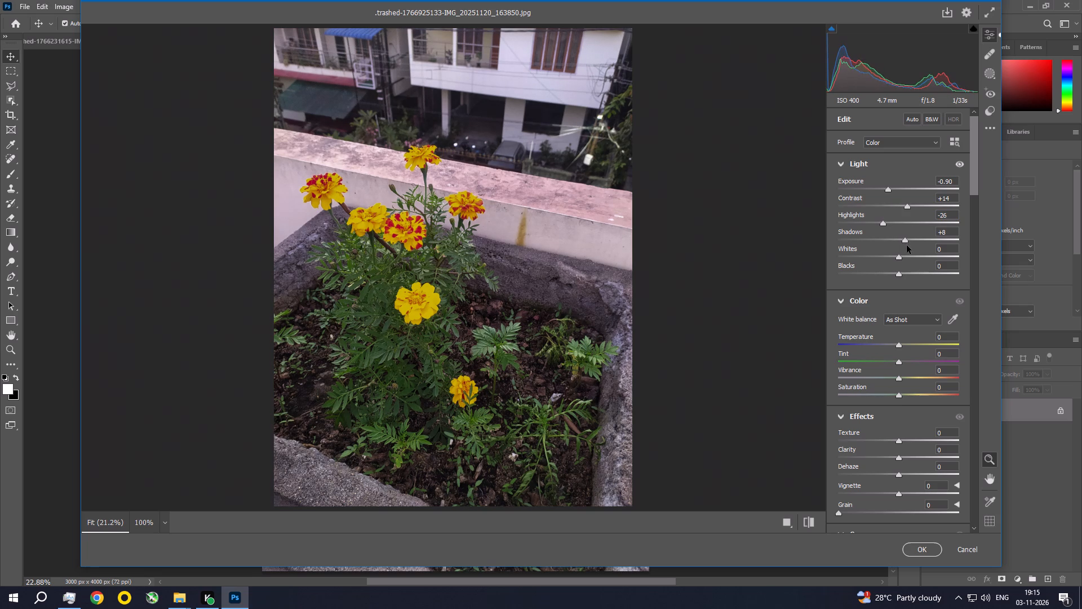
{"action": "left_click_drag", "start_coordinate": [907, 245], "coordinate": [910, 246]}
{"action": "left_click_drag", "start_coordinate": [899, 257], "coordinate": [898, 257]}
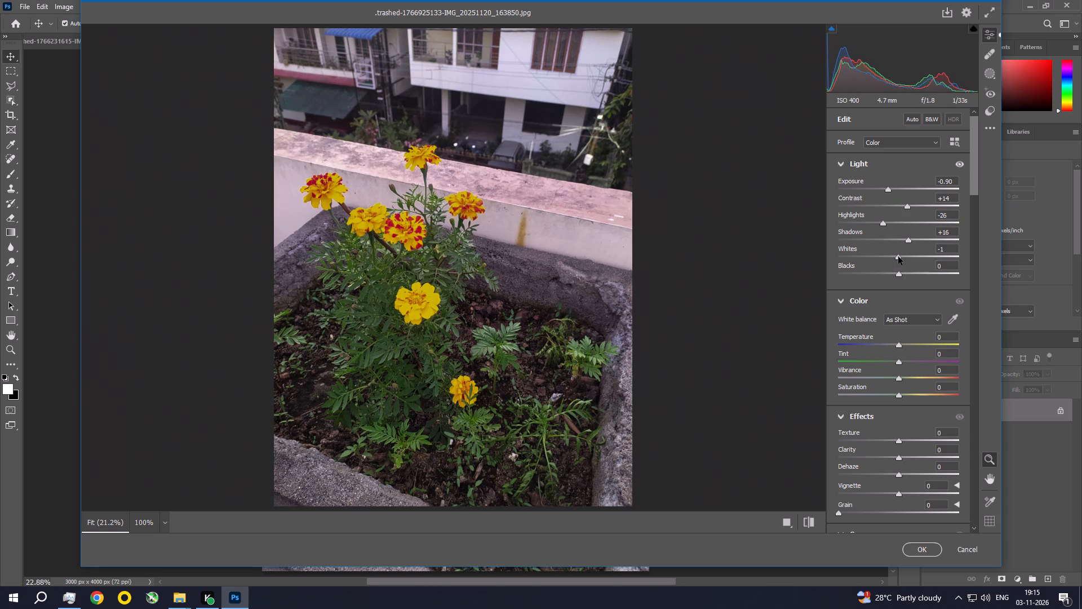
{"action": "left_click_drag", "start_coordinate": [898, 257], "coordinate": [889, 257]}
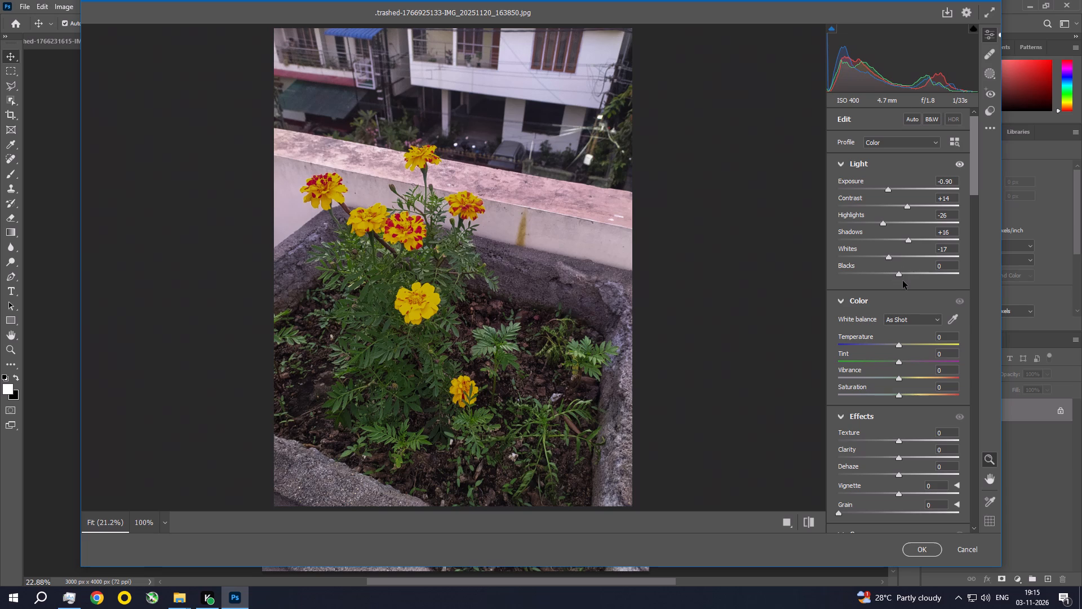
{"action": "left_click_drag", "start_coordinate": [903, 275], "coordinate": [910, 275]}
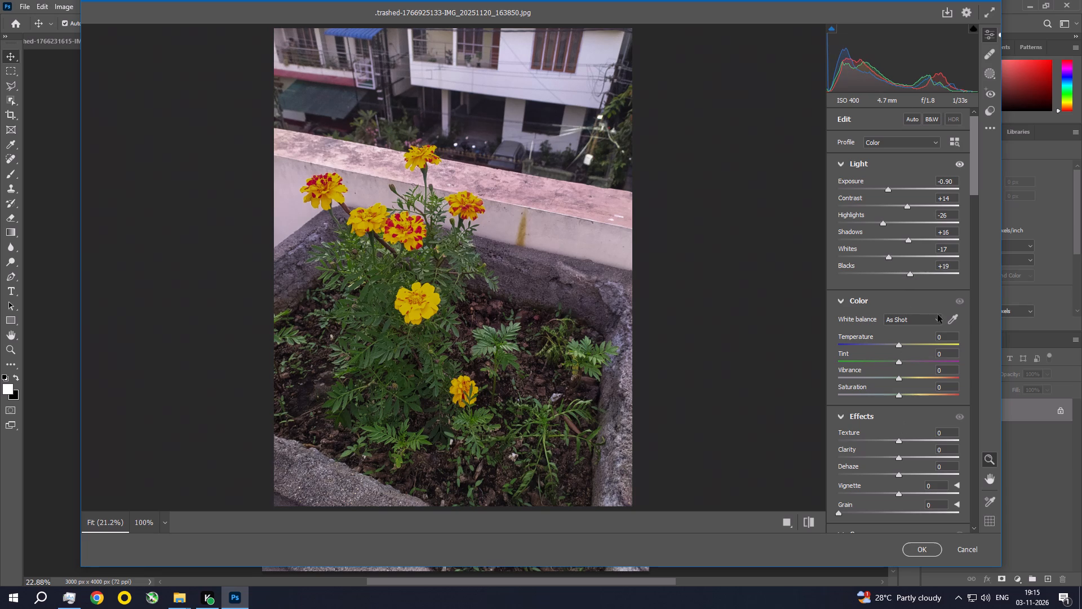
Set the marigold planter photo's effects to Texture +9, Clarity +10 and Dehaze +17, and add a moderate amount of Grain.
{"action": "left_click_drag", "start_coordinate": [973, 179], "coordinate": [978, 213]}
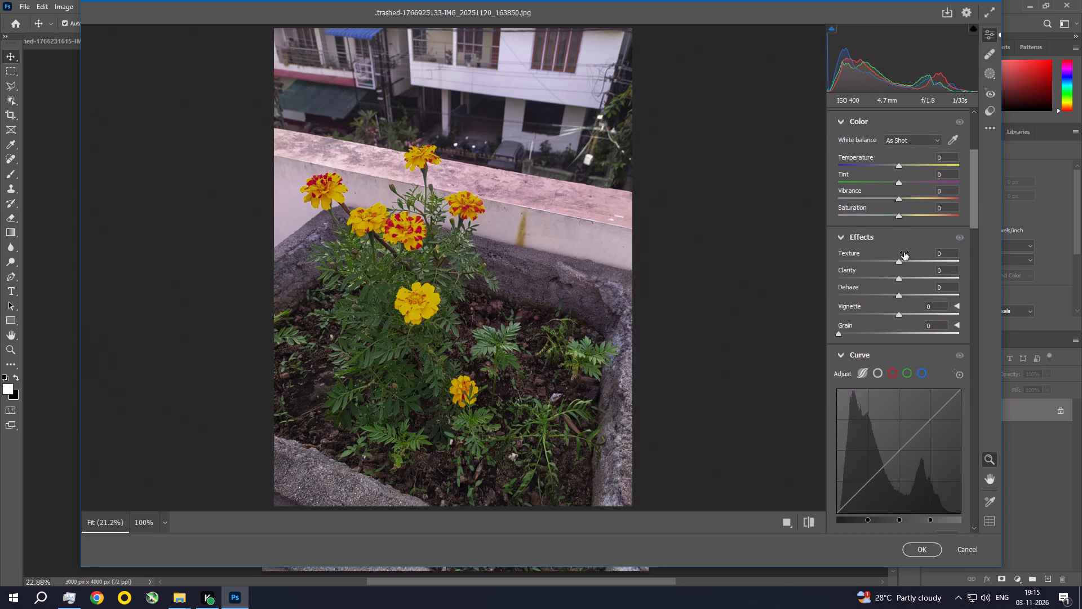
{"action": "left_click_drag", "start_coordinate": [899, 262], "coordinate": [904, 266]}
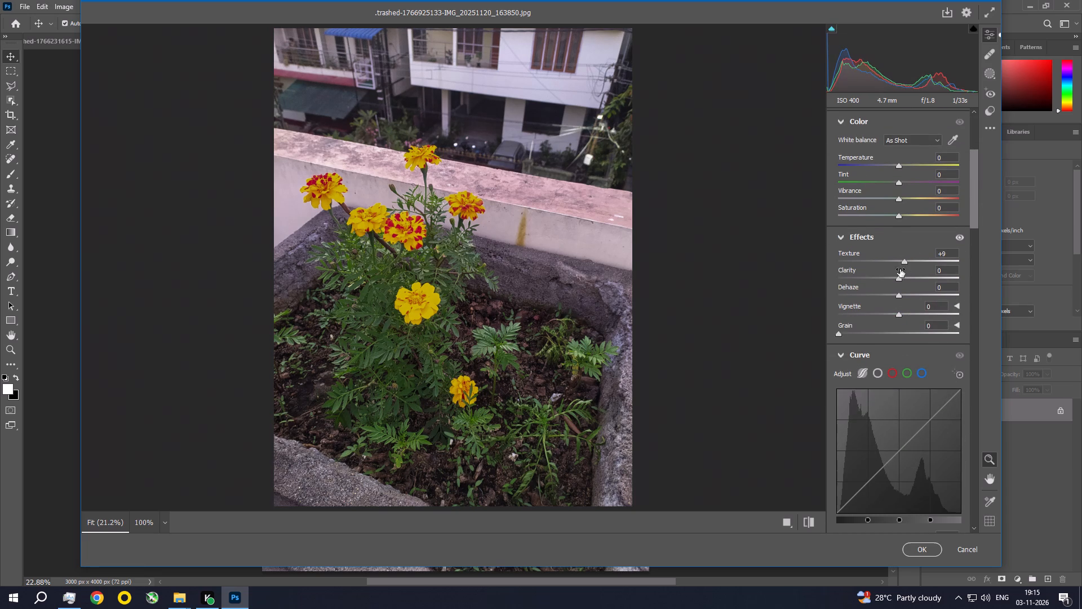
{"action": "left_click_drag", "start_coordinate": [901, 279], "coordinate": [903, 282]}
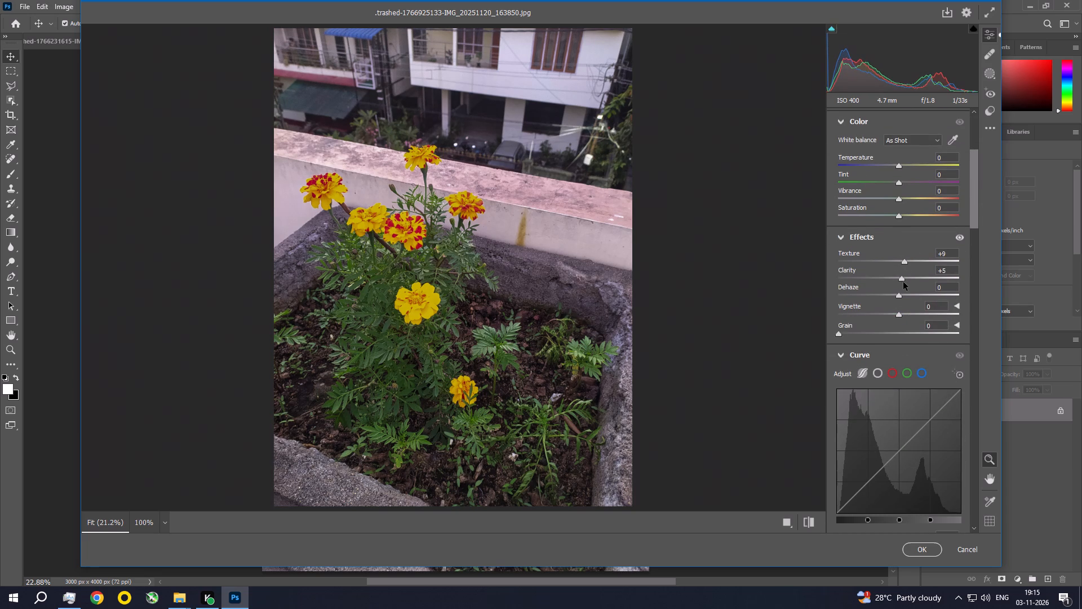
{"action": "left_click_drag", "start_coordinate": [903, 282], "coordinate": [907, 283]}
{"action": "left_click_drag", "start_coordinate": [900, 297], "coordinate": [905, 298]}
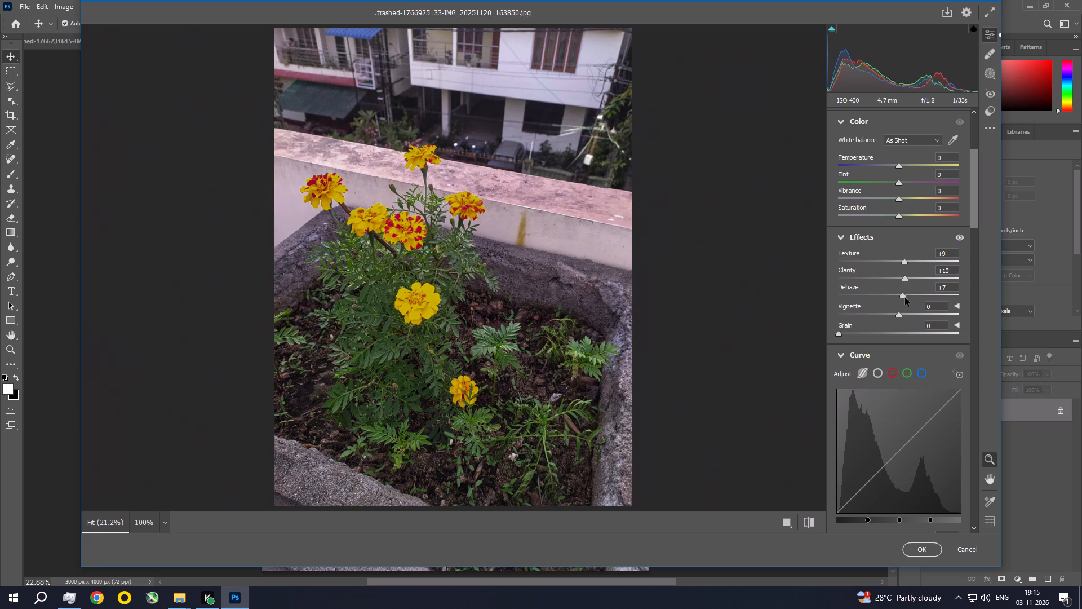
{"action": "left_click_drag", "start_coordinate": [905, 298], "coordinate": [910, 299]}
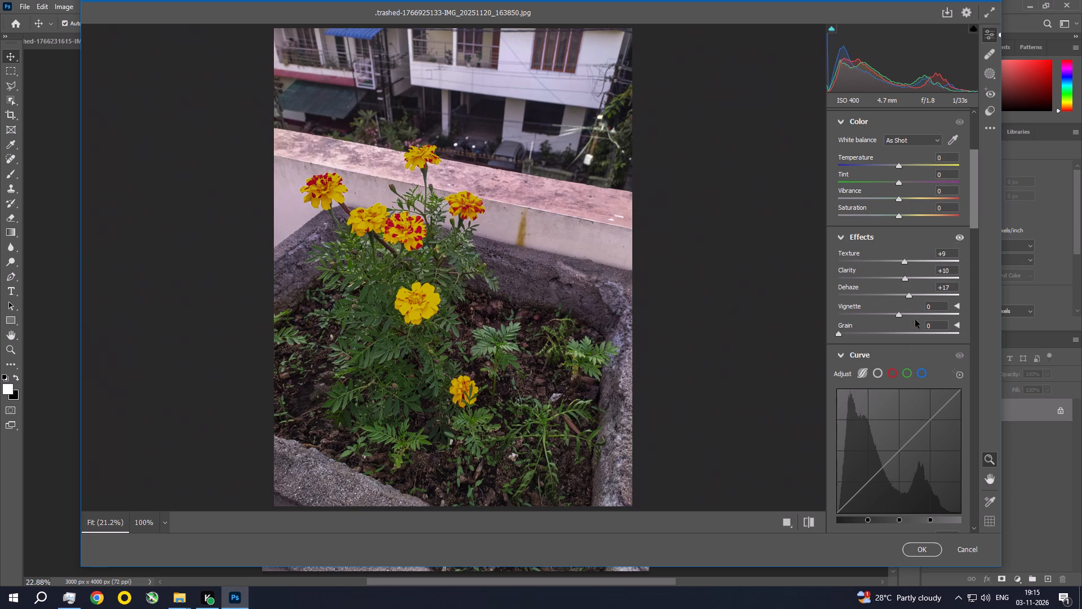
{"action": "left_click_drag", "start_coordinate": [850, 335], "coordinate": [855, 336]}
{"action": "left_click_drag", "start_coordinate": [855, 336], "coordinate": [864, 337]}
Adjust the parametric tone curve to Highlights -21, Lights -16 and Darks +21.
{"action": "left_click_drag", "start_coordinate": [977, 177], "coordinate": [973, 233]}
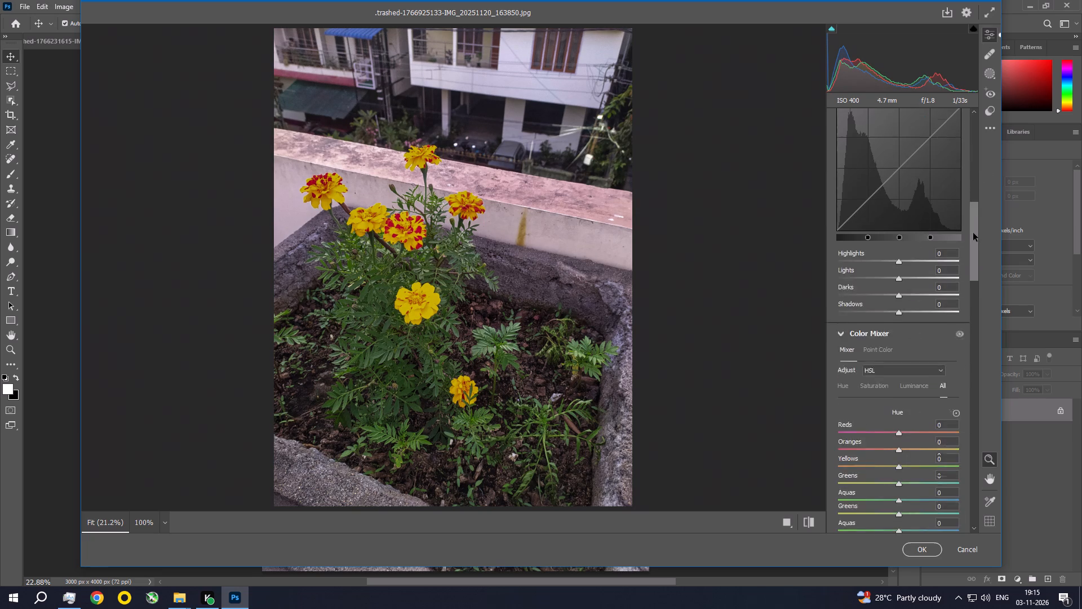
{"action": "left_click_drag", "start_coordinate": [973, 233], "coordinate": [973, 237]}
{"action": "left_click_drag", "start_coordinate": [899, 223], "coordinate": [896, 224]}
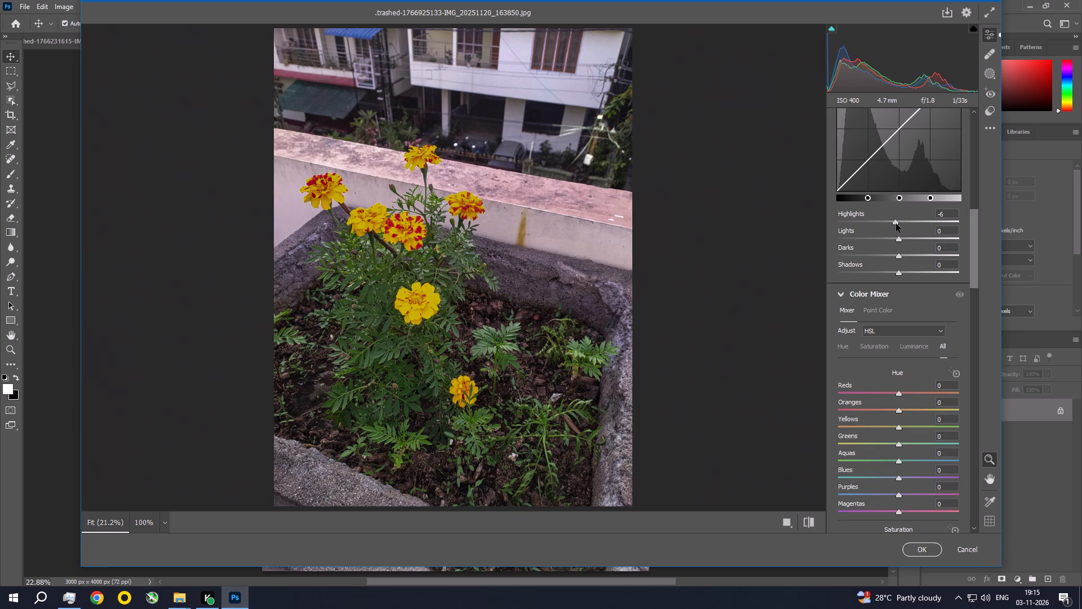
{"action": "left_click_drag", "start_coordinate": [896, 224], "coordinate": [887, 224]}
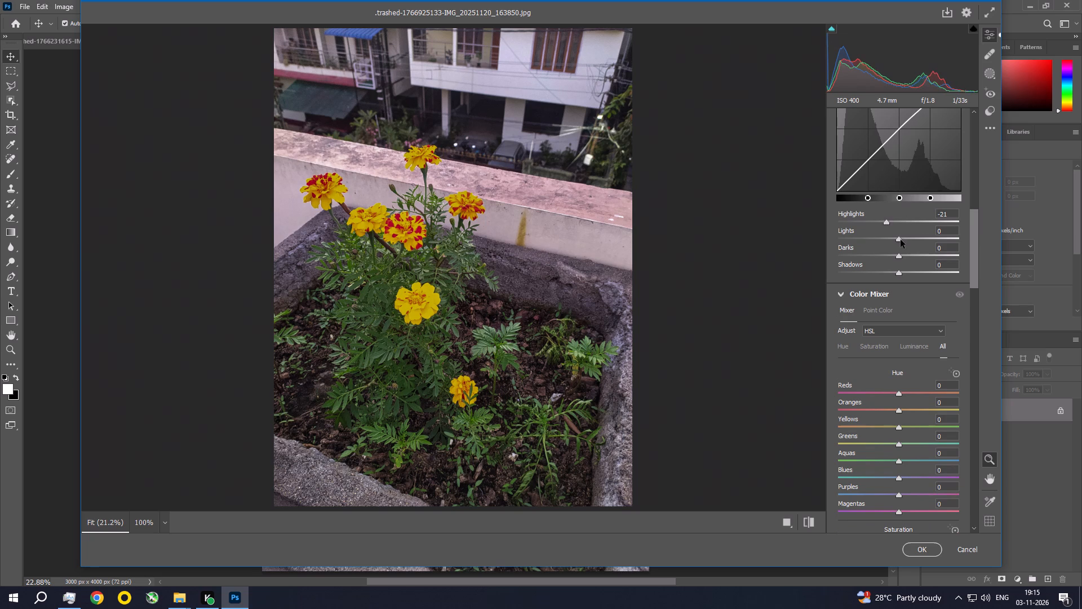
{"action": "left_click_drag", "start_coordinate": [898, 240], "coordinate": [889, 237]}
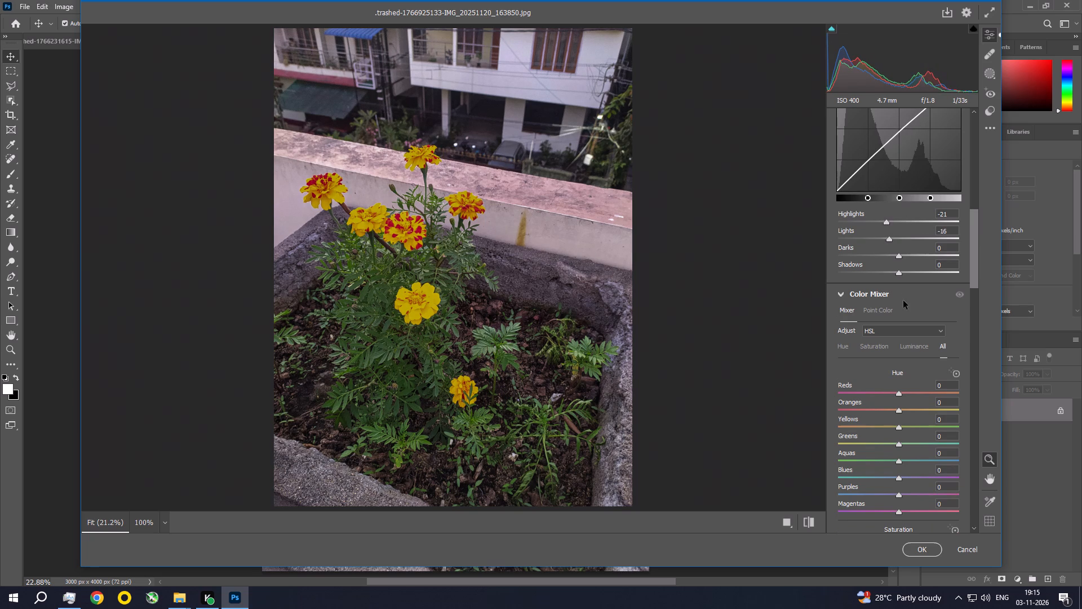
{"action": "left_click_drag", "start_coordinate": [898, 255], "coordinate": [892, 254]}
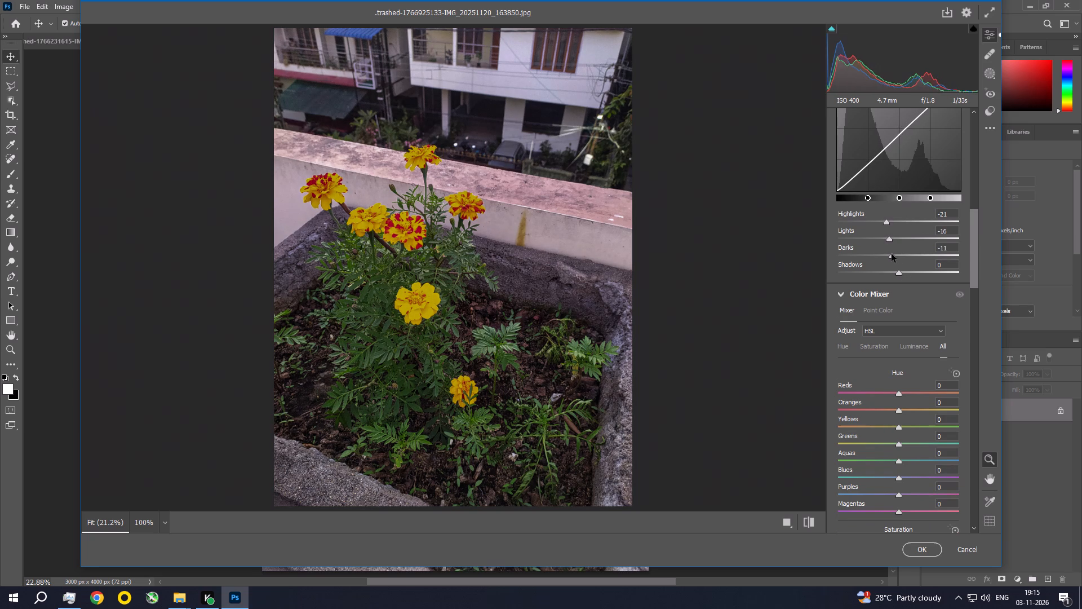
{"action": "left_click_drag", "start_coordinate": [892, 254], "coordinate": [911, 261]}
In the Color Mixer, raise the saturation of Greens to +11 and Yellows to +12.
{"action": "left_click_drag", "start_coordinate": [975, 247], "coordinate": [971, 284]}
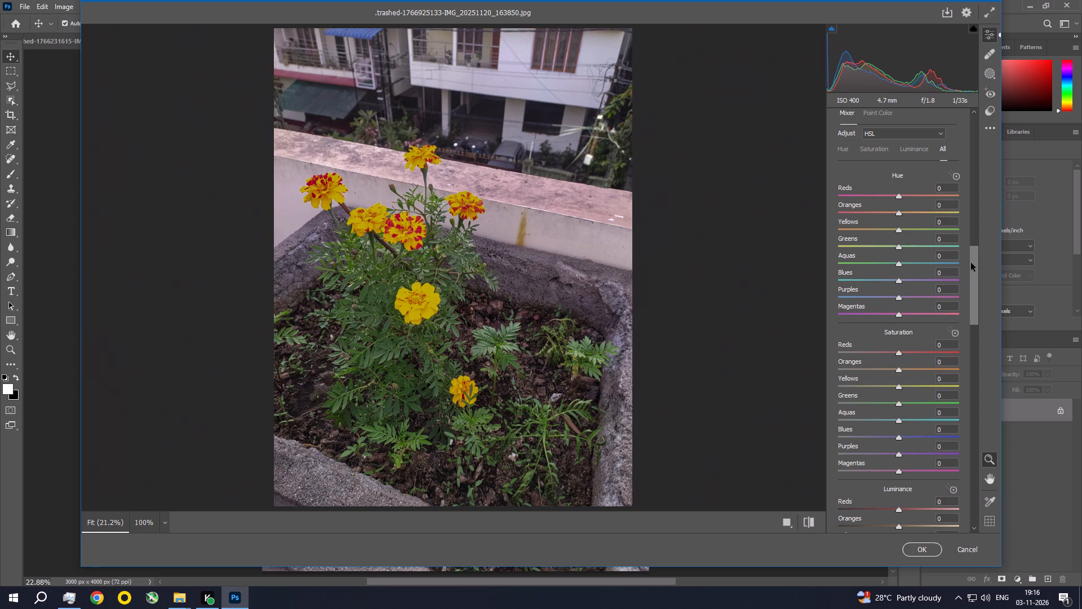
{"action": "left_click_drag", "start_coordinate": [971, 262], "coordinate": [971, 369]}
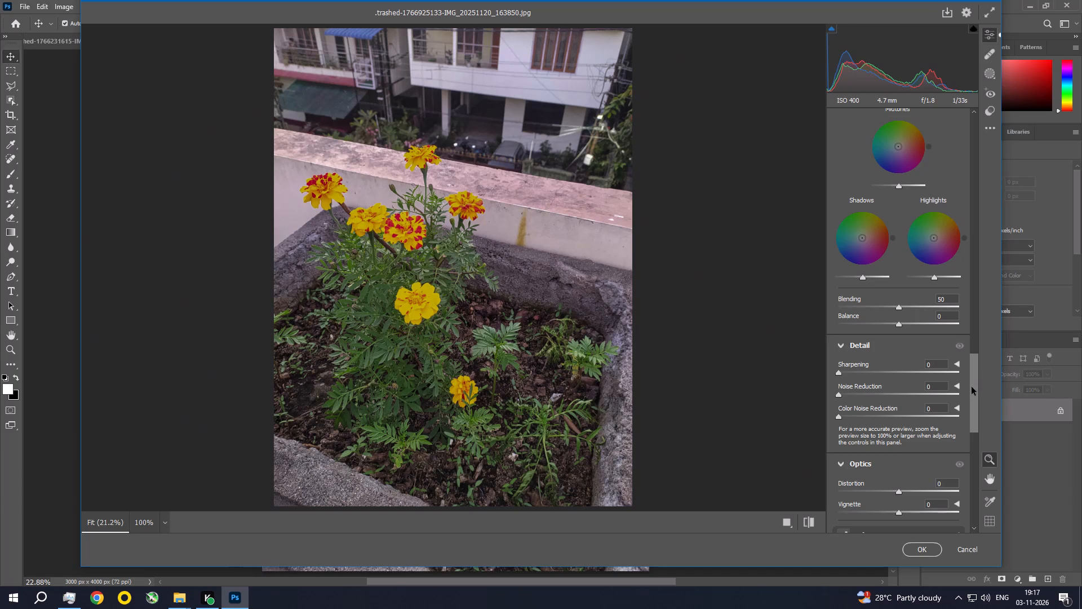
{"action": "left_click_drag", "start_coordinate": [976, 388], "coordinate": [975, 435]}
{"action": "left_click_drag", "start_coordinate": [975, 435], "coordinate": [974, 475]}
{"action": "left_click_drag", "start_coordinate": [973, 493], "coordinate": [975, 331]}
{"action": "left_click", "coordinate": [899, 219]}
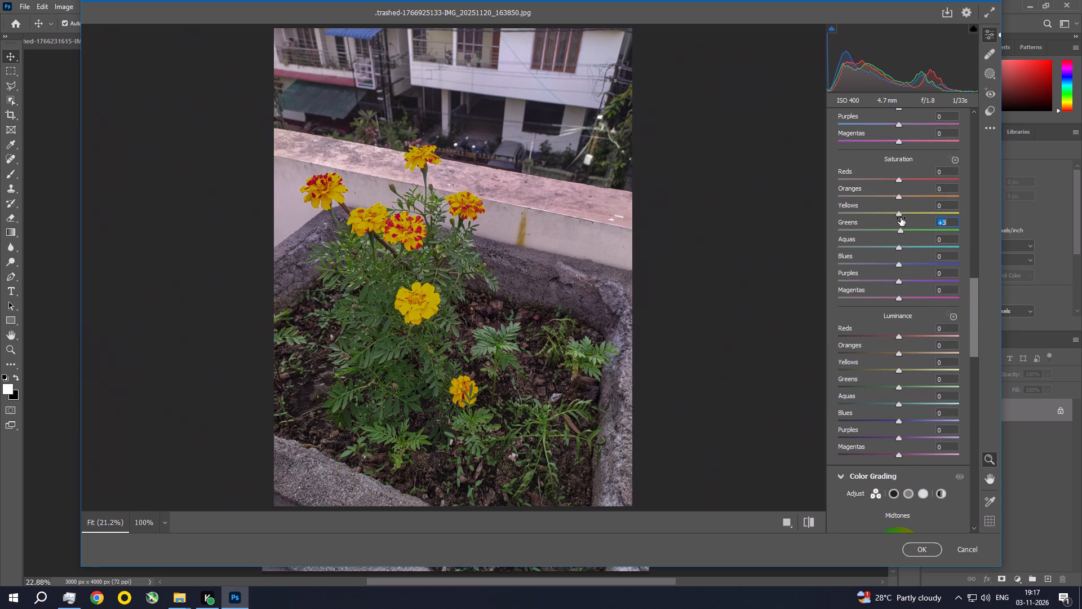
{"action": "left_click_drag", "start_coordinate": [901, 229], "coordinate": [906, 232]}
{"action": "left_click_drag", "start_coordinate": [899, 213], "coordinate": [906, 215]}
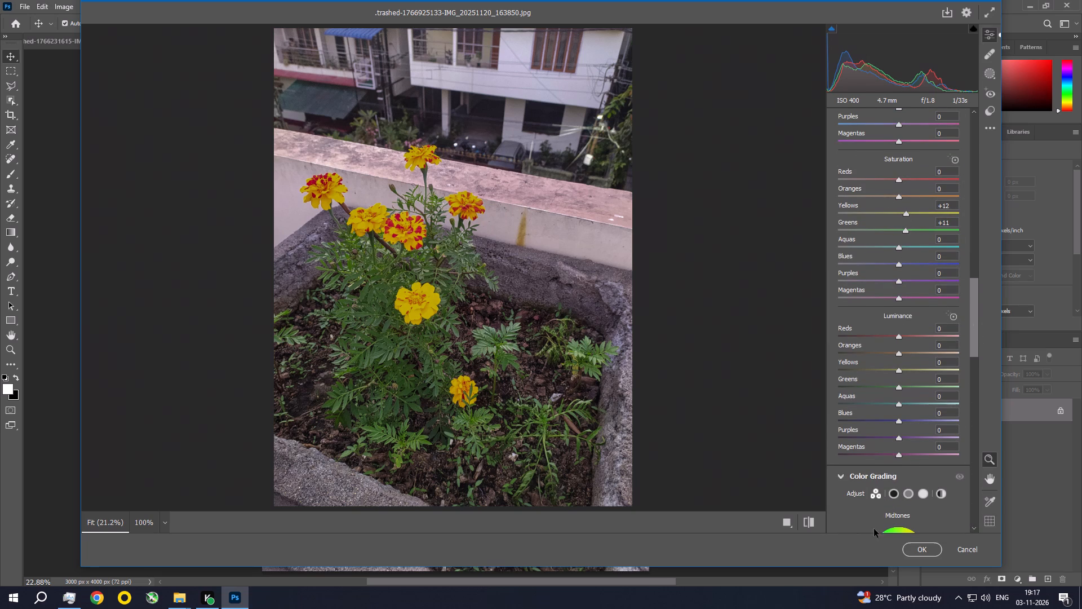
Set the detail adjustments to Sharpening 26, Noise Reduction 17 and Color Noise Reduction 17.
{"action": "left_click_drag", "start_coordinate": [973, 299], "coordinate": [970, 329]}
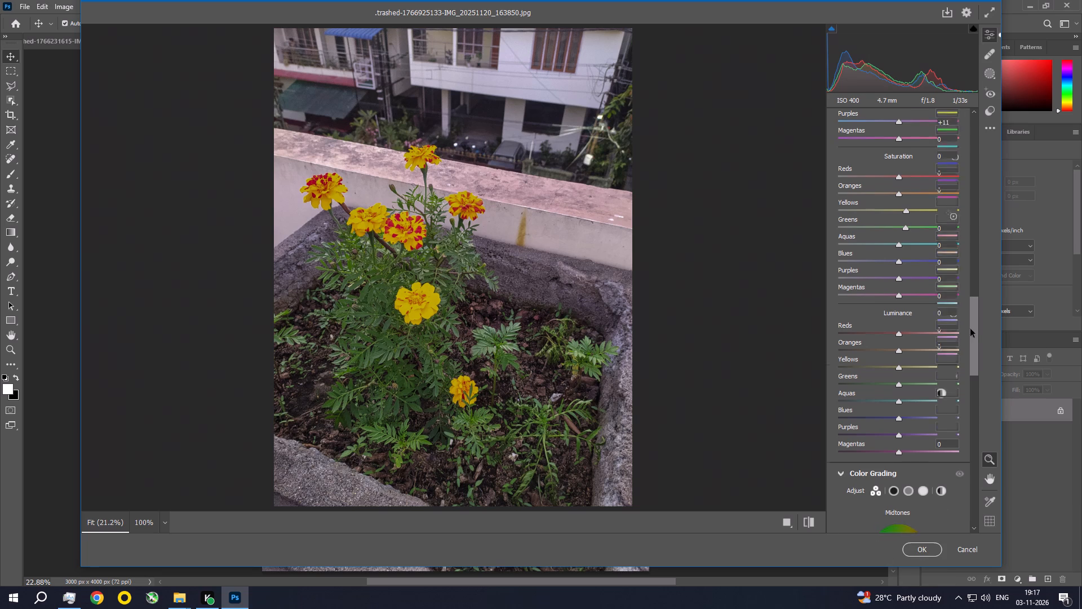
{"action": "left_click_drag", "start_coordinate": [970, 329], "coordinate": [956, 397]}
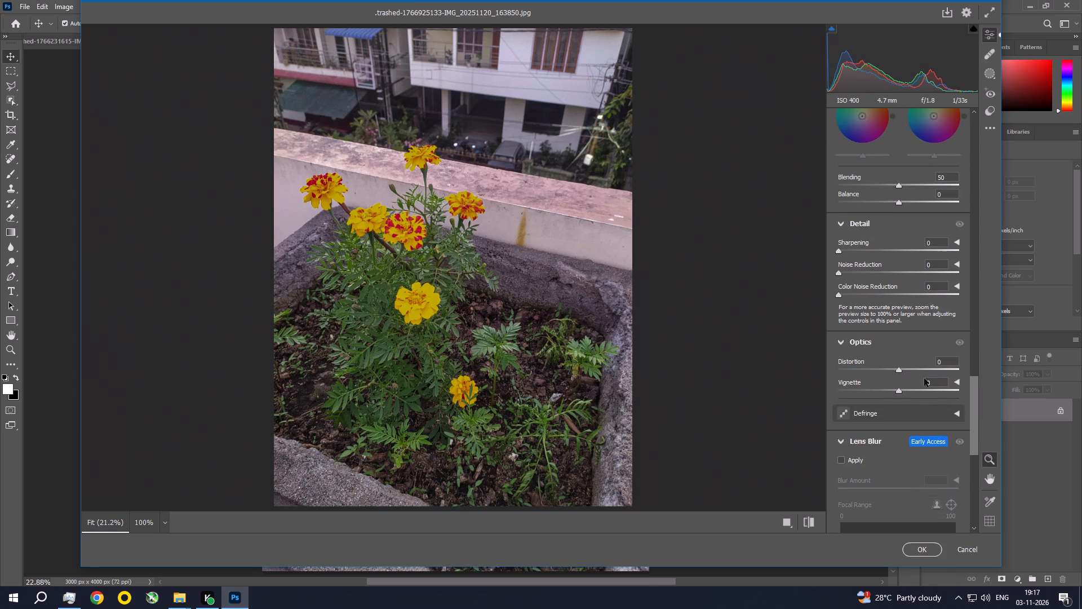
{"action": "left_click", "coordinate": [855, 251]}
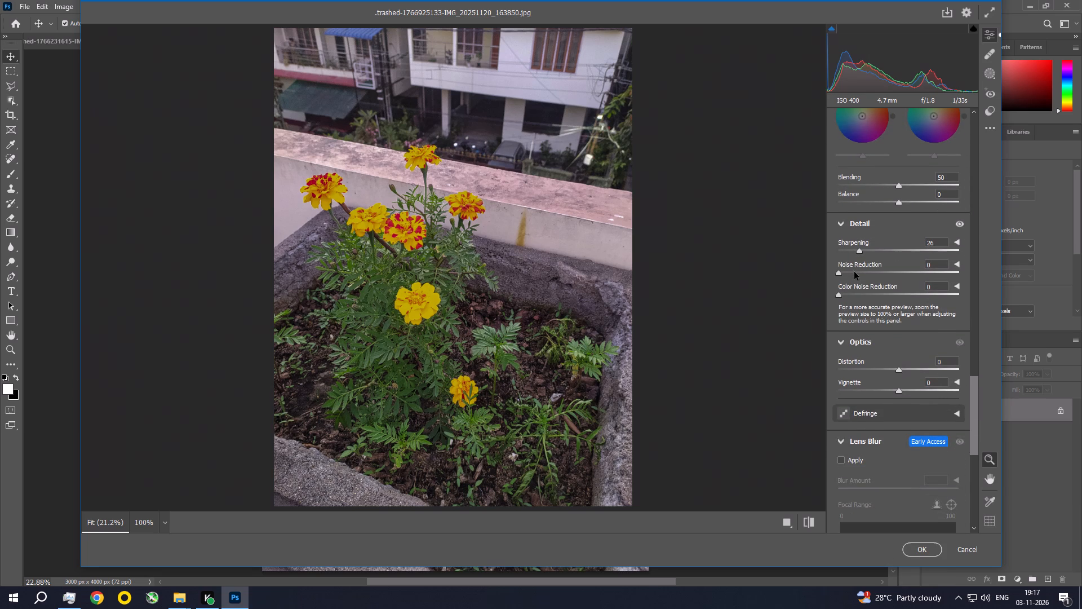
{"action": "left_click", "coordinate": [854, 272]}
{"action": "left_click_drag", "start_coordinate": [852, 294], "coordinate": [858, 297]}
Lower the tone curve's Highlights further to about -35 and apply the Camera Raw adjustments to the marigold planter photo.
{"action": "left_click_drag", "start_coordinate": [973, 404], "coordinate": [969, 431]}
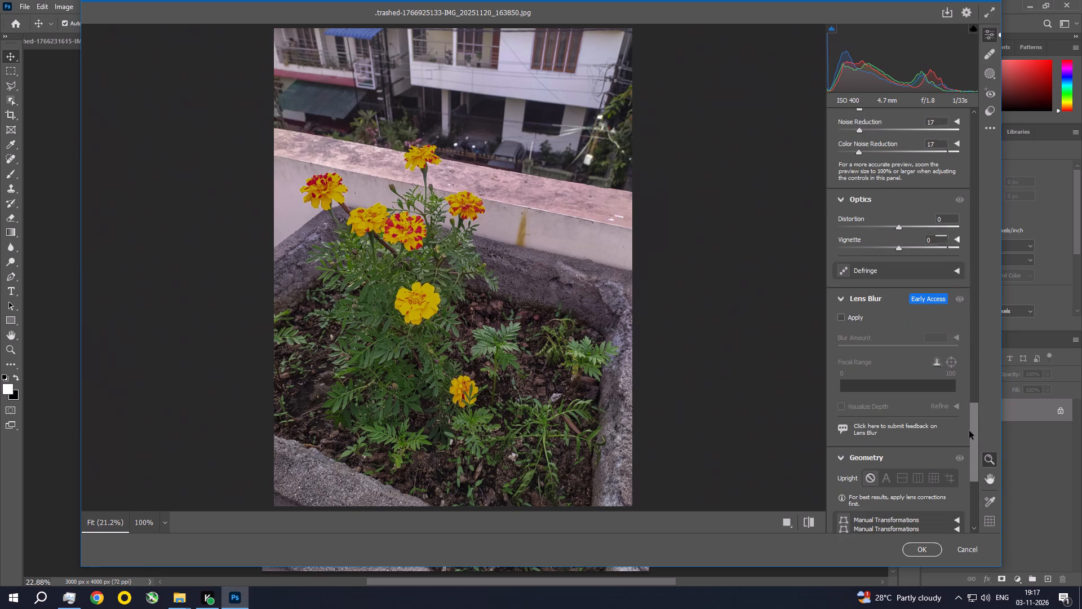
{"action": "left_click_drag", "start_coordinate": [969, 431], "coordinate": [967, 467]}
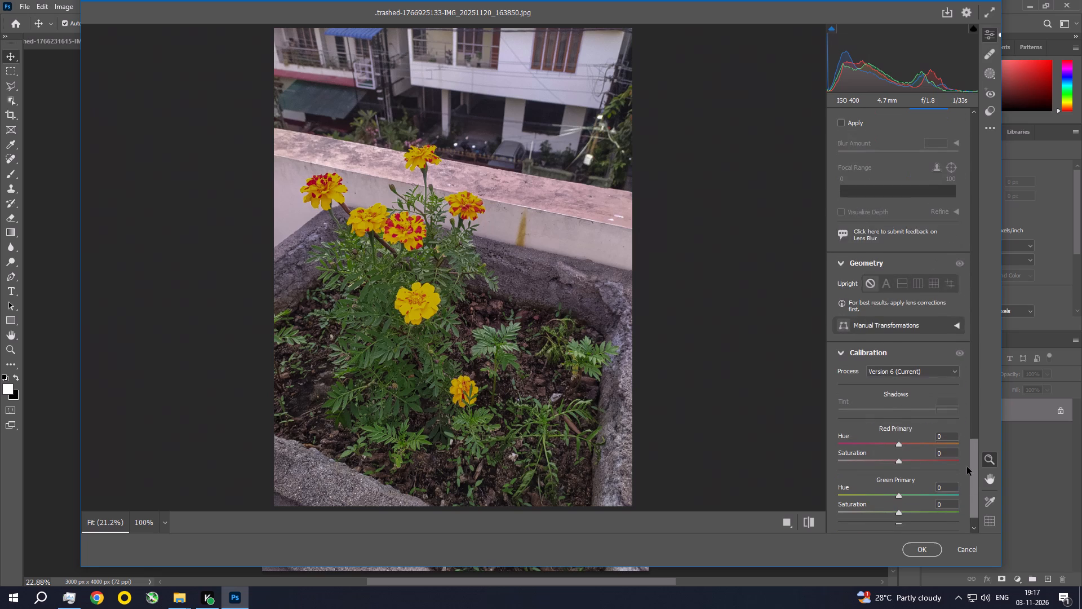
{"action": "left_click_drag", "start_coordinate": [967, 467], "coordinate": [968, 471]}
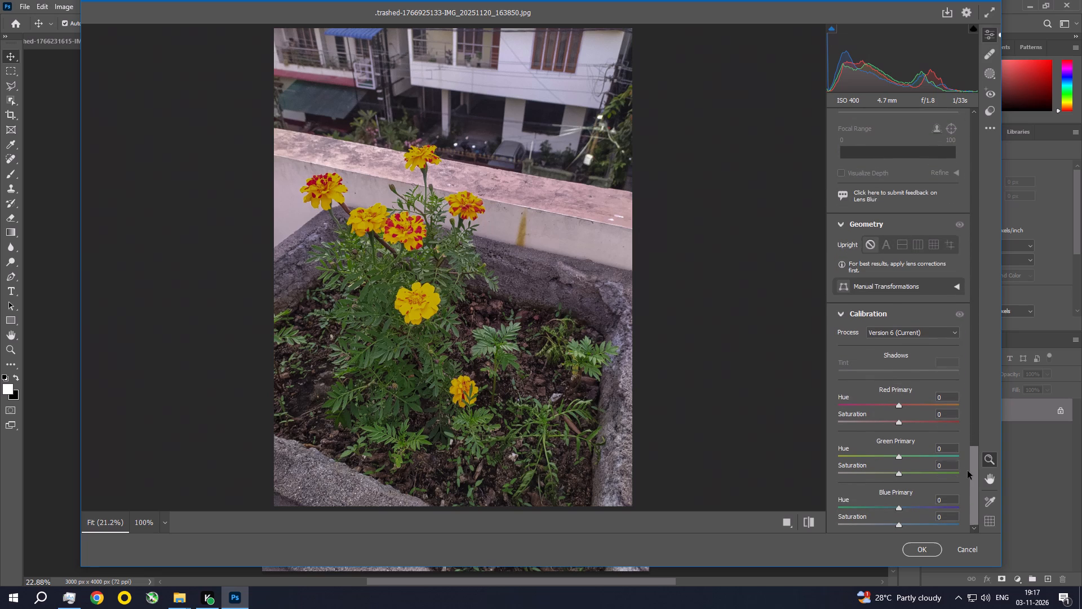
{"action": "left_click_drag", "start_coordinate": [968, 471], "coordinate": [948, 448]}
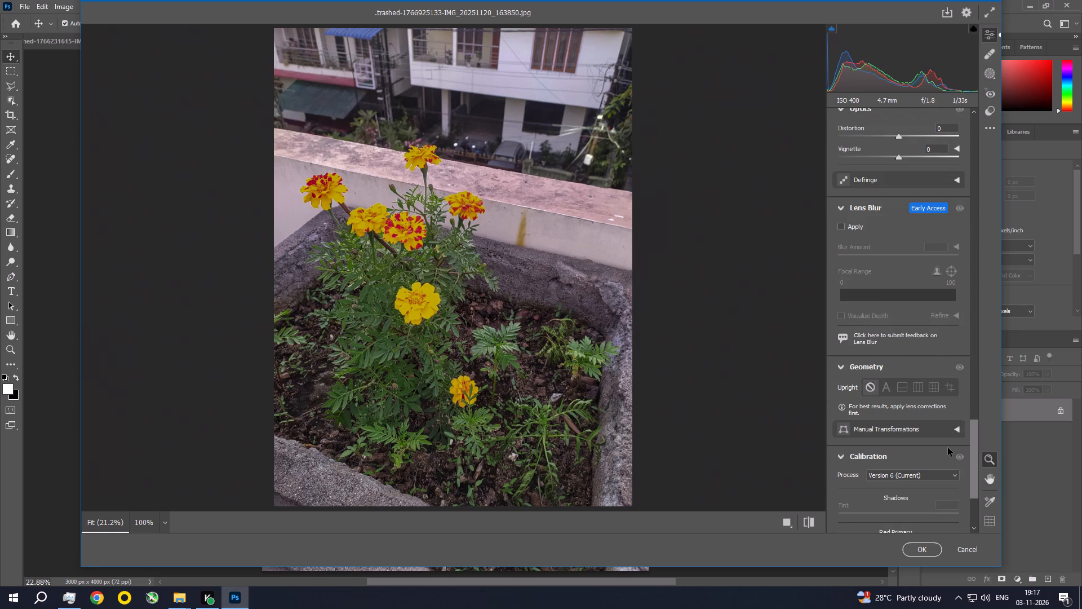
{"action": "left_click_drag", "start_coordinate": [948, 448], "coordinate": [952, 467]}
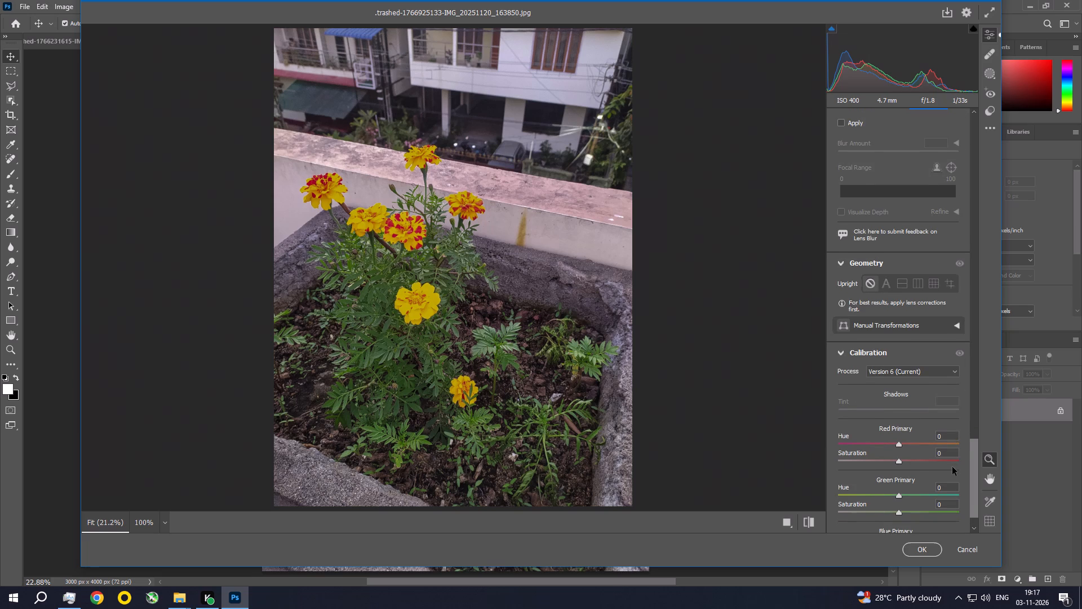
{"action": "left_click_drag", "start_coordinate": [952, 467], "coordinate": [948, 422]}
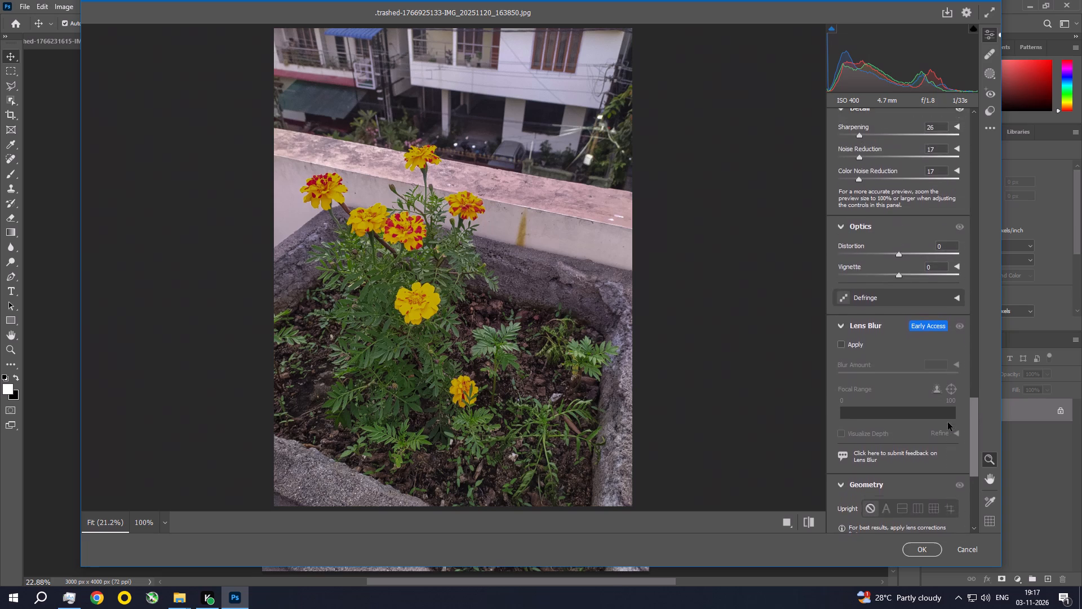
{"action": "left_click_drag", "start_coordinate": [948, 422], "coordinate": [955, 345]}
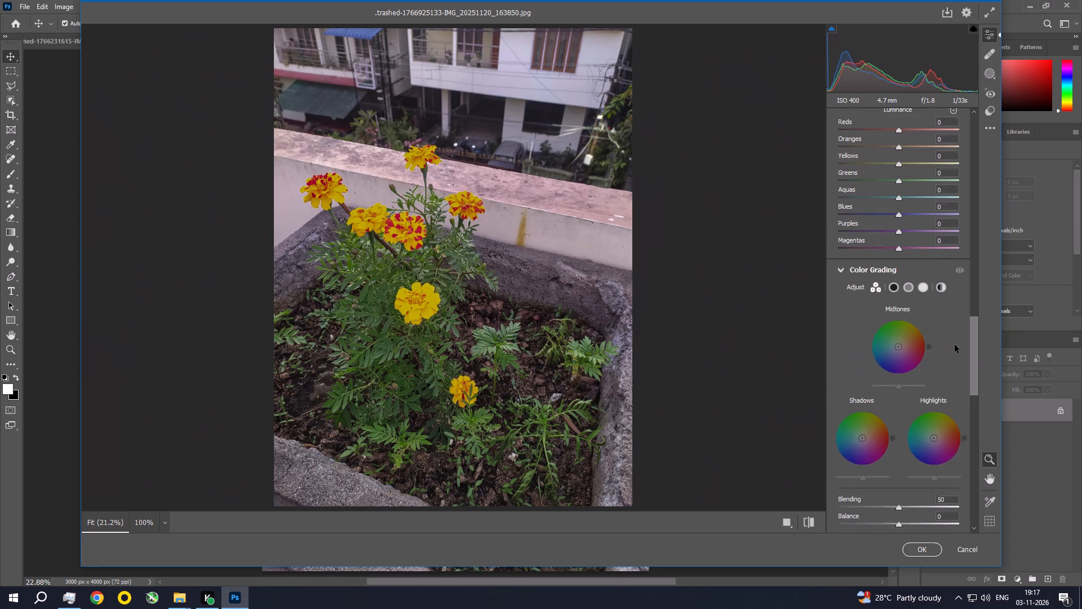
{"action": "left_click_drag", "start_coordinate": [955, 345], "coordinate": [966, 275]}
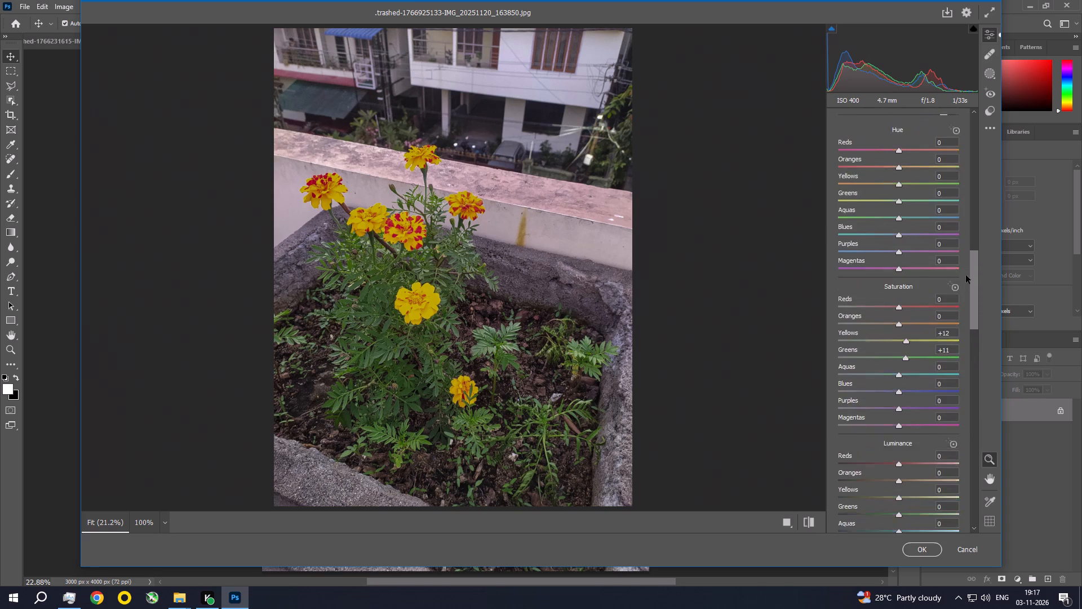
{"action": "left_click_drag", "start_coordinate": [966, 275], "coordinate": [979, 238]}
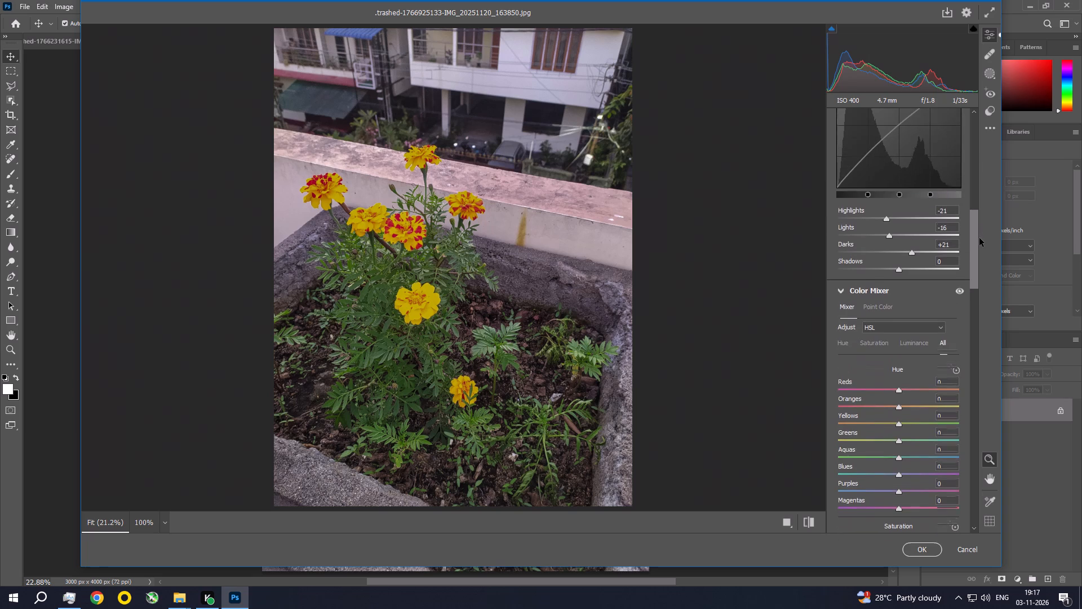
{"action": "left_click_drag", "start_coordinate": [979, 238], "coordinate": [980, 233]}
{"action": "left_click_drag", "start_coordinate": [884, 243], "coordinate": [876, 240]}
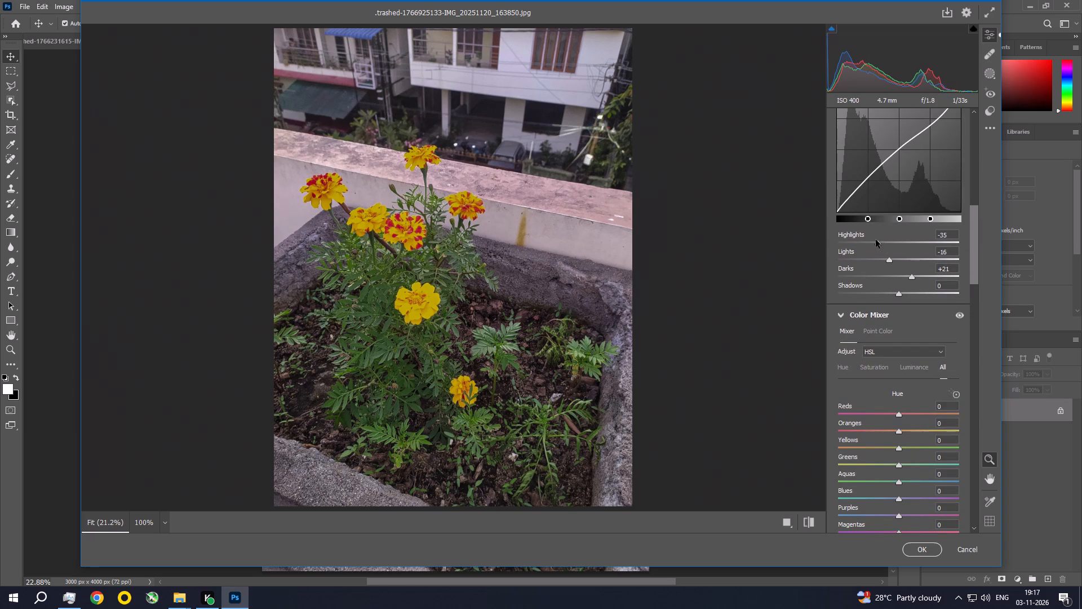
{"action": "left_click_drag", "start_coordinate": [876, 240], "coordinate": [874, 239]}
{"action": "left_click", "coordinate": [925, 546]}
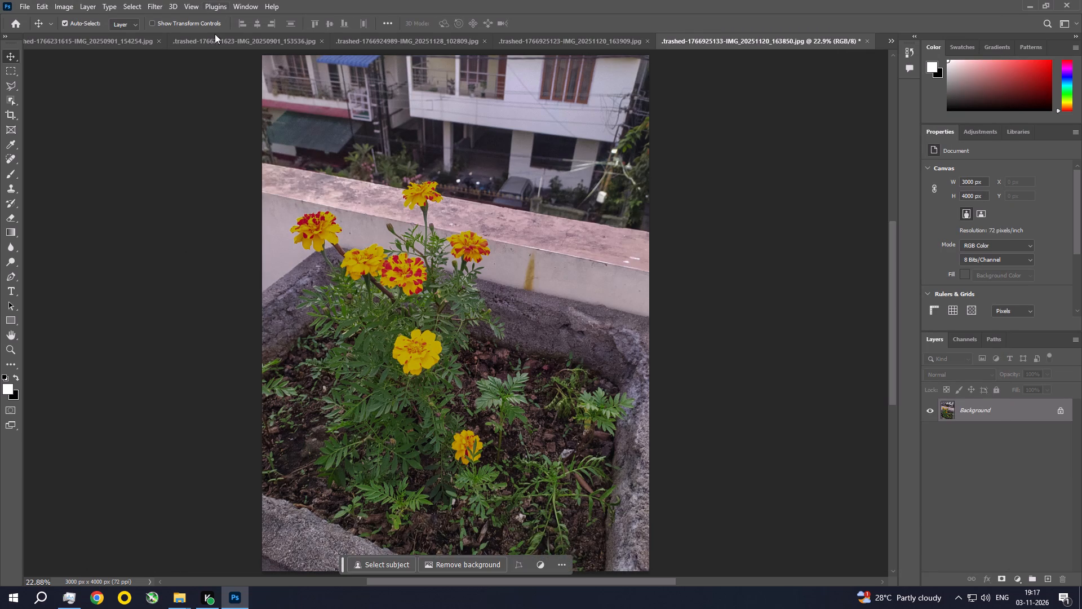
Apply a Photo Filter adjustment to the marigold planter photo.
{"action": "left_click", "coordinate": [66, 2]}
{"action": "left_click", "coordinate": [77, 39]}
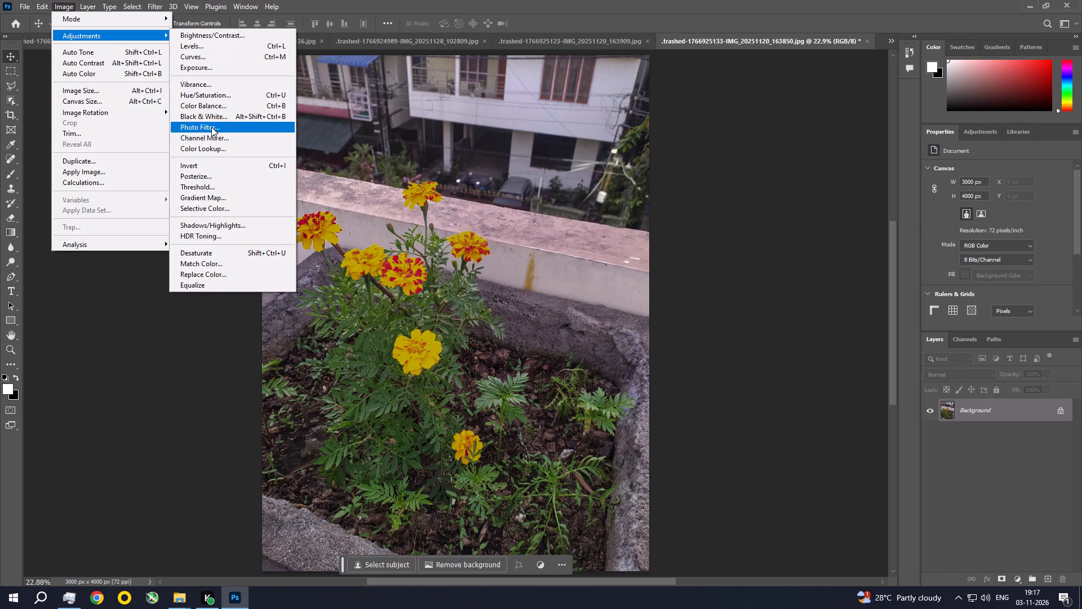
{"action": "left_click", "coordinate": [211, 127]}
{"action": "left_click", "coordinate": [888, 119]}
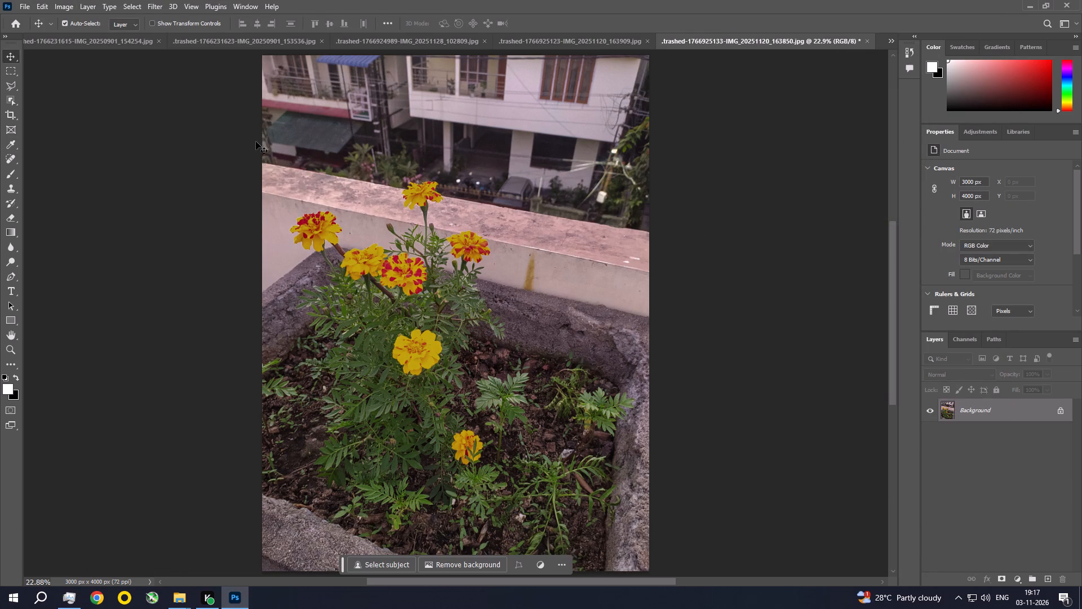
Apply an Exposure adjustment with an Offset of 0.0040 to the marigold planter photo.
{"action": "left_click", "coordinate": [189, 6]}
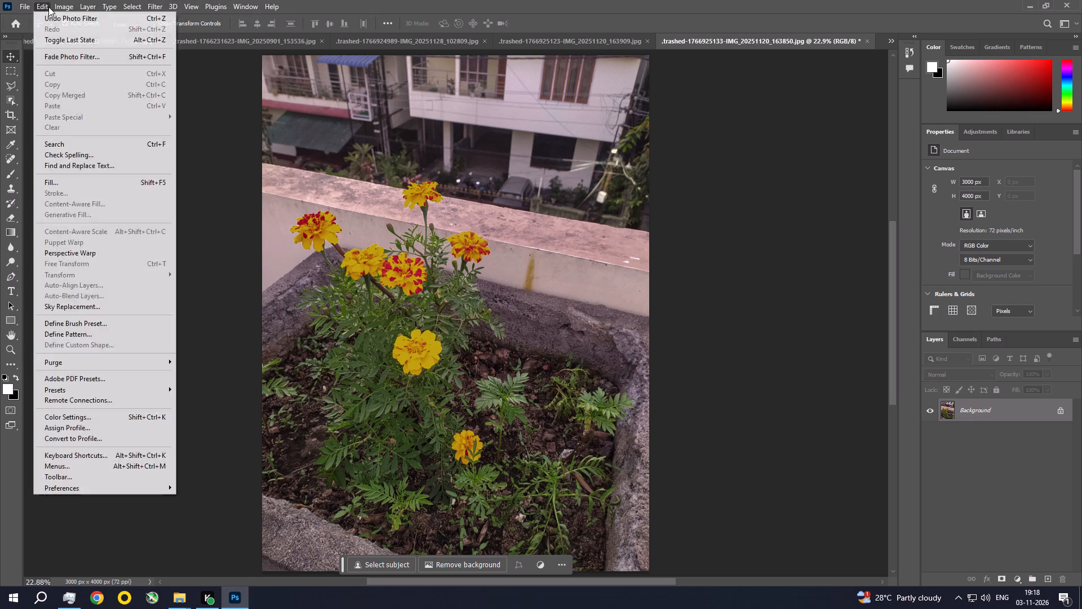
{"action": "left_click", "coordinate": [81, 38]}
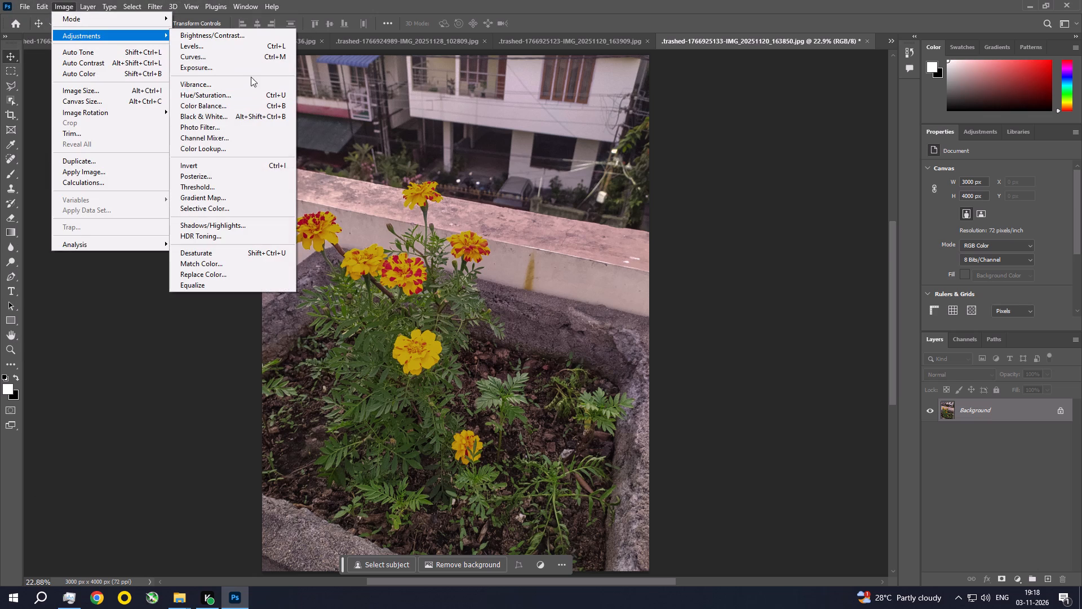
{"action": "left_click", "coordinate": [256, 64]}
{"action": "left_click", "coordinate": [932, 205]}
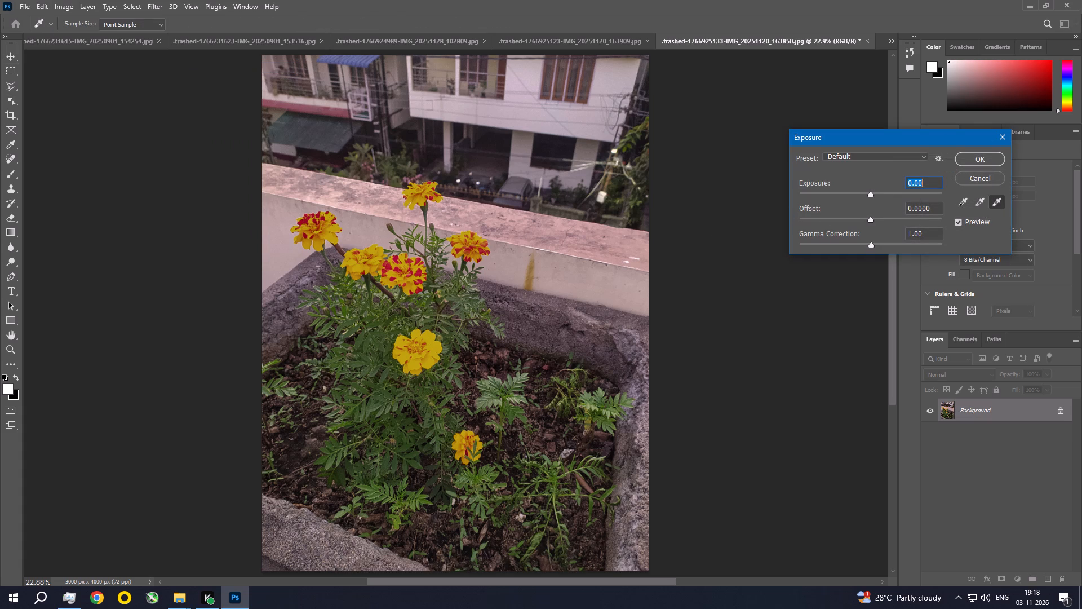
{"action": "key", "text": "BackSpace"}
{"action": "key", "text": "BackSpace"}
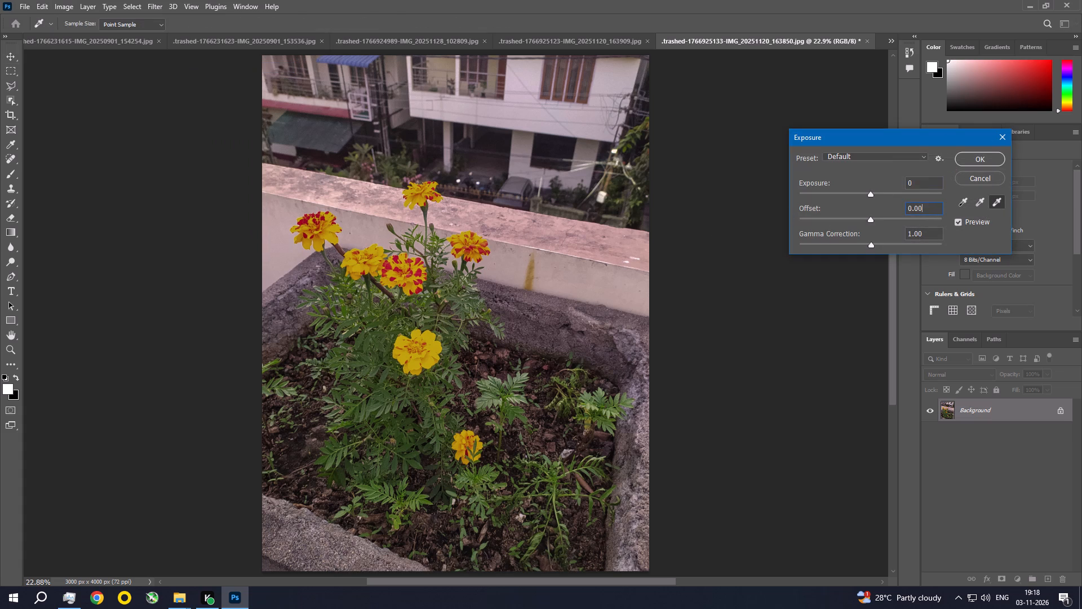
{"action": "key", "text": "4"}
{"action": "key", "text": "0"}
{"action": "key", "text": "Return"}
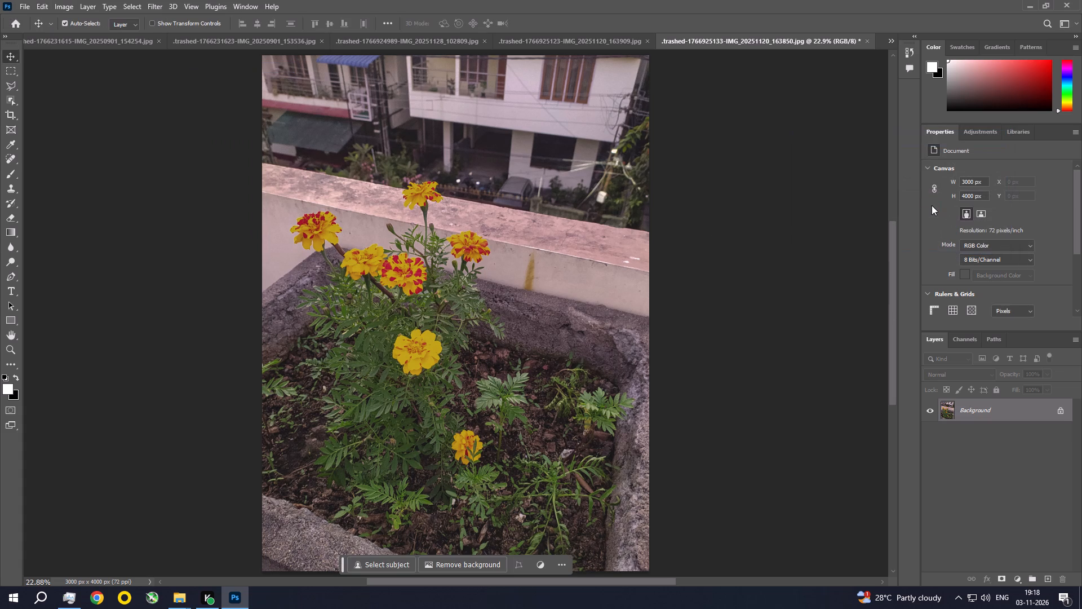
Examine the marigold blooms up close, then view the whole photo again.
{"action": "key", "text": "ctrl+space"}
{"action": "key", "text": "ctrl+space"}
{"action": "key", "text": "ctrl+space"}
{"action": "key", "text": "ctrl+space"}
{"action": "key", "text": "ctrl+space"}
{"action": "key", "text": "ctrl+space"}
{"action": "key", "text": "ctrl+space"}
{"action": "key", "text": "ctrl+space"}
{"action": "key", "text": "ctrl+space"}
{"action": "key", "text": "ctrl+space"}
{"action": "key", "text": "ctrl+space"}
{"action": "key", "text": "ctrl+space"}
{"action": "key", "text": "ctrl+space"}
{"action": "key", "text": "ctrl+space"}
{"action": "key", "text": "ctrl+space"}
{"action": "key", "text": "ctrl+space"}
{"action": "key", "text": "ctrl+space"}
{"action": "key", "text": "ctrl+space"}
{"action": "key", "text": "ctrl+space"}
{"action": "key", "text": "ctrl+space"}
{"action": "triple_click", "coordinate": [425, 264], "text": "ctrl"}
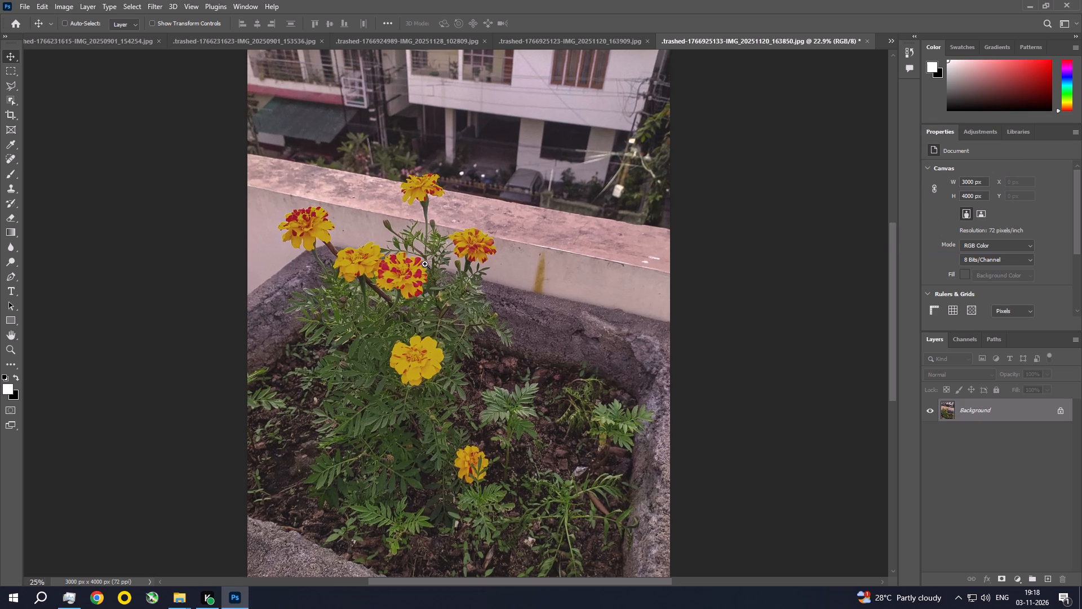
{"action": "left_click", "coordinate": [425, 264], "text": "ctrl"}
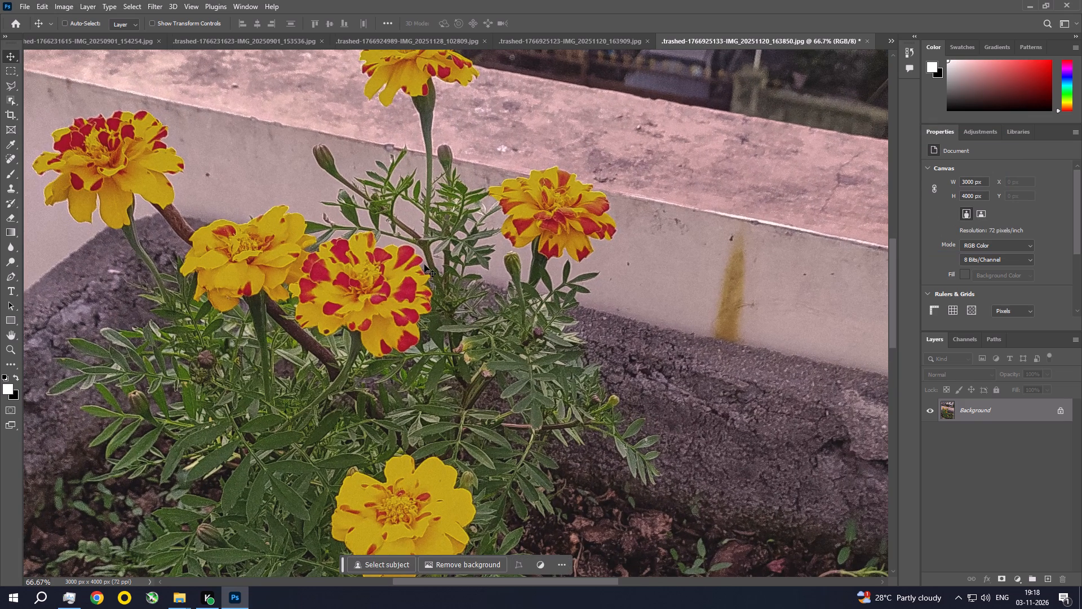
{"action": "key", "text": "ctrl+0"}
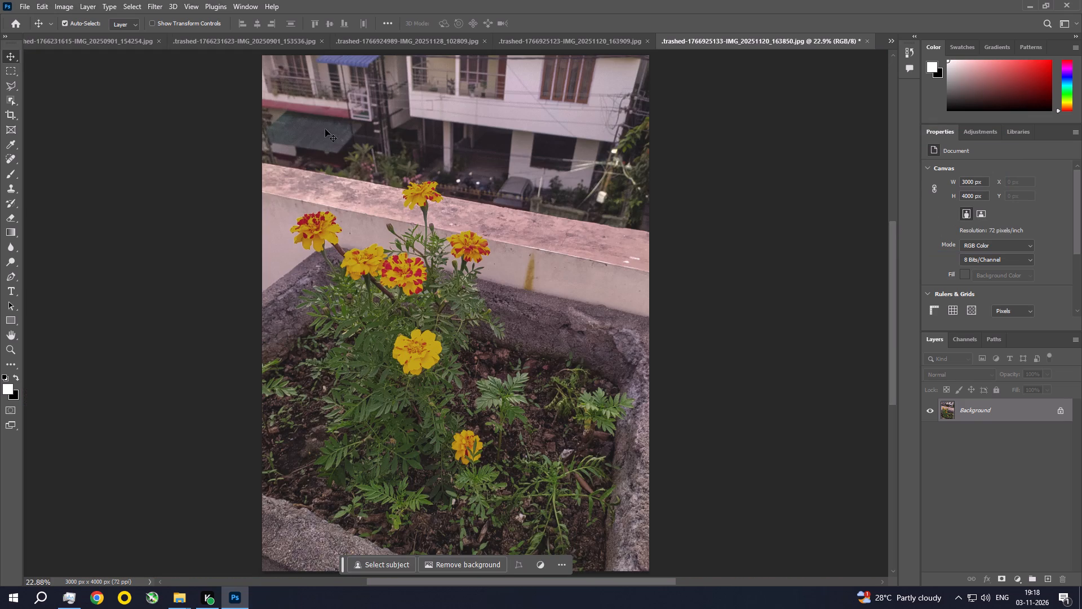
Save the marigold planter photo as a baseline standard JPEG at maximum quality 12 with preview enabled.
{"action": "key", "text": "ctrl+s"}
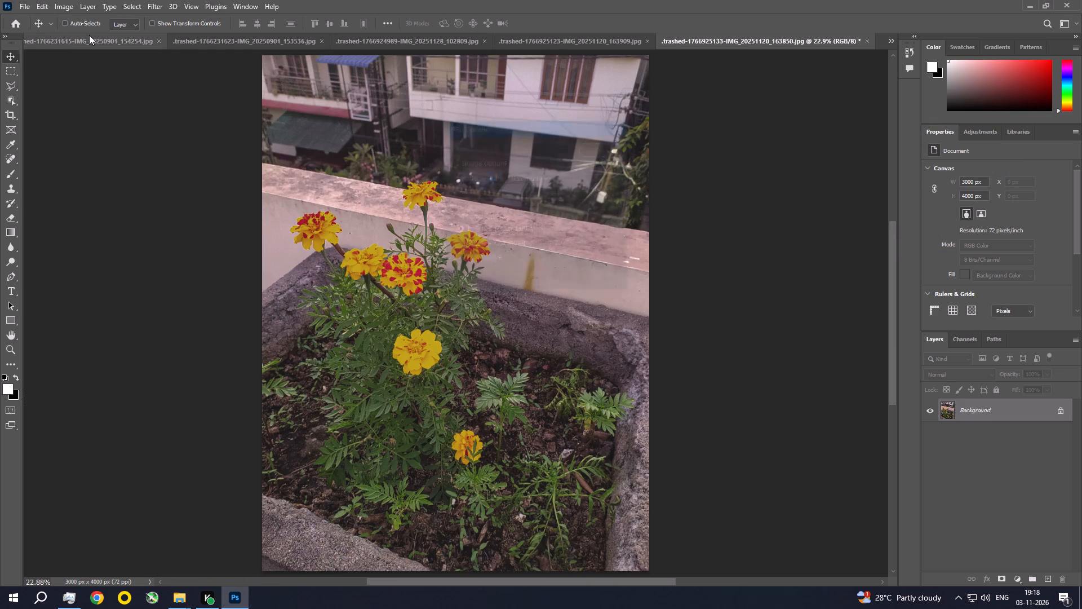
{"action": "left_click_drag", "start_coordinate": [557, 197], "coordinate": [334, 200]}
{"action": "left_click_drag", "start_coordinate": [490, 200], "coordinate": [640, 200]}
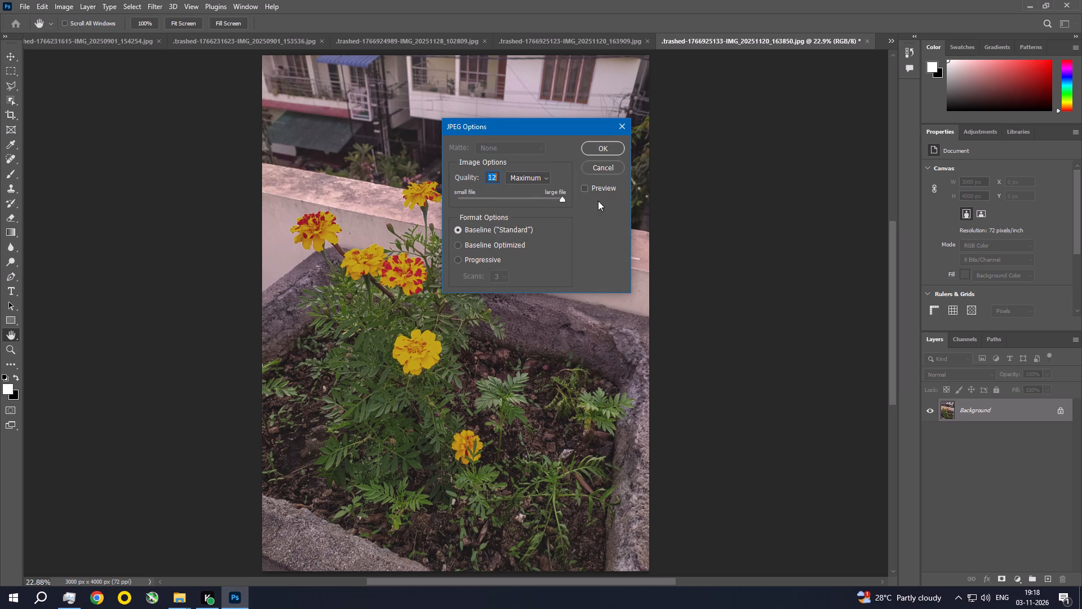
{"action": "left_click", "coordinate": [583, 191]}
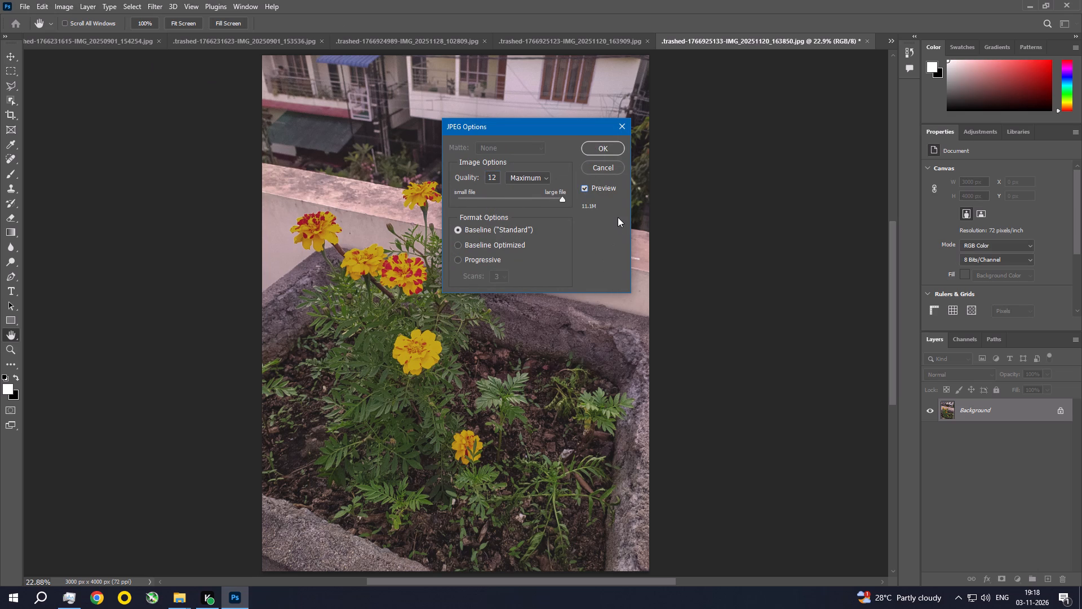
{"action": "left_click", "coordinate": [610, 145]}
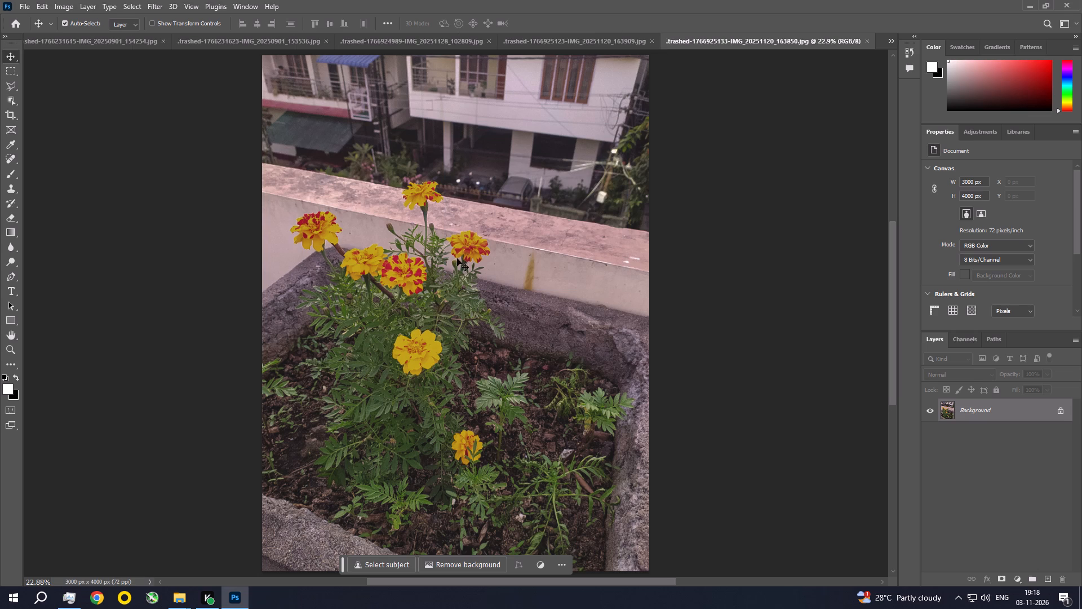
Close the saved marigold planter photo and the two photos IMG_20251120_163909 and IMG_20251128_102809.
{"action": "left_click", "coordinate": [867, 43]}
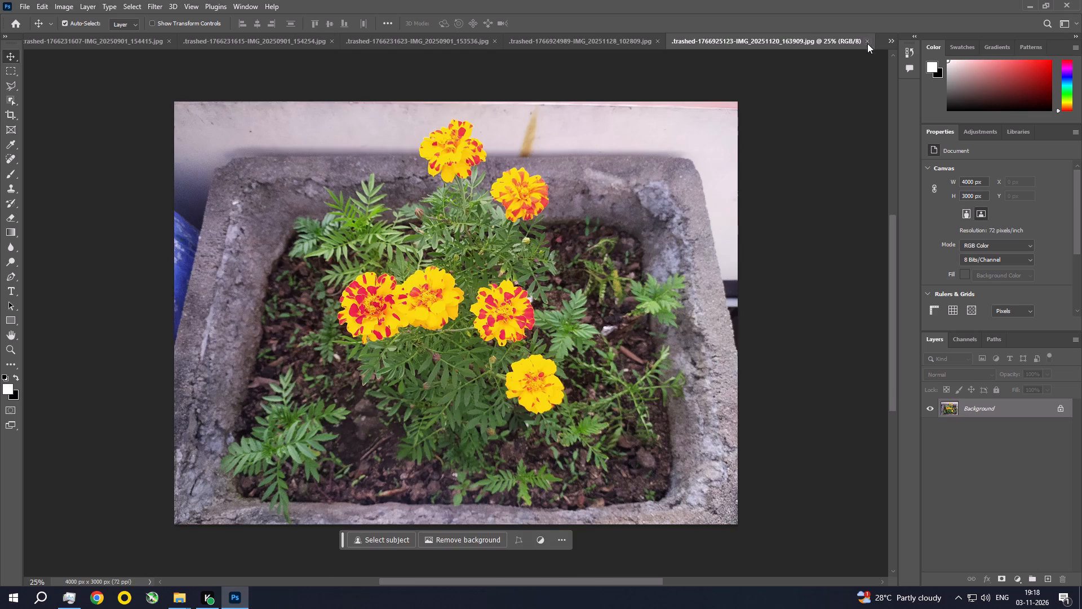
{"action": "left_click", "coordinate": [867, 43]}
{"action": "left_click", "coordinate": [867, 43]}
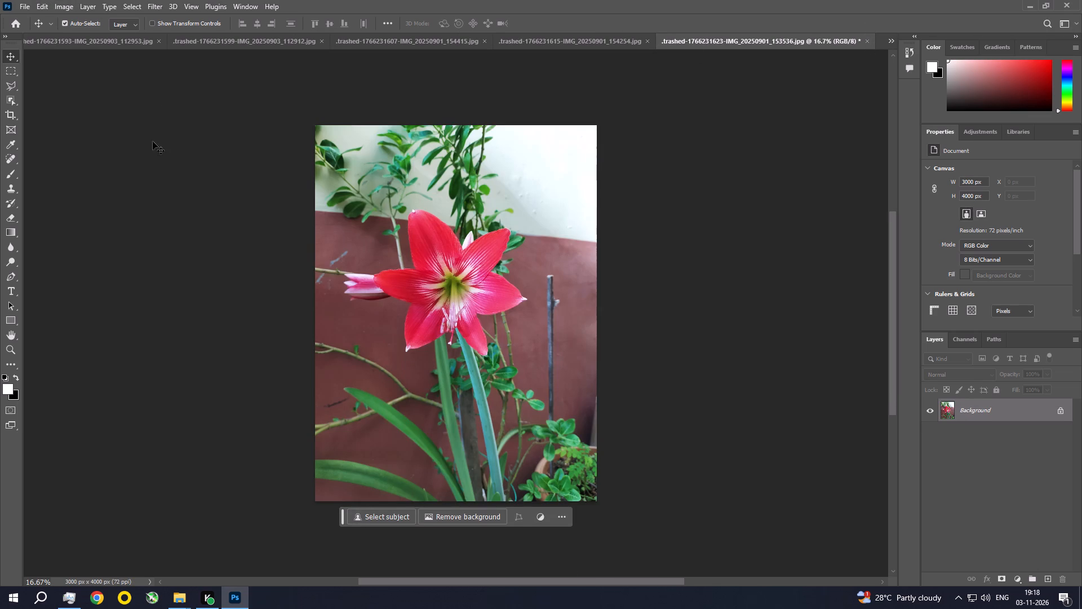
Straighten the red lily photo by rotating it about -6.3° with the Crop tool so the wall edge is level.
{"action": "left_click", "coordinate": [9, 112]}
{"action": "left_click_drag", "start_coordinate": [696, 250], "coordinate": [699, 237]}
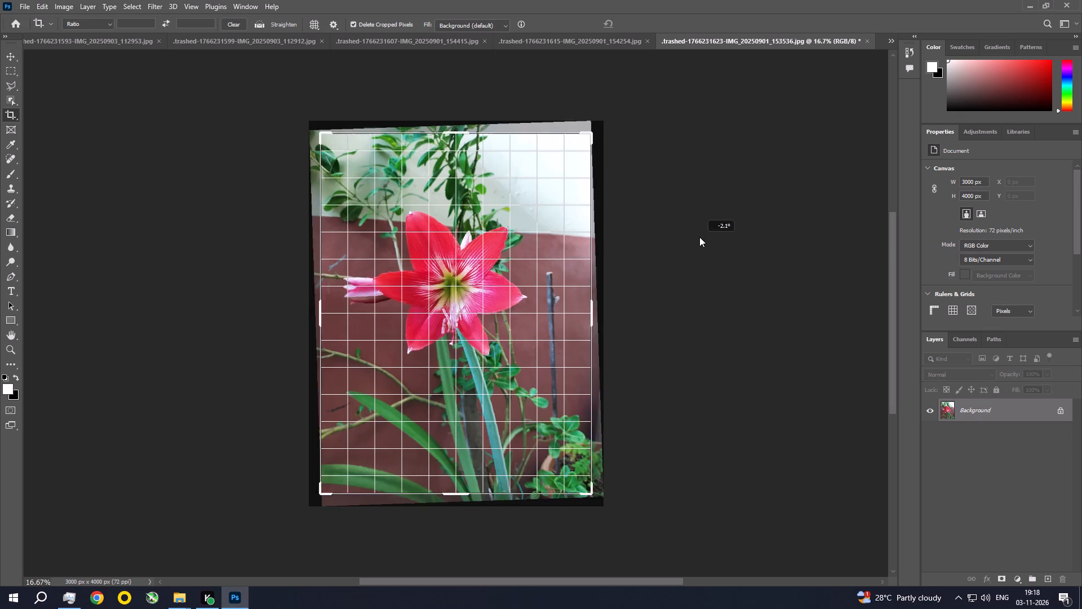
{"action": "left_click_drag", "start_coordinate": [699, 237], "coordinate": [701, 220]}
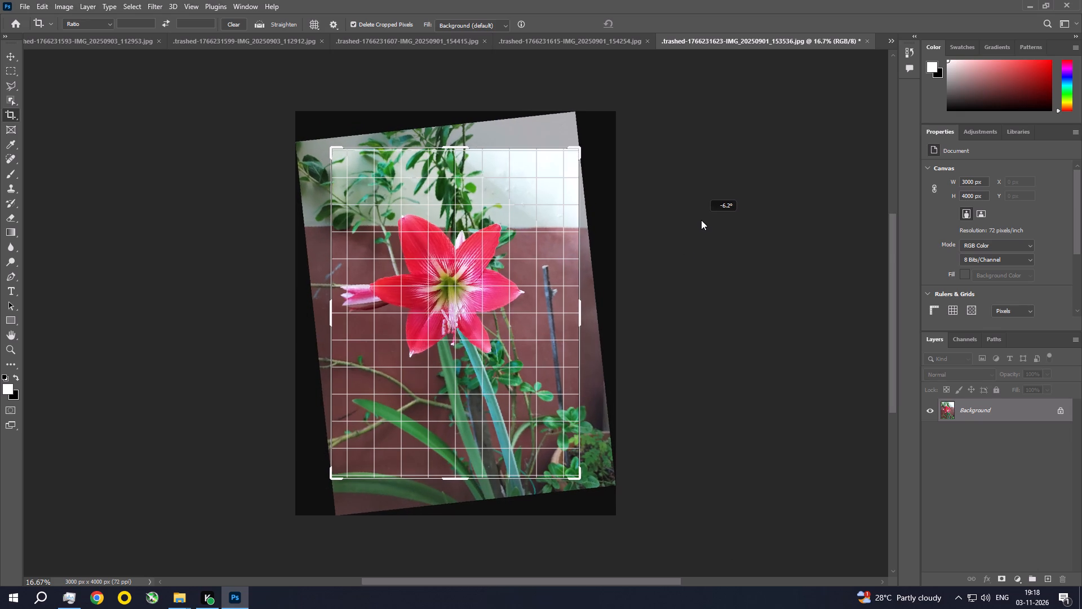
{"action": "left_click_drag", "start_coordinate": [701, 220], "coordinate": [703, 219]}
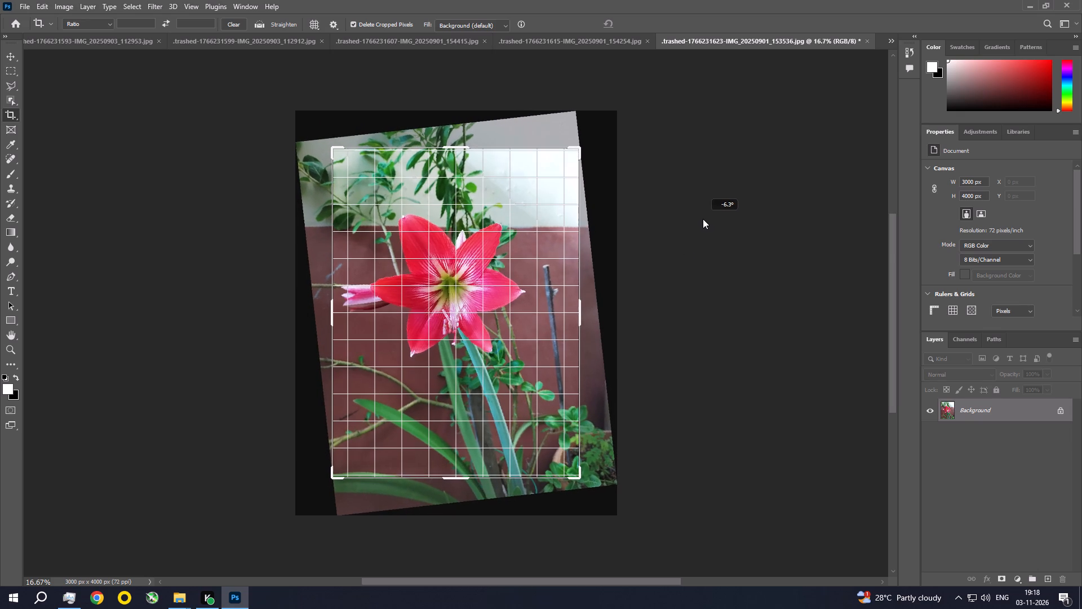
{"action": "left_click_drag", "start_coordinate": [703, 219], "coordinate": [706, 217]}
{"action": "double_click", "coordinate": [449, 241]}
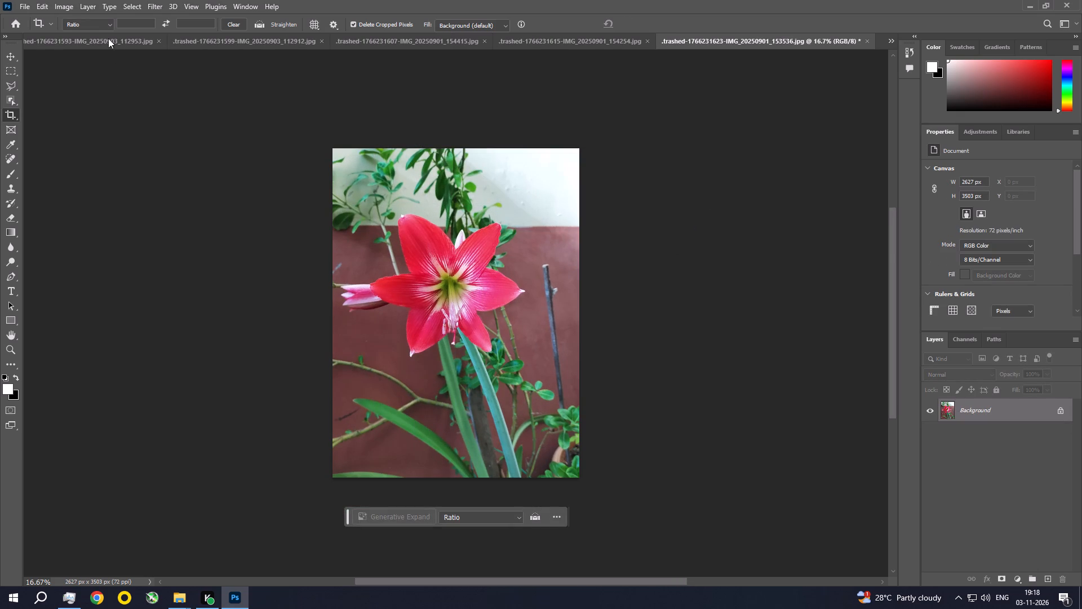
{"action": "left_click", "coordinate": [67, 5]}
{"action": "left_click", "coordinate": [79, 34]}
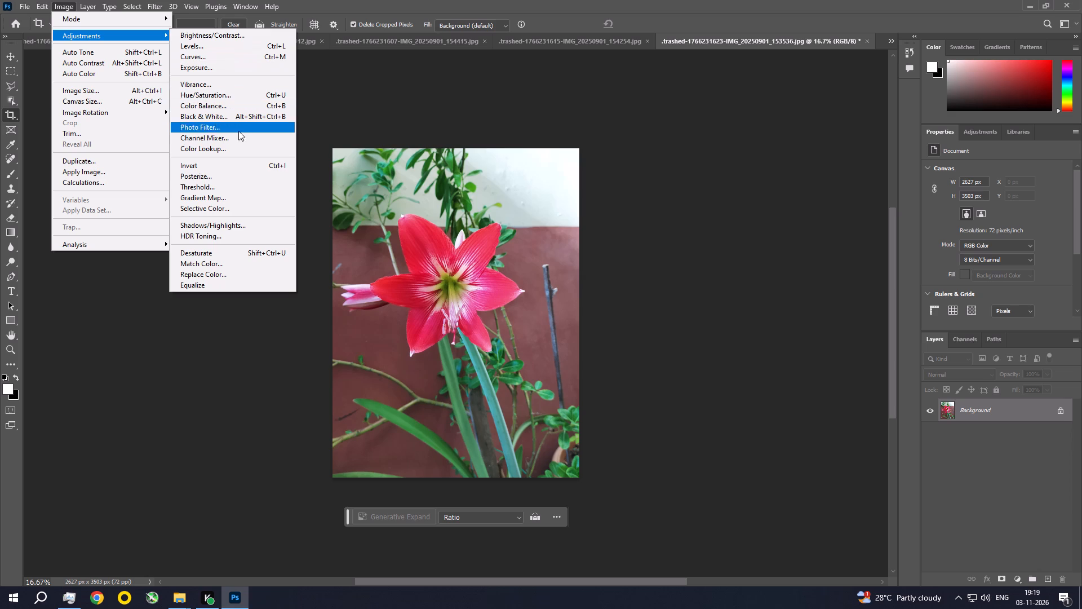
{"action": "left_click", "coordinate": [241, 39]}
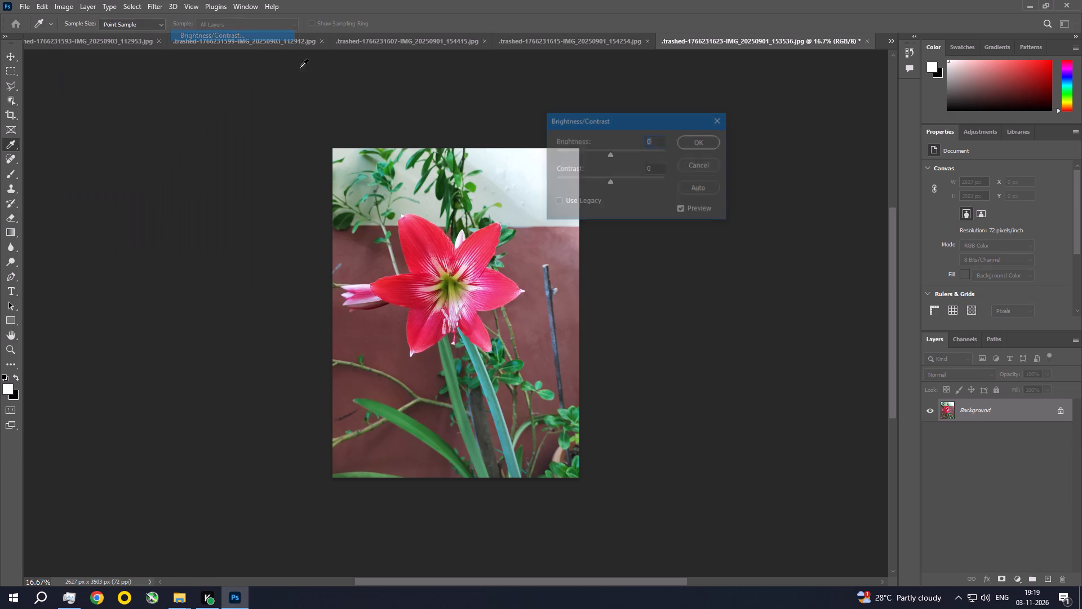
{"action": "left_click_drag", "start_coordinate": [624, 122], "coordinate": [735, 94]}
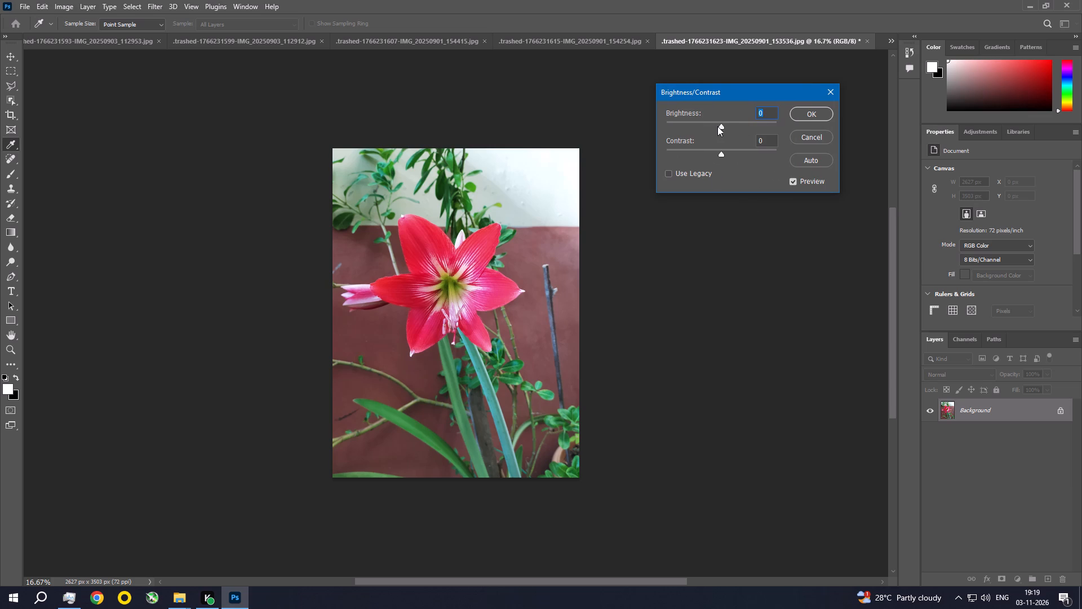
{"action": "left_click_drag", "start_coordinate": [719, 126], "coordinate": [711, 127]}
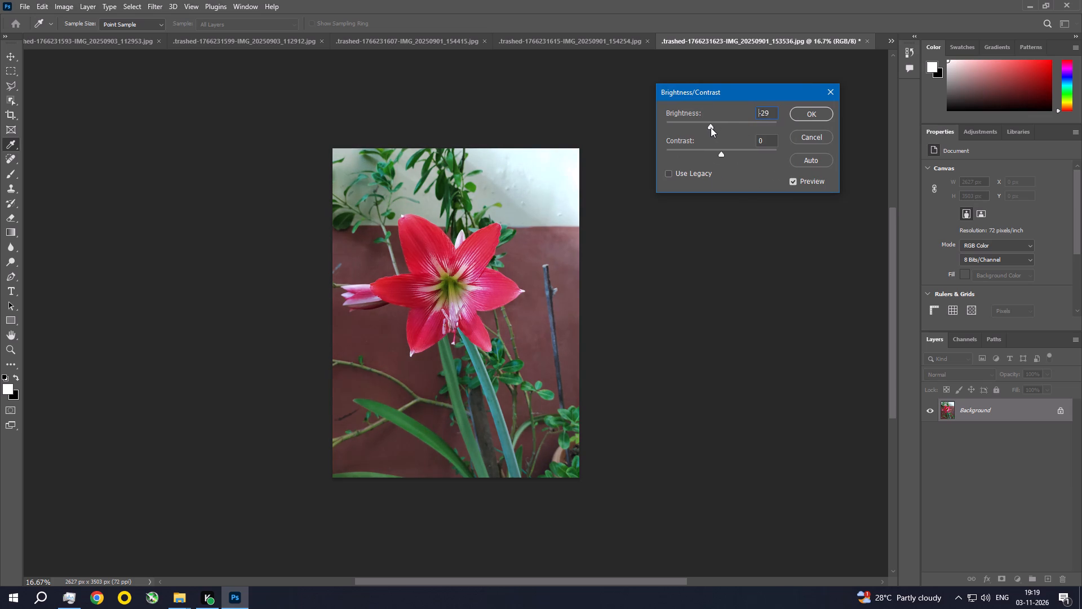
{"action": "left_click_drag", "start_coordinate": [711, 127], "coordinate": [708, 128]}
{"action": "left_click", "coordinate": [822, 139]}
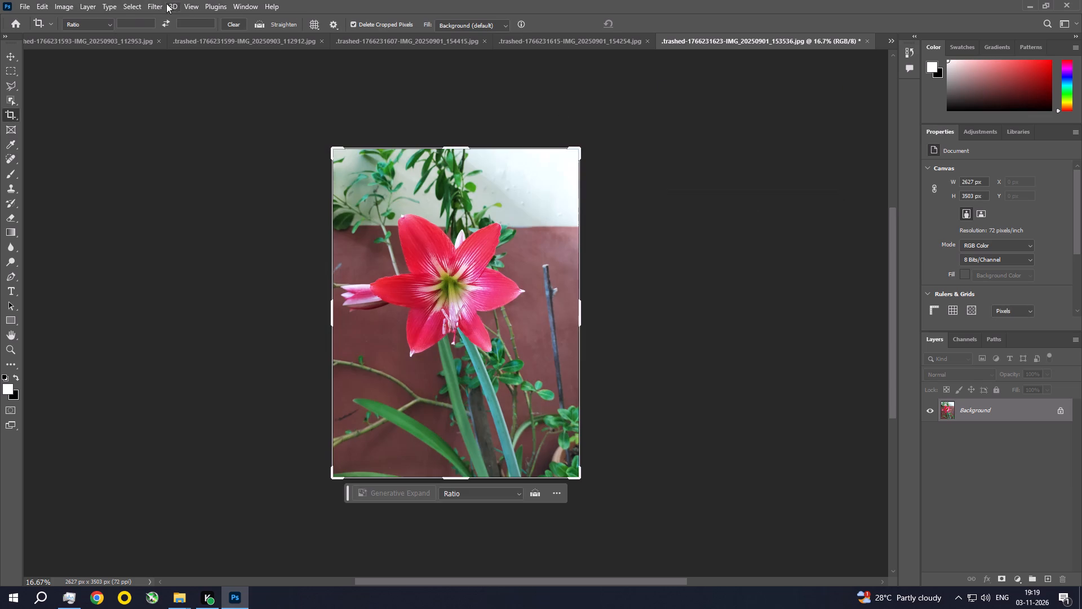
In the Camera Raw Filter, set the red lily photo's Exposure to -0.60, Contrast +11, Highlights -18 and Shadows +28.
{"action": "left_click", "coordinate": [203, 11]}
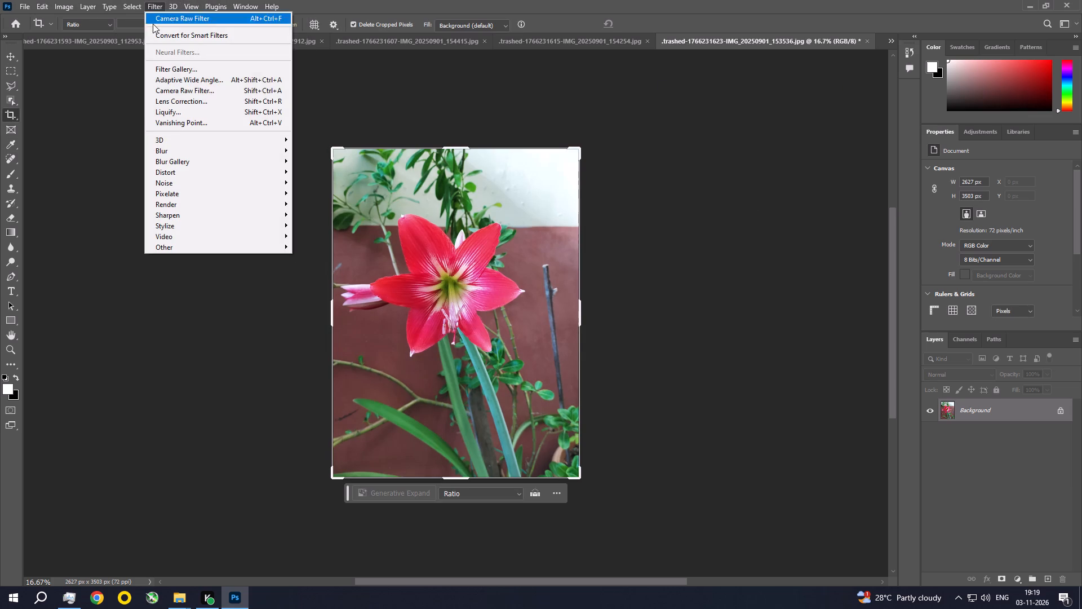
{"action": "left_click", "coordinate": [196, 91]}
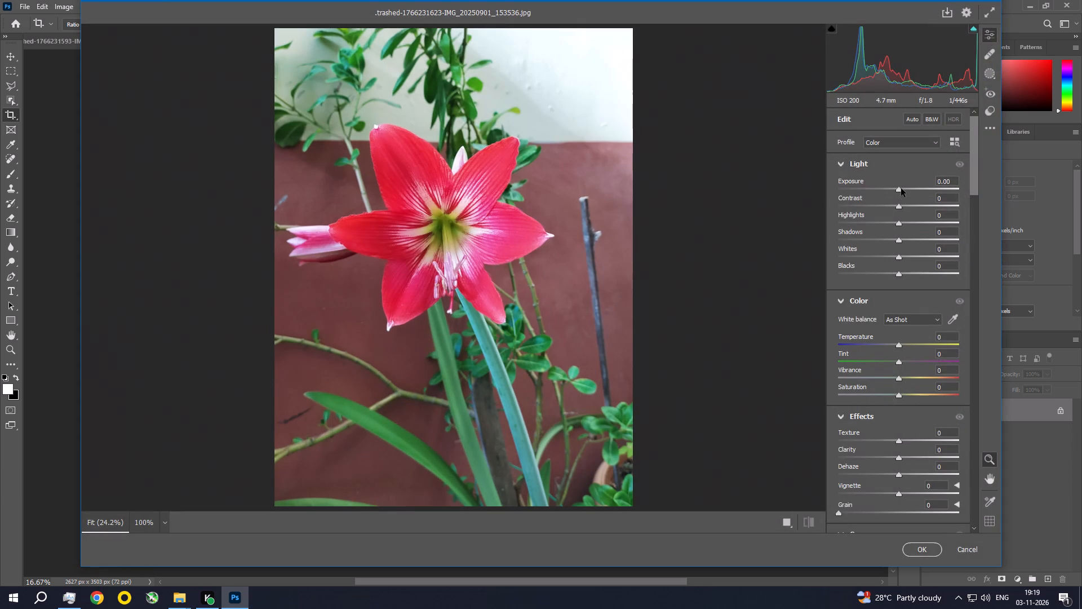
{"action": "left_click_drag", "start_coordinate": [901, 188], "coordinate": [894, 189]}
{"action": "left_click_drag", "start_coordinate": [901, 206], "coordinate": [908, 208]}
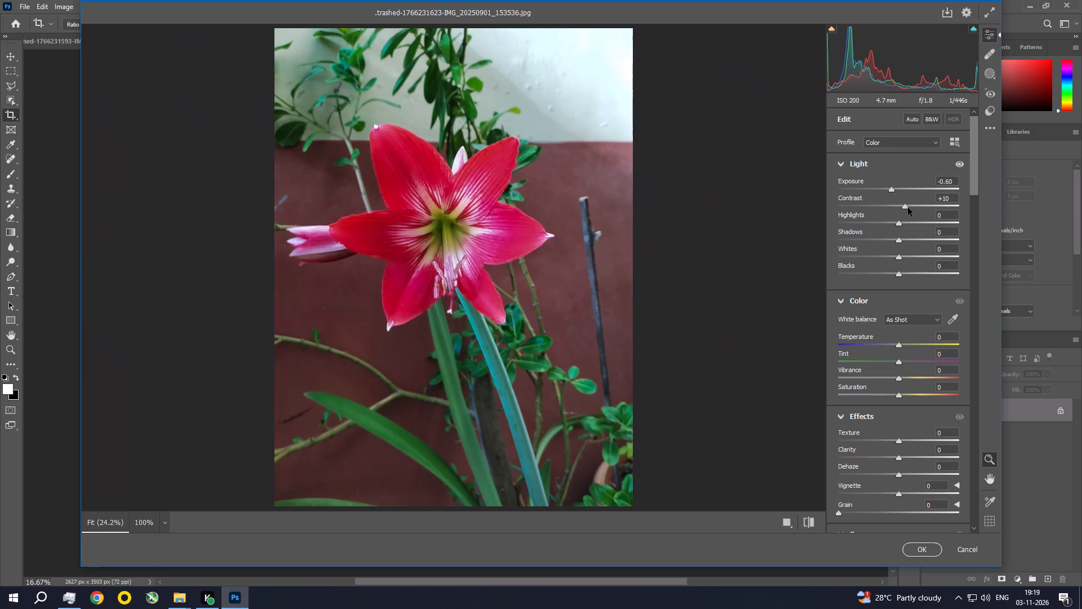
{"action": "left_click_drag", "start_coordinate": [908, 208], "coordinate": [907, 209]}
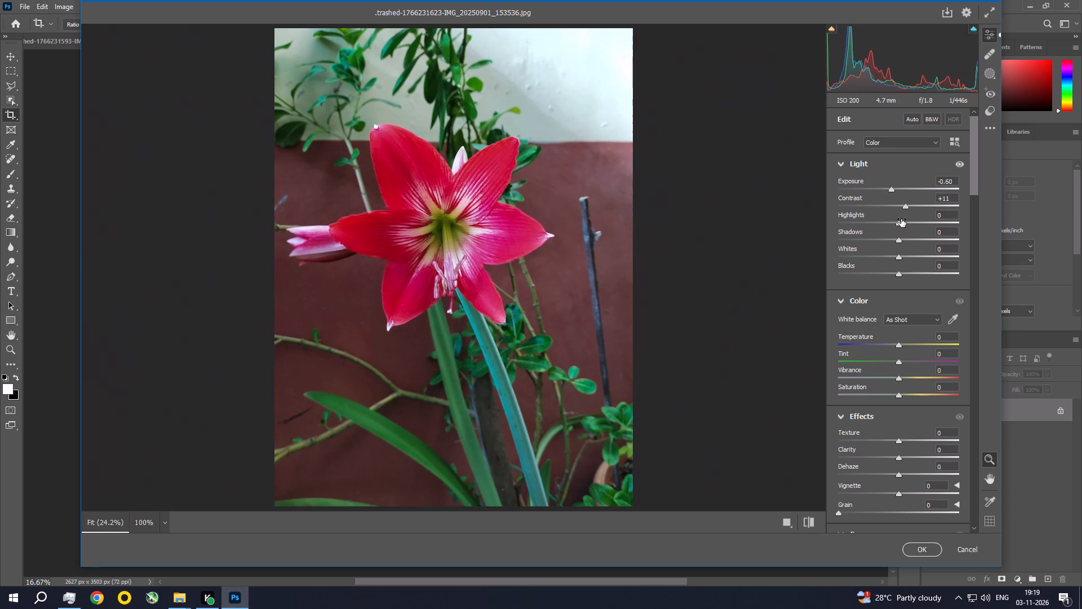
{"action": "left_click_drag", "start_coordinate": [898, 225], "coordinate": [888, 222]}
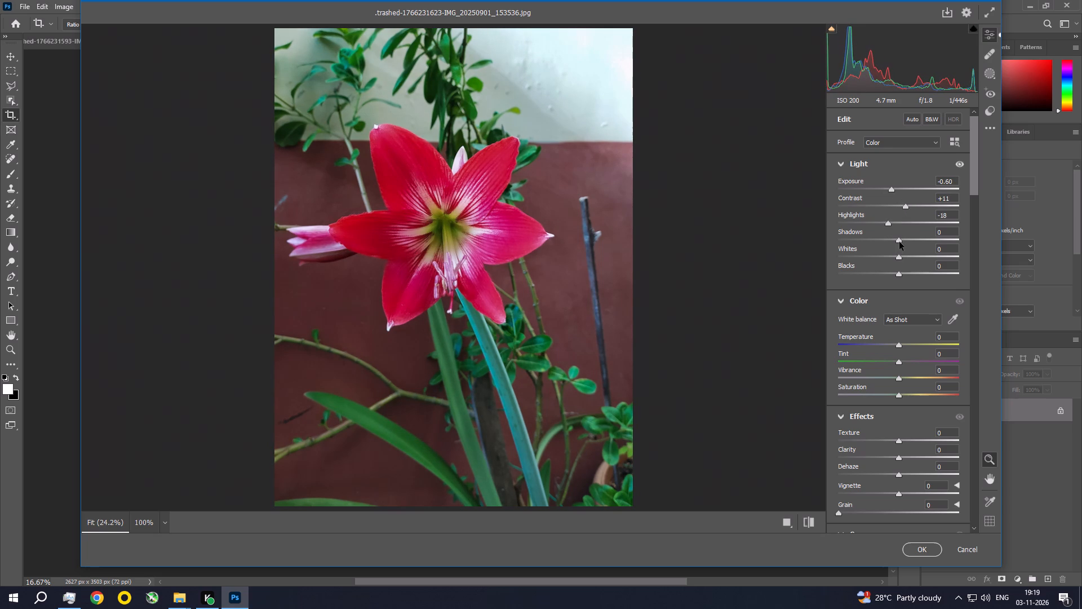
{"action": "left_click_drag", "start_coordinate": [899, 241], "coordinate": [916, 249]}
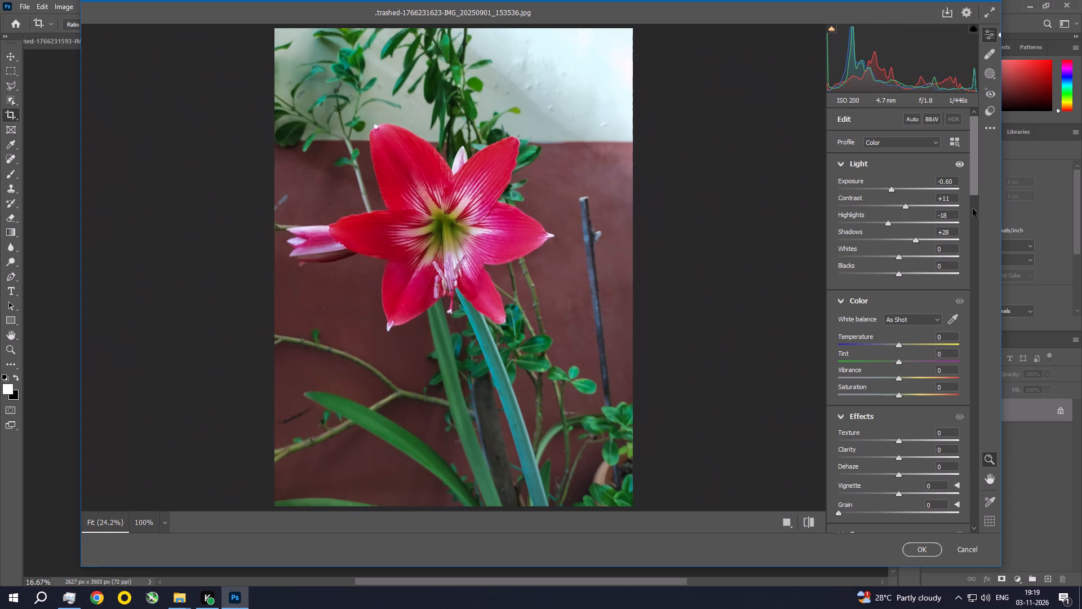
Set the effects to Texture +10, Clarity +10, Dehaze +21 and Grain 24.
{"action": "left_click_drag", "start_coordinate": [973, 179], "coordinate": [974, 226]}
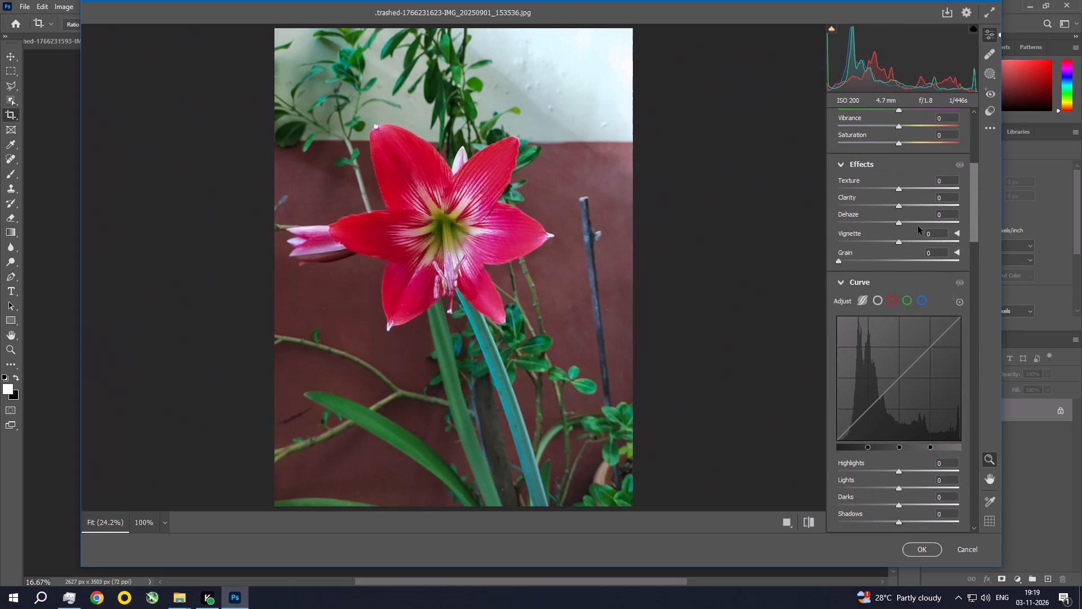
{"action": "left_click_drag", "start_coordinate": [900, 188], "coordinate": [906, 188]}
{"action": "left_click_drag", "start_coordinate": [902, 206], "coordinate": [908, 206]}
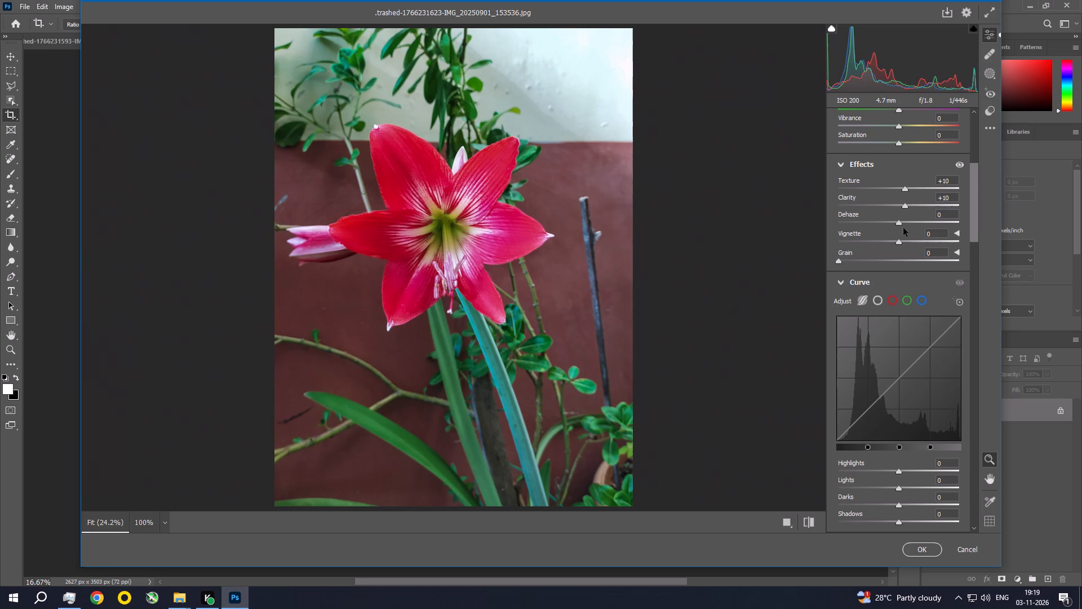
{"action": "left_click_drag", "start_coordinate": [899, 222], "coordinate": [912, 223]}
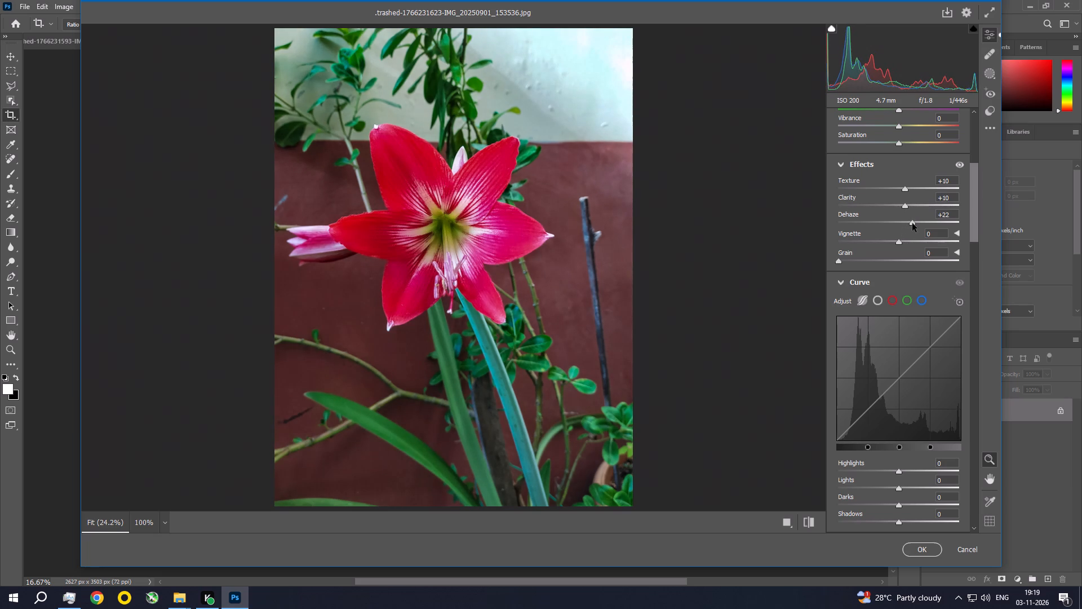
{"action": "left_click_drag", "start_coordinate": [912, 223], "coordinate": [911, 224]}
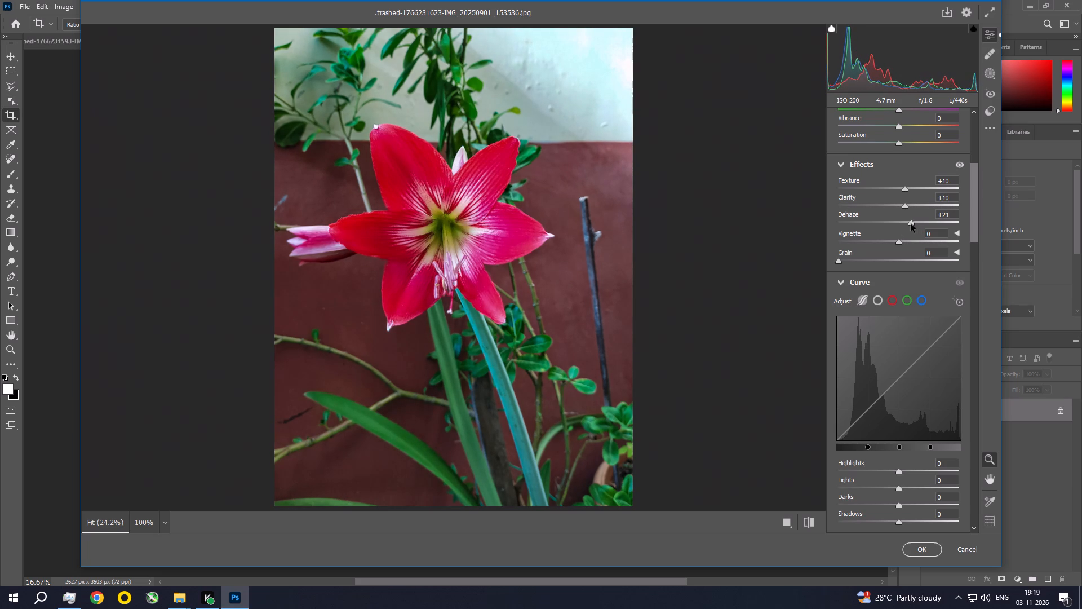
{"action": "left_click_drag", "start_coordinate": [848, 263], "coordinate": [873, 262]}
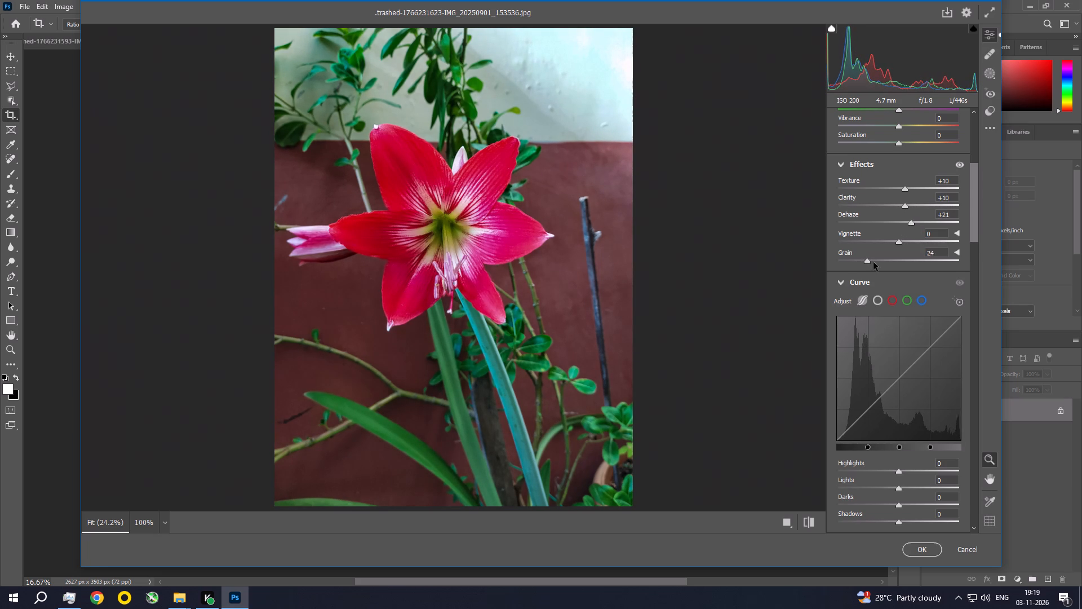
Set the Grain effect of the red lily photo to 0.
{"action": "left_click_drag", "start_coordinate": [873, 262], "coordinate": [828, 263]}
Lower the curve's Highlights to -36 and its Lights to -17.
{"action": "left_click_drag", "start_coordinate": [973, 212], "coordinate": [978, 258]}
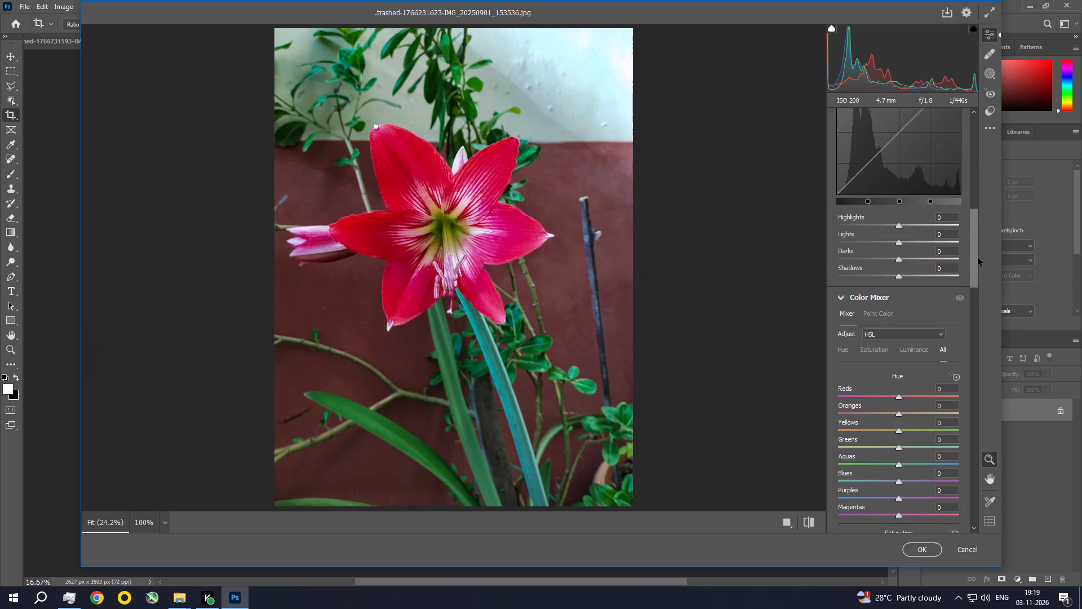
{"action": "left_click_drag", "start_coordinate": [978, 258], "coordinate": [978, 257]}
{"action": "left_click_drag", "start_coordinate": [902, 230], "coordinate": [882, 229]}
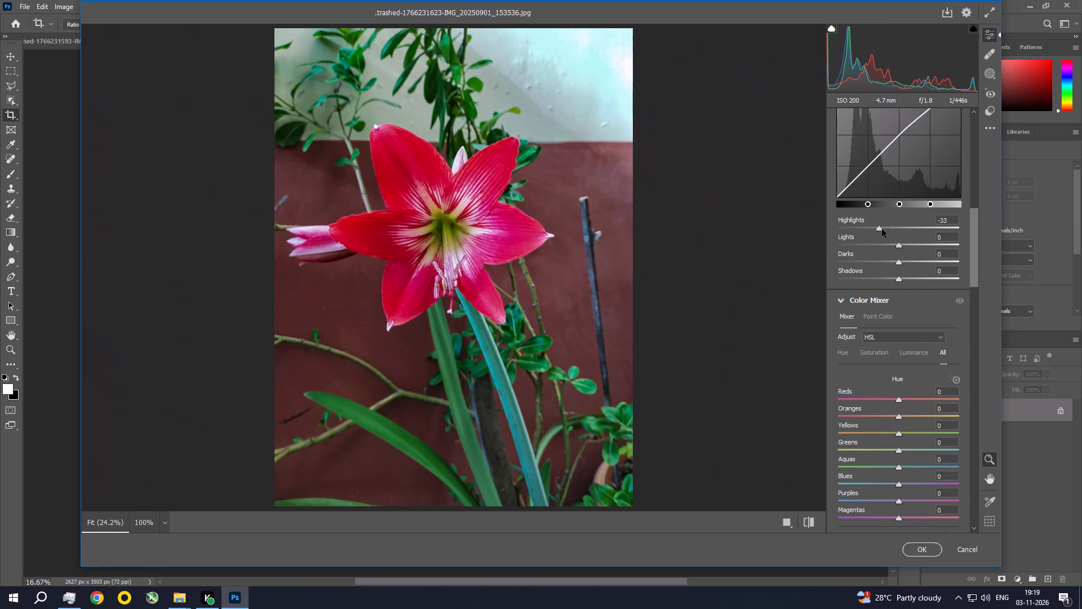
{"action": "left_click_drag", "start_coordinate": [882, 229], "coordinate": [880, 229]}
{"action": "left_click_drag", "start_coordinate": [901, 246], "coordinate": [890, 244]}
In the Color Mixer, raise the saturation of Reds to +15 and of Greens to +19.
{"action": "left_click_drag", "start_coordinate": [976, 250], "coordinate": [976, 263]}
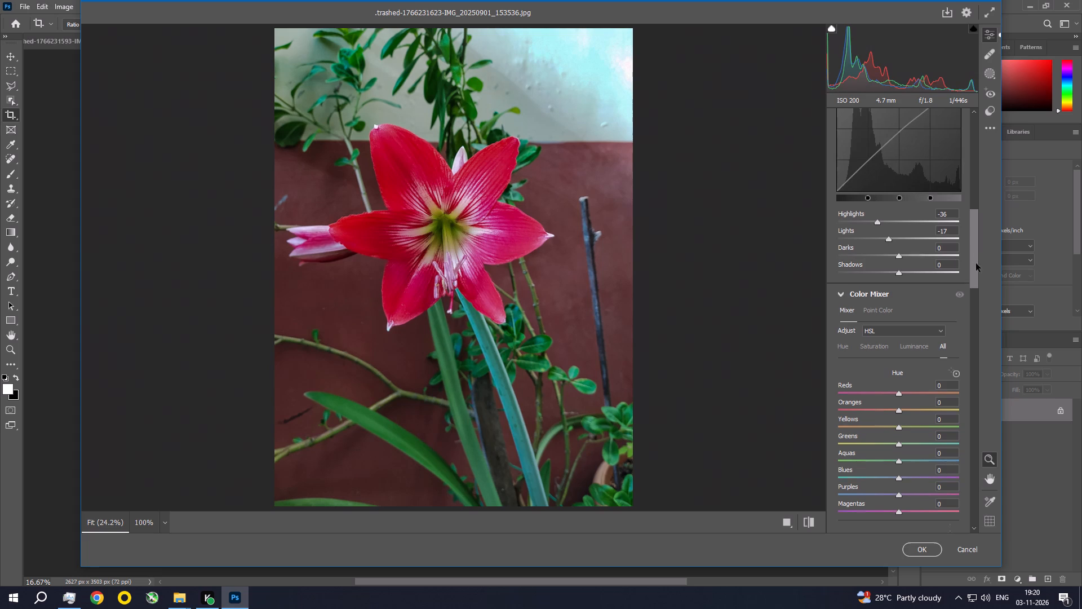
{"action": "left_click_drag", "start_coordinate": [976, 263], "coordinate": [985, 408]}
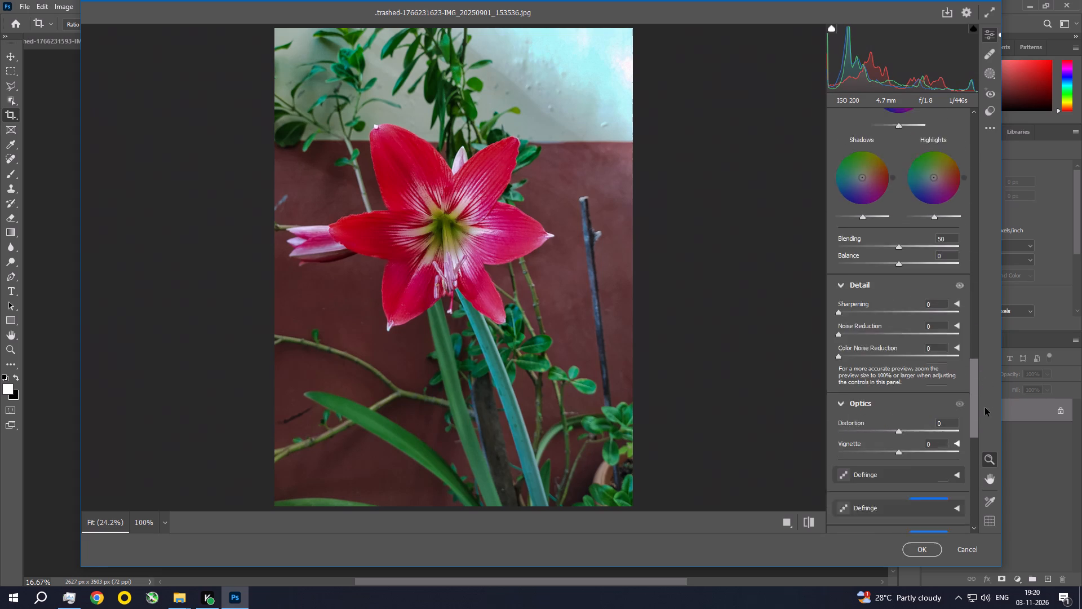
{"action": "left_click_drag", "start_coordinate": [985, 408], "coordinate": [970, 501]}
{"action": "right_click", "coordinate": [970, 501]}
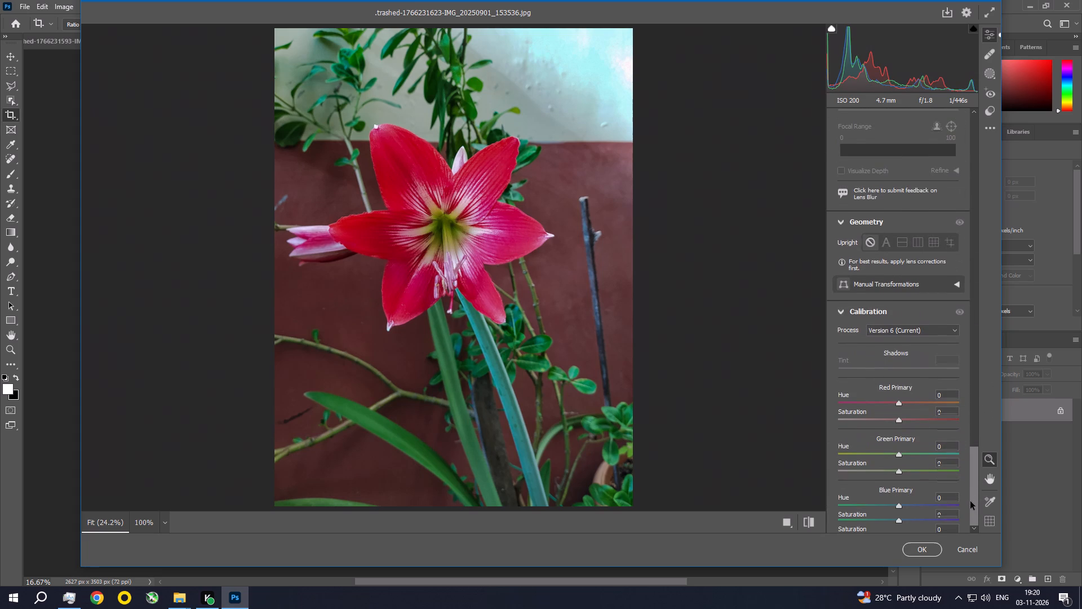
{"action": "left_click_drag", "start_coordinate": [970, 501], "coordinate": [989, 314]}
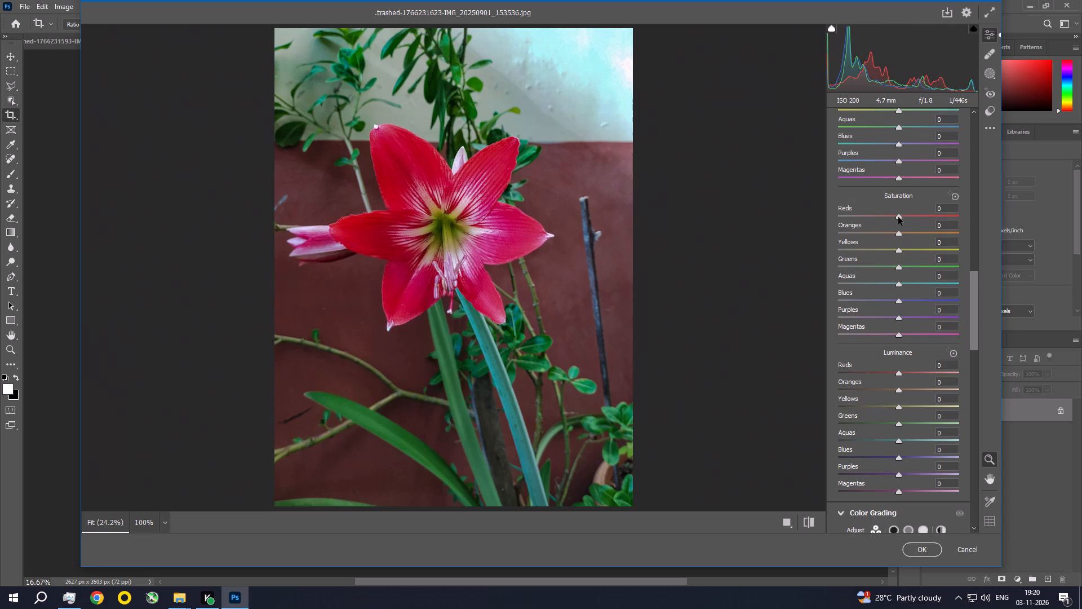
{"action": "left_click_drag", "start_coordinate": [898, 217], "coordinate": [907, 218]}
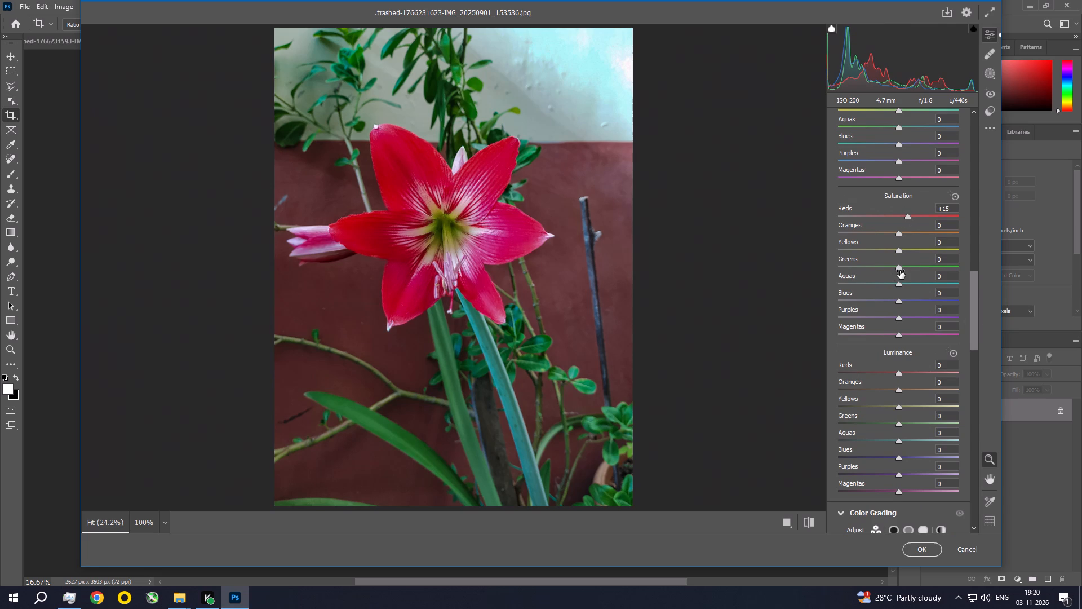
{"action": "left_click", "coordinate": [900, 271]}
{"action": "left_click_drag", "start_coordinate": [899, 265], "coordinate": [911, 269]}
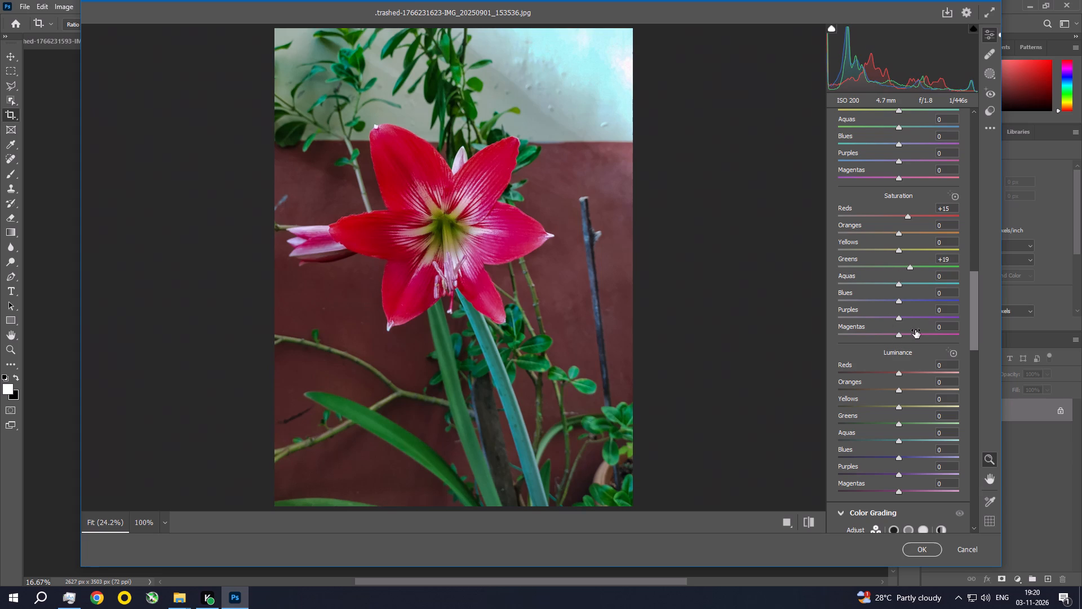
Apply Lens Blur to the background of the red lily photo.
{"action": "left_click_drag", "start_coordinate": [973, 295], "coordinate": [979, 361]}
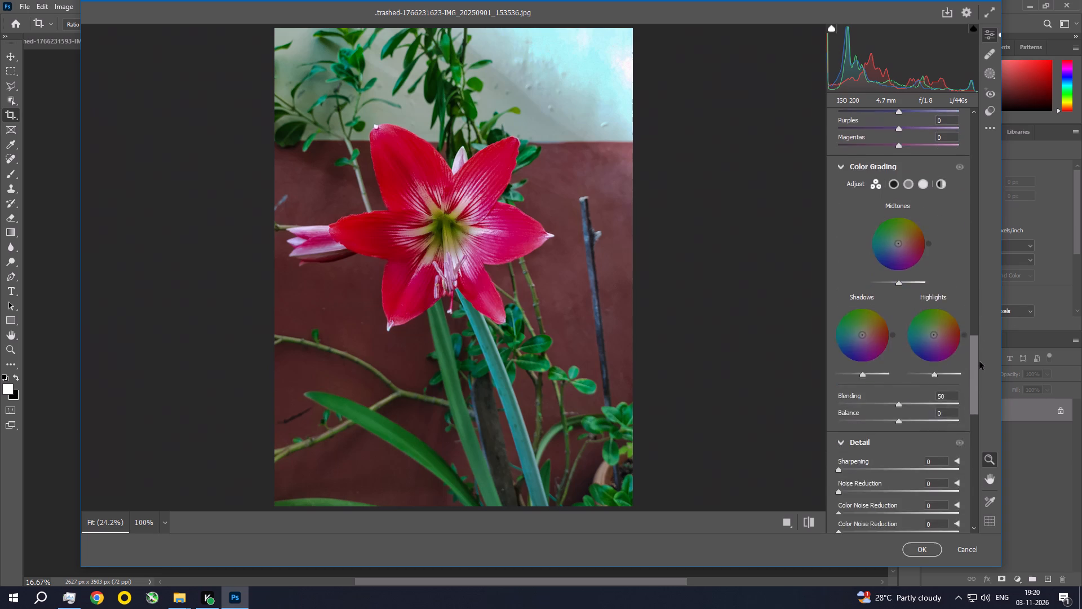
{"action": "left_click_drag", "start_coordinate": [979, 361], "coordinate": [983, 416]}
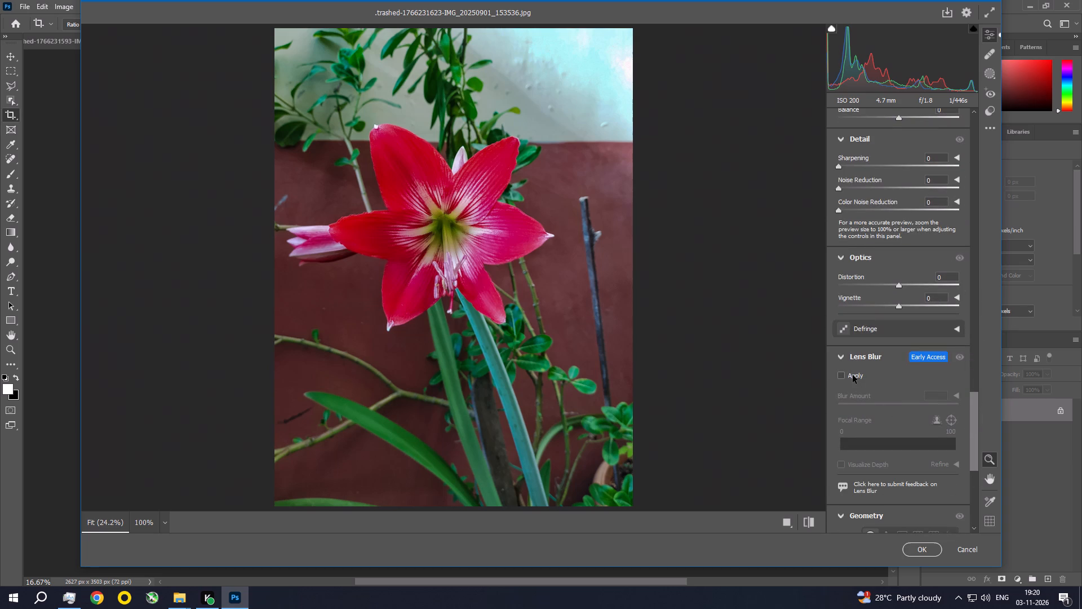
{"action": "left_click", "coordinate": [853, 375]}
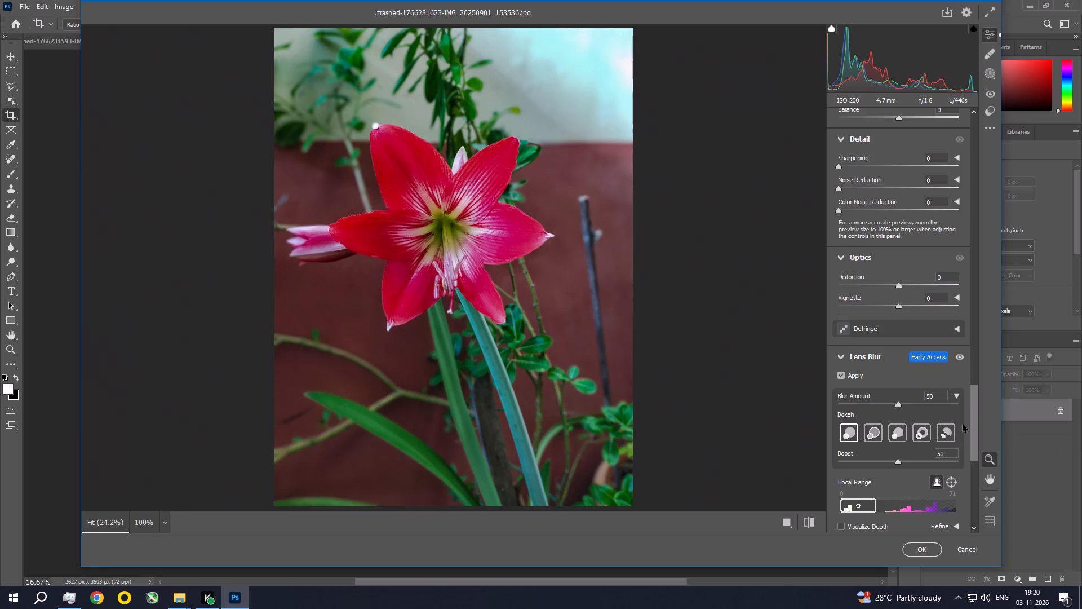
{"action": "left_click_drag", "start_coordinate": [973, 407], "coordinate": [969, 433]}
Switch to Task Manager to check the processes' resource usage, and return to the Camera Raw Filter in Photoshop.
{"action": "left_click", "coordinate": [67, 608]}
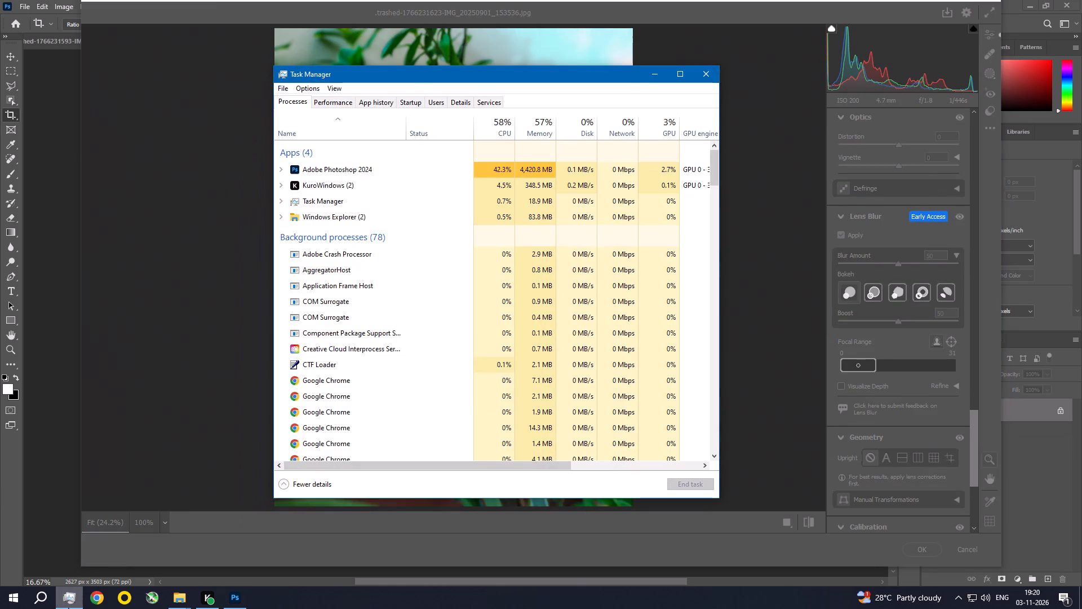
{"action": "left_click", "coordinate": [68, 608]}
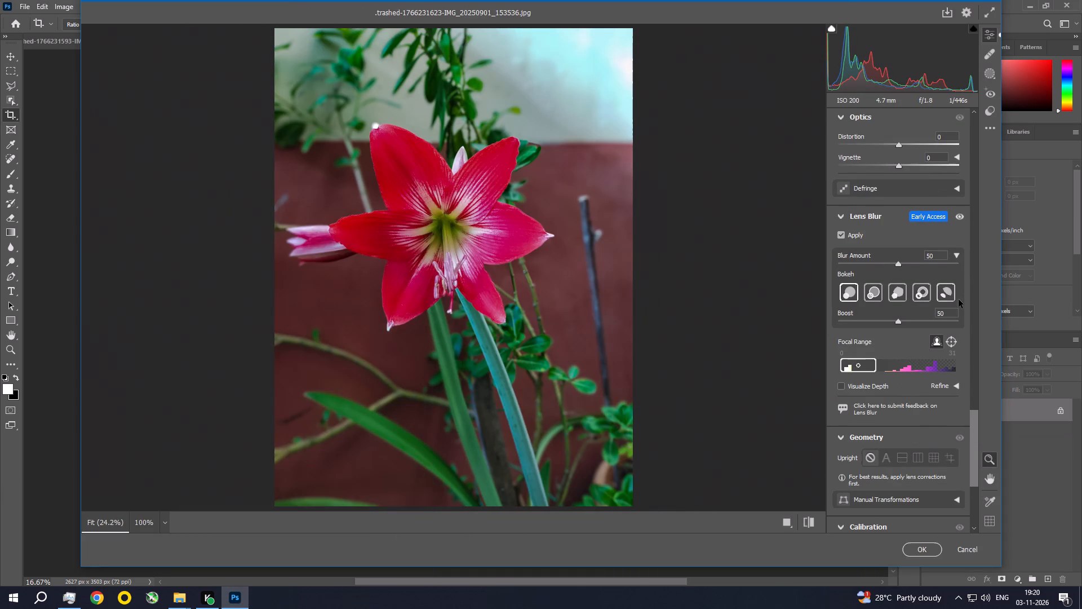
Try the different bokeh shapes for the Lens Blur and choose 5-Blade.
{"action": "left_click", "coordinate": [951, 294]}
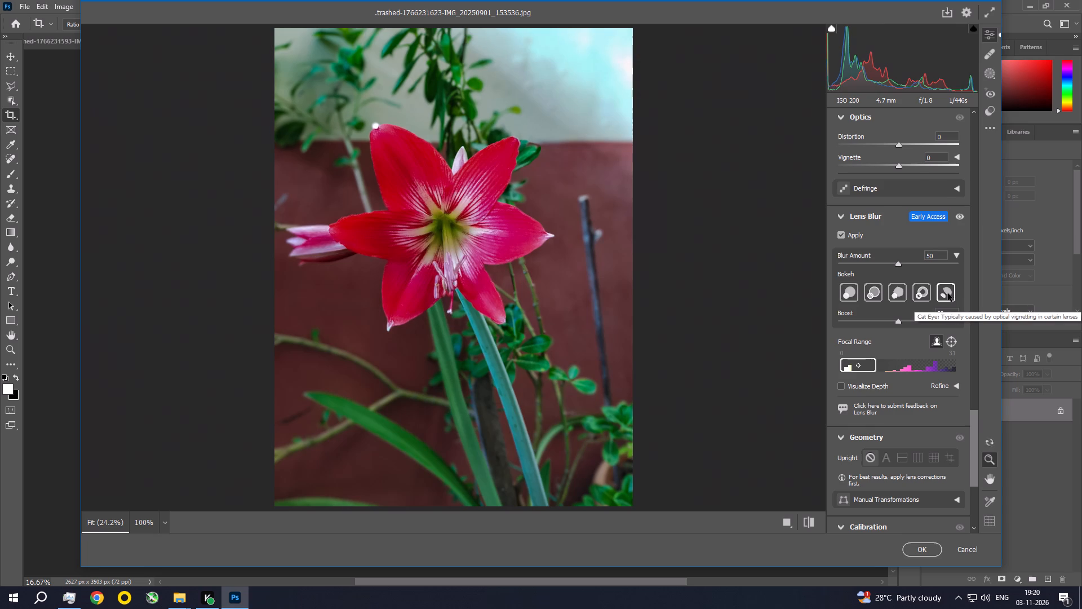
{"action": "left_click", "coordinate": [924, 293]}
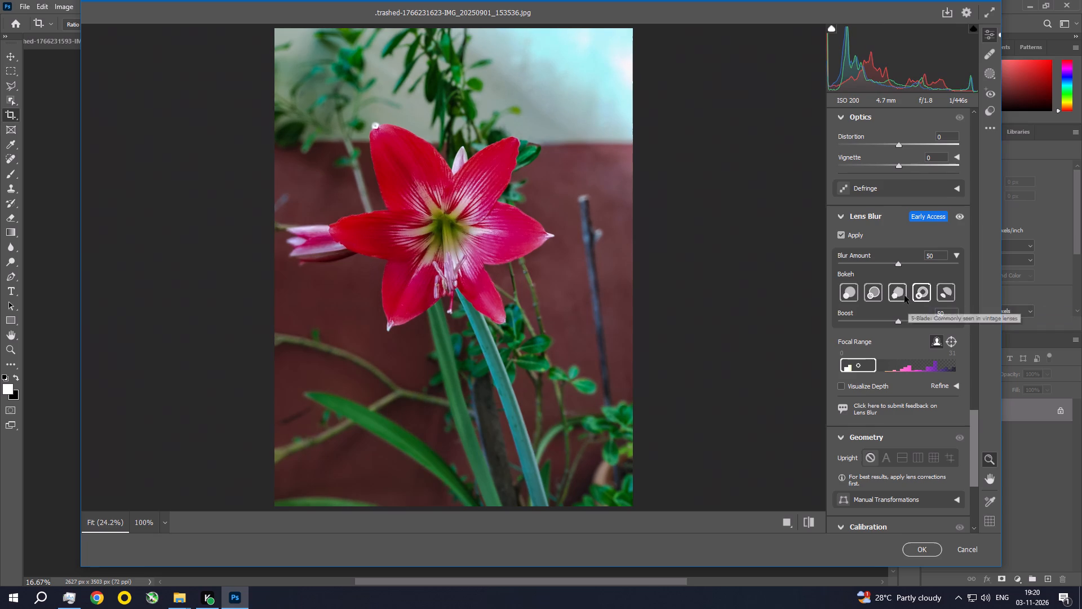
{"action": "left_click", "coordinate": [900, 293]}
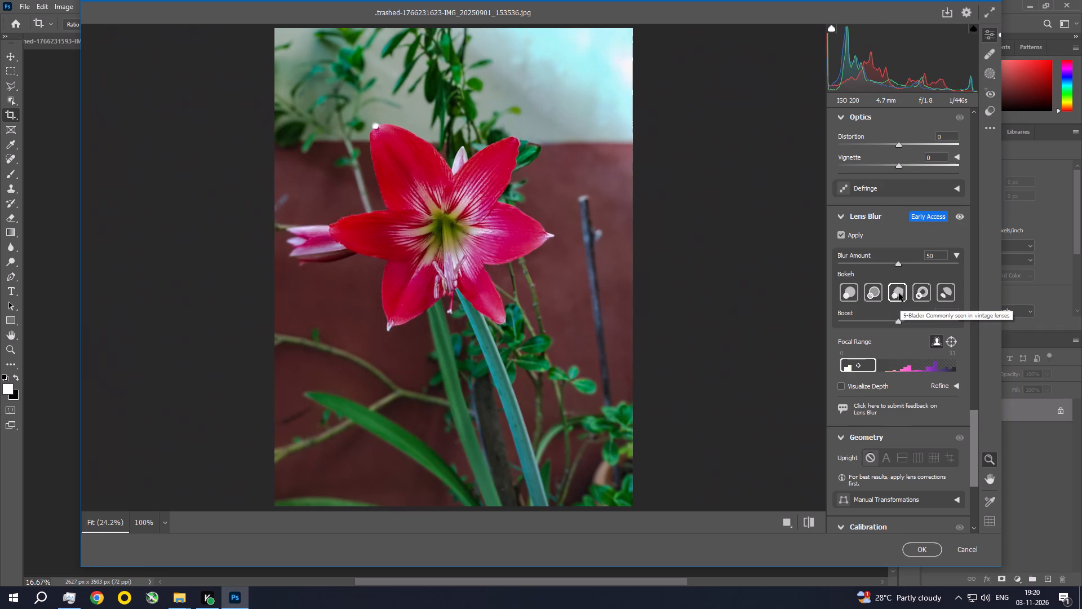
{"action": "left_click", "coordinate": [869, 297]}
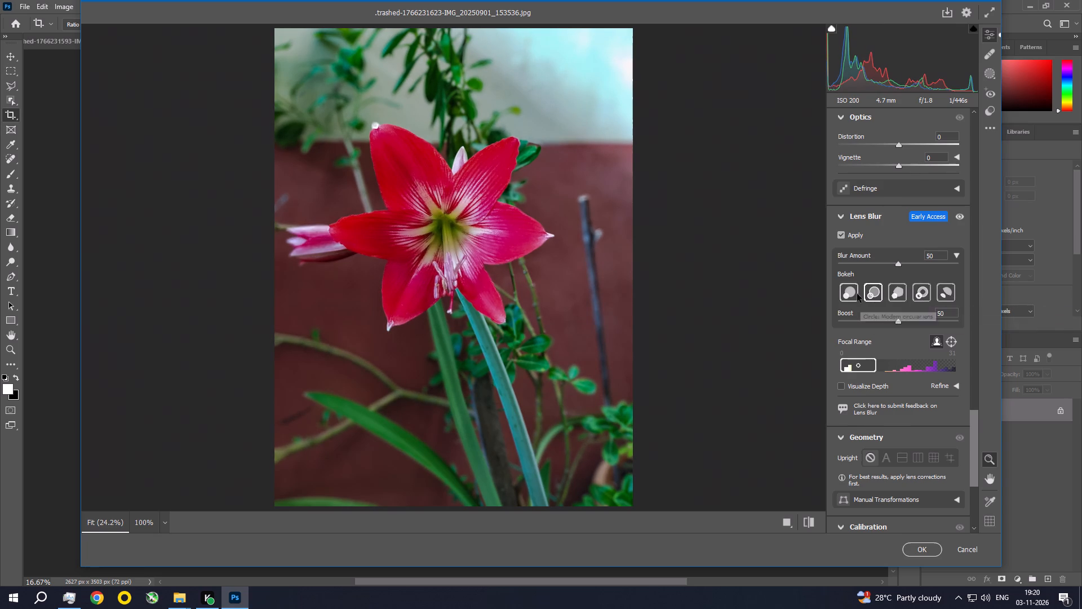
{"action": "left_click", "coordinate": [853, 293]}
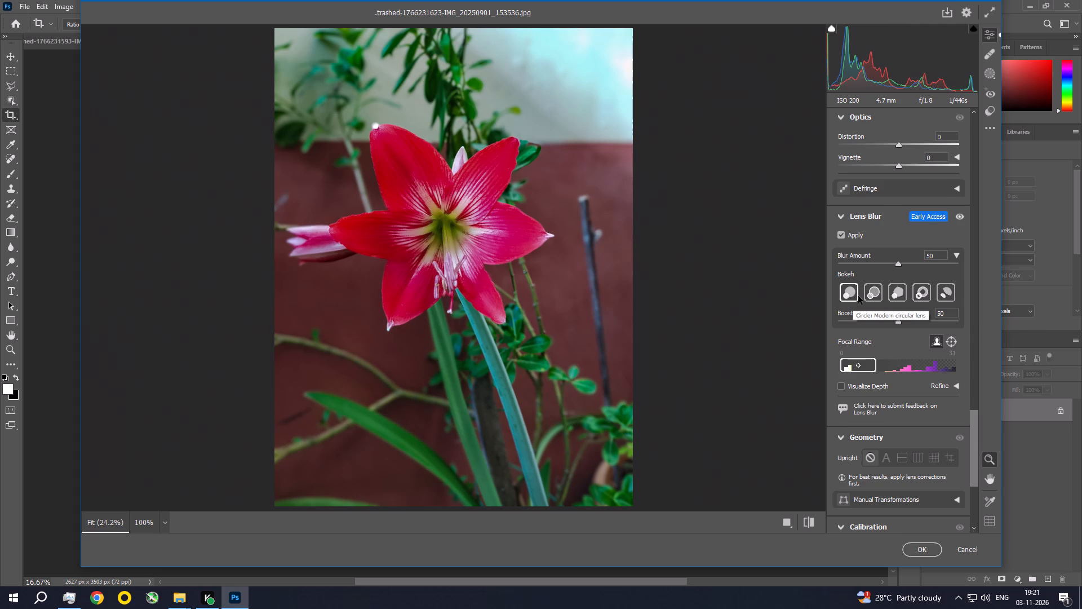
{"action": "left_click", "coordinate": [875, 301]}
{"action": "left_click", "coordinate": [890, 298]}
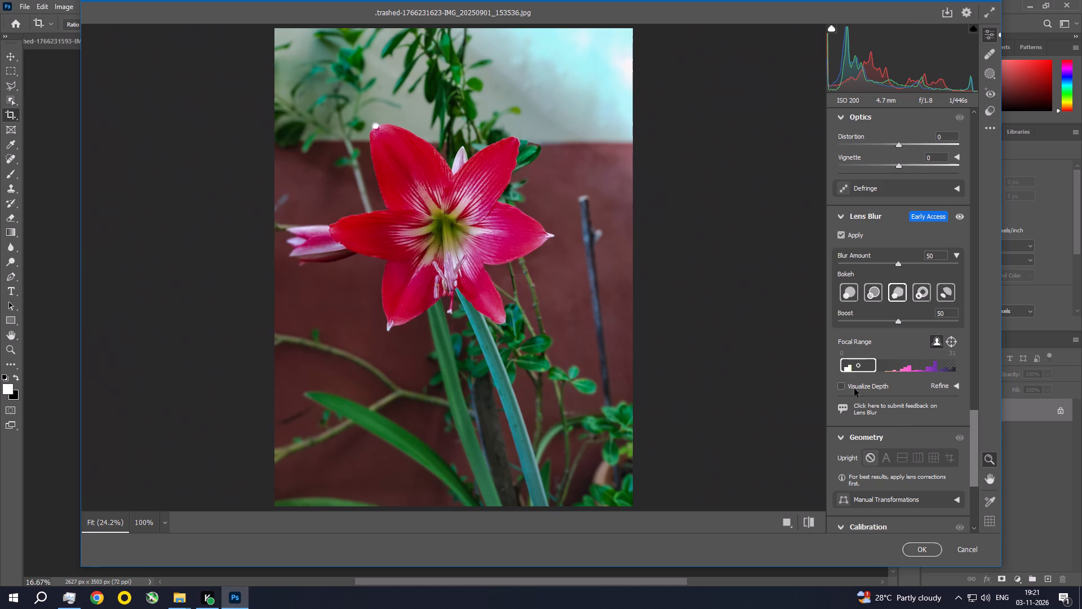
Preview the Lens Blur depth map with Visualize Depth, and turn it off again.
{"action": "left_click", "coordinate": [839, 387]}
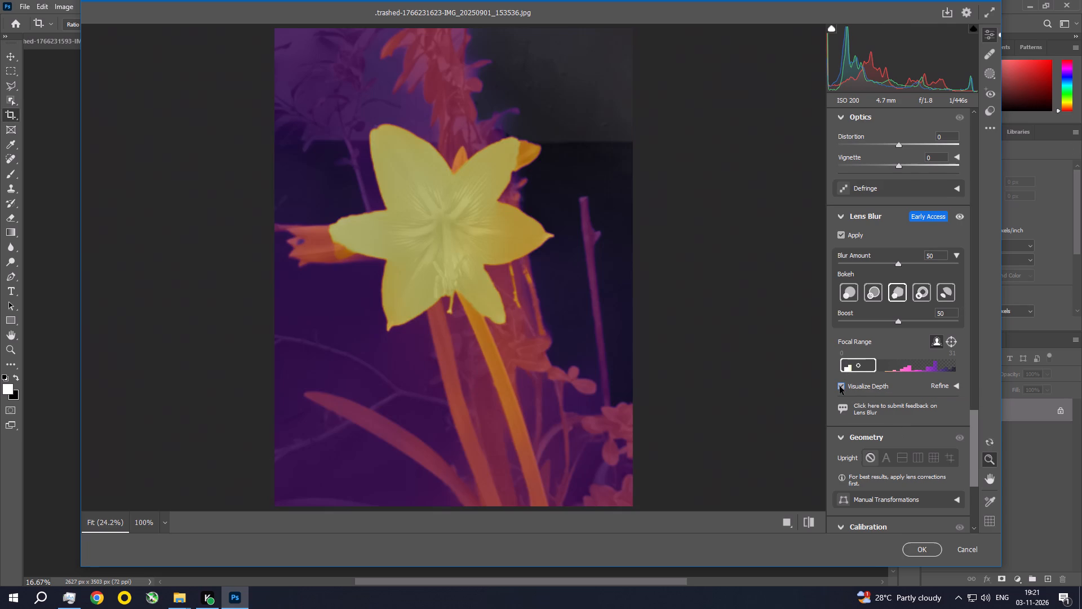
{"action": "left_click", "coordinate": [840, 386]}
{"action": "left_click", "coordinate": [840, 386]}
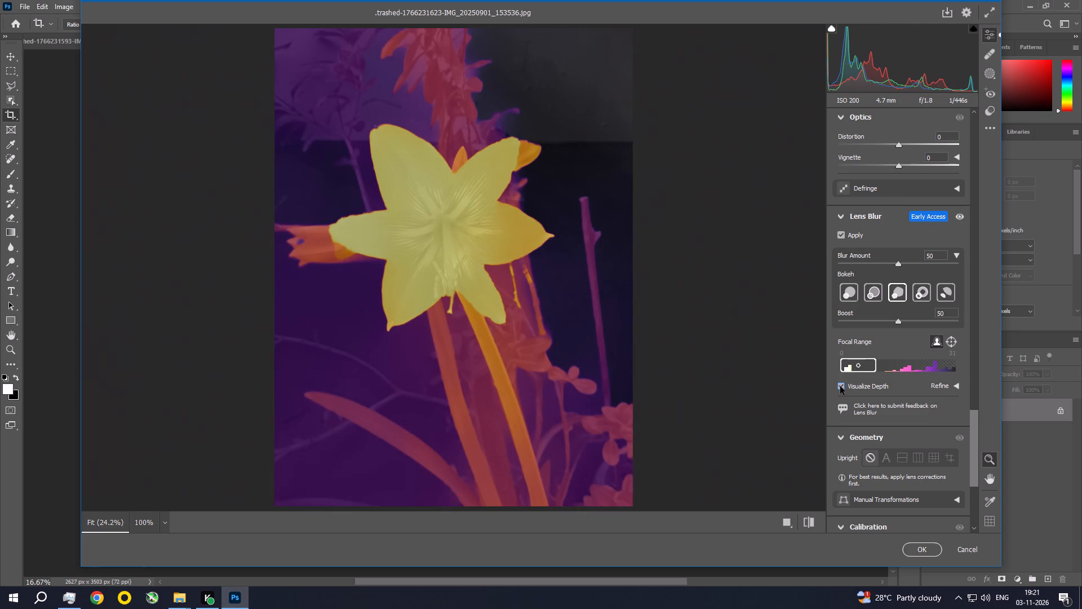
{"action": "left_click", "coordinate": [840, 386]}
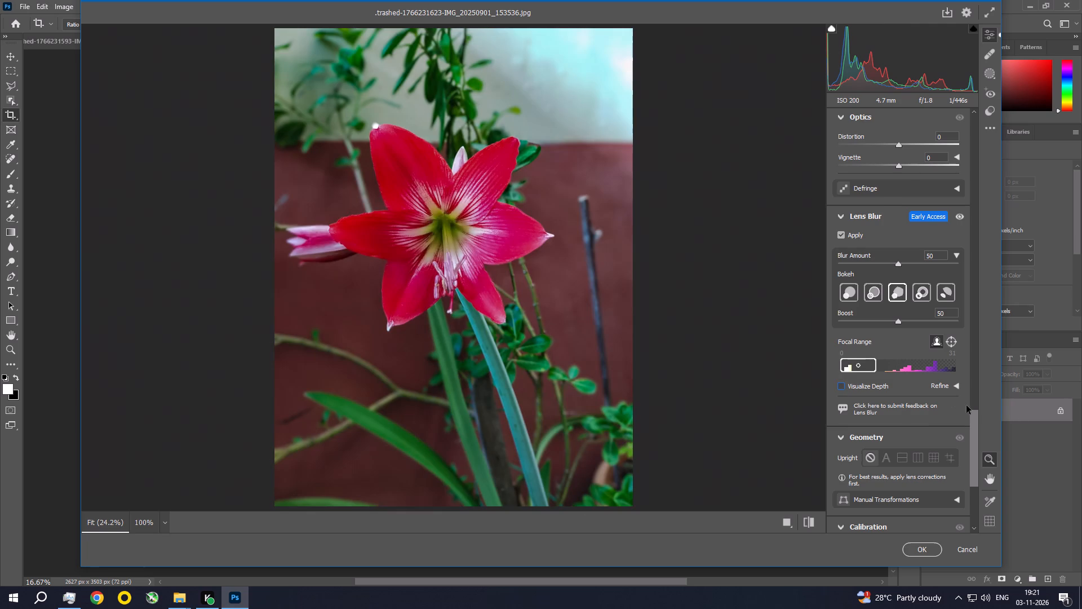
Set the photo's detail to Sharpening 6, Noise Reduction 11 and Color Noise Reduction 22, checking the flower at 100%.
{"action": "left_click_drag", "start_coordinate": [973, 440], "coordinate": [974, 474]}
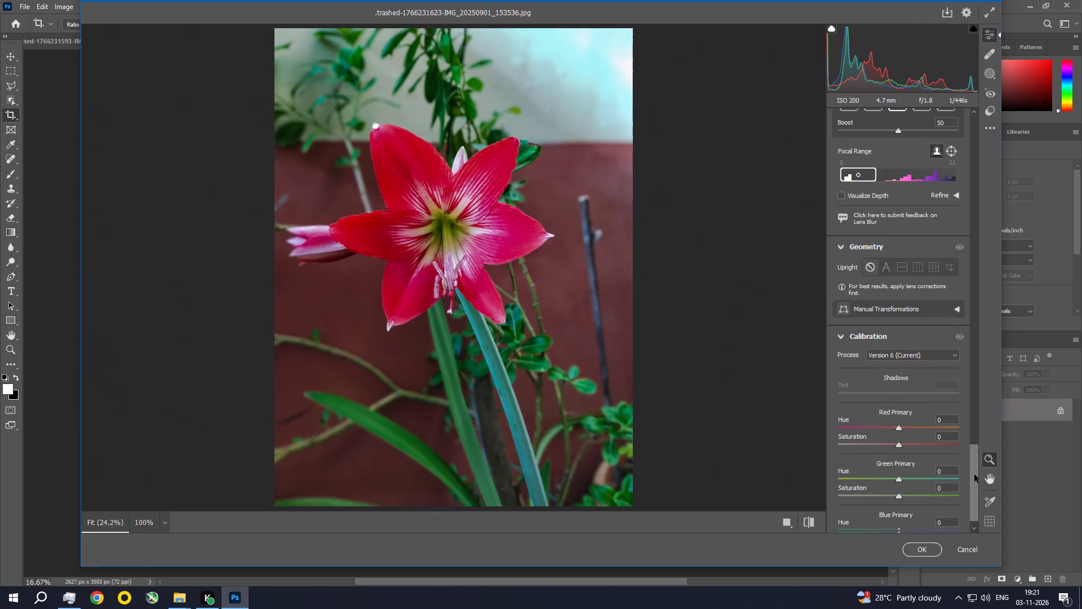
{"action": "left_click_drag", "start_coordinate": [974, 474], "coordinate": [977, 375]}
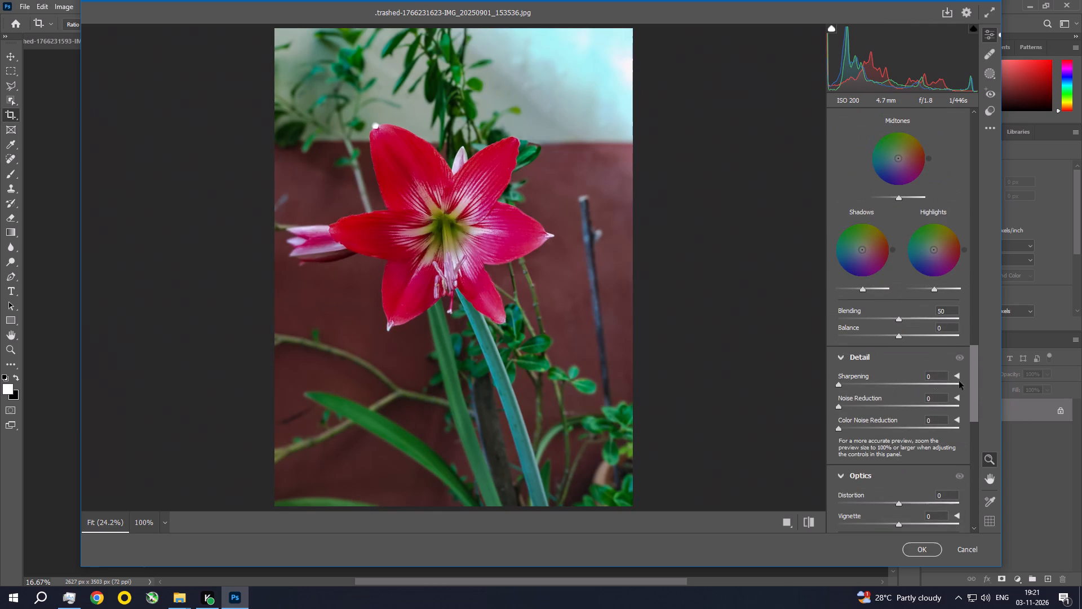
{"action": "left_click", "coordinate": [848, 383]}
{"action": "left_click", "coordinate": [849, 408]}
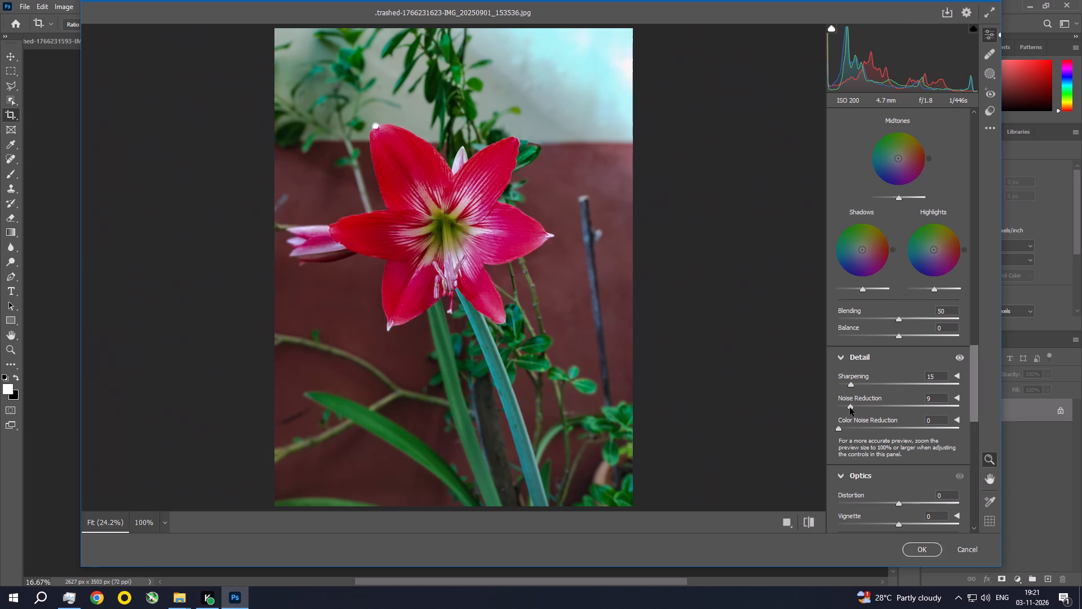
{"action": "left_click", "coordinate": [852, 430]}
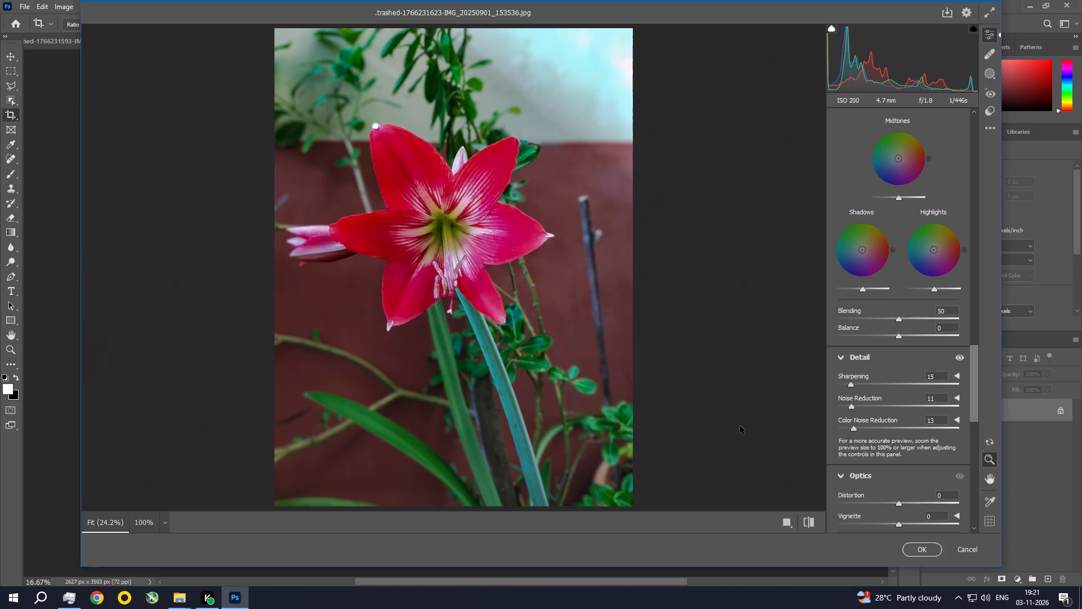
{"action": "left_click", "coordinate": [449, 211]}
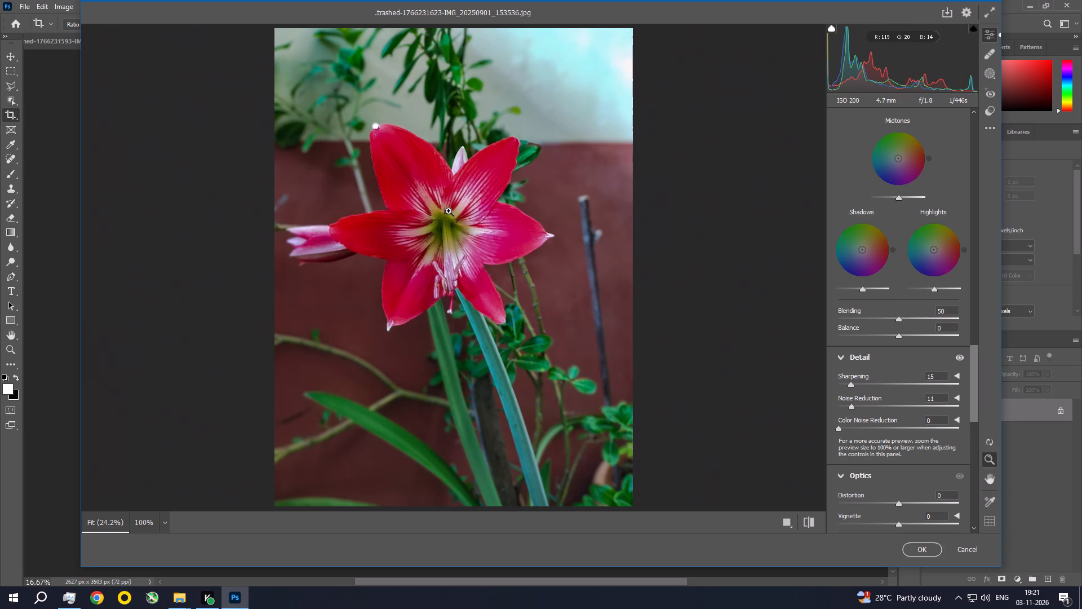
{"action": "left_click", "coordinate": [449, 211]}
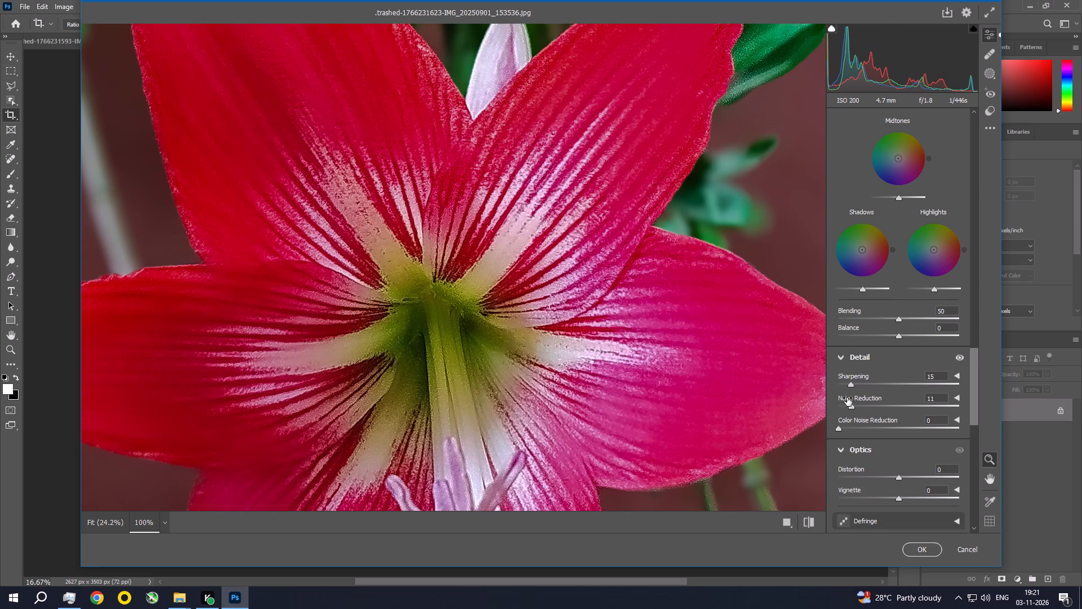
{"action": "left_click_drag", "start_coordinate": [850, 386], "coordinate": [842, 385]}
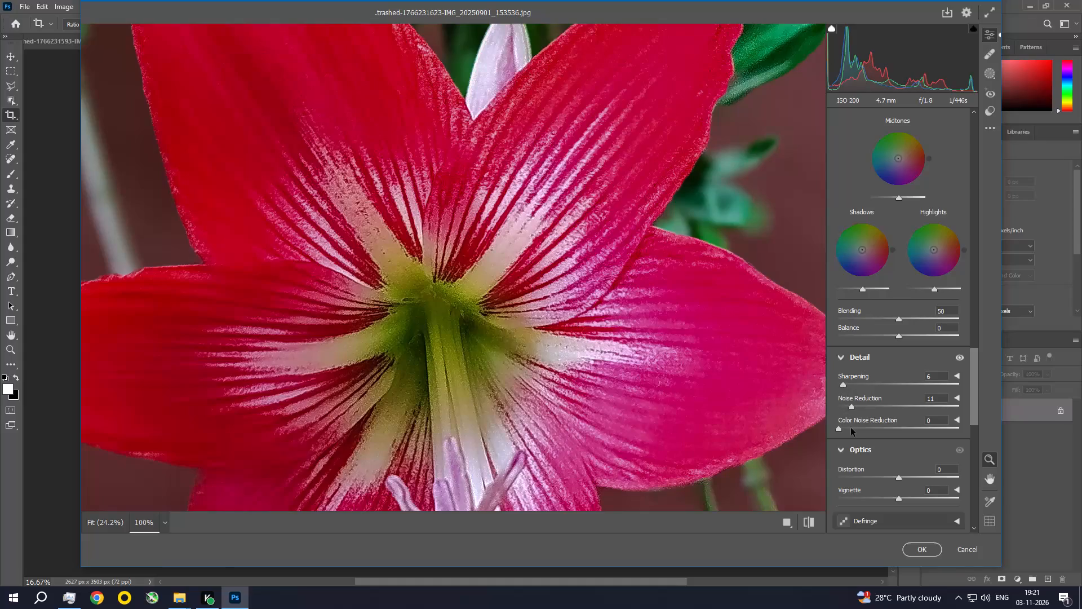
{"action": "left_click_drag", "start_coordinate": [851, 428], "coordinate": [857, 431]}
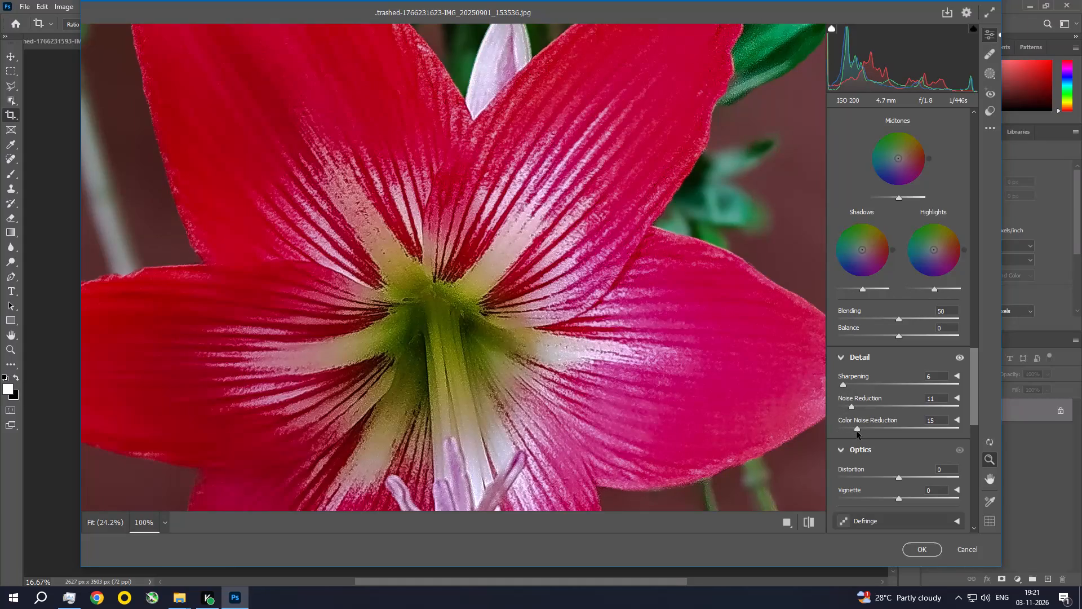
{"action": "left_click", "coordinate": [857, 431]}
{"action": "left_click_drag", "start_coordinate": [860, 428], "coordinate": [868, 429]}
Examine the flower's centre at 100% and return to the fitted view of the whole photo.
{"action": "left_click", "coordinate": [488, 286]}
{"action": "left_click", "coordinate": [488, 286]}
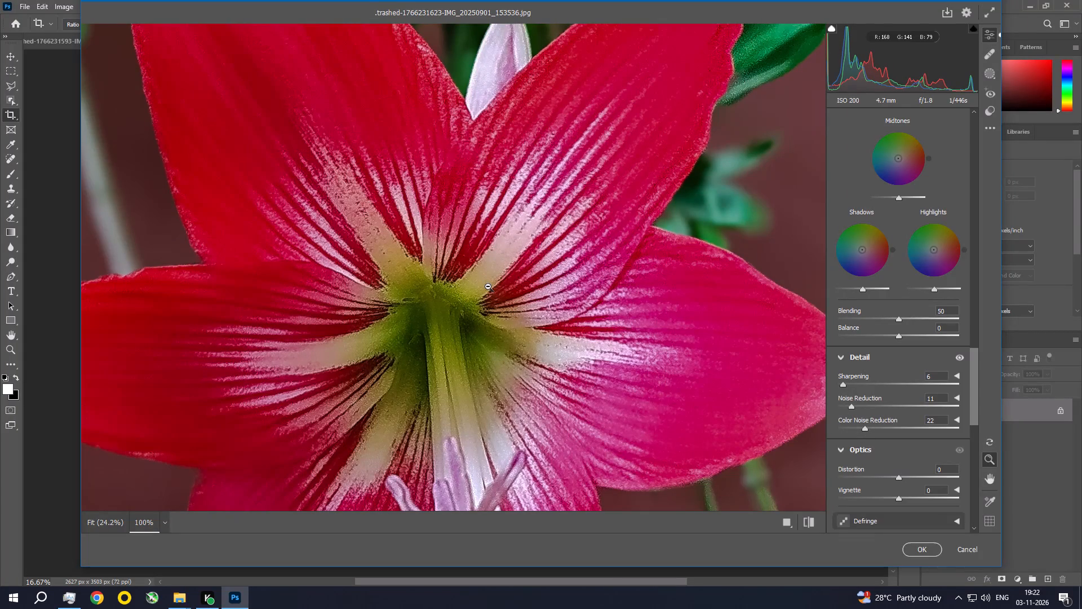
{"action": "key", "text": "space"}
{"action": "key", "text": "space"}
{"action": "key", "text": "space"}
{"action": "key", "text": "space"}
{"action": "key", "text": "space"}
{"action": "key", "text": "space"}
{"action": "key", "text": "space"}
{"action": "left_click", "coordinate": [512, 270]}
{"action": "left_click", "coordinate": [508, 273]}
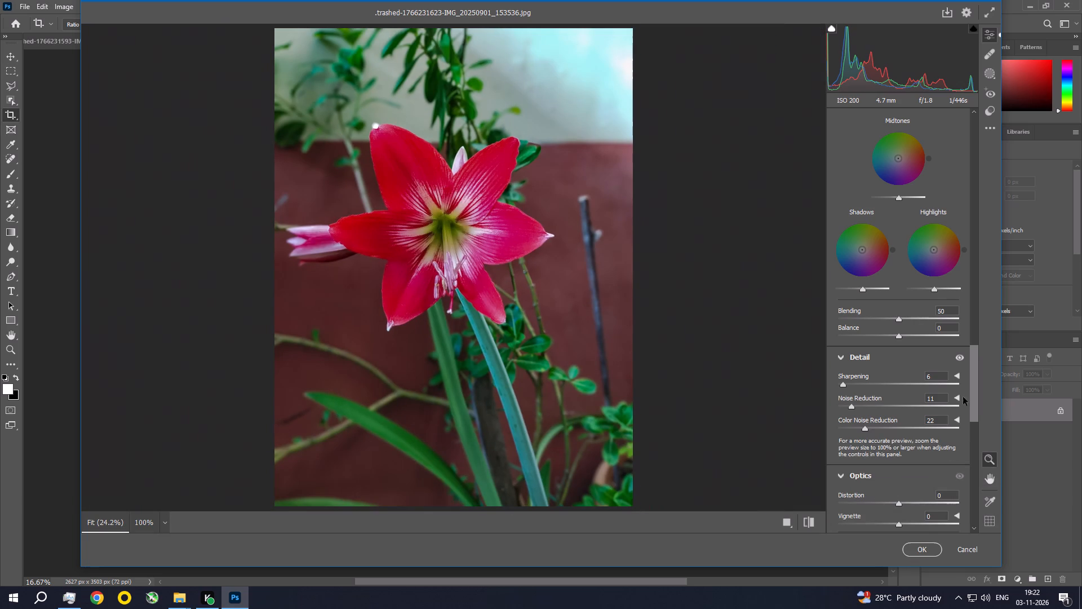
Review the Color Mixer saturation settings and apply the Camera Raw edits to the red flower photo.
{"action": "left_click_drag", "start_coordinate": [974, 382], "coordinate": [976, 297]}
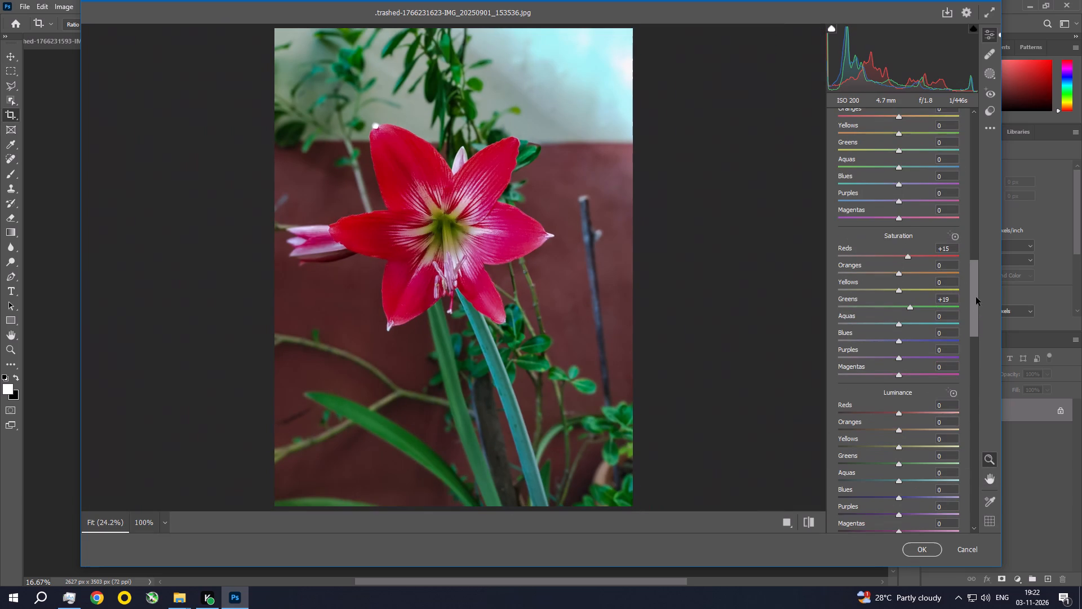
{"action": "left_click_drag", "start_coordinate": [976, 297], "coordinate": [976, 297]}
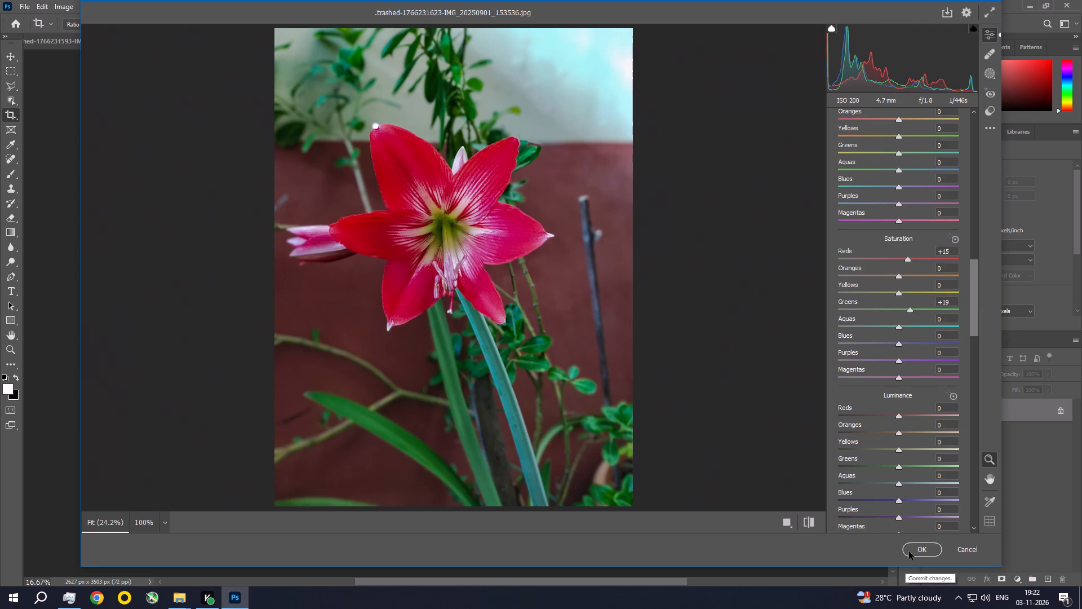
{"action": "left_click", "coordinate": [909, 551]}
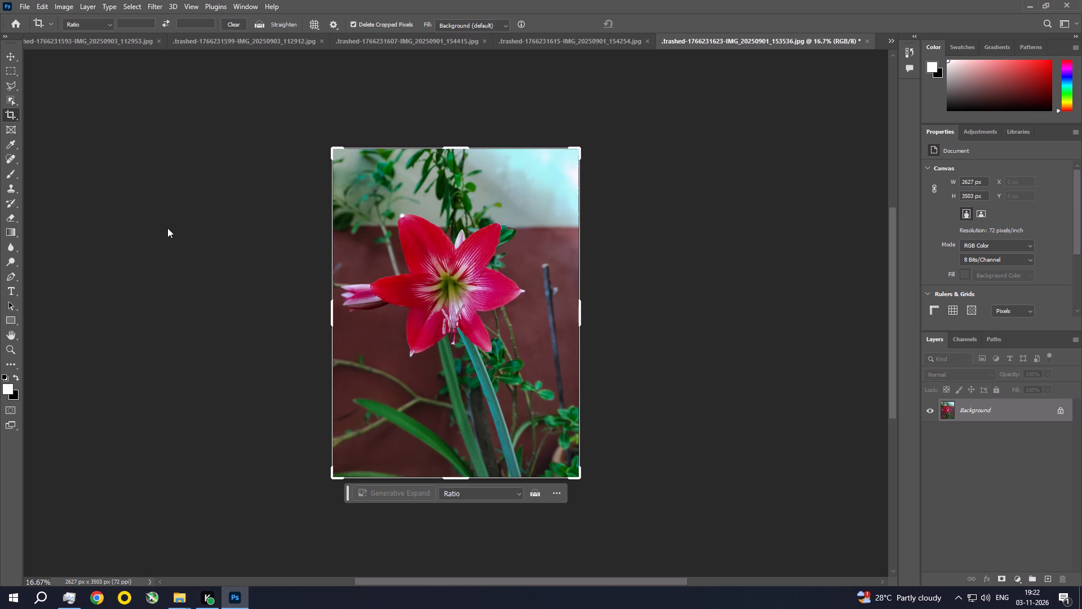
Apply a Brightness/Contrast adjustment of Brightness -8 and Contrast 1 to the red flower photo.
{"action": "left_click", "coordinate": [72, 1]}
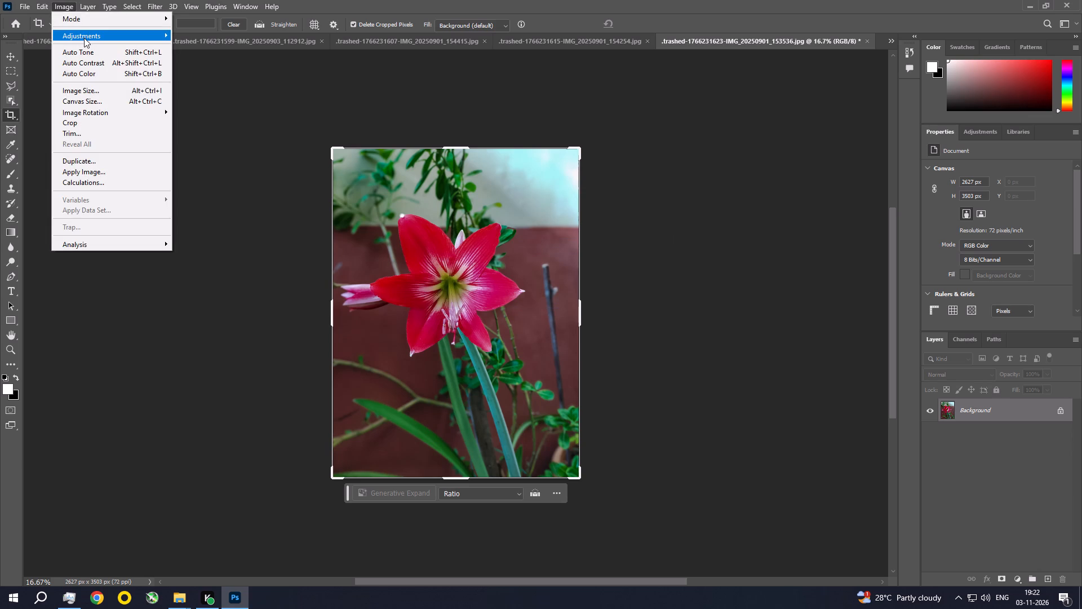
{"action": "left_click", "coordinate": [84, 38]}
{"action": "left_click", "coordinate": [276, 38]}
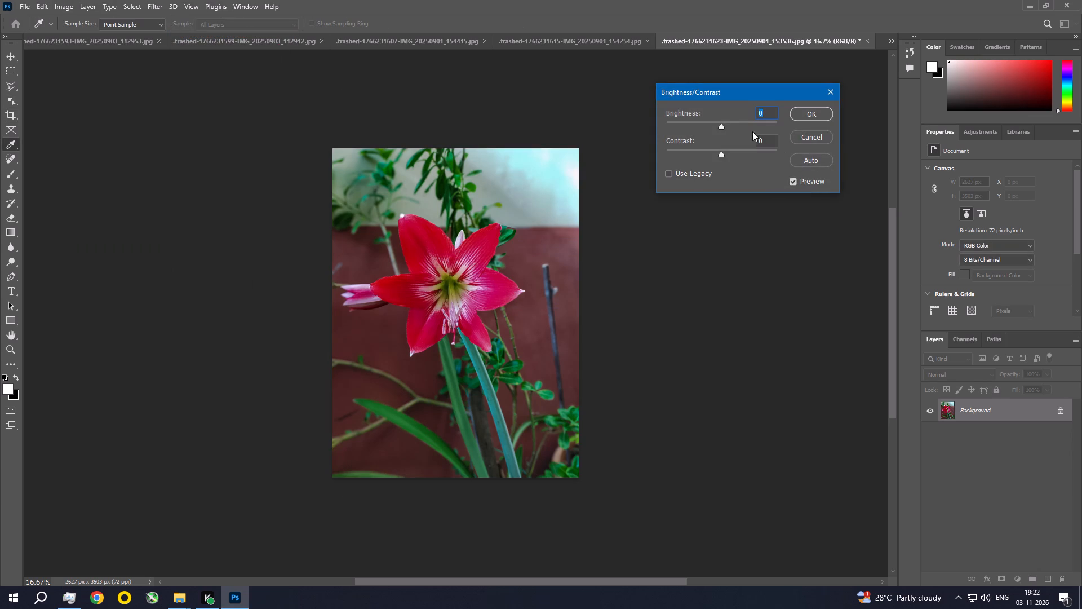
{"action": "left_click", "coordinate": [722, 125]}
{"action": "left_click", "coordinate": [720, 153]}
{"action": "left_click", "coordinate": [796, 112]}
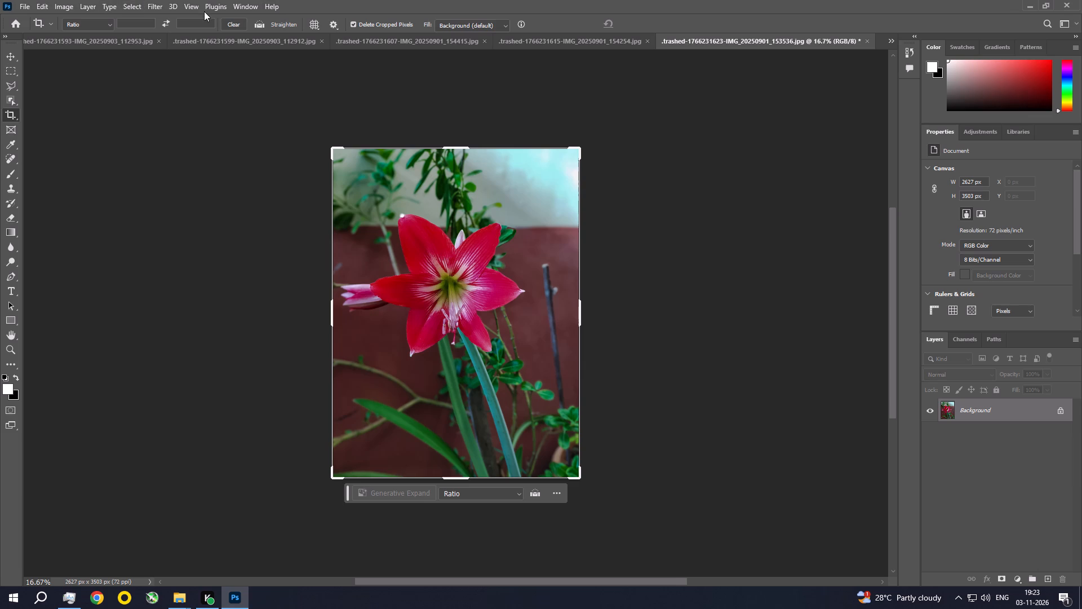
Apply a Warming Filter (85) photo filter at 25% density with Preserve Luminosity on.
{"action": "left_click", "coordinate": [60, 3]}
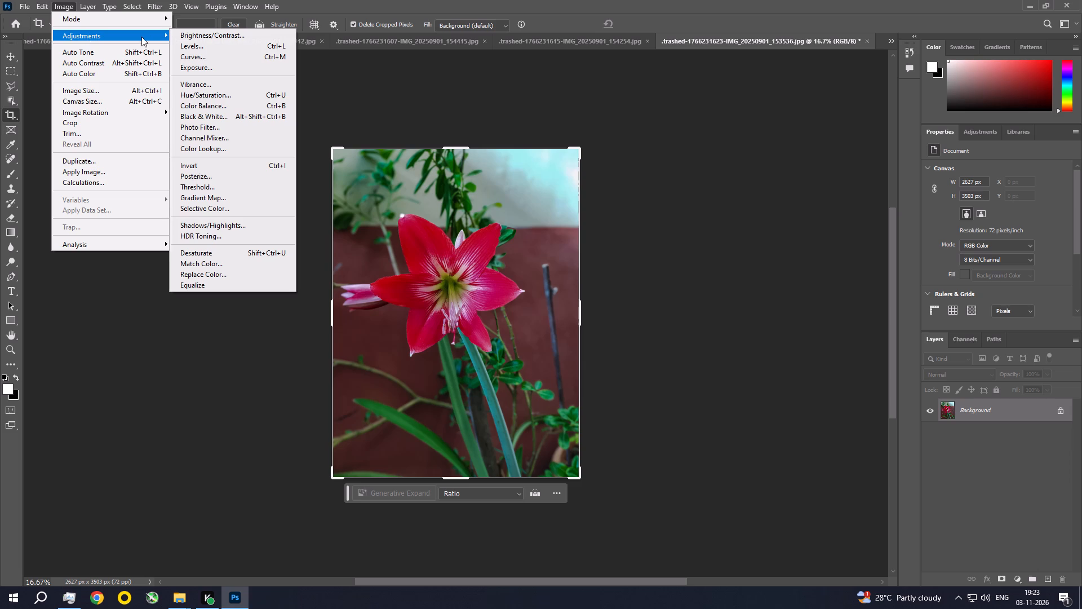
{"action": "left_click", "coordinate": [219, 123]}
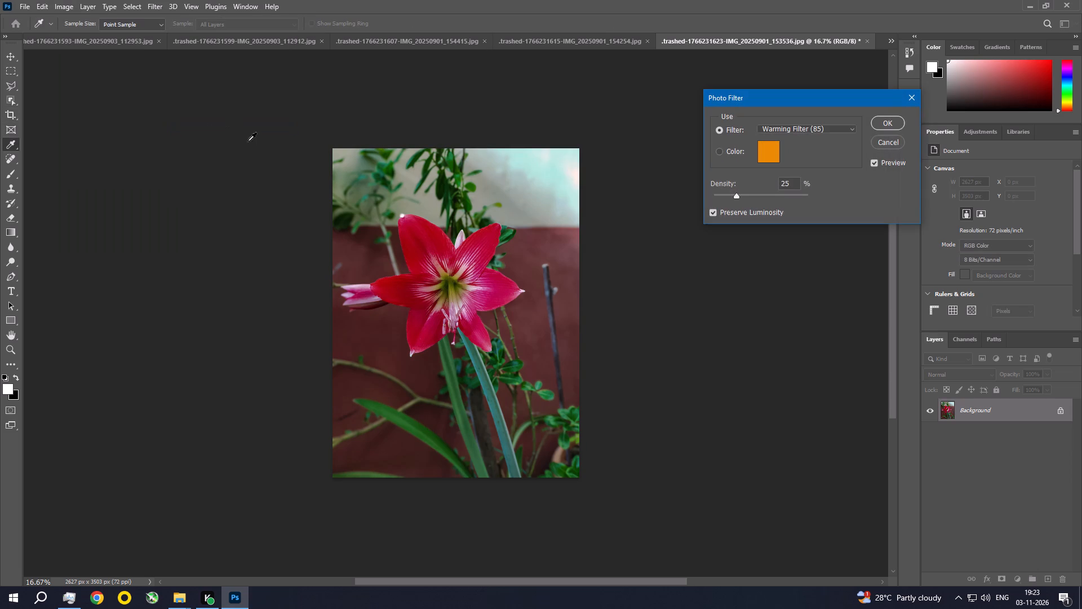
{"action": "left_click", "coordinate": [885, 124]}
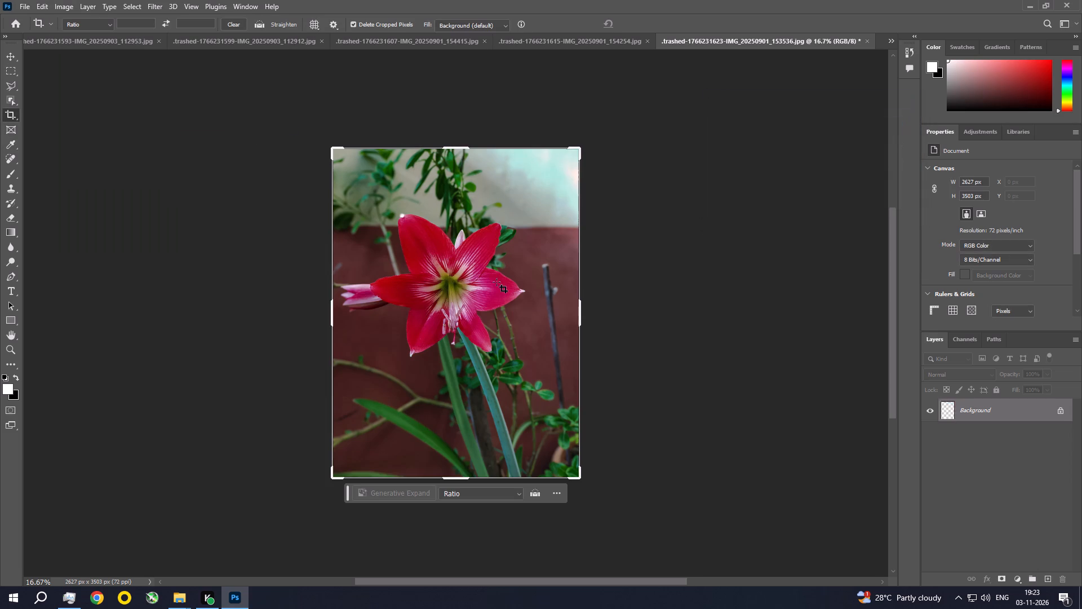
Examine the flower's centre at 50% zoom with the Move tool active, and return to the fitted view.
{"action": "left_click", "coordinate": [8, 56]}
{"action": "key", "text": "ctrl+space"}
{"action": "key", "text": "ctrl+space"}
{"action": "key", "text": "ctrl+space"}
{"action": "key", "text": "ctrl+space"}
{"action": "key", "text": "ctrl+space"}
{"action": "key", "text": "ctrl+space"}
{"action": "key", "text": "ctrl+space"}
{"action": "key", "text": "ctrl+space"}
{"action": "key", "text": "ctrl+space"}
{"action": "key", "text": "ctrl+space"}
{"action": "key", "text": "ctrl+space"}
{"action": "key", "text": "ctrl+space"}
{"action": "key", "text": "ctrl+space"}
{"action": "key", "text": "ctrl+space"}
{"action": "key", "text": "ctrl+space"}
{"action": "key", "text": "ctrl+space"}
{"action": "key", "text": "ctrl+space"}
{"action": "key", "text": "ctrl+space"}
{"action": "key", "text": "ctrl+space"}
{"action": "key", "text": "ctrl+space"}
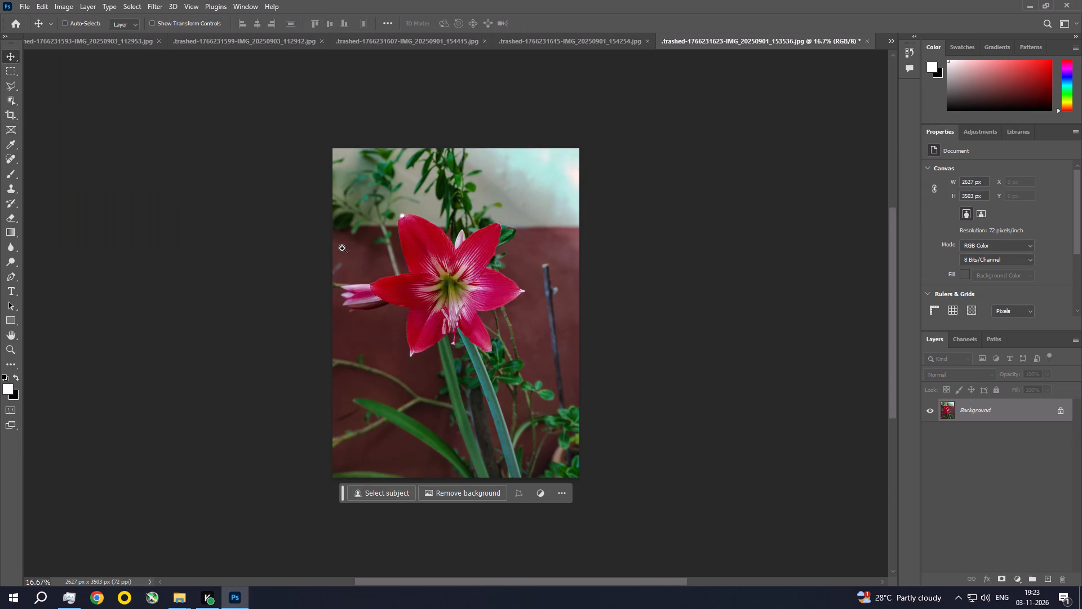
{"action": "double_click", "coordinate": [446, 271], "text": "ctrl"}
{"action": "left_click", "coordinate": [446, 271], "text": "ctrl"}
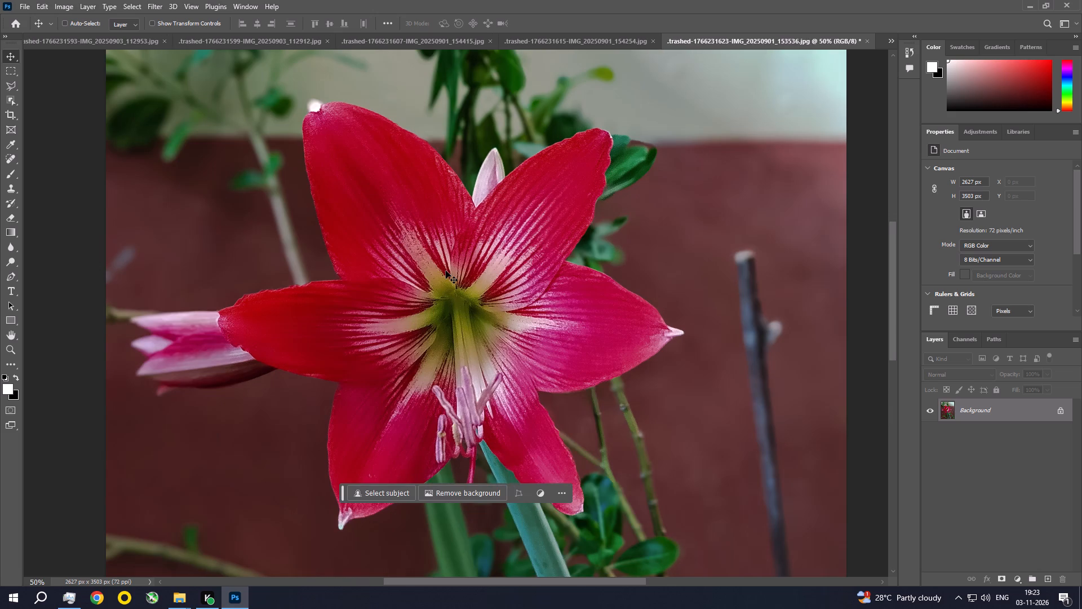
{"action": "key", "text": "ctrl+0"}
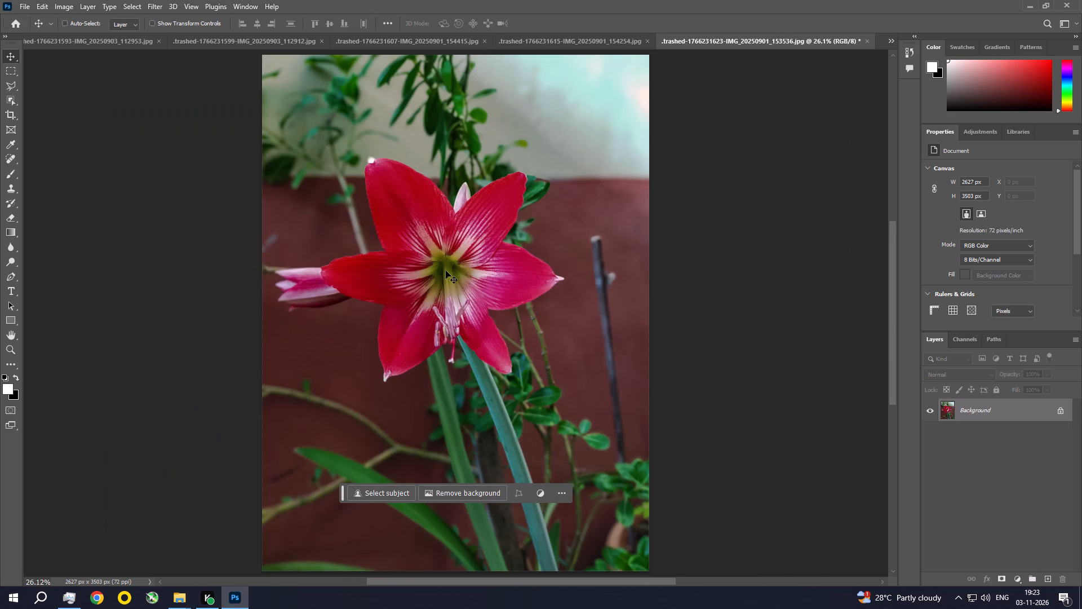
Save the red flower photo as a JPEG at Maximum quality 12 with the Baseline ("Standard") format.
{"action": "key", "text": "ctrl+s"}
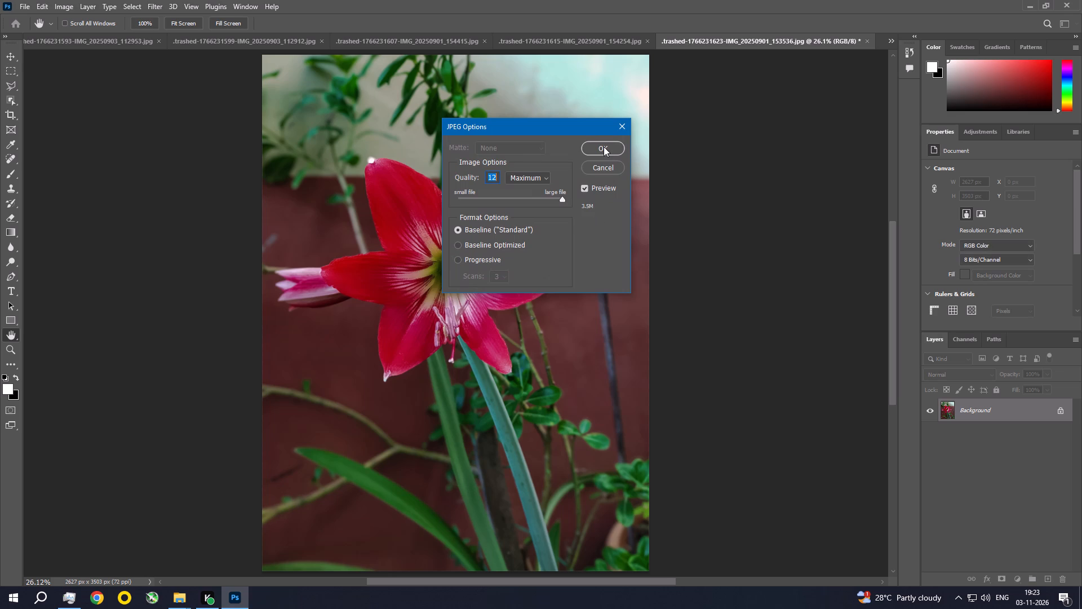
{"action": "left_click", "coordinate": [604, 147]}
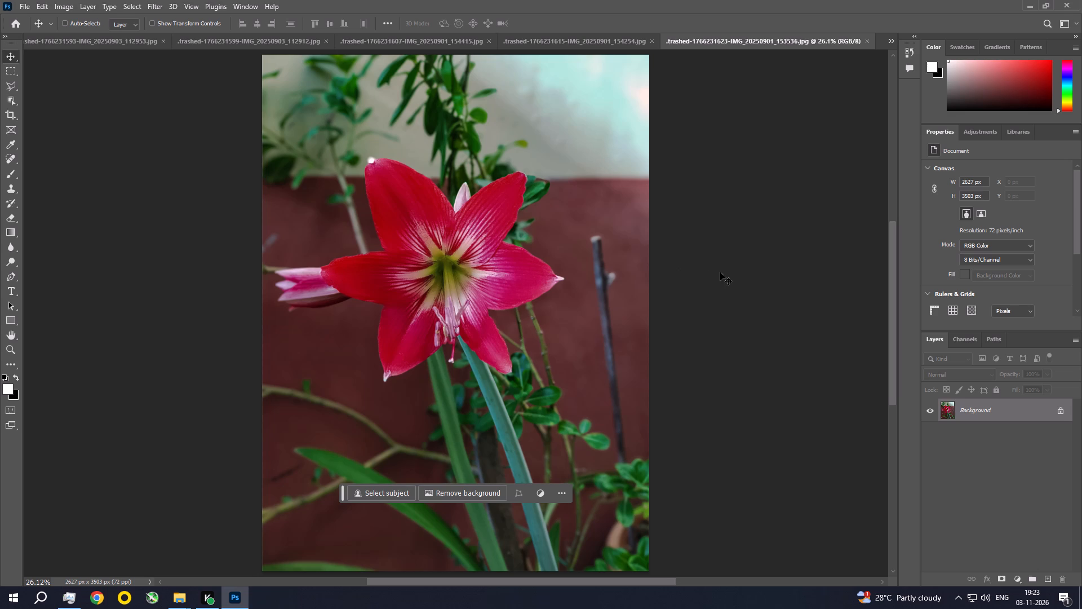
{"action": "key", "text": "ctrl+s"}
{"action": "left_click", "coordinate": [28, 2]}
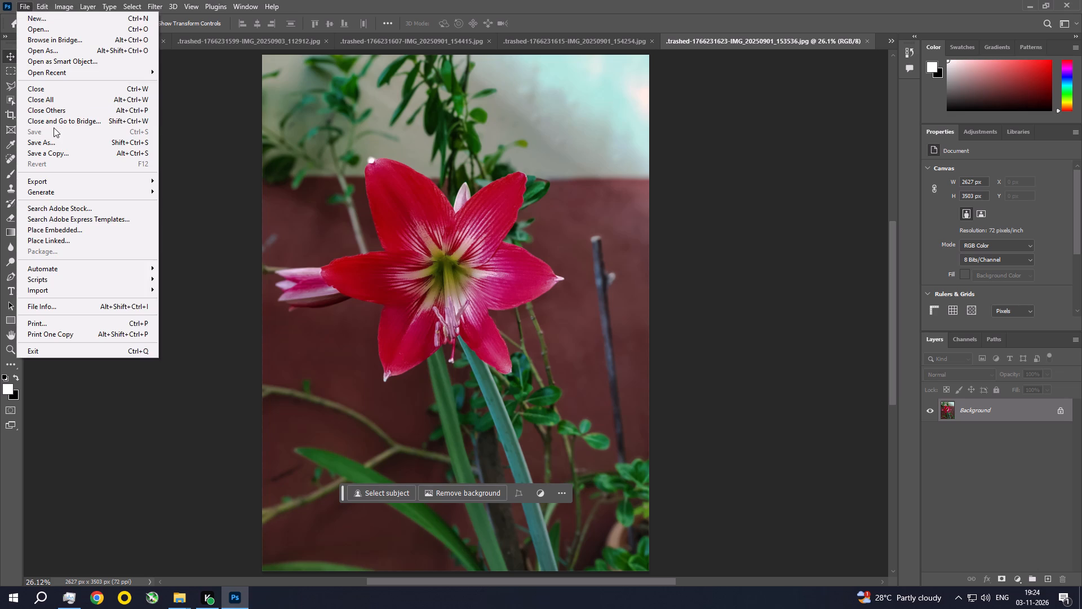
{"action": "left_click", "coordinate": [194, 143]}
Examine the saved red flower's petals and centre at 50% zoom.
{"action": "key", "text": "ctrl+space"}
{"action": "key", "text": "ctrl+space"}
{"action": "key", "text": "ctrl+space"}
{"action": "key", "text": "ctrl+space"}
{"action": "key", "text": "ctrl+space"}
{"action": "key", "text": "ctrl+space"}
{"action": "key", "text": "ctrl+space"}
{"action": "key", "text": "ctrl+space"}
{"action": "key", "text": "ctrl+space"}
{"action": "key", "text": "ctrl+space"}
{"action": "key", "text": "ctrl+space"}
{"action": "key", "text": "ctrl+space"}
{"action": "key", "text": "ctrl+space"}
{"action": "key", "text": "ctrl+space"}
{"action": "key", "text": "ctrl+space"}
{"action": "triple_click", "coordinate": [476, 250], "text": "ctrl"}
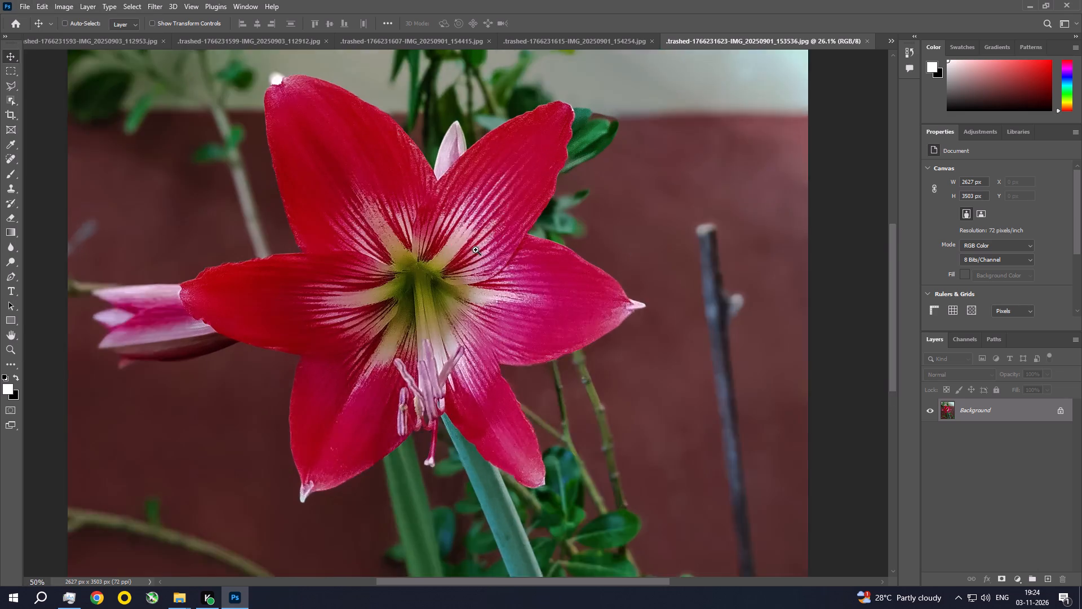
Close the saved red flower photo.
{"action": "left_click", "coordinate": [867, 42]}
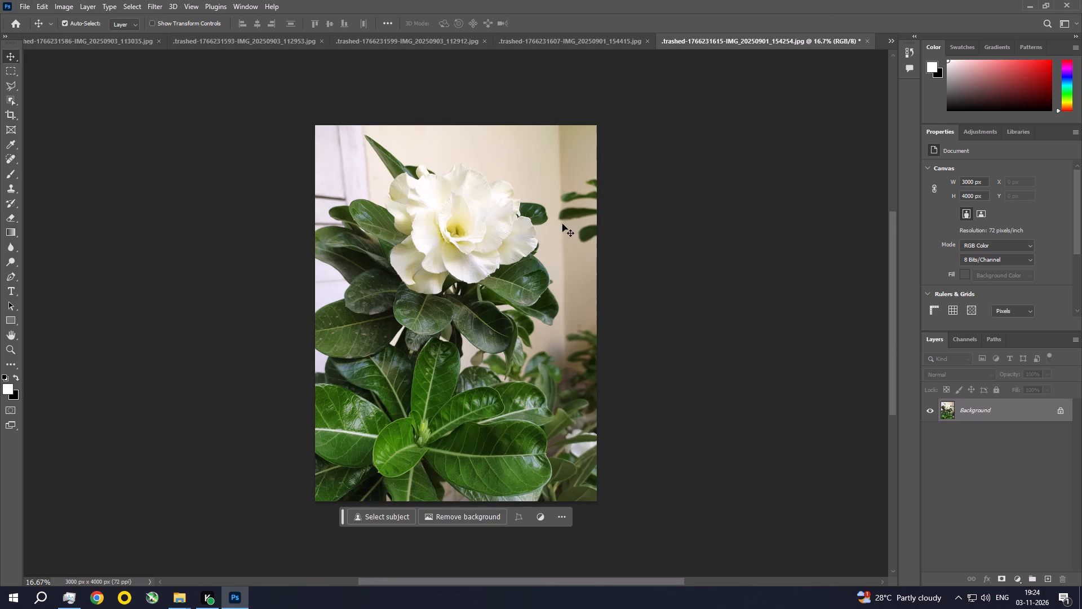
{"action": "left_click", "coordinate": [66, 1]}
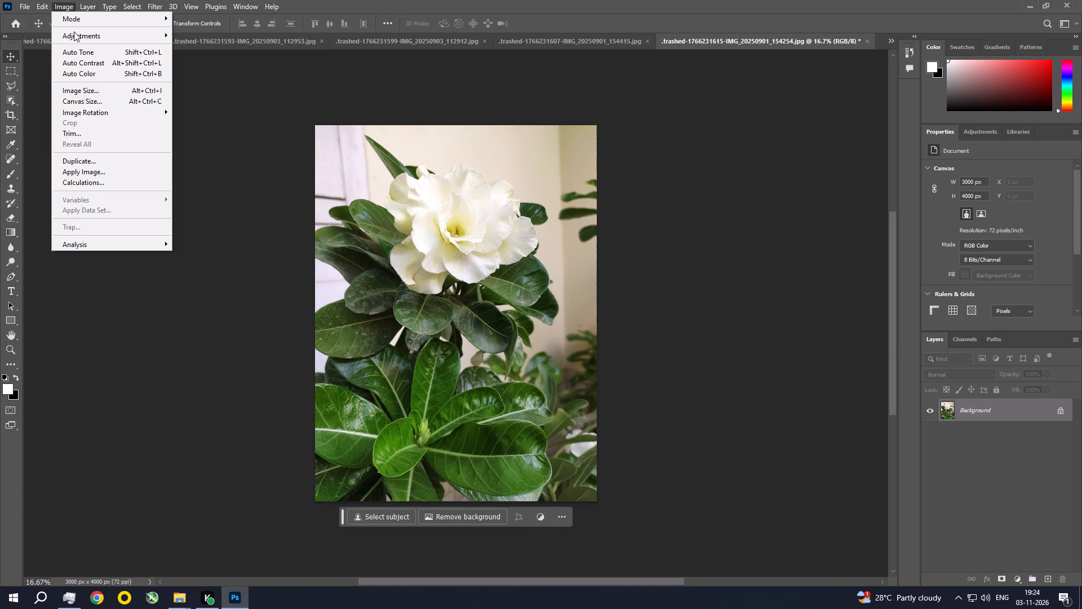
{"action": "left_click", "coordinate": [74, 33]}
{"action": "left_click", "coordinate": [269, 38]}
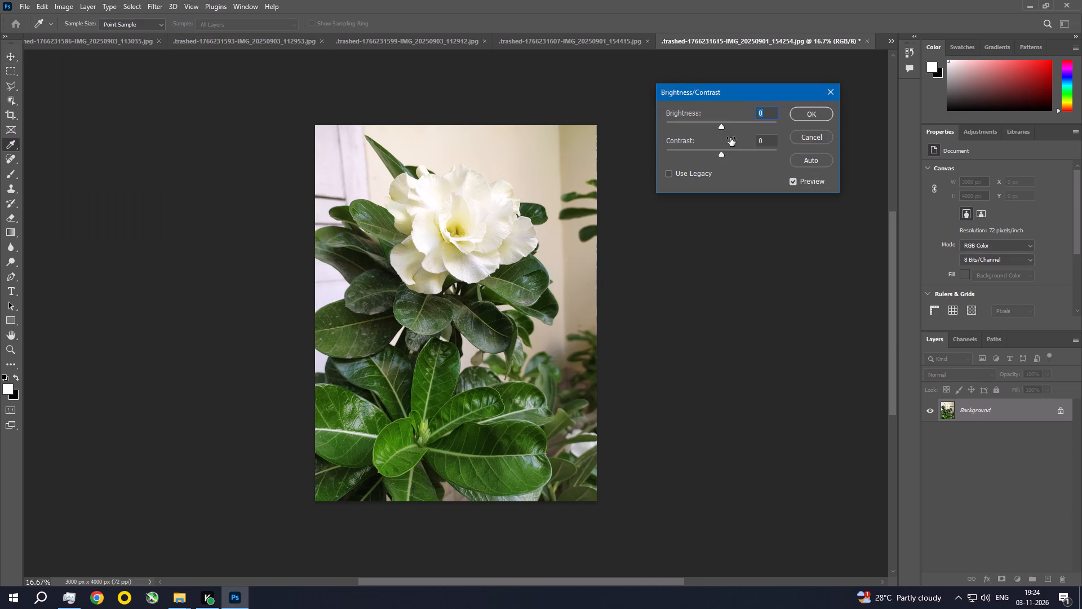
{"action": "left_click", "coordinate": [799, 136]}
In the Camera Raw Filter, set the white flower photo's Exposure to -1.00, Contrast +10, Highlights -20 and Shadows +18.
{"action": "left_click", "coordinate": [153, 7]}
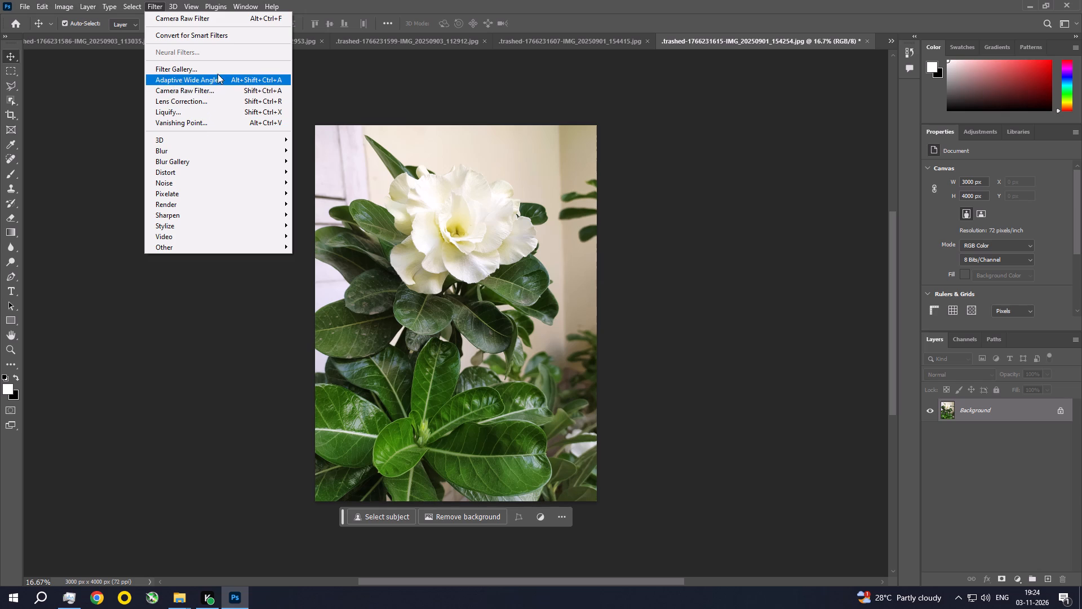
{"action": "left_click", "coordinate": [220, 91]}
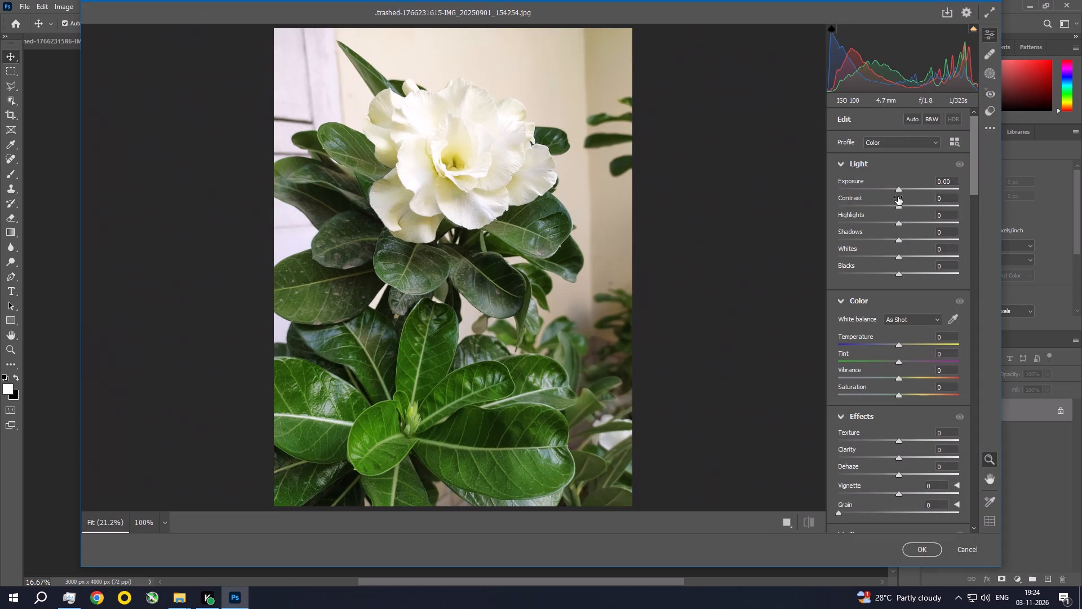
{"action": "left_click_drag", "start_coordinate": [898, 188], "coordinate": [886, 191]}
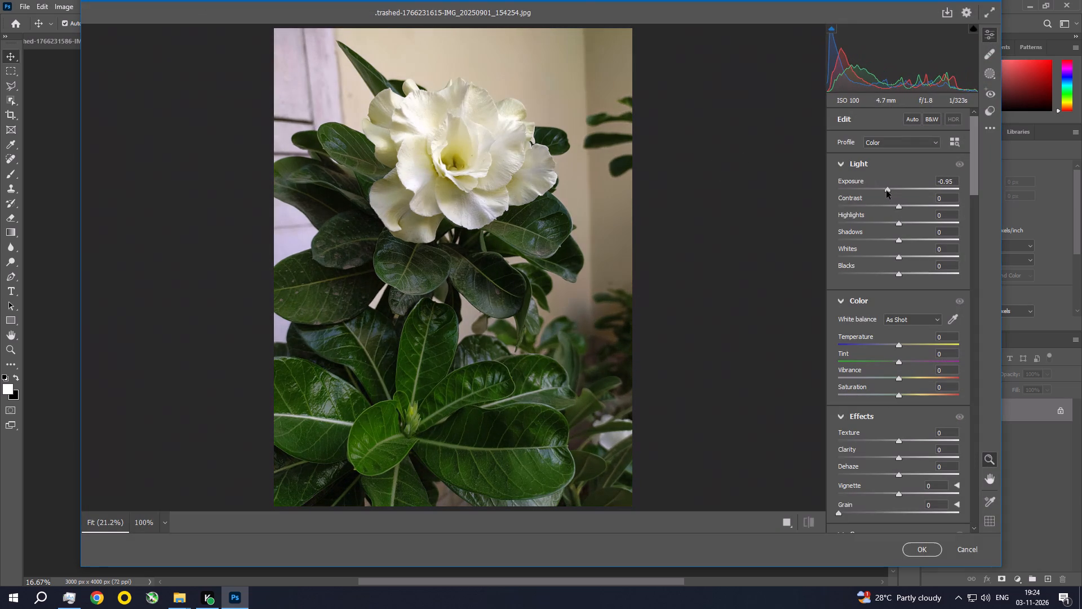
{"action": "left_click_drag", "start_coordinate": [886, 191], "coordinate": [886, 191]}
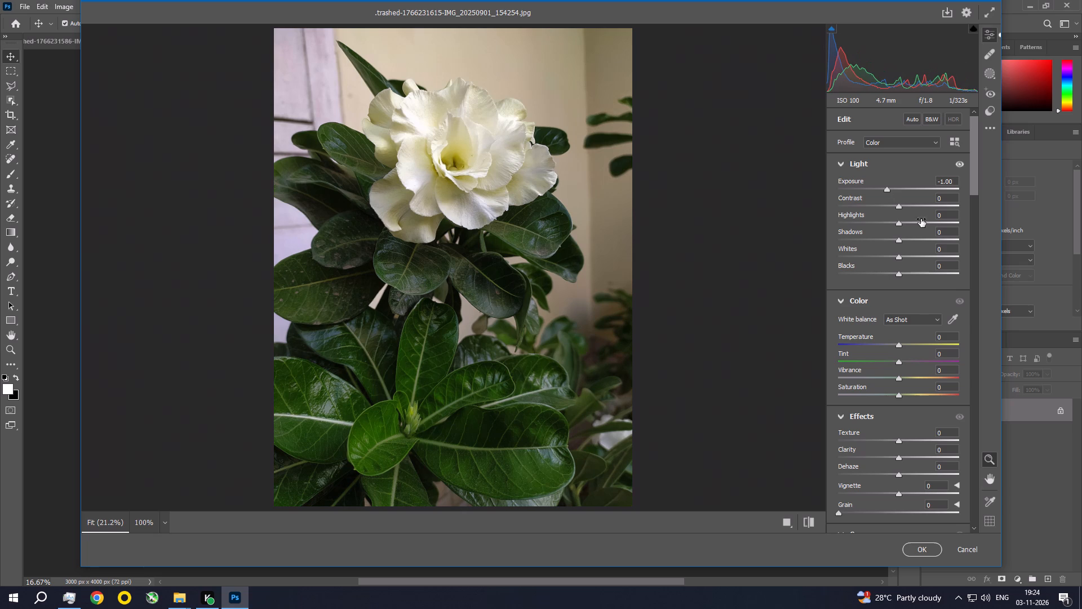
{"action": "left_click_drag", "start_coordinate": [899, 207], "coordinate": [906, 211]}
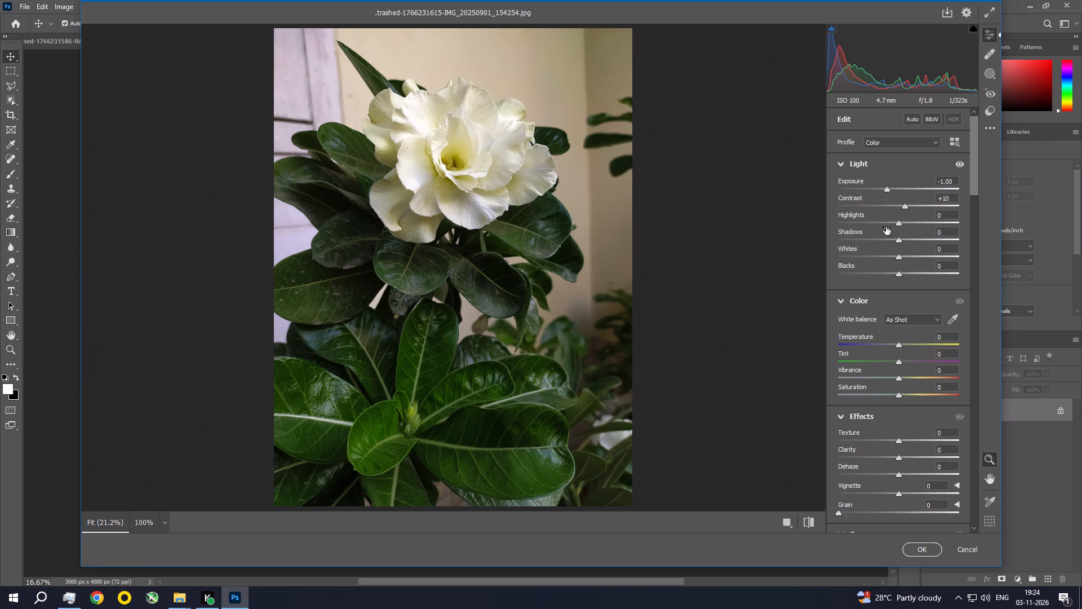
{"action": "left_click_drag", "start_coordinate": [899, 223], "coordinate": [887, 223]}
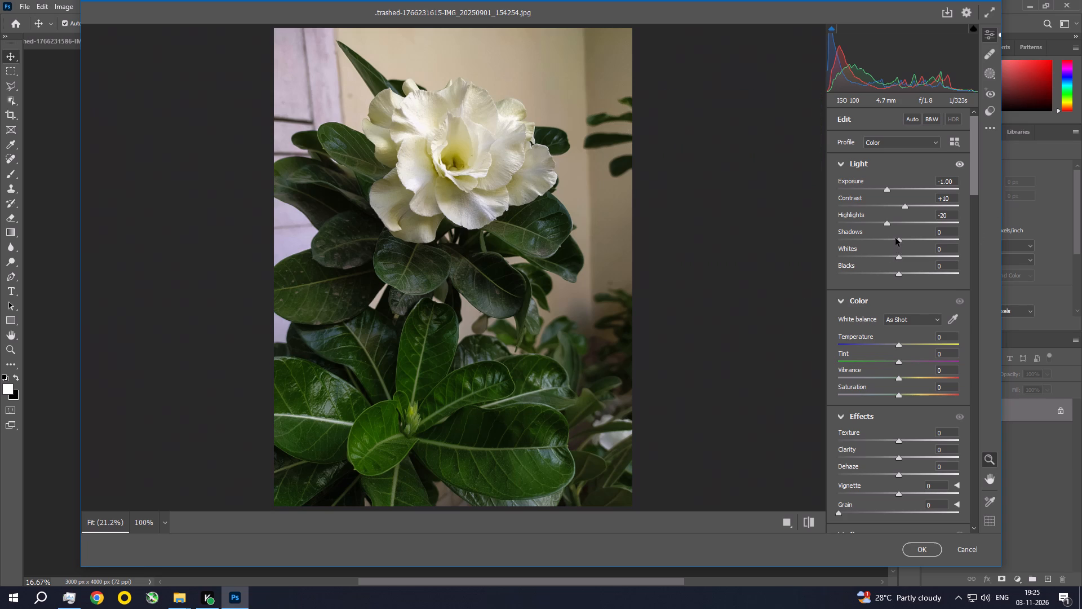
{"action": "left_click_drag", "start_coordinate": [901, 240], "coordinate": [911, 244]}
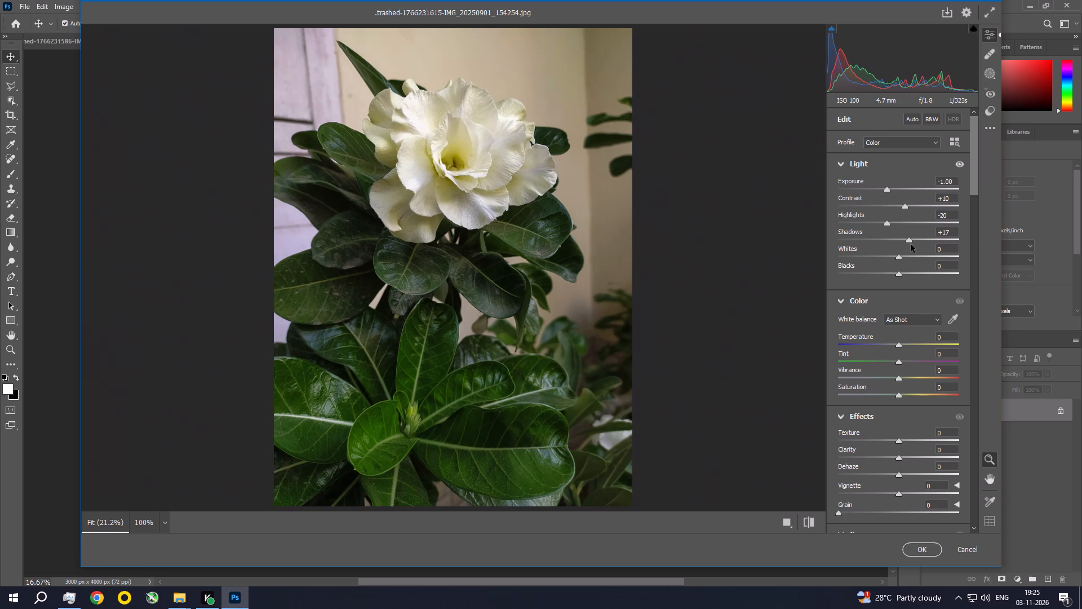
{"action": "left_click_drag", "start_coordinate": [911, 244], "coordinate": [911, 244]}
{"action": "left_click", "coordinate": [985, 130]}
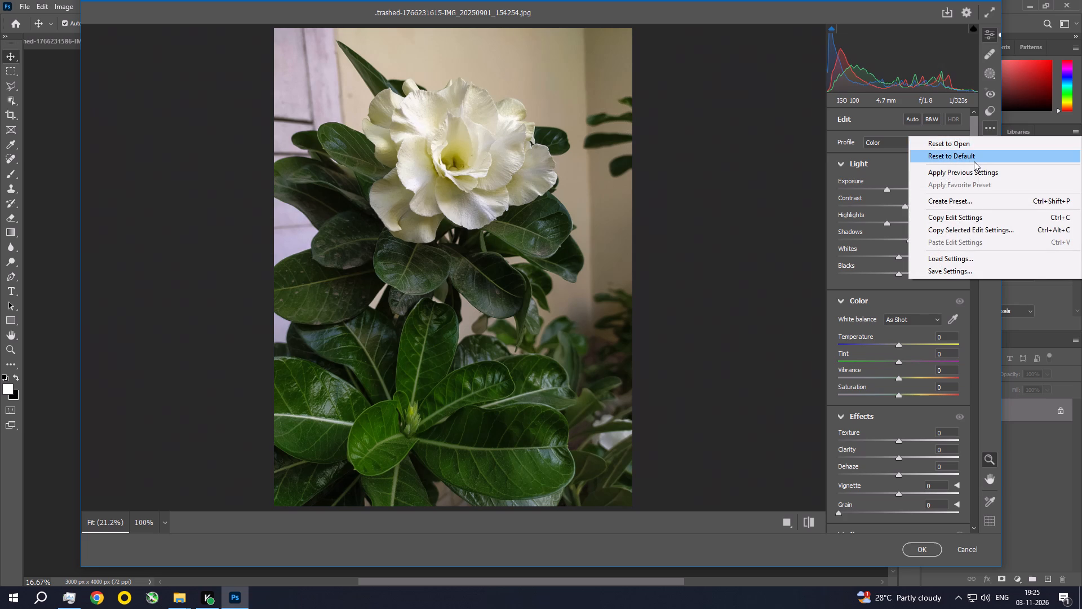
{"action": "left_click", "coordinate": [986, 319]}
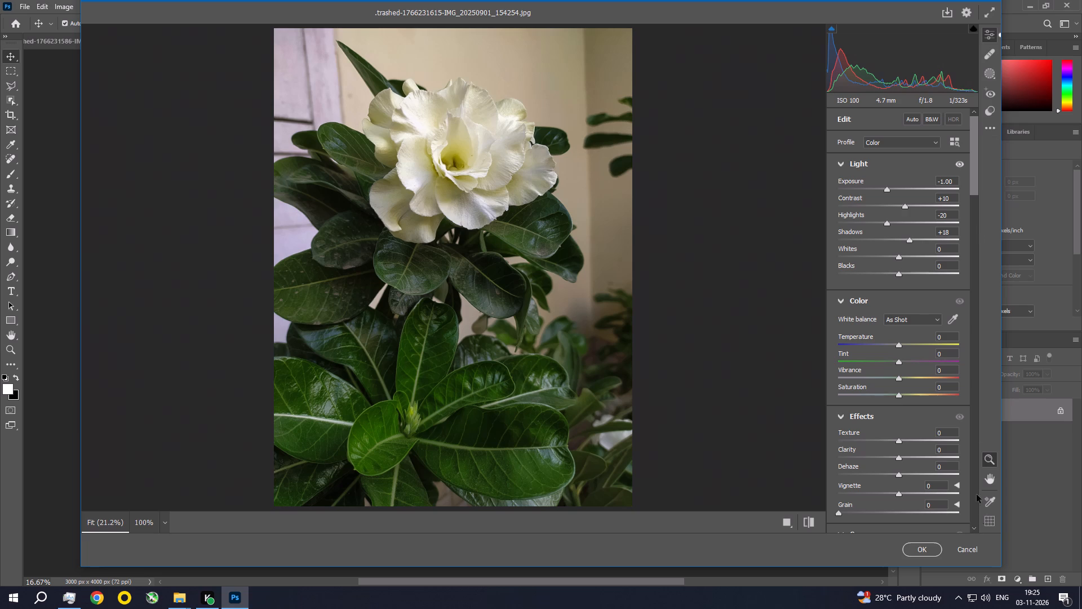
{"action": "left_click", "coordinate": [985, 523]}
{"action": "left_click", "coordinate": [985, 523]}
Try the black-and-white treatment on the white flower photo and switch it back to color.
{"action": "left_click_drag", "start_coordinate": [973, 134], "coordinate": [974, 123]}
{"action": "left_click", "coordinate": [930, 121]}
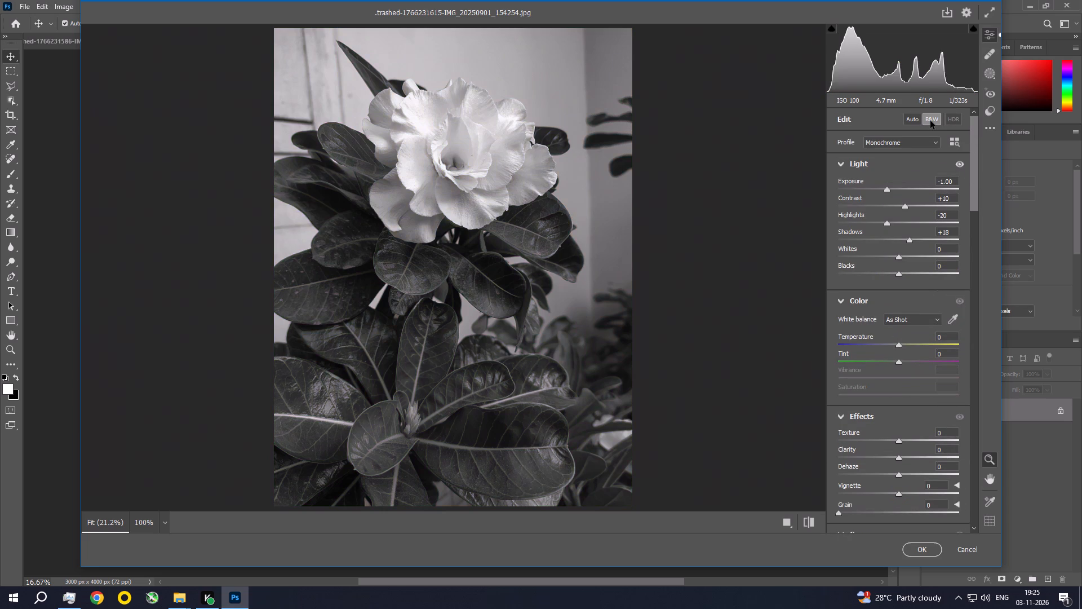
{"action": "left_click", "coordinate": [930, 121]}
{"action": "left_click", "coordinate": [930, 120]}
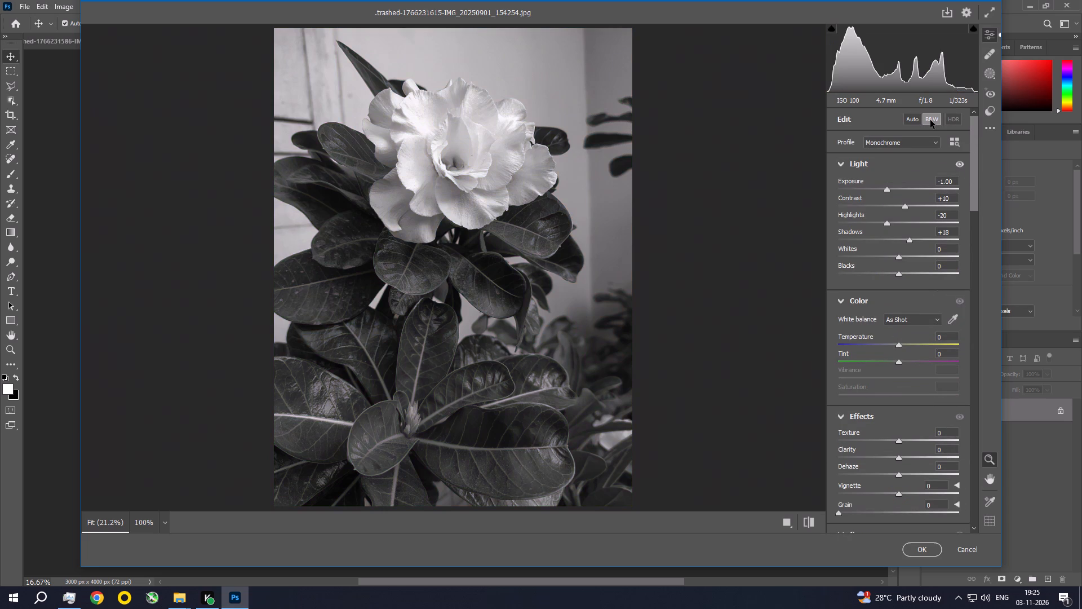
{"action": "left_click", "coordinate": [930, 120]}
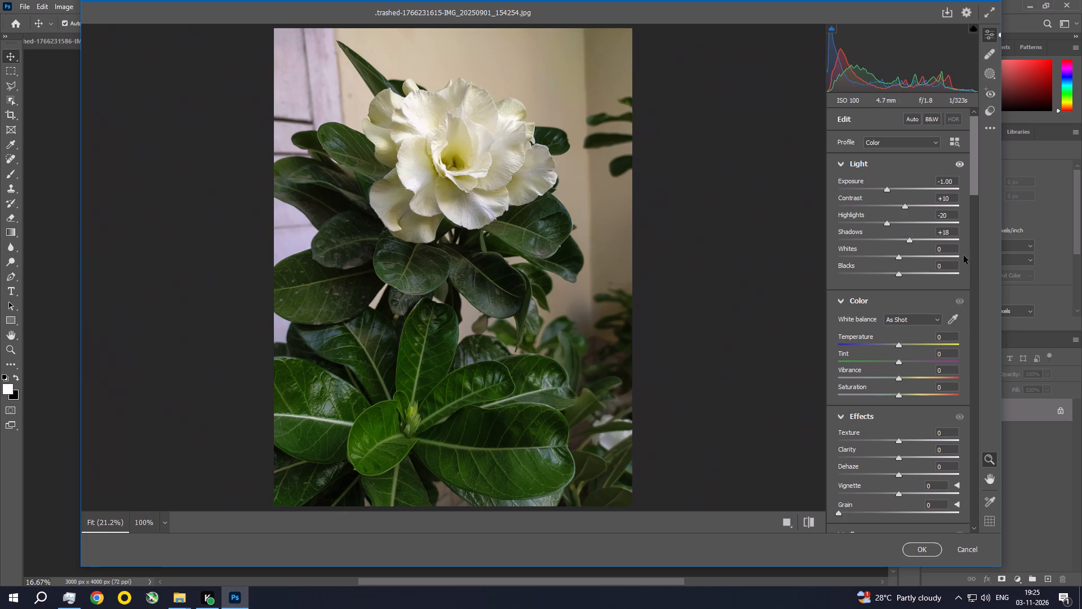
Set the white flower photo's Contrast to +18, Vibrance to +10 and Saturation to +25.
{"action": "left_click", "coordinate": [905, 208]}
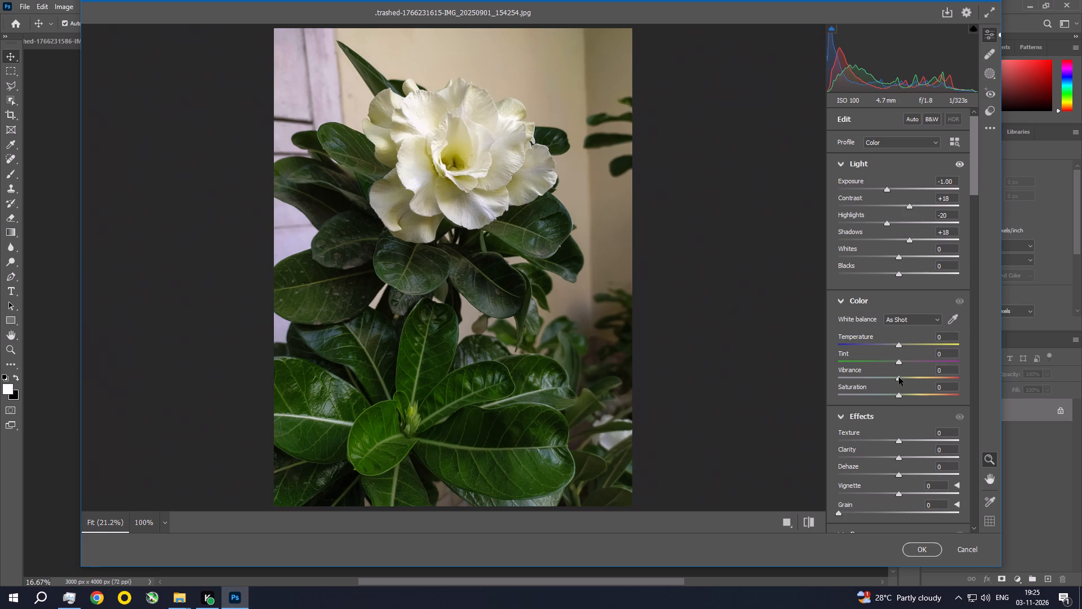
{"action": "left_click_drag", "start_coordinate": [901, 377], "coordinate": [906, 381]}
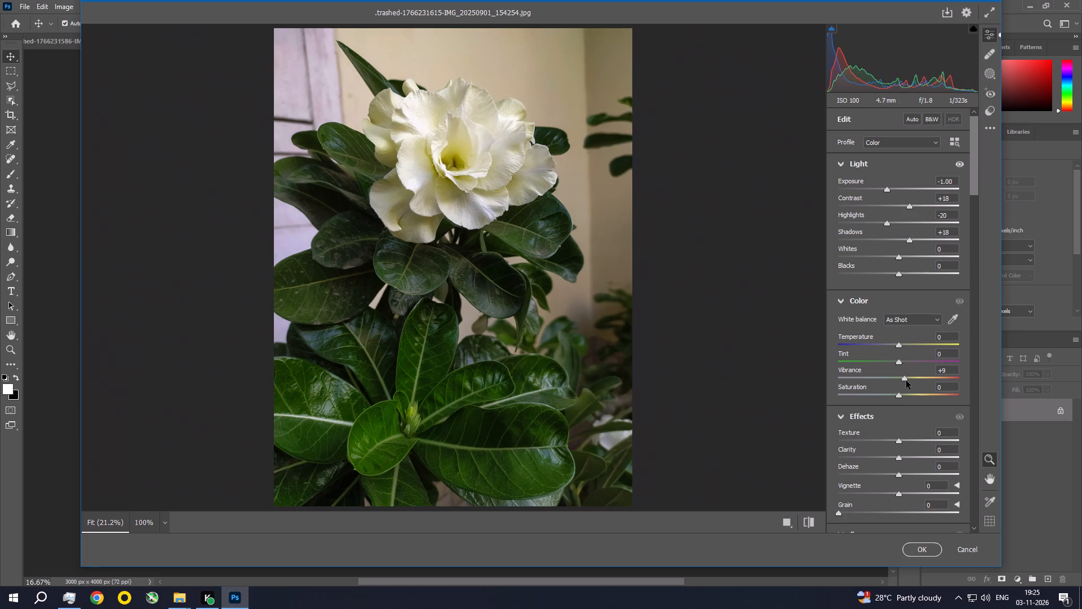
{"action": "left_click_drag", "start_coordinate": [906, 381], "coordinate": [907, 382]}
{"action": "left_click_drag", "start_coordinate": [943, 389], "coordinate": [930, 385]}
{"action": "key", "text": "2"}
{"action": "key", "text": "5"}
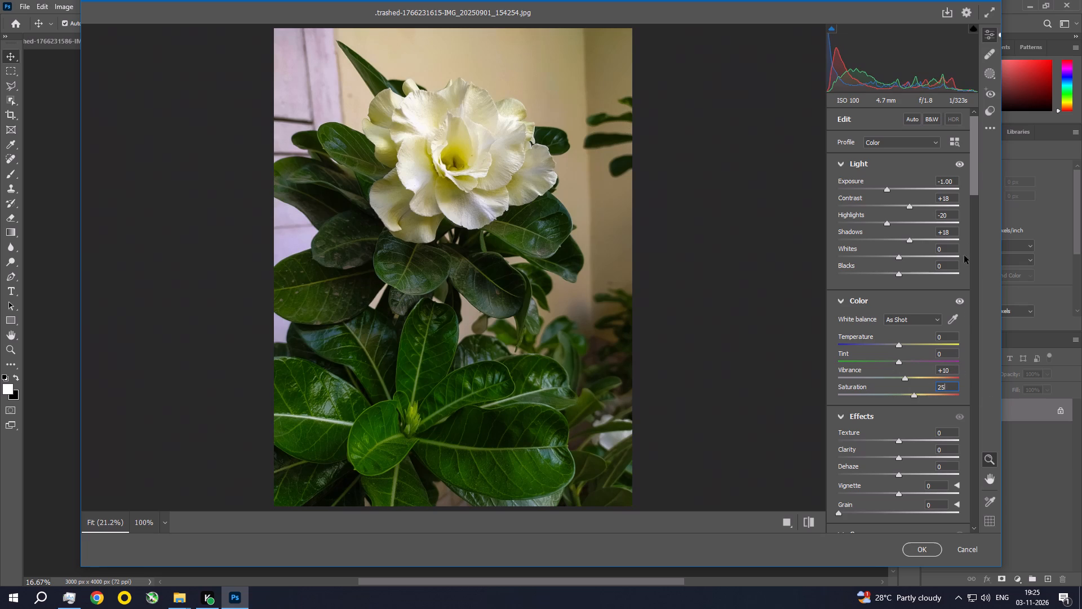
Set the Texture effect to +11, Clarity to +8 and Dehaze to +11, checking the flower's centre at 100% zoom.
{"action": "left_click_drag", "start_coordinate": [976, 156], "coordinate": [981, 179]}
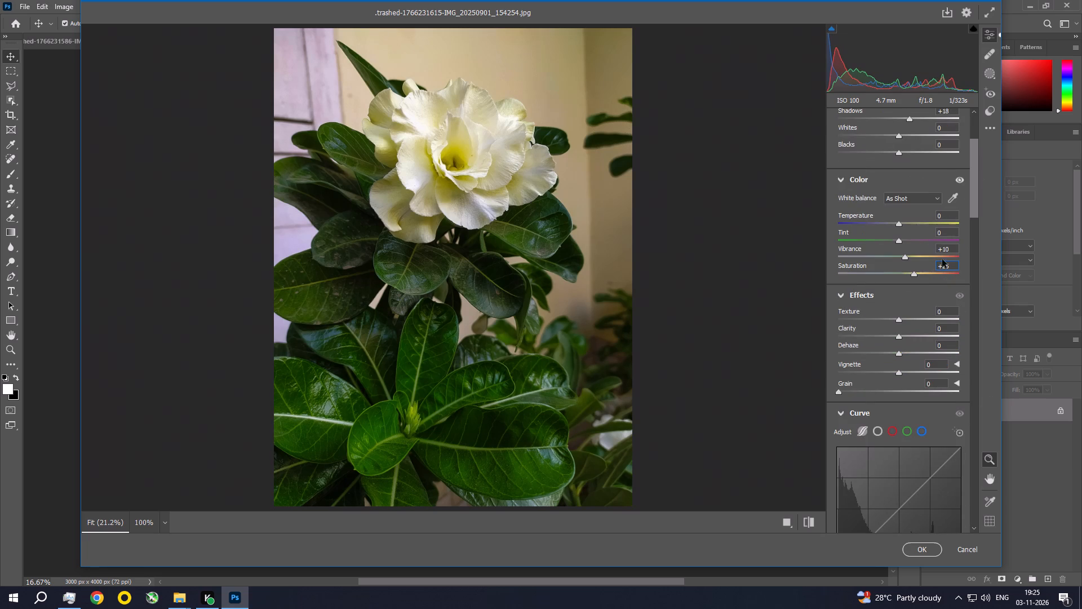
{"action": "left_click", "coordinate": [901, 321]}
{"action": "left_click", "coordinate": [446, 151]}
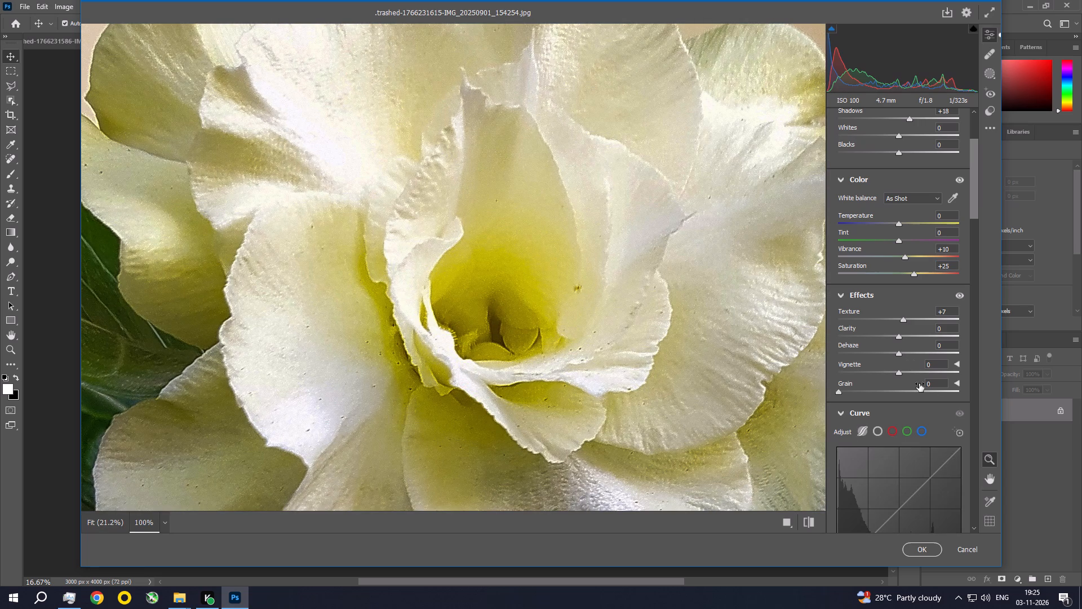
{"action": "left_click_drag", "start_coordinate": [902, 319], "coordinate": [885, 319]}
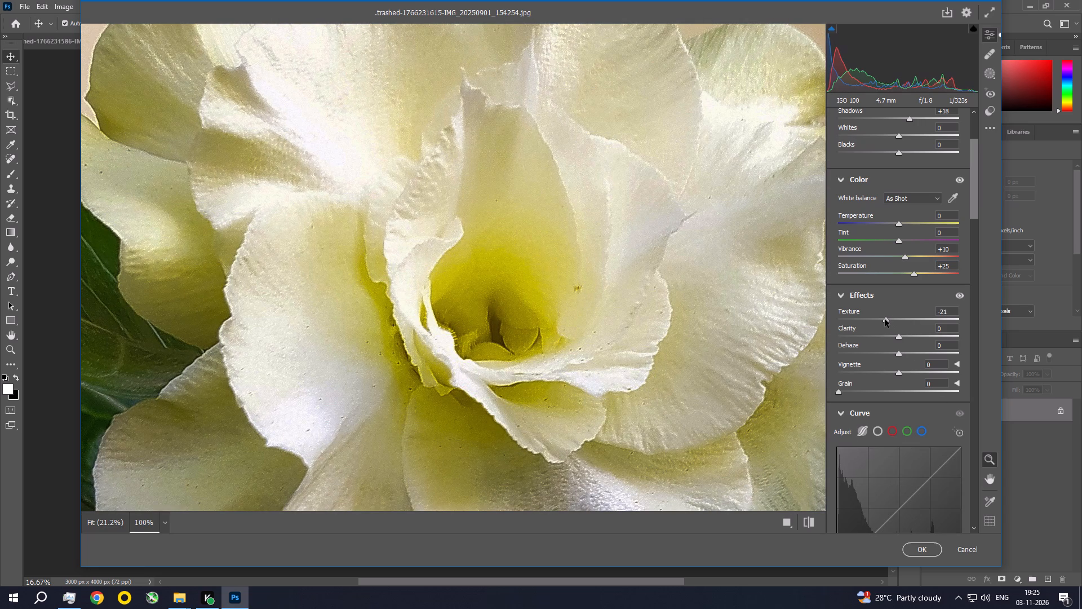
{"action": "left_click_drag", "start_coordinate": [885, 319], "coordinate": [896, 321]}
{"action": "left_click_drag", "start_coordinate": [896, 321], "coordinate": [906, 324]}
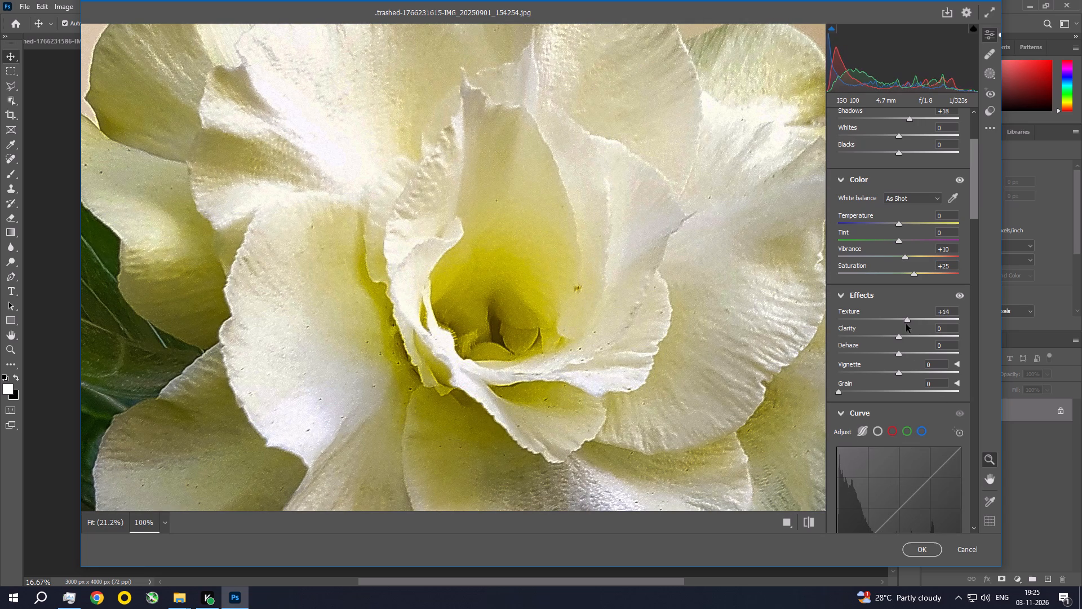
{"action": "left_click_drag", "start_coordinate": [906, 324], "coordinate": [904, 324]}
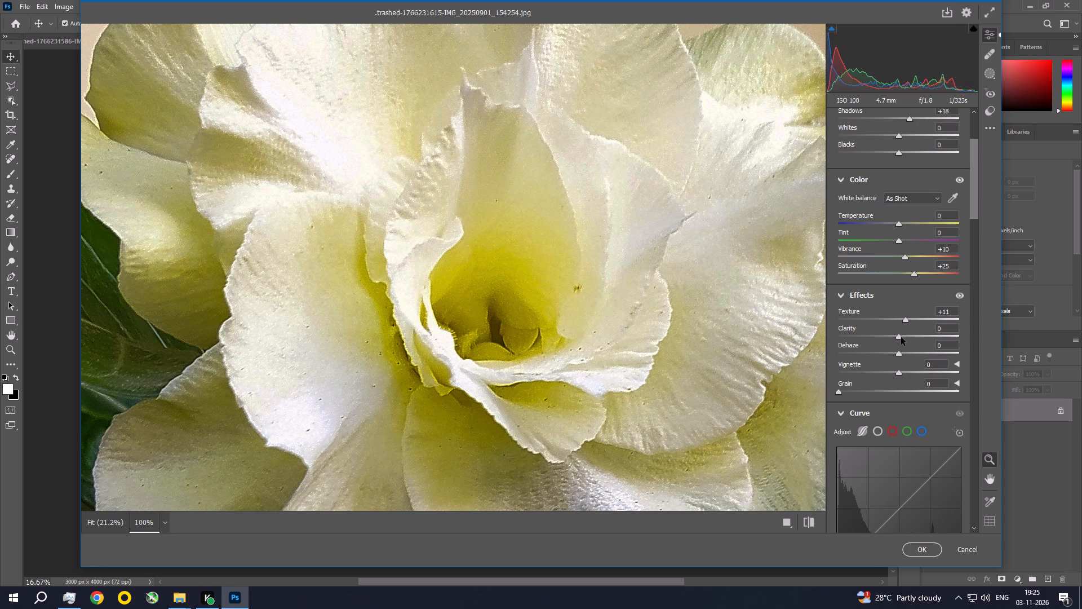
{"action": "left_click_drag", "start_coordinate": [901, 337], "coordinate": [906, 339]}
{"action": "left_click_drag", "start_coordinate": [899, 354], "coordinate": [905, 354]}
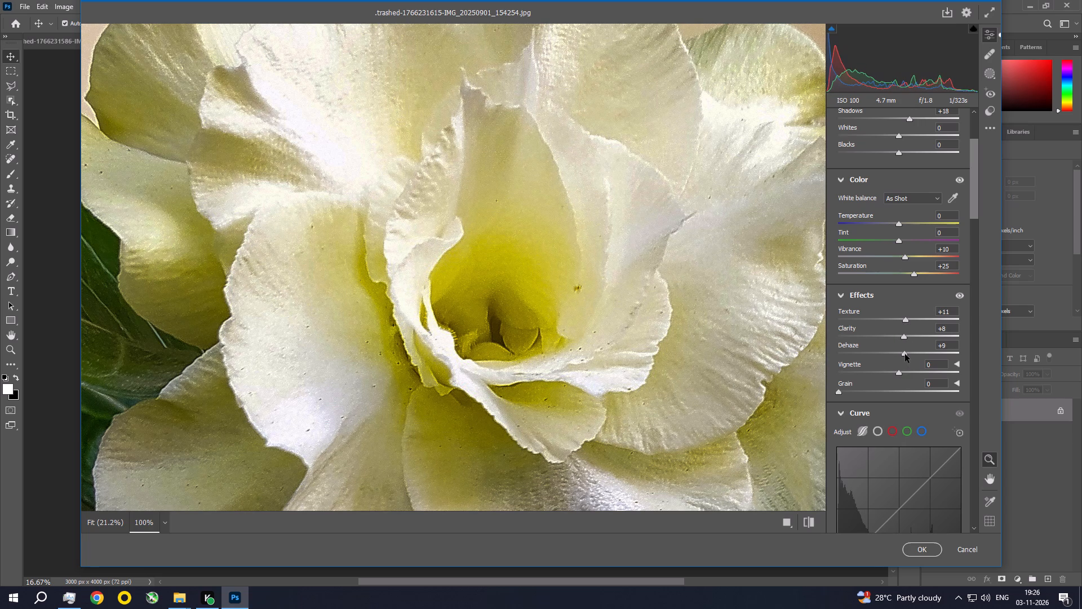
{"action": "left_click_drag", "start_coordinate": [905, 354], "coordinate": [908, 360]}
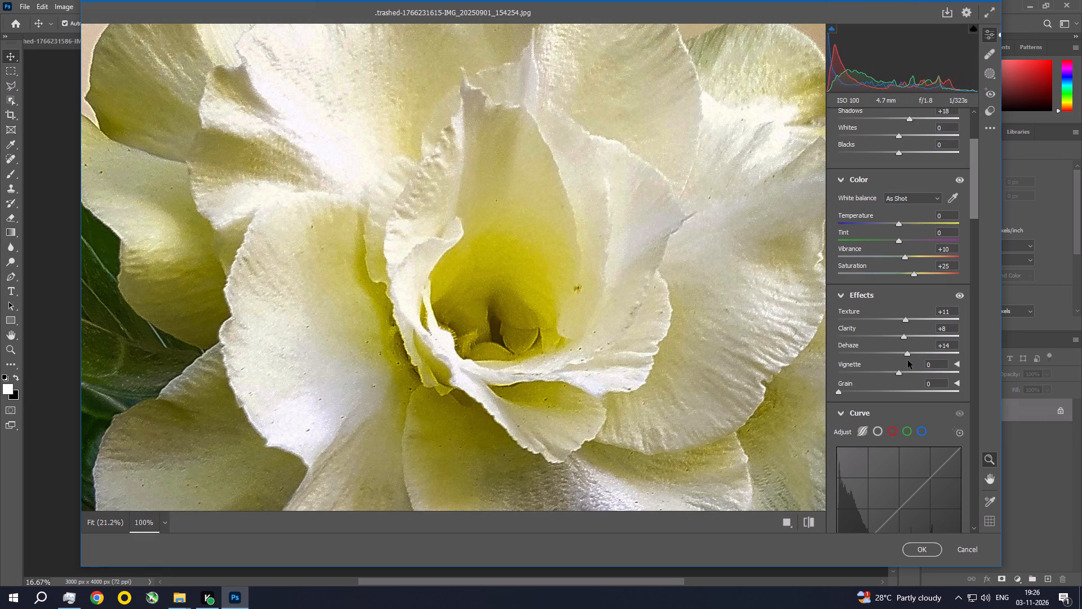
{"action": "left_click_drag", "start_coordinate": [908, 360], "coordinate": [904, 359]}
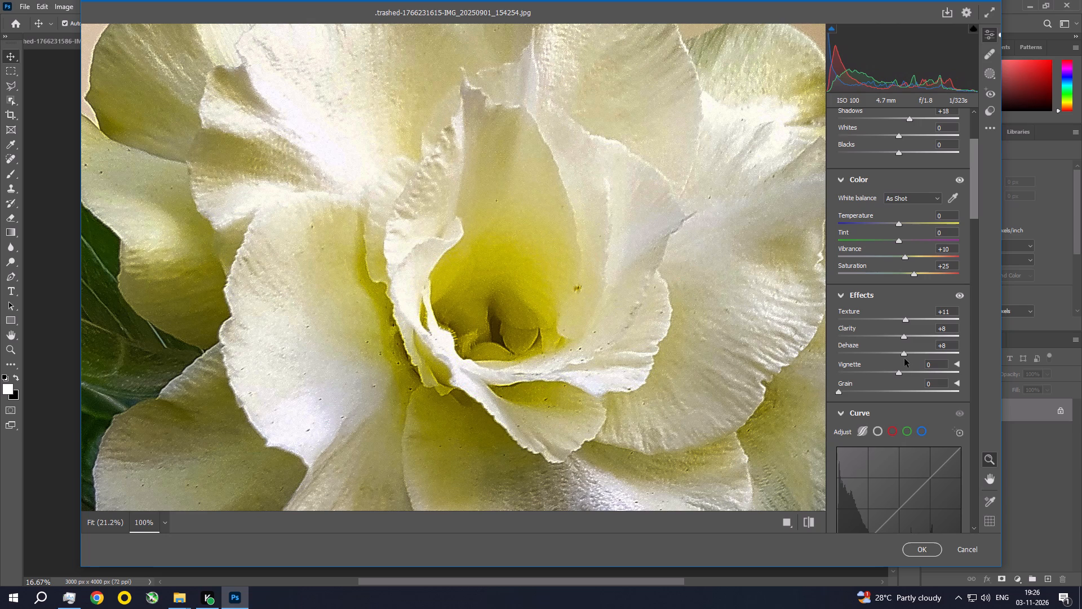
{"action": "left_click_drag", "start_coordinate": [904, 359], "coordinate": [906, 359]}
Darken the photo's edges with a Vignette of -28, judging it with the whole picture fitted in view.
{"action": "left_click_drag", "start_coordinate": [899, 376], "coordinate": [902, 376]}
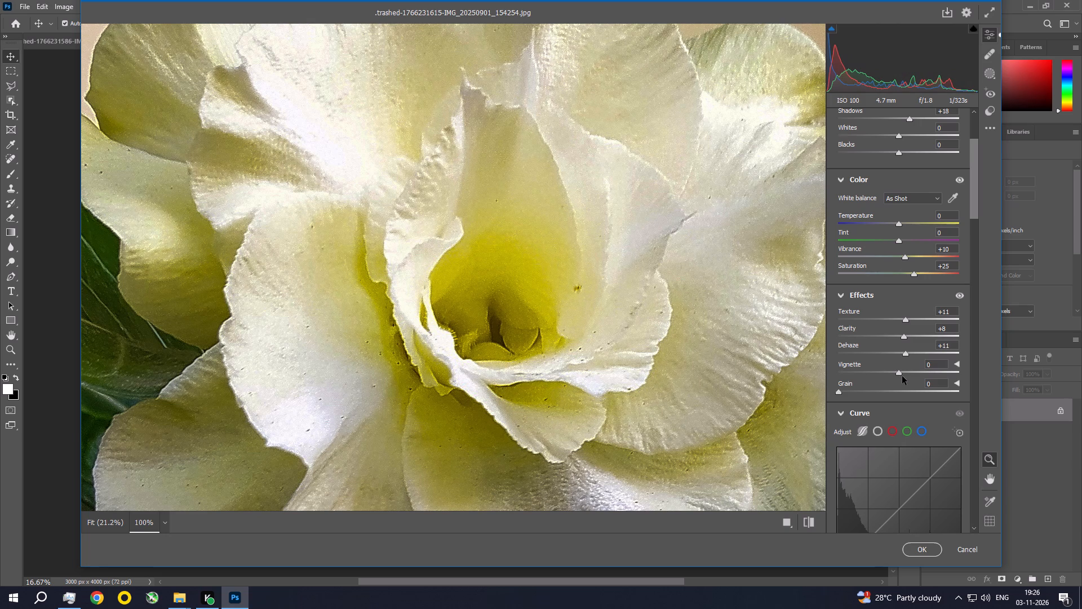
{"action": "left_click_drag", "start_coordinate": [902, 376], "coordinate": [907, 377]}
{"action": "left_click", "coordinate": [901, 373]}
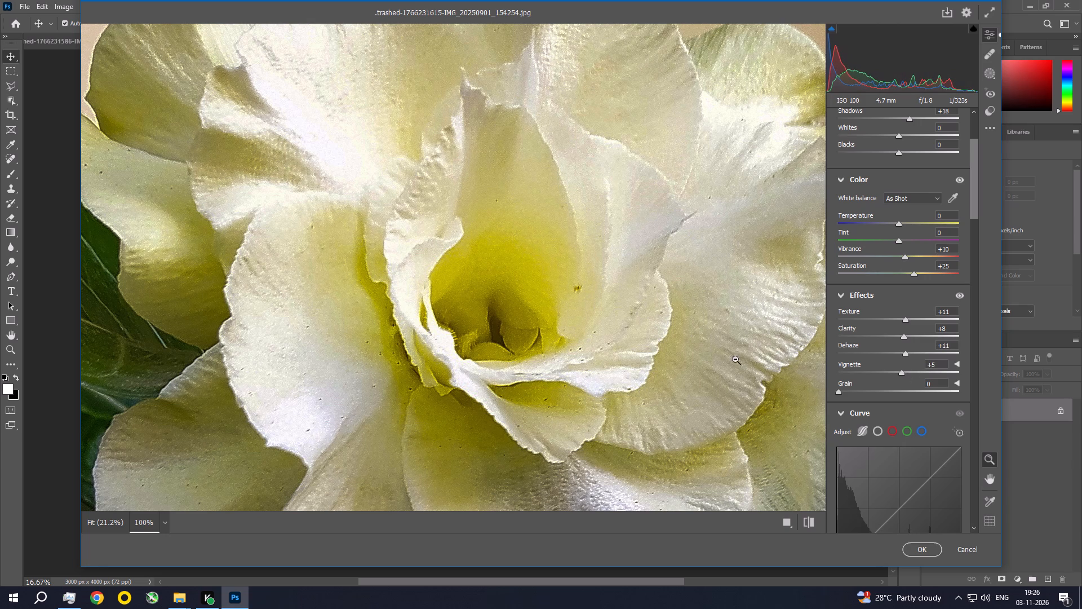
{"action": "left_click", "coordinate": [569, 321]}
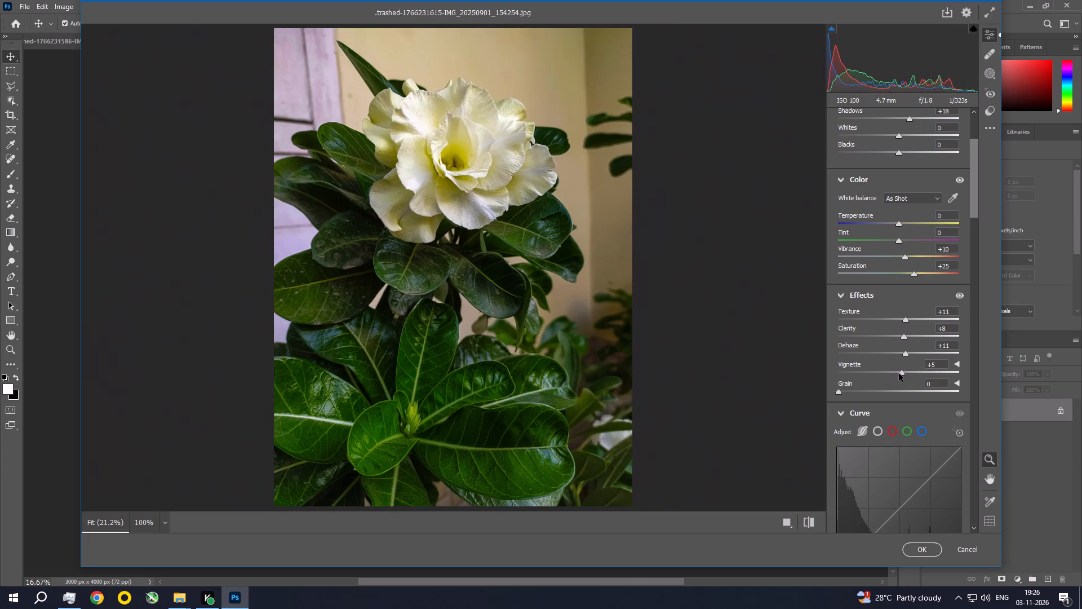
{"action": "left_click_drag", "start_coordinate": [904, 374], "coordinate": [889, 370]}
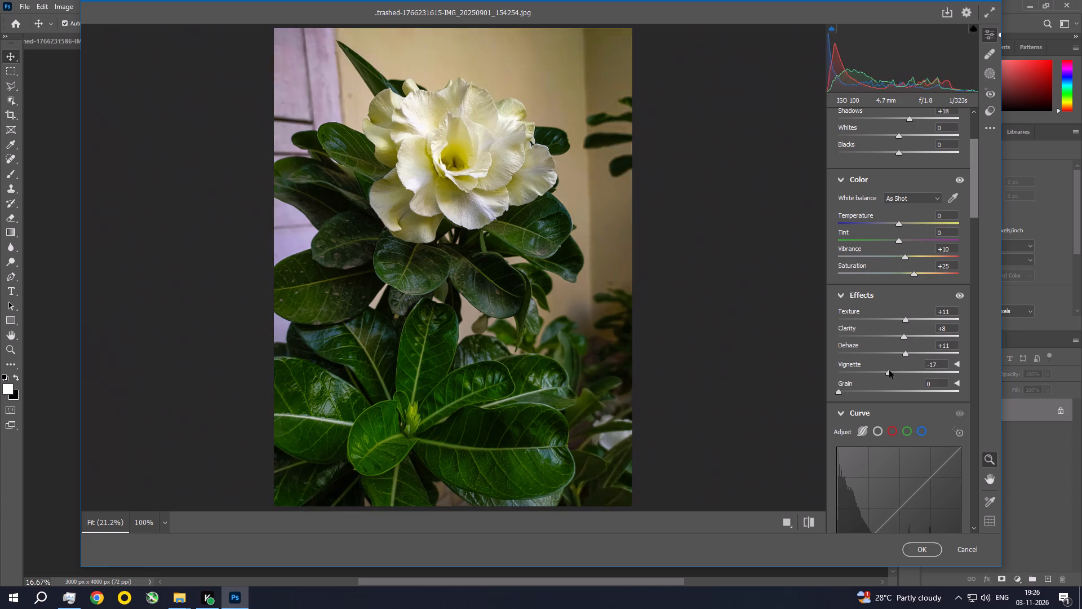
{"action": "left_click_drag", "start_coordinate": [889, 370], "coordinate": [884, 368]}
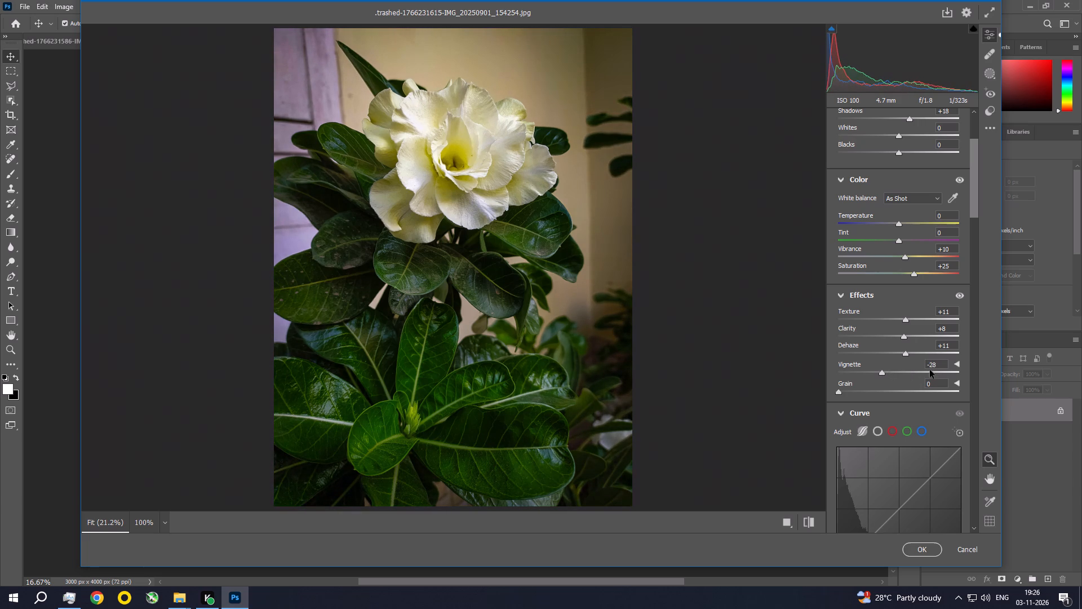
In the parametric curve, lower Highlights to -31 and Lights to -23.
{"action": "left_click_drag", "start_coordinate": [972, 185], "coordinate": [973, 237]}
{"action": "left_click_drag", "start_coordinate": [897, 320], "coordinate": [879, 320]}
{"action": "left_click_drag", "start_coordinate": [898, 336], "coordinate": [885, 329]}
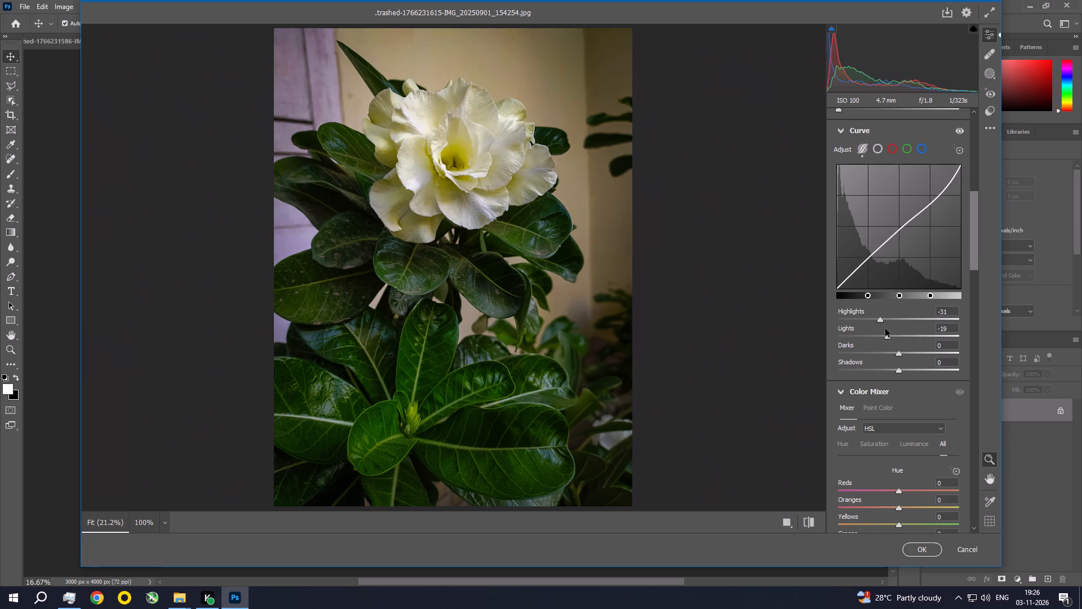
{"action": "left_click_drag", "start_coordinate": [885, 329], "coordinate": [884, 328]}
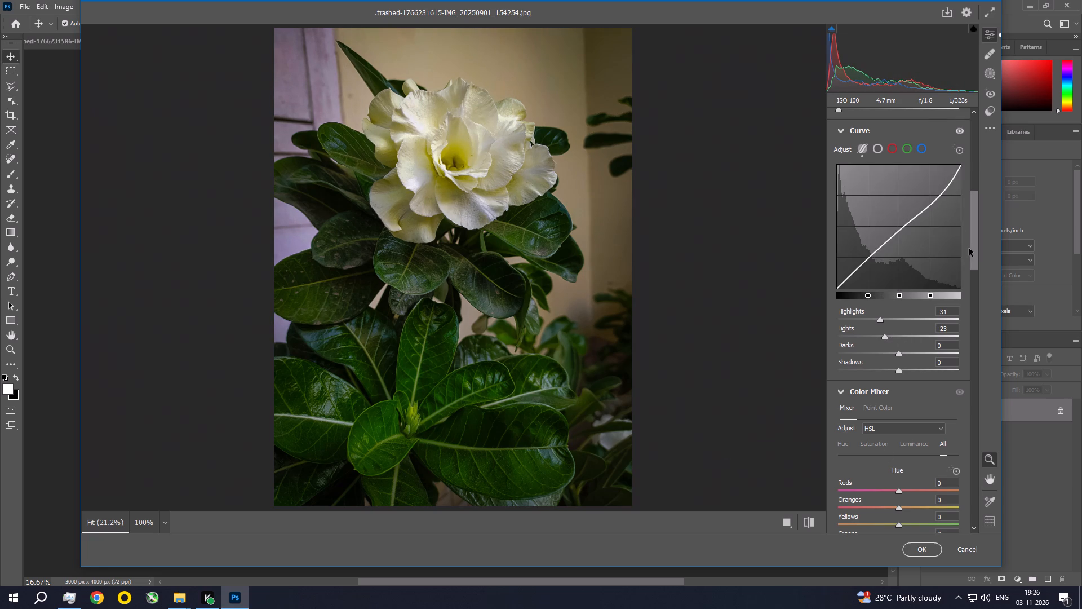
In the Color Mixer, set the Greens luminance to +25 and the Greens saturation to +23.
{"action": "left_click_drag", "start_coordinate": [975, 230], "coordinate": [974, 314]}
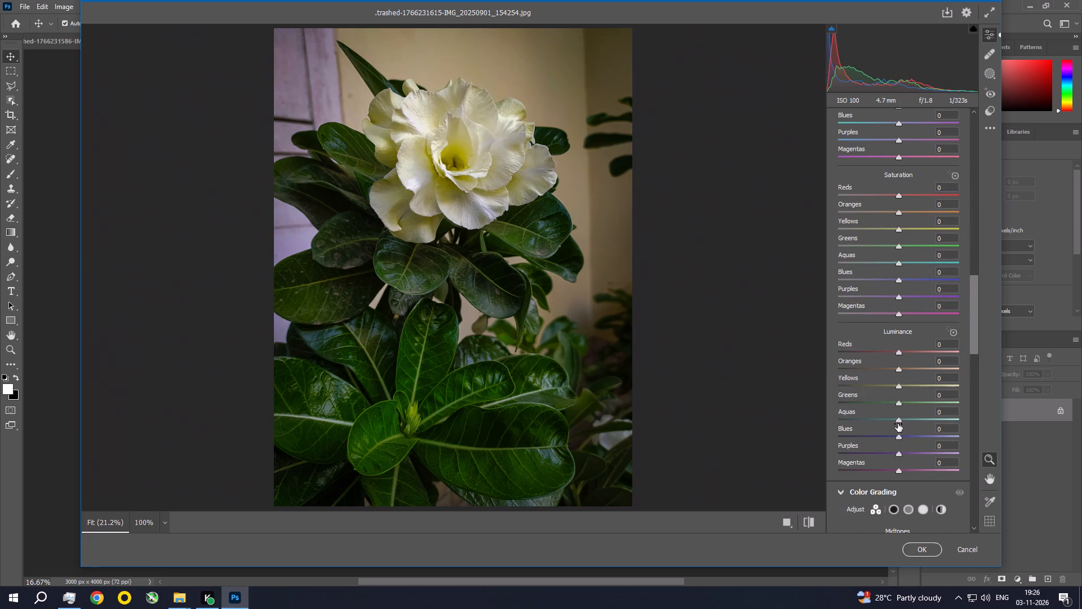
{"action": "left_click_drag", "start_coordinate": [898, 404], "coordinate": [924, 409]}
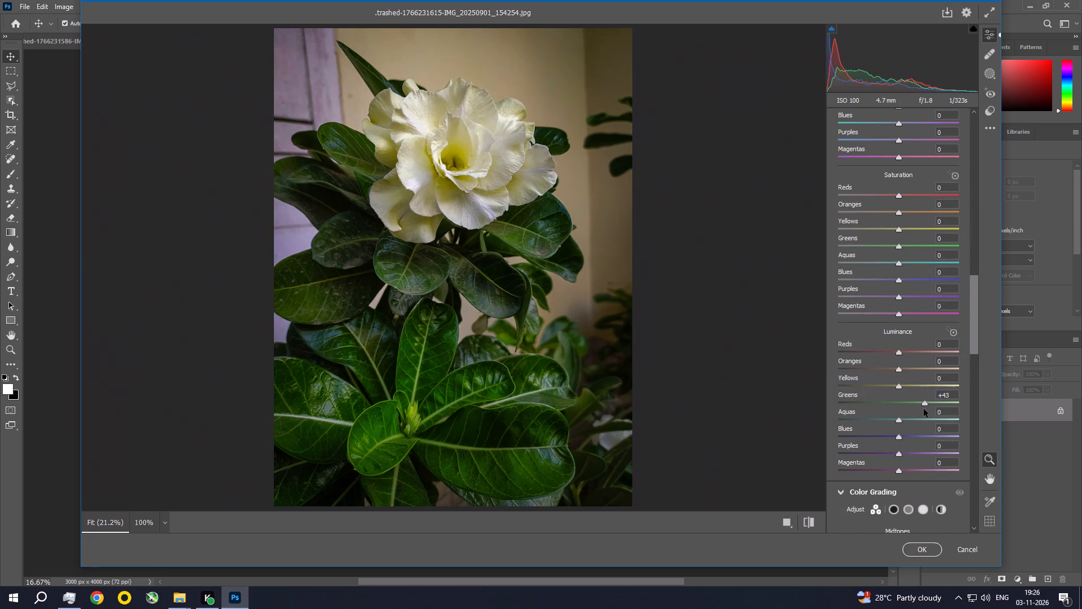
{"action": "left_click_drag", "start_coordinate": [924, 409], "coordinate": [913, 403]}
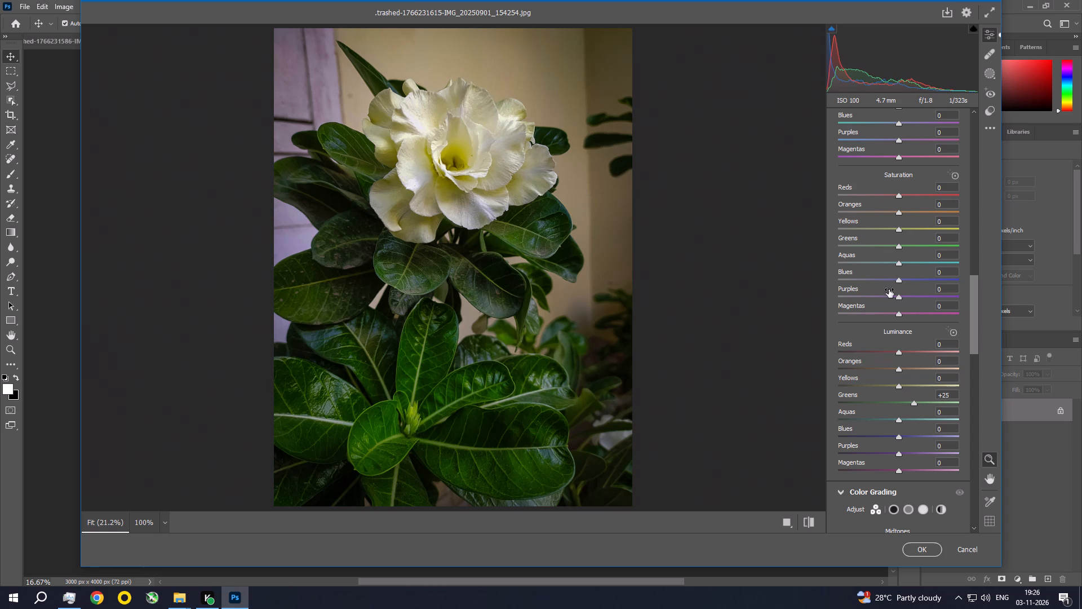
{"action": "left_click_drag", "start_coordinate": [976, 307], "coordinate": [974, 332]}
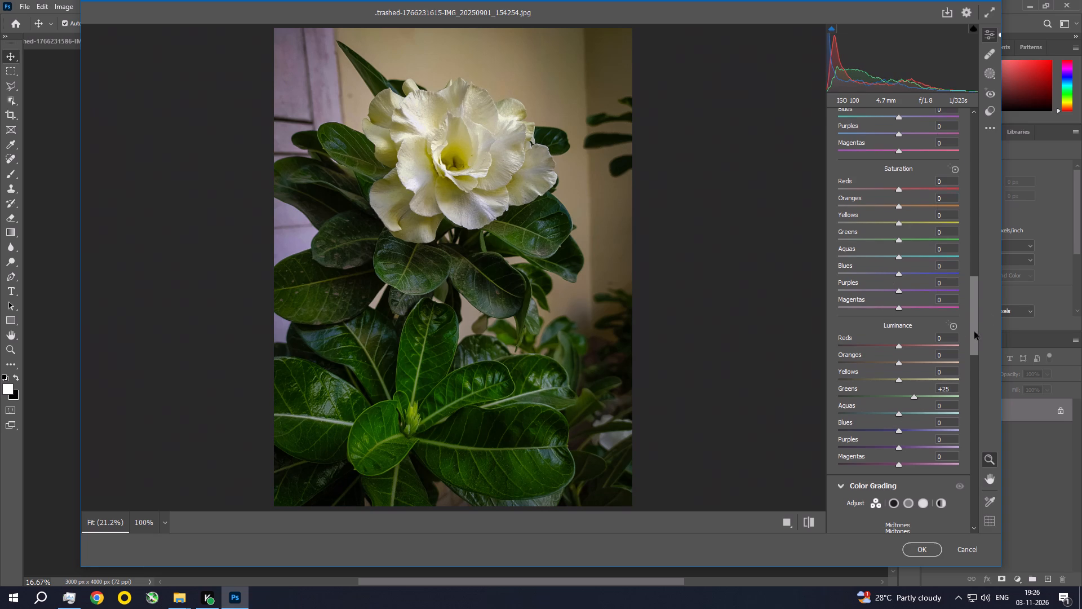
{"action": "left_click_drag", "start_coordinate": [974, 332], "coordinate": [978, 295]}
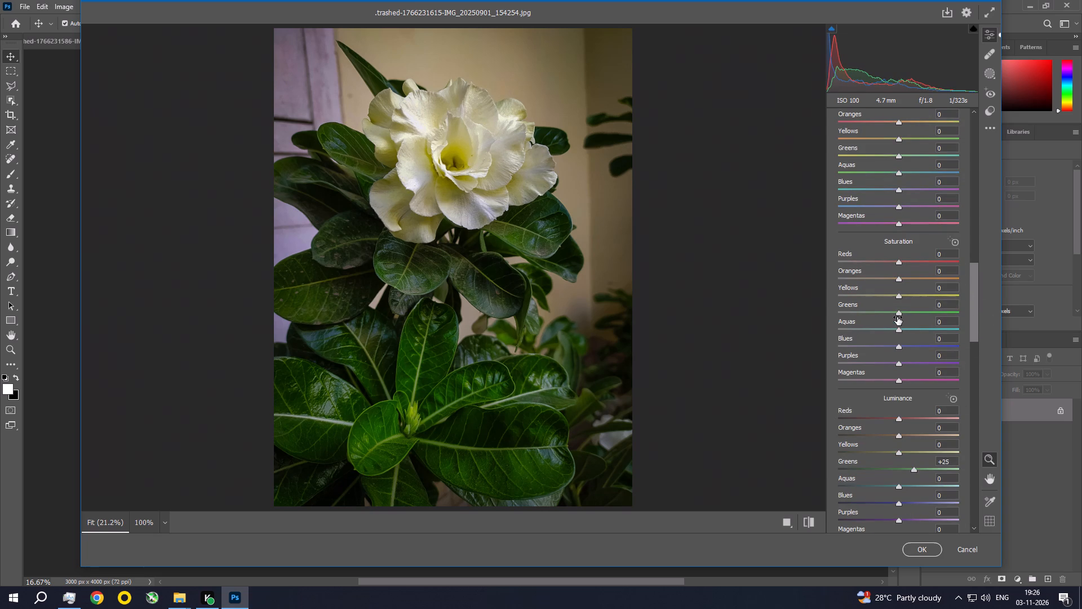
{"action": "left_click_drag", "start_coordinate": [900, 313], "coordinate": [919, 320]}
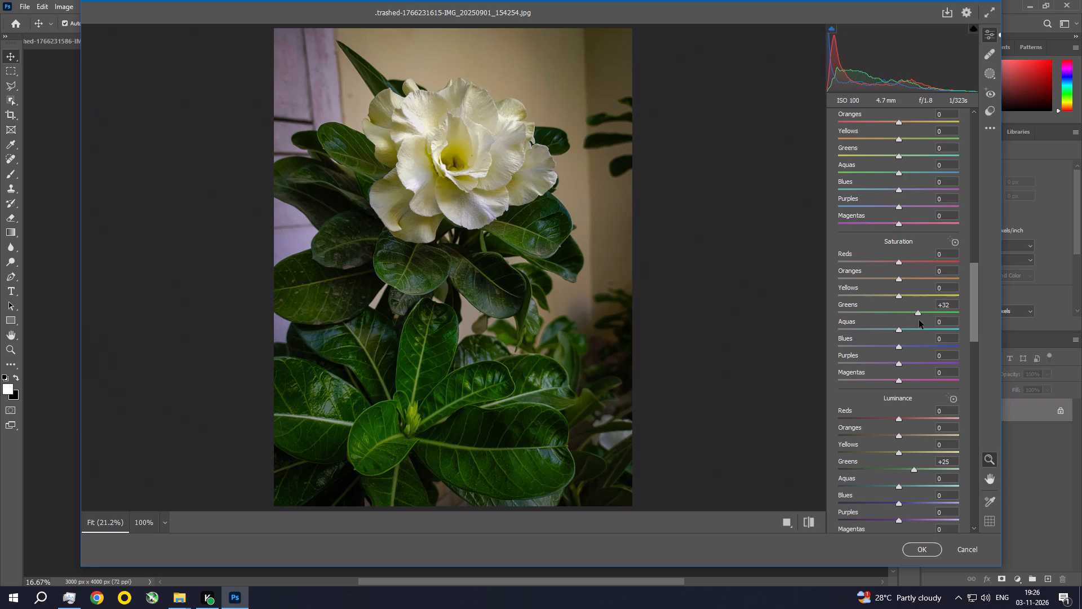
{"action": "left_click_drag", "start_coordinate": [919, 320], "coordinate": [914, 319]}
Set the Yellows saturation to -23 and Yellows luminance to +21, and apply the Camera Raw adjustments to the white flower photo.
{"action": "left_click_drag", "start_coordinate": [899, 296], "coordinate": [919, 301]}
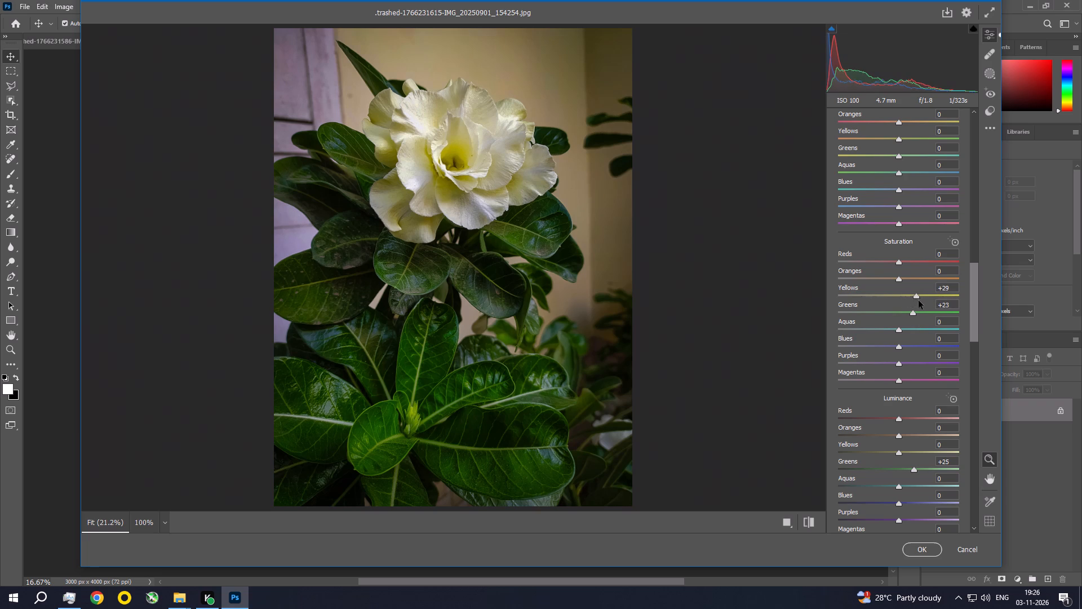
{"action": "left_click_drag", "start_coordinate": [919, 301], "coordinate": [892, 298]}
{"action": "left_click_drag", "start_coordinate": [892, 298], "coordinate": [925, 302]}
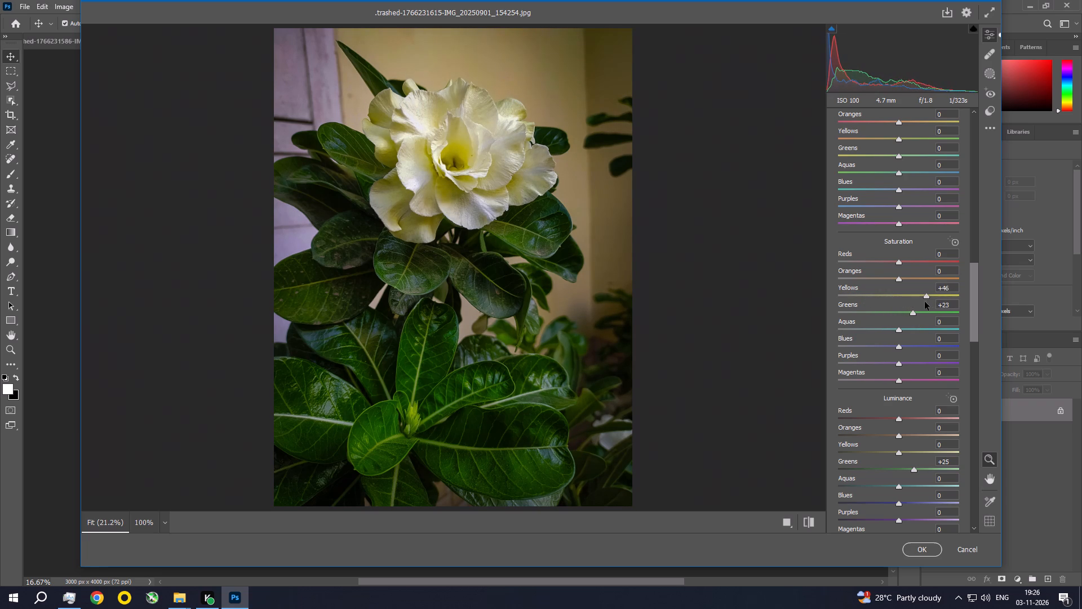
{"action": "left_click_drag", "start_coordinate": [925, 302], "coordinate": [885, 298]}
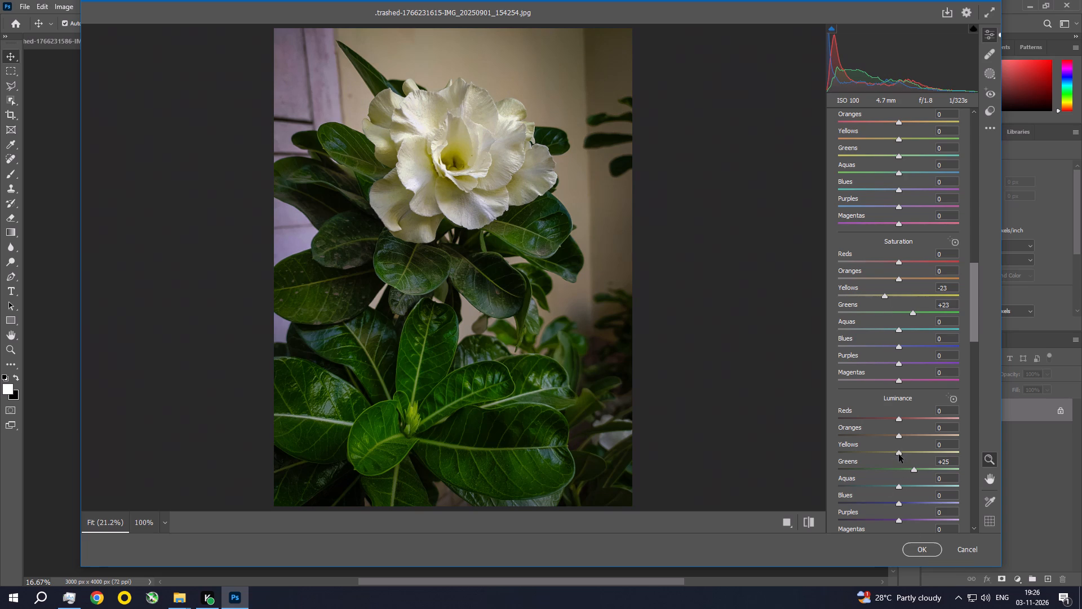
{"action": "left_click_drag", "start_coordinate": [899, 454], "coordinate": [928, 463]}
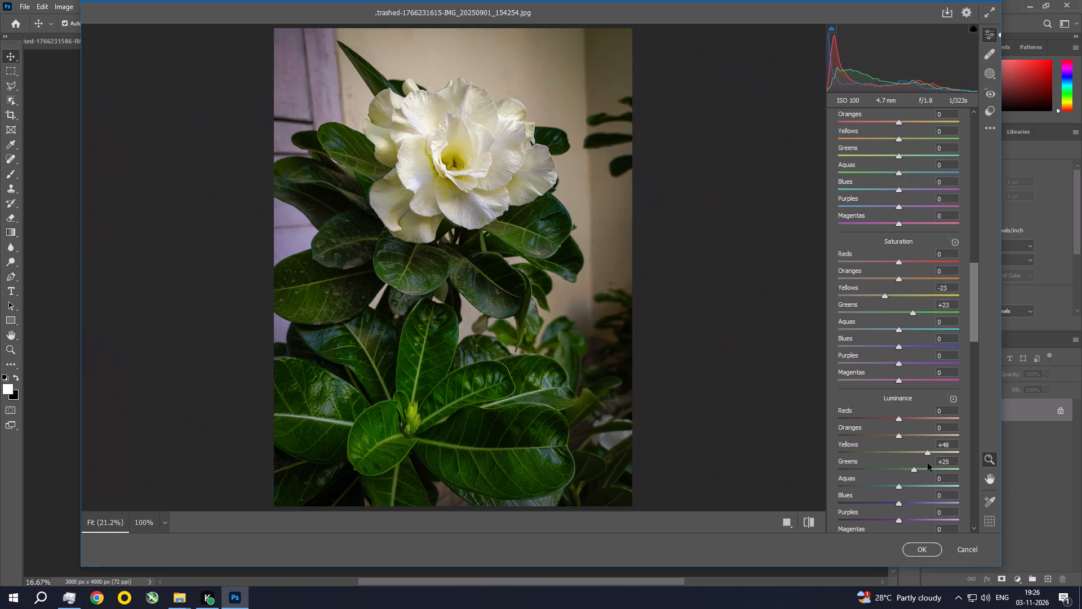
{"action": "left_click_drag", "start_coordinate": [928, 463], "coordinate": [912, 454]}
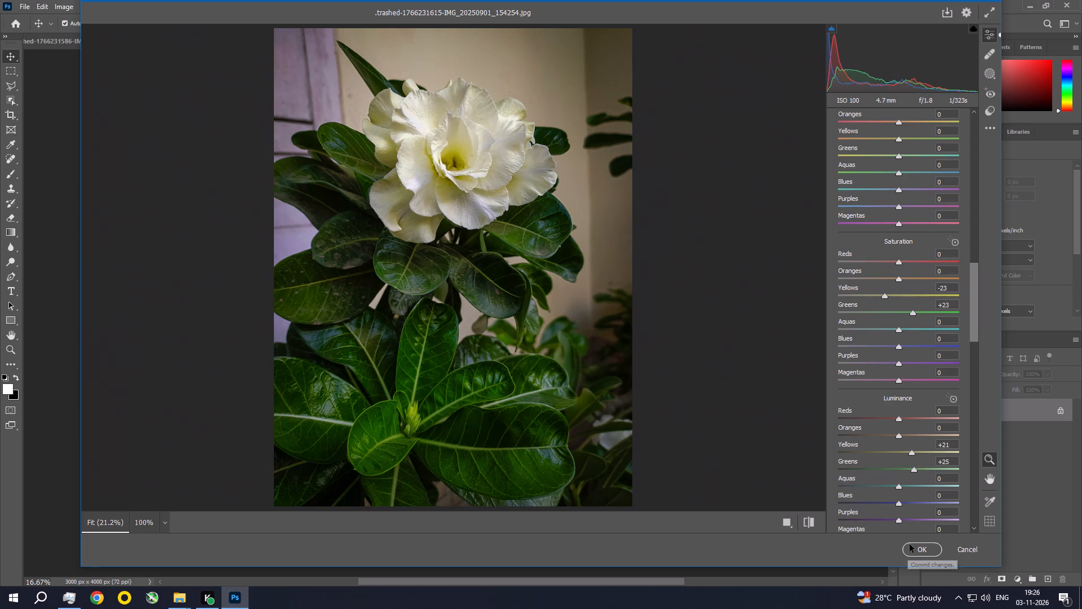
{"action": "left_click", "coordinate": [910, 545]}
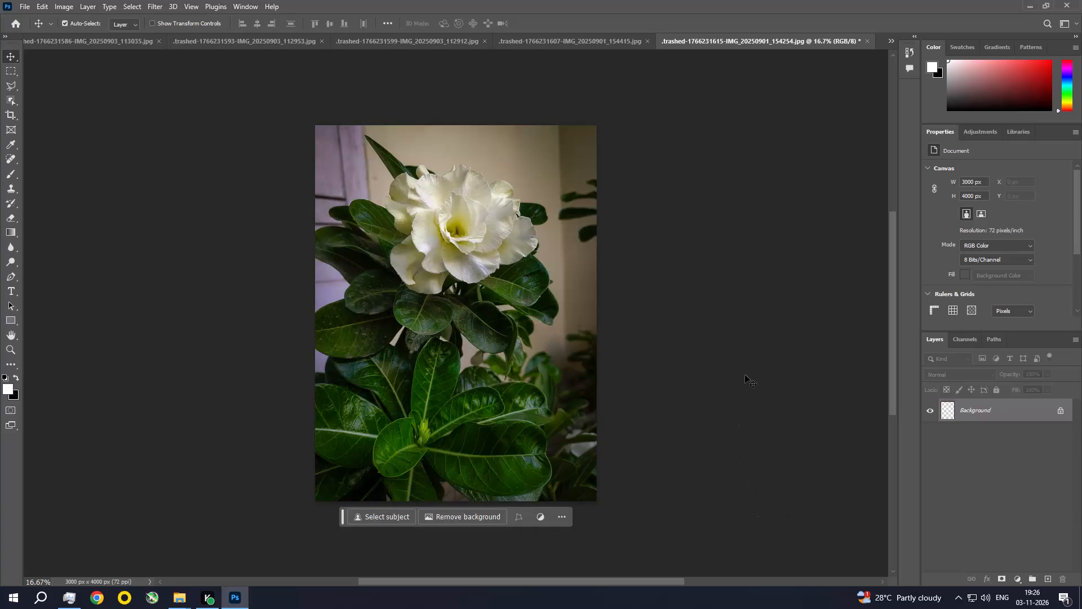
Rotate the white flower photo slightly and crop it to about 2776 x 3702 px.
{"action": "left_click", "coordinate": [10, 118]}
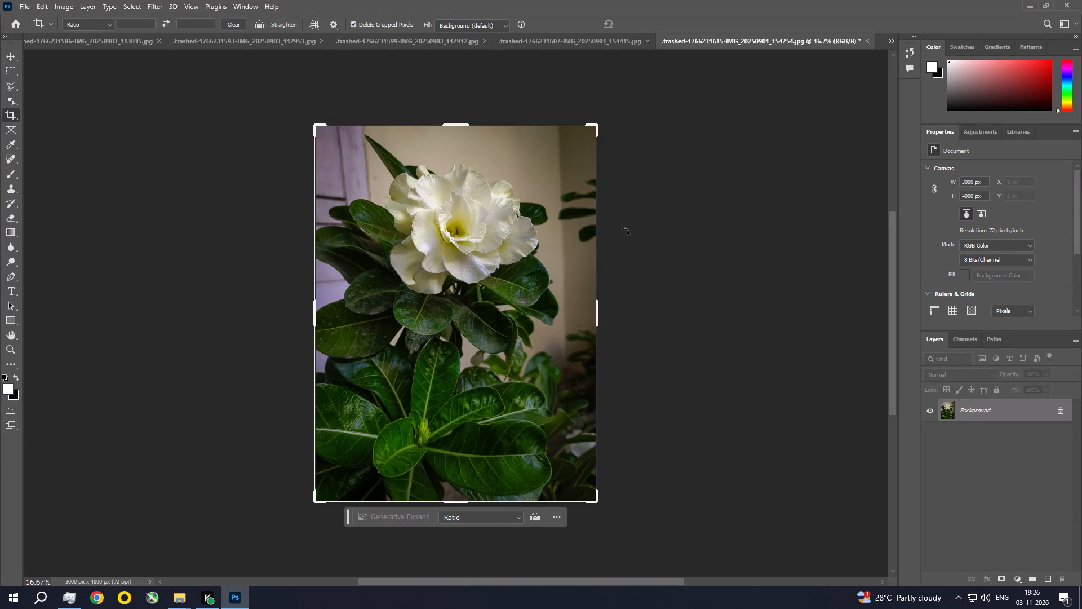
{"action": "left_click", "coordinate": [751, 164]}
{"action": "left_click_drag", "start_coordinate": [629, 170], "coordinate": [627, 170]}
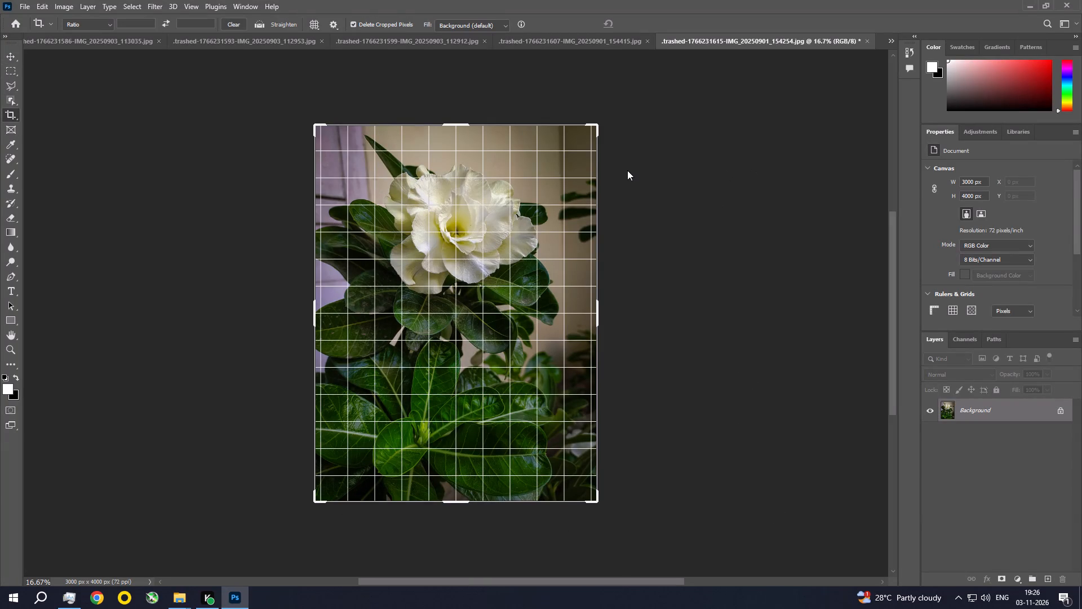
{"action": "left_click_drag", "start_coordinate": [627, 170], "coordinate": [624, 187]}
{"action": "left_click_drag", "start_coordinate": [482, 244], "coordinate": [482, 249]}
{"action": "double_click", "coordinate": [482, 249]}
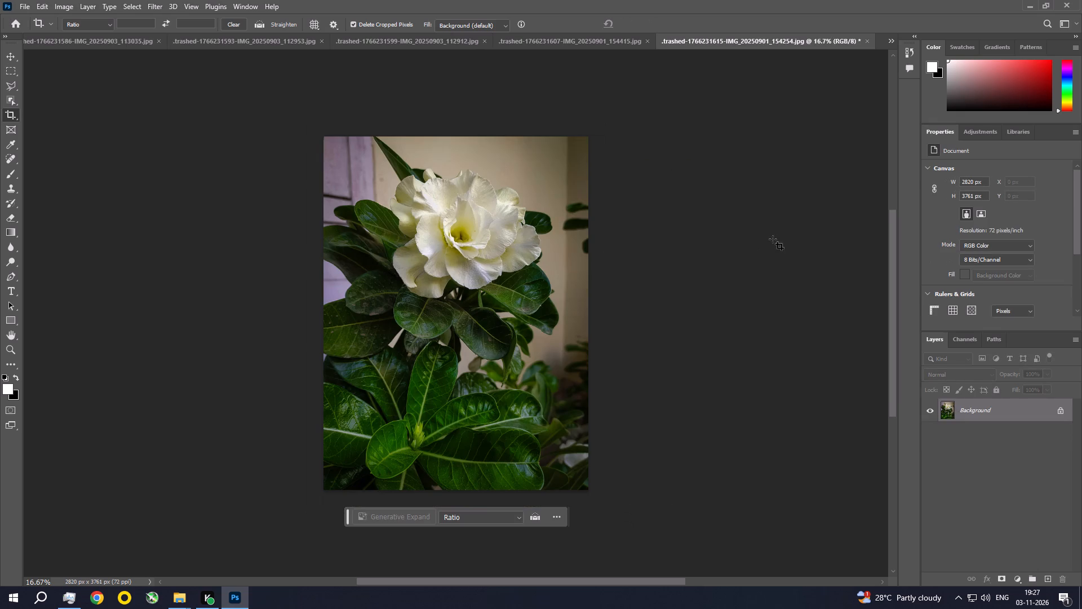
{"action": "left_click", "coordinate": [715, 184]}
{"action": "left_click_drag", "start_coordinate": [652, 196], "coordinate": [656, 191]}
{"action": "double_click", "coordinate": [493, 224]}
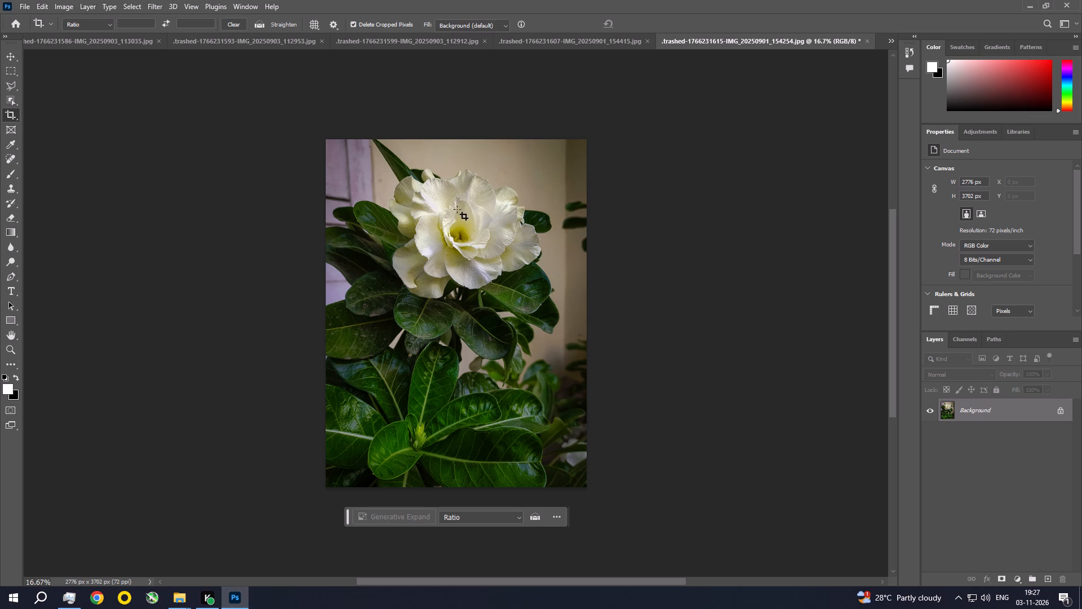
Apply an Exposure adjustment to the white flower photo with the Offset set to +0.005.
{"action": "left_click", "coordinate": [57, 6]}
{"action": "left_click", "coordinate": [77, 35]}
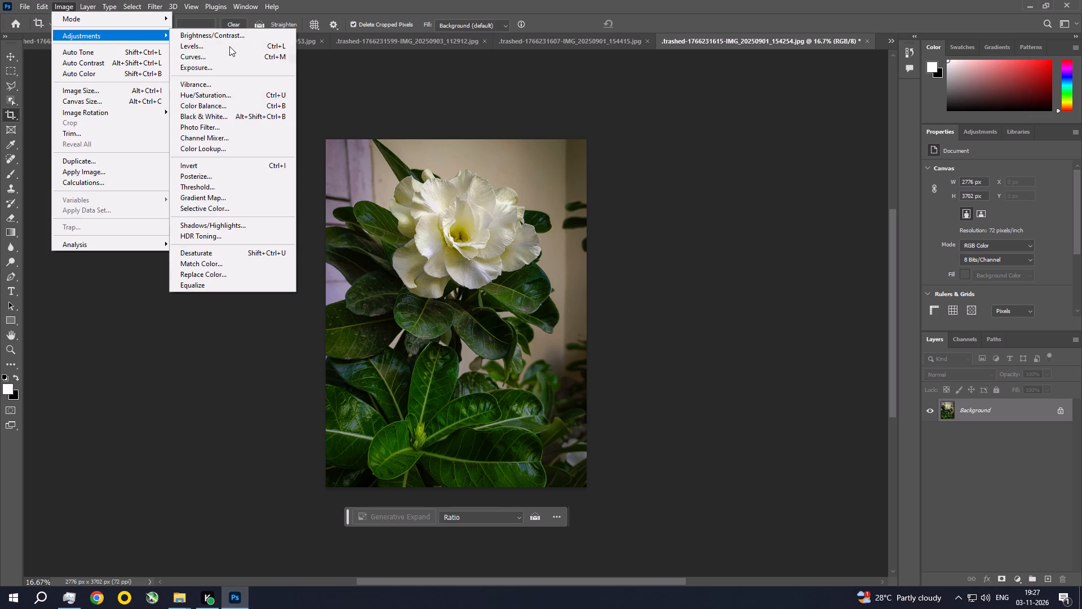
{"action": "left_click", "coordinate": [263, 65]}
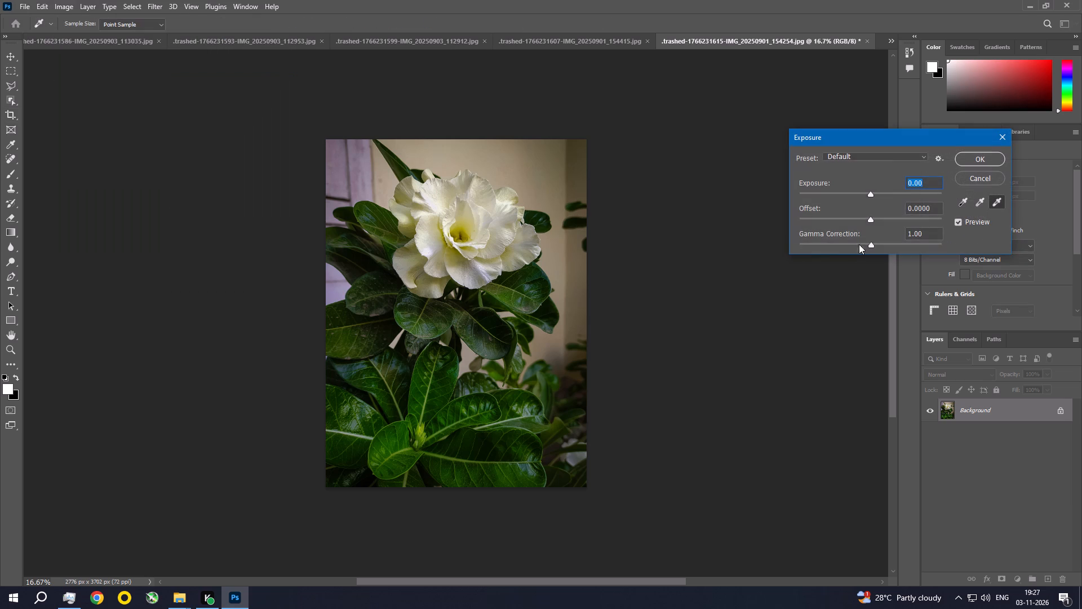
{"action": "left_click", "coordinate": [931, 210]}
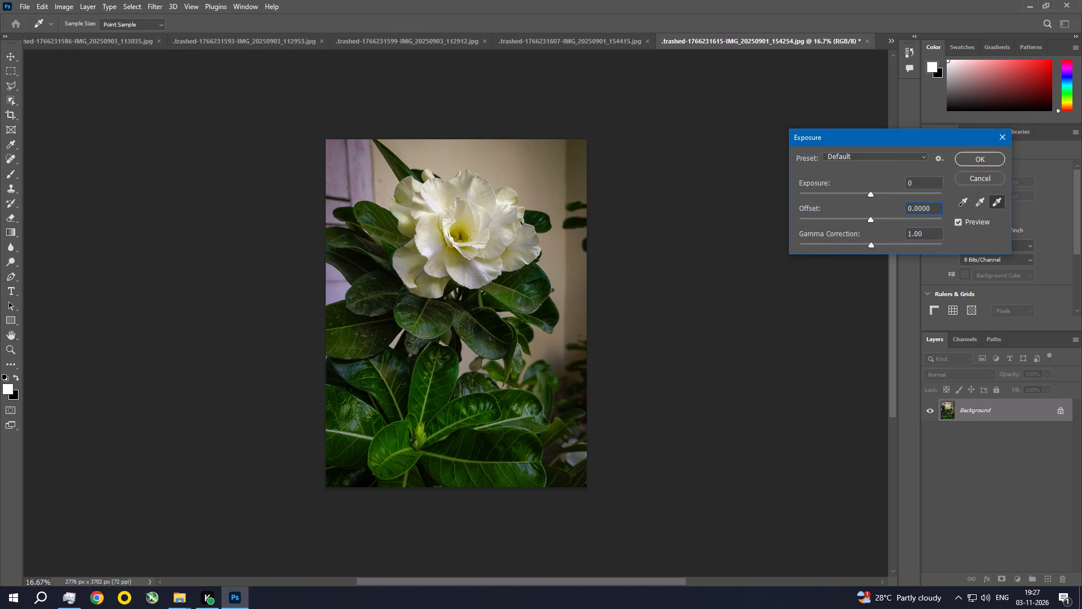
{"action": "key", "text": "BackSpace"}
{"action": "key", "text": "BackSpace"}
{"action": "type", "text": "50"}
{"action": "left_click", "coordinate": [983, 157]}
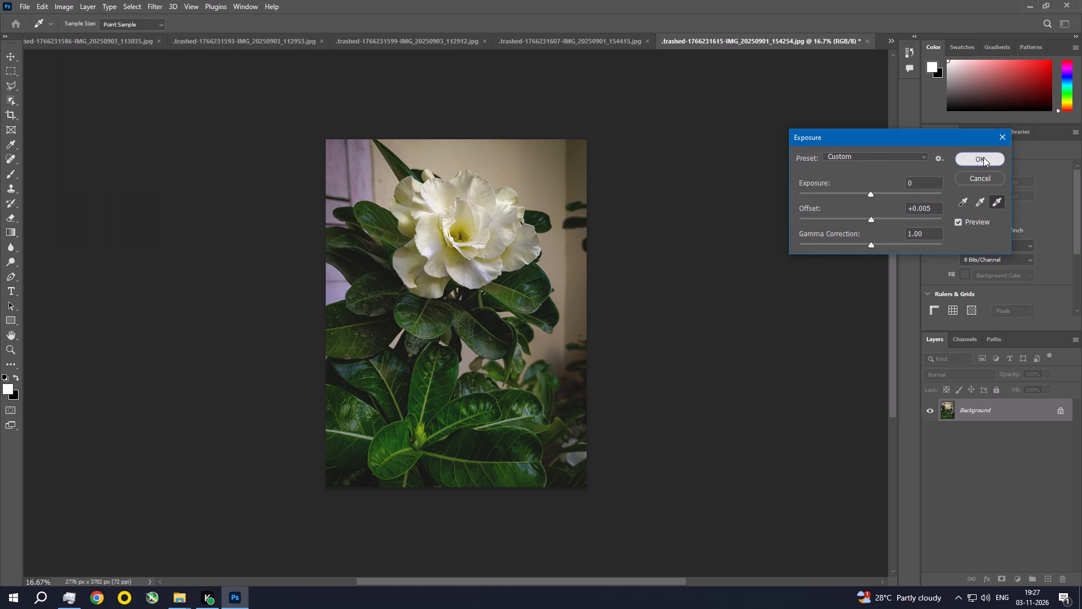
Save the white flower photo as a JPEG at quality 12, check it enlarged and fitted in view, and close it.
{"action": "left_click", "coordinate": [9, 53]}
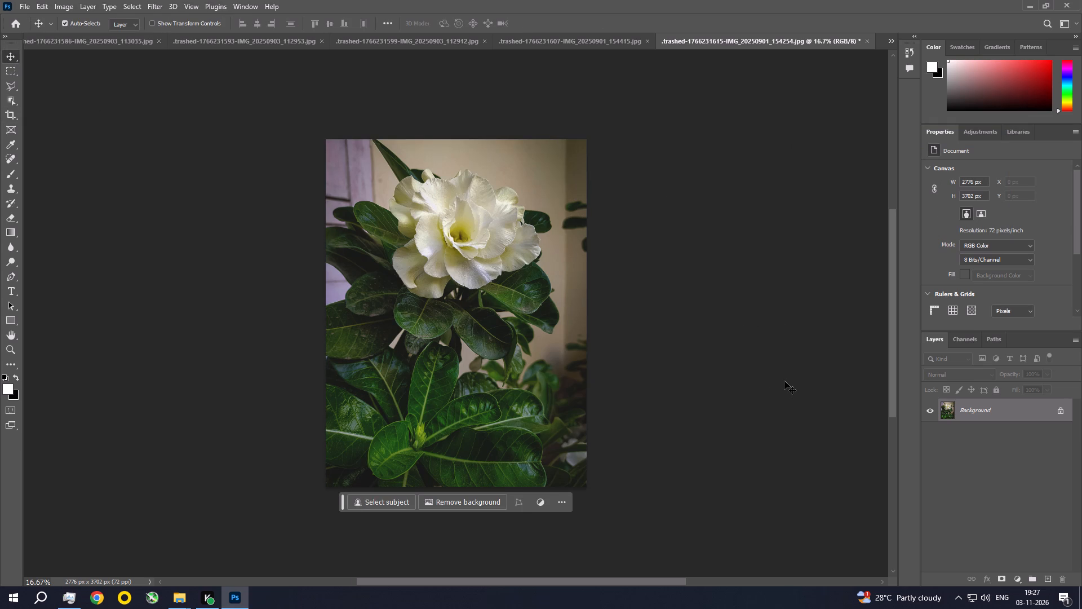
{"action": "key", "text": "ctrl+s"}
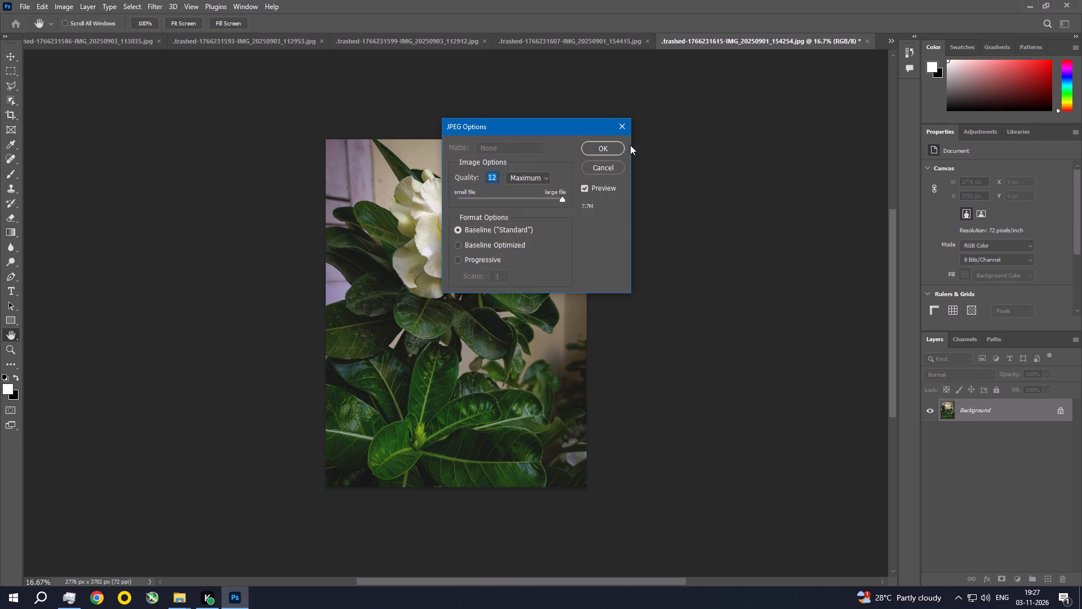
{"action": "left_click", "coordinate": [607, 146]}
{"action": "key", "text": "ctrl+space"}
{"action": "key", "text": "ctrl+space"}
{"action": "key", "text": "ctrl+space"}
{"action": "key", "text": "ctrl+space"}
{"action": "key", "text": "ctrl+space"}
{"action": "key", "text": "ctrl+space"}
{"action": "key", "text": "ctrl+space"}
{"action": "key", "text": "ctrl+space"}
{"action": "key", "text": "ctrl+space"}
{"action": "key", "text": "ctrl+space"}
{"action": "key", "text": "ctrl+space"}
{"action": "key", "text": "ctrl+space"}
{"action": "key", "text": "ctrl+space"}
{"action": "key", "text": "ctrl+space"}
{"action": "key", "text": "ctrl+space"}
{"action": "key", "text": "ctrl+space"}
{"action": "key", "text": "ctrl+space"}
{"action": "key", "text": "ctrl+space"}
{"action": "key", "text": "ctrl+space"}
{"action": "key", "text": "ctrl+space"}
{"action": "double_click", "coordinate": [476, 212], "text": "ctrl"}
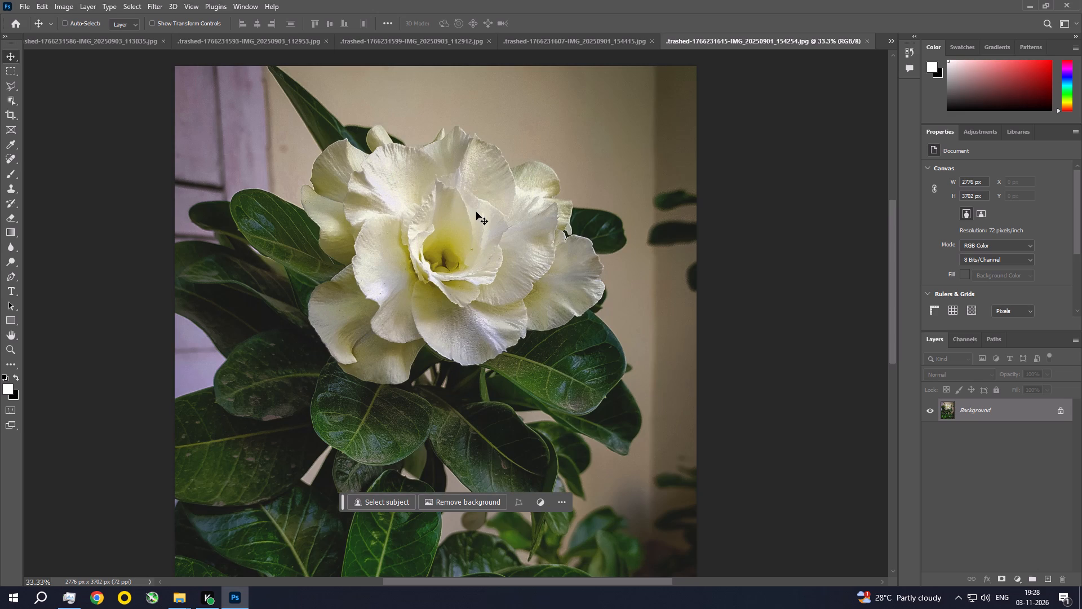
{"action": "key", "text": "ctrl+0"}
{"action": "key", "text": "ctrl+s"}
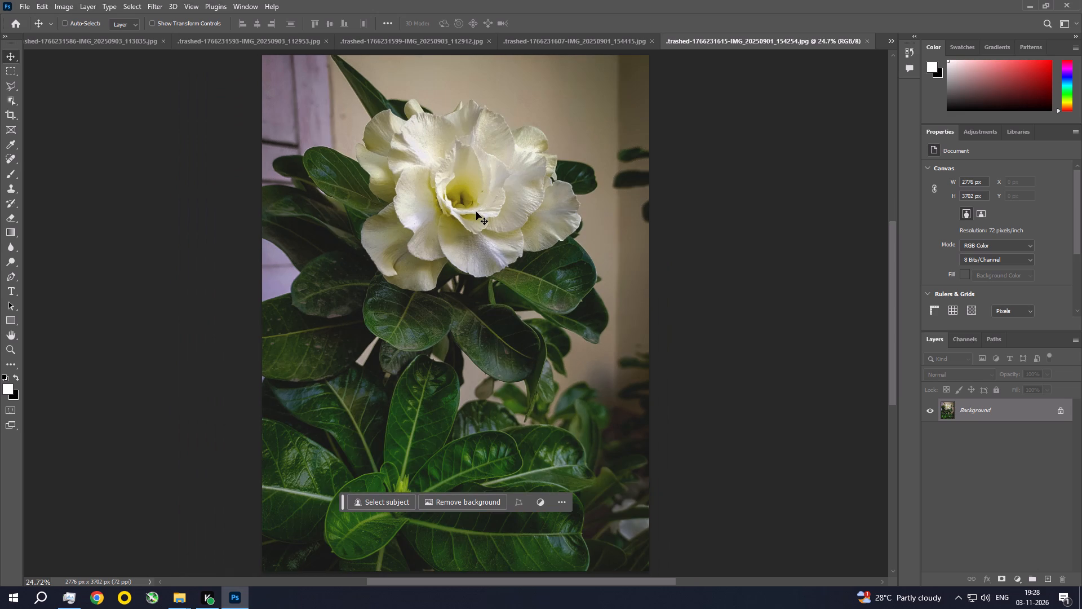
{"action": "left_click", "coordinate": [868, 42]}
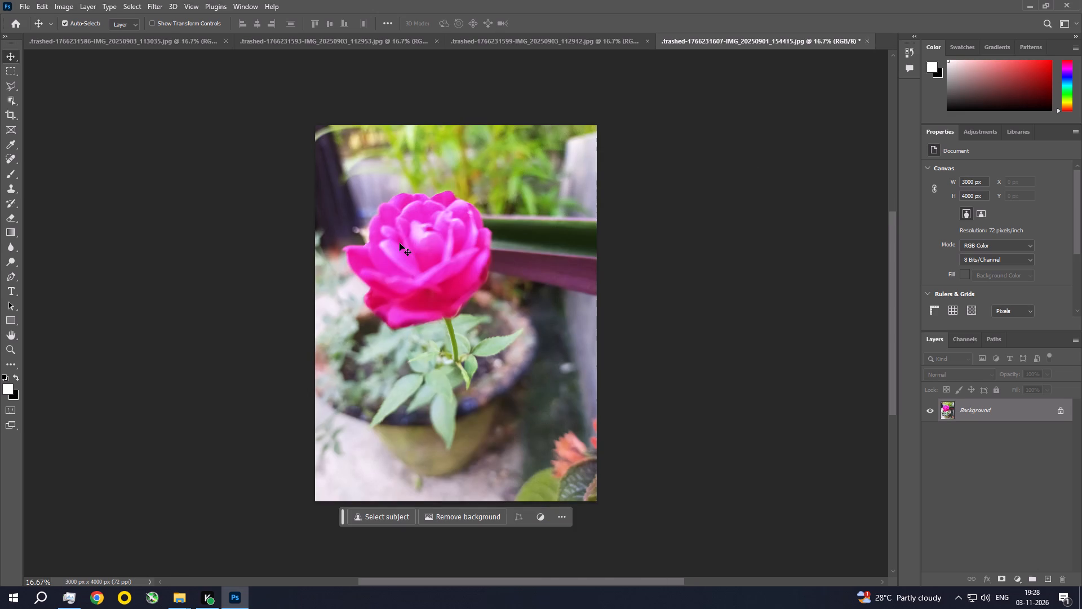
Close the pink rose photo.
{"action": "left_click", "coordinate": [867, 43]}
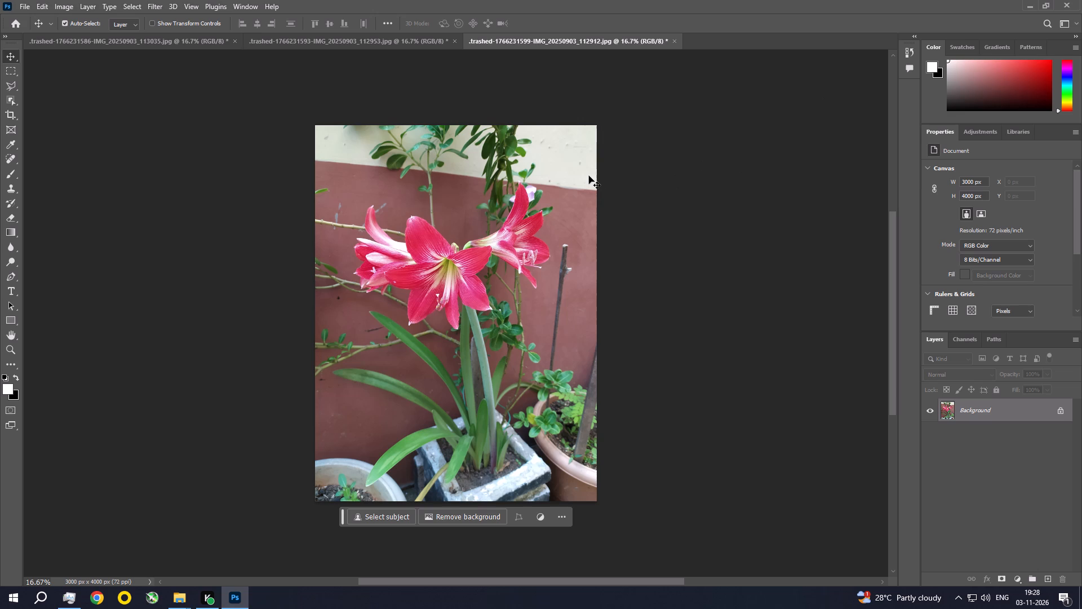
Rotate the crop of the red lily photo by about -7° and crop it to about 2612 x 3482 px.
{"action": "left_click", "coordinate": [11, 118]}
{"action": "left_click_drag", "start_coordinate": [711, 178], "coordinate": [712, 169]}
{"action": "left_click_drag", "start_coordinate": [621, 228], "coordinate": [626, 197]}
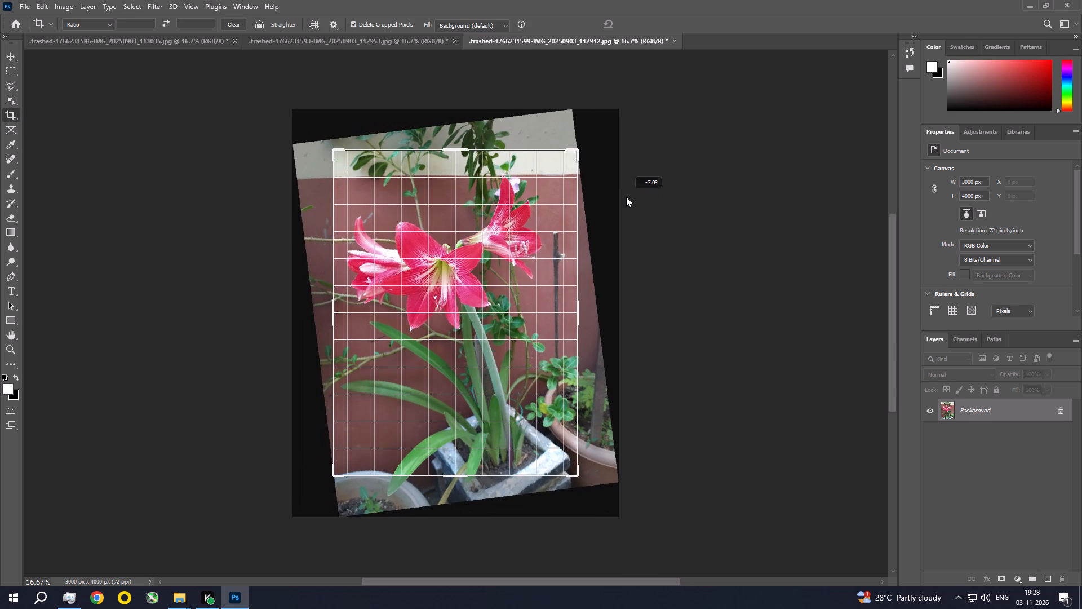
{"action": "left_click_drag", "start_coordinate": [626, 197], "coordinate": [618, 203]}
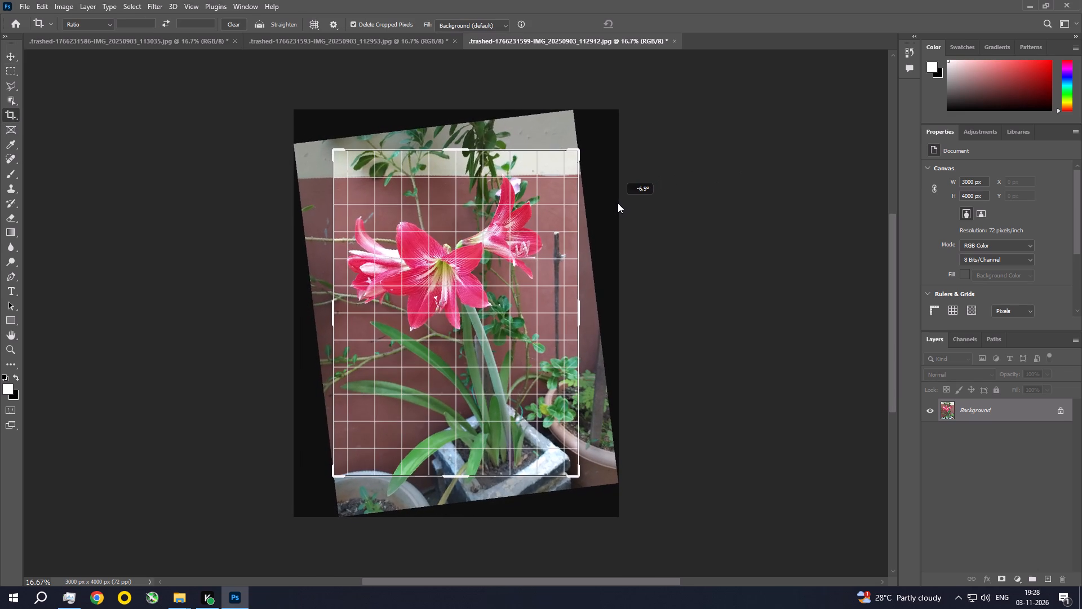
{"action": "left_click_drag", "start_coordinate": [618, 203], "coordinate": [615, 206]}
{"action": "double_click", "coordinate": [500, 234]}
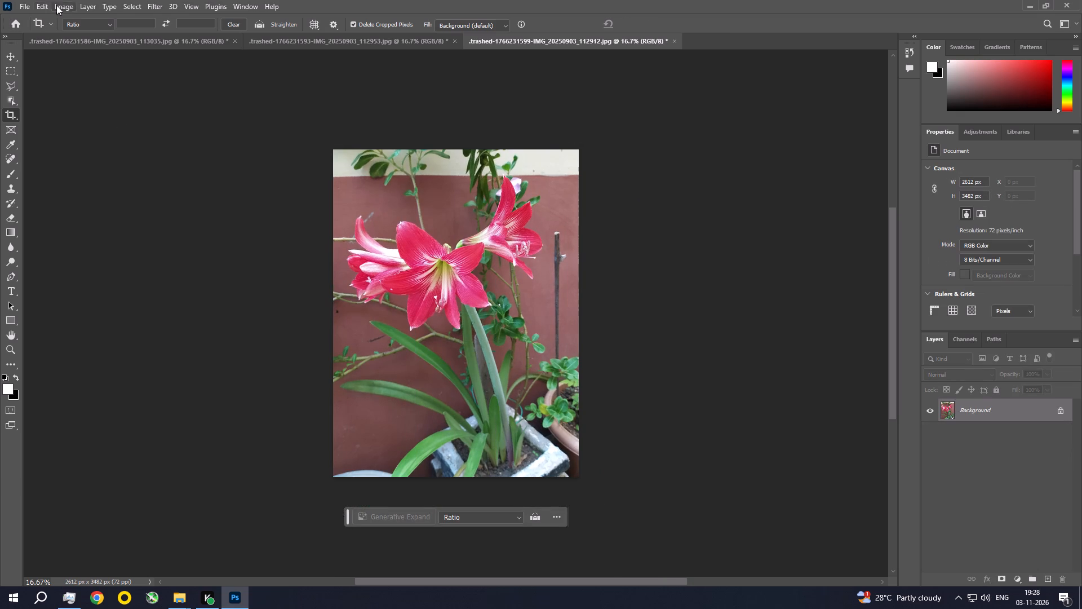
In the Camera Raw Filter, set the red lily photo's Exposure to -0.35, Contrast +21, Highlights -27 and Shadows +19, and lower the Whites.
{"action": "left_click", "coordinate": [153, 11]}
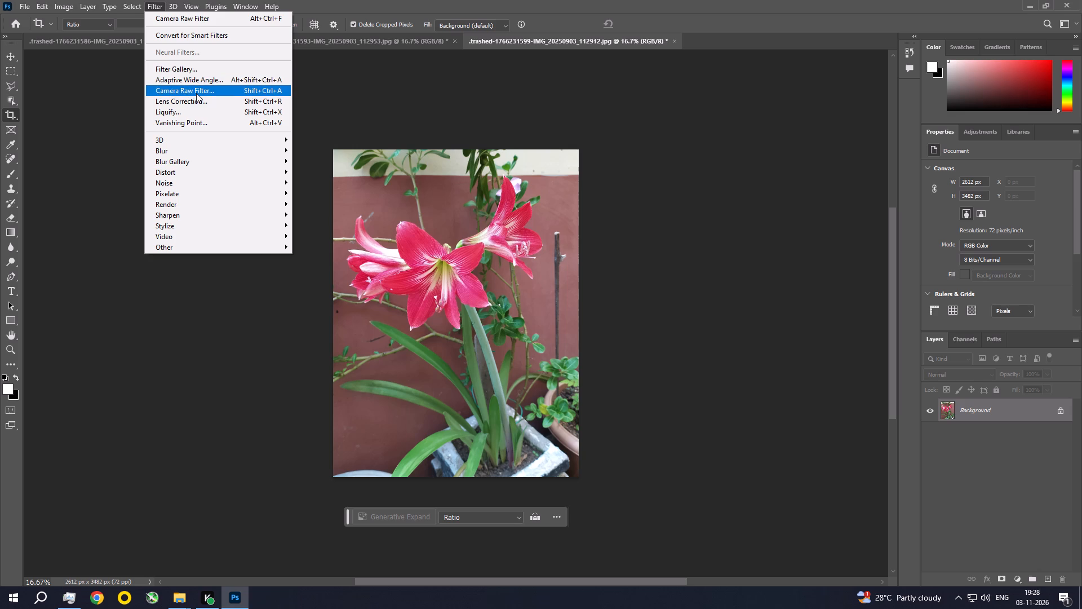
{"action": "left_click", "coordinate": [196, 93]}
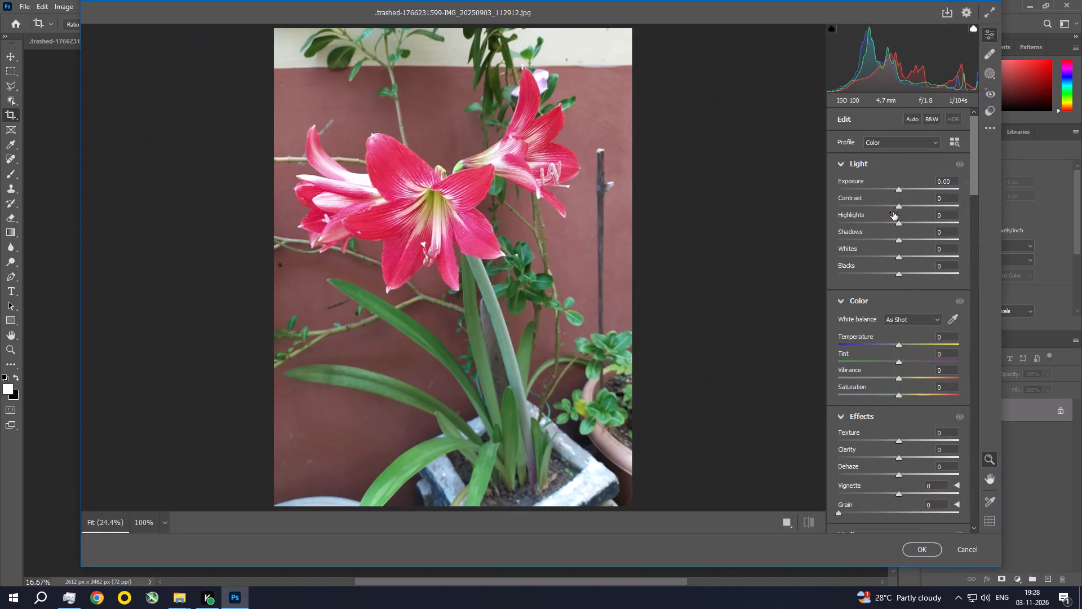
{"action": "left_click", "coordinate": [898, 190]}
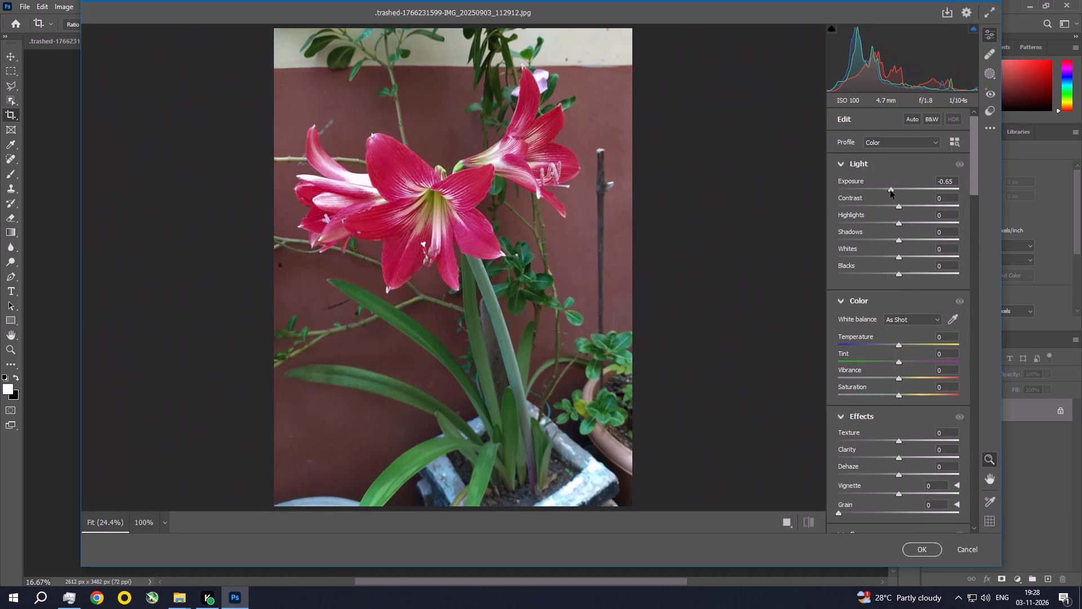
{"action": "left_click_drag", "start_coordinate": [899, 206], "coordinate": [904, 208]}
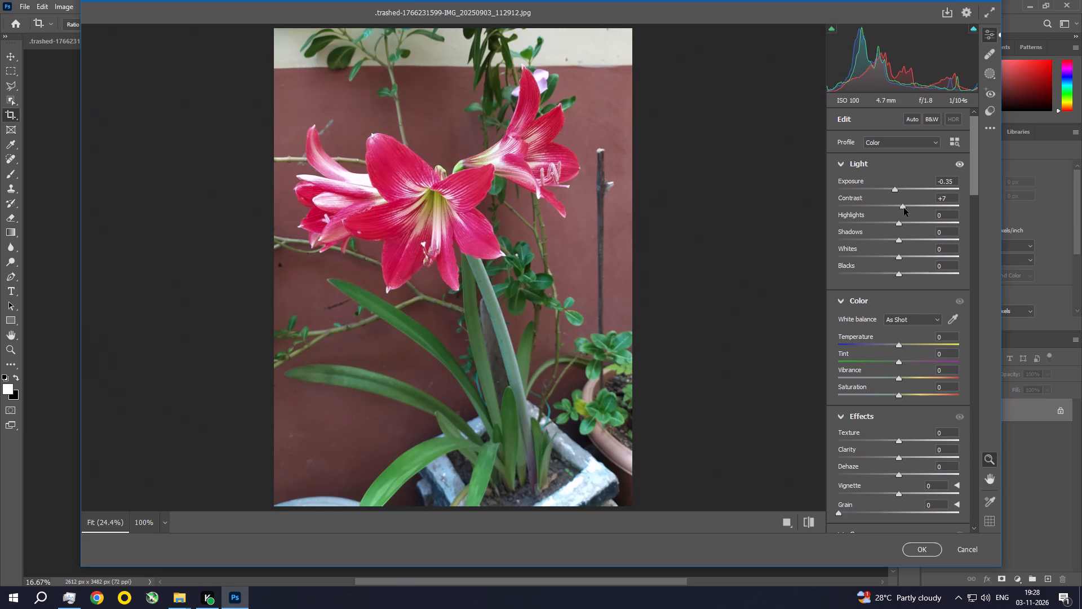
{"action": "left_click_drag", "start_coordinate": [904, 208], "coordinate": [912, 210]}
{"action": "left_click_drag", "start_coordinate": [896, 224], "coordinate": [893, 223]}
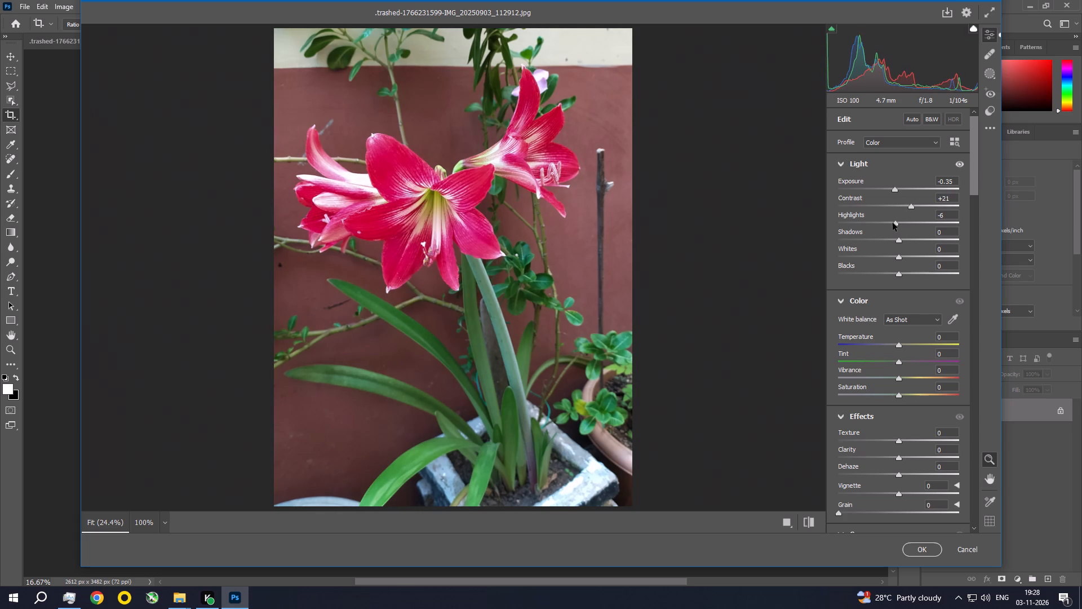
{"action": "left_click_drag", "start_coordinate": [893, 223], "coordinate": [880, 218]}
{"action": "left_click_drag", "start_coordinate": [899, 239], "coordinate": [899, 239]}
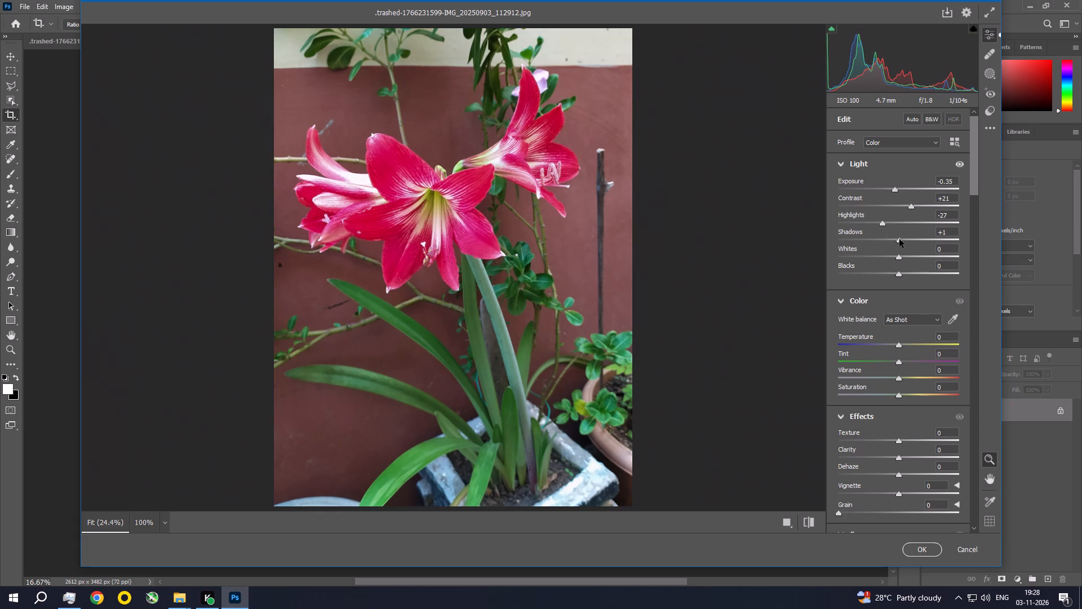
{"action": "left_click_drag", "start_coordinate": [899, 239], "coordinate": [910, 245]}
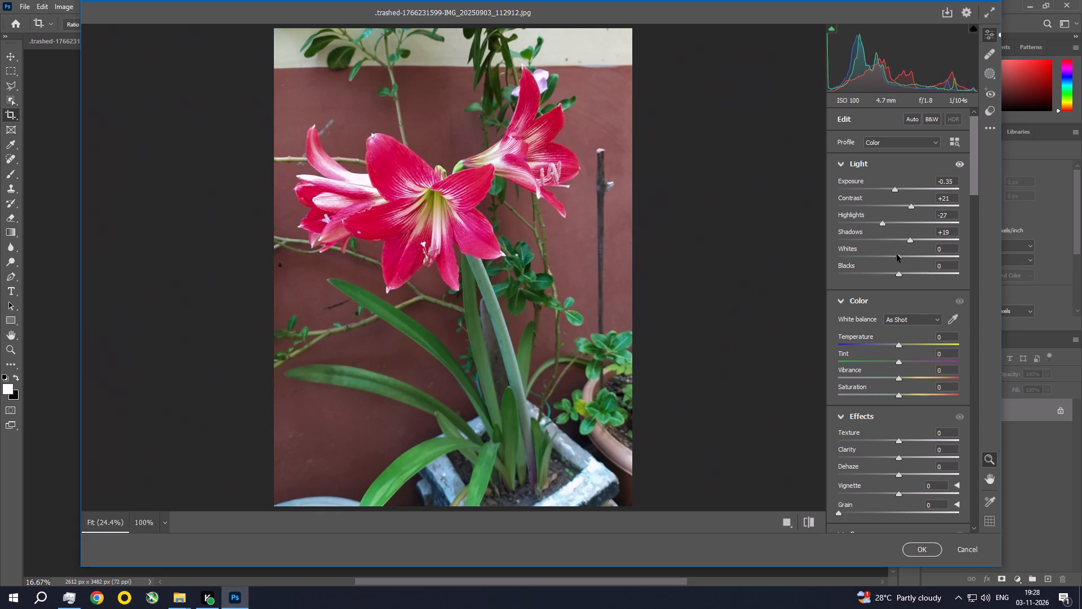
{"action": "left_click_drag", "start_coordinate": [900, 259], "coordinate": [886, 254]}
Set the Camera Raw effects to Texture +11, Clarity +8, Dehaze +14 and Vignette -32.
{"action": "left_click_drag", "start_coordinate": [974, 175], "coordinate": [983, 209]}
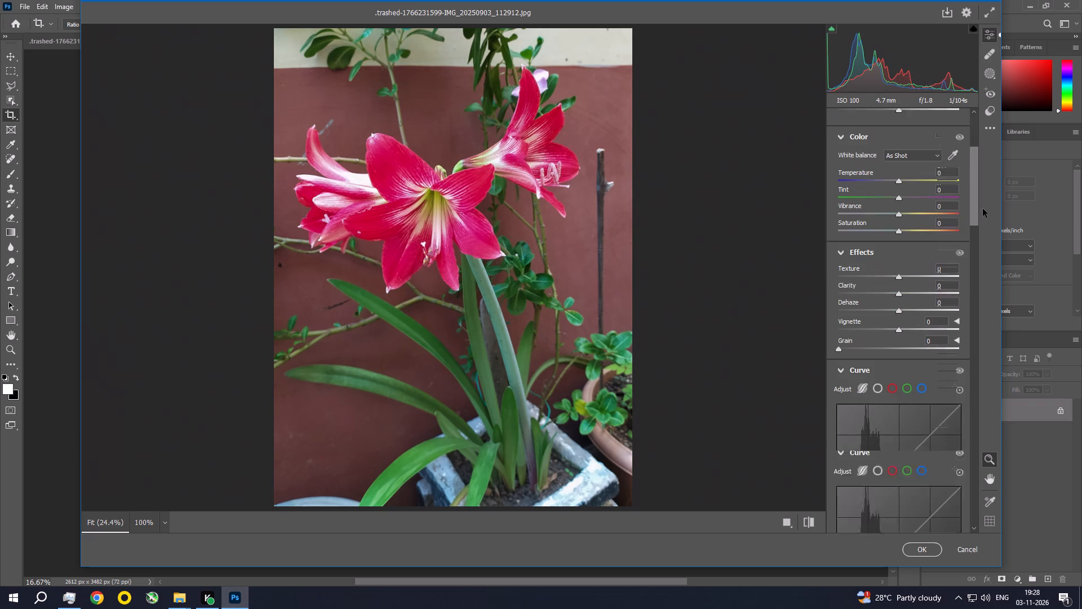
{"action": "left_click_drag", "start_coordinate": [983, 209], "coordinate": [983, 214]}
{"action": "left_click_drag", "start_coordinate": [899, 233], "coordinate": [900, 233]}
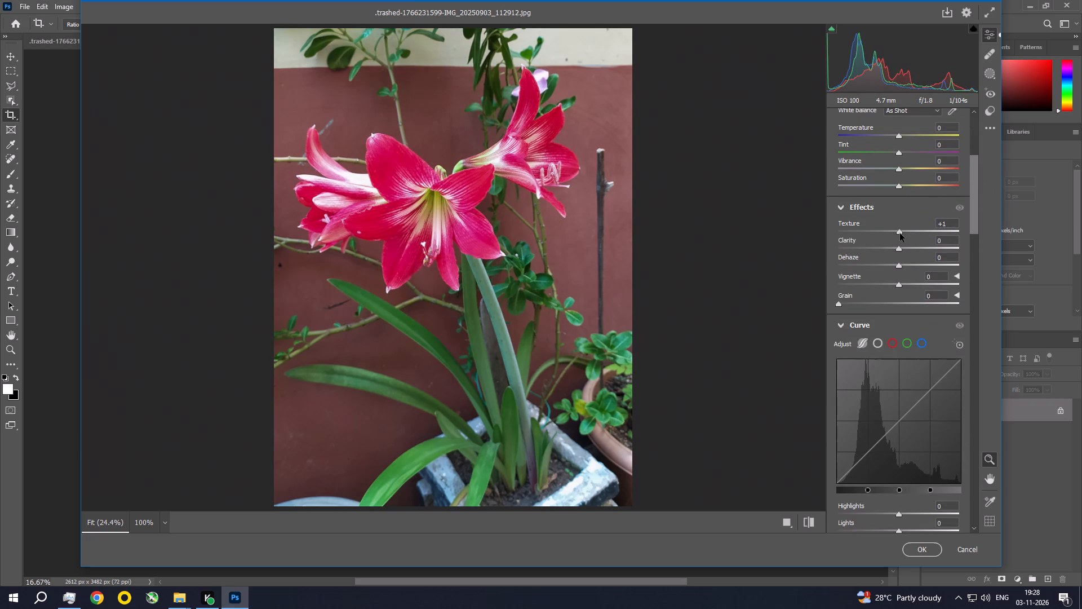
{"action": "left_click_drag", "start_coordinate": [900, 233], "coordinate": [906, 238]}
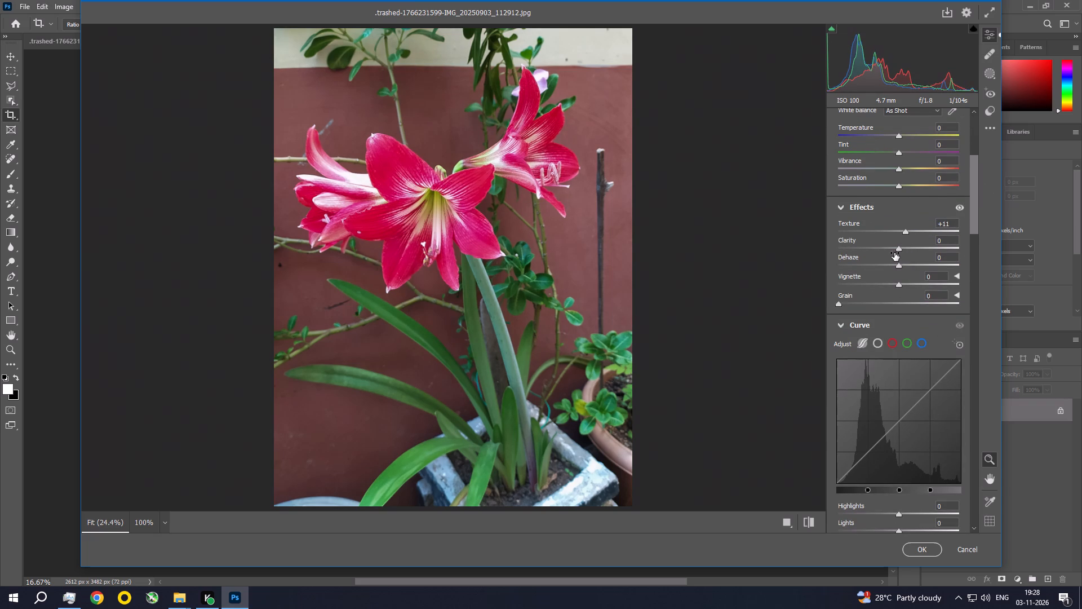
{"action": "left_click_drag", "start_coordinate": [901, 248], "coordinate": [906, 251]}
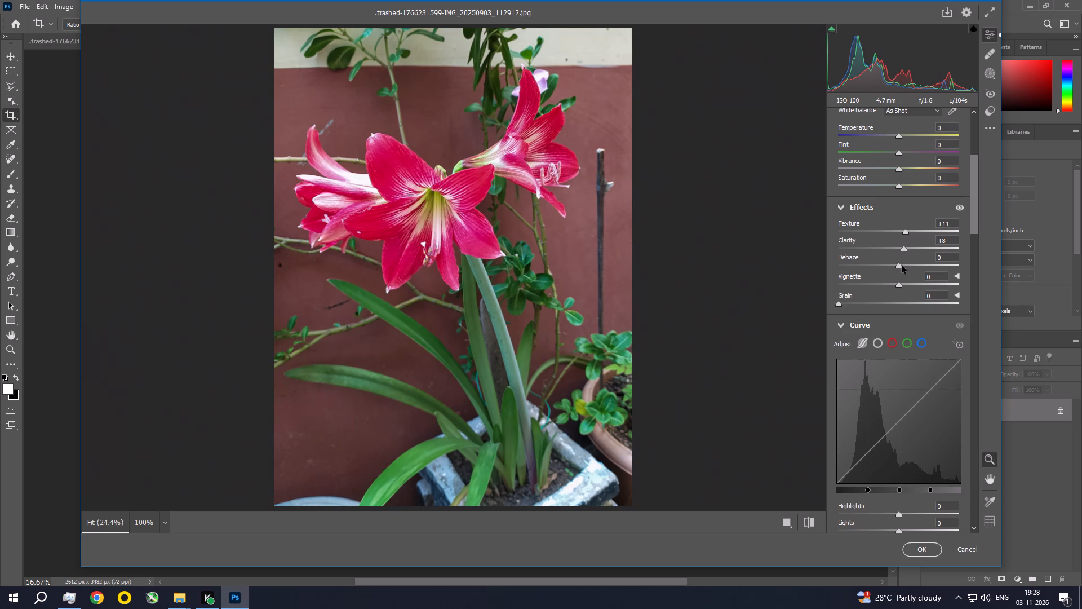
{"action": "left_click_drag", "start_coordinate": [901, 266], "coordinate": [909, 271]}
{"action": "left_click_drag", "start_coordinate": [897, 285], "coordinate": [911, 293]}
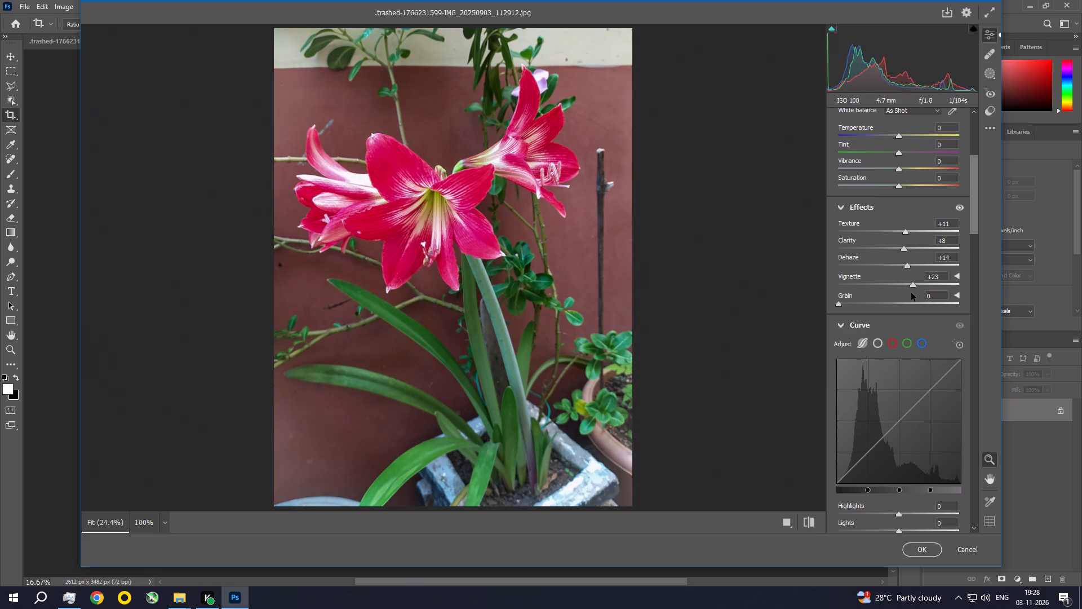
{"action": "left_click_drag", "start_coordinate": [911, 293], "coordinate": [878, 290]}
In the parametric curve, lower Highlights to -33 and Lights to -17.
{"action": "left_click_drag", "start_coordinate": [975, 211], "coordinate": [980, 250]}
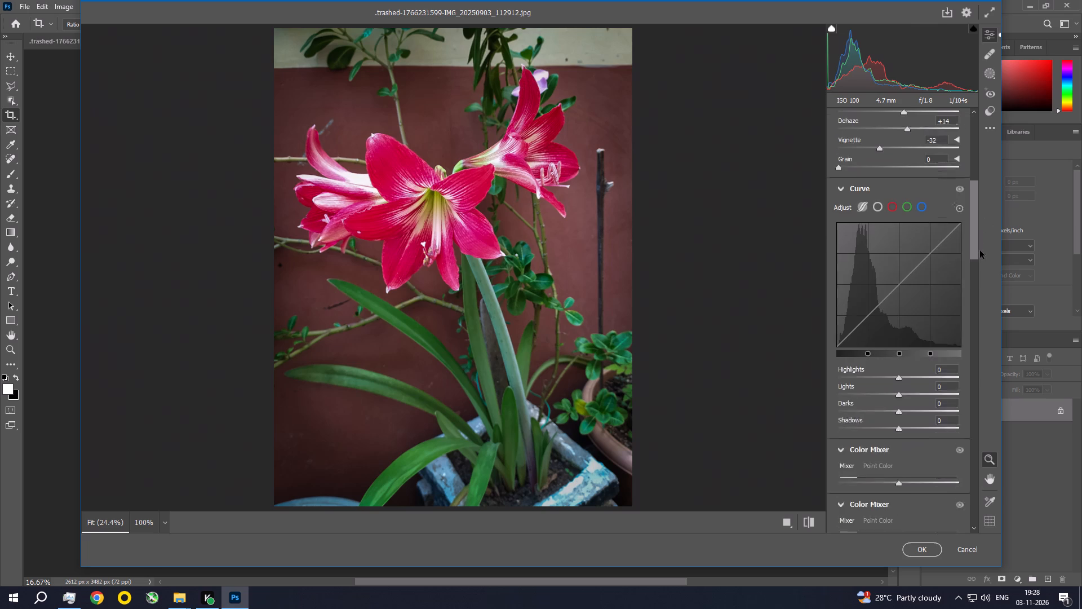
{"action": "left_click_drag", "start_coordinate": [980, 250], "coordinate": [981, 261]}
{"action": "left_click_drag", "start_coordinate": [897, 247], "coordinate": [877, 248]}
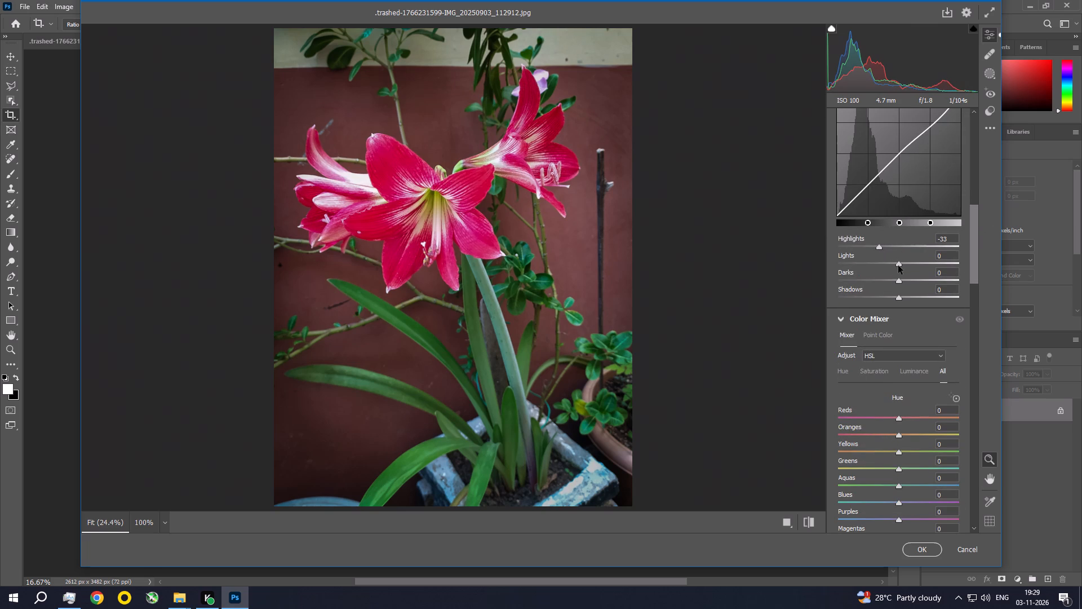
{"action": "left_click_drag", "start_coordinate": [898, 263], "coordinate": [888, 263]}
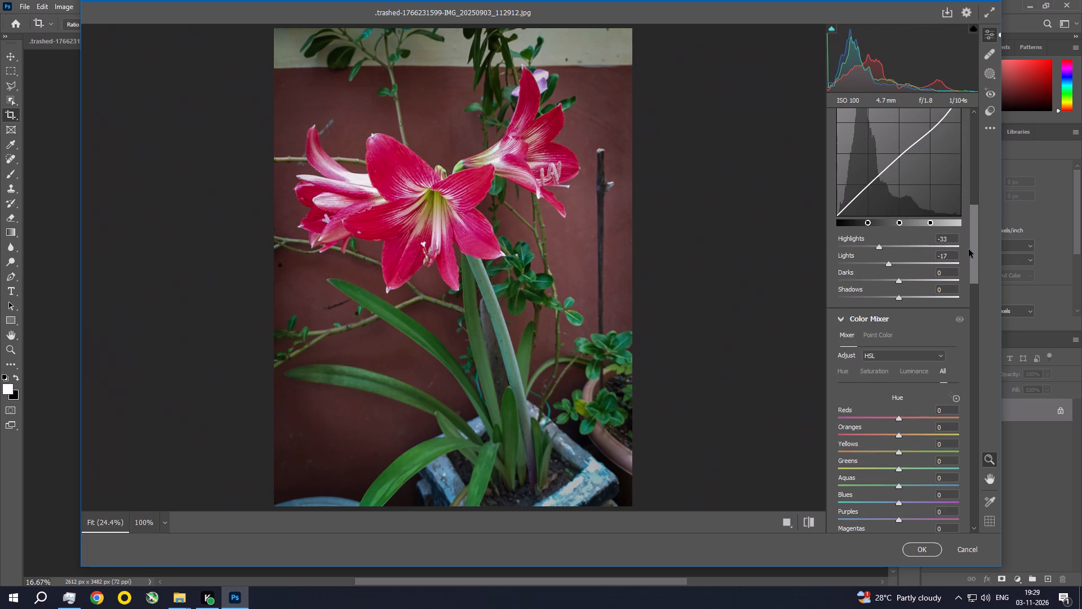
In the Color Mixer, set Saturation Reds +20 and Greens +13, set Luminance Greens to +21, and slightly raise Luminance Reds.
{"action": "left_click_drag", "start_coordinate": [977, 242], "coordinate": [985, 336]}
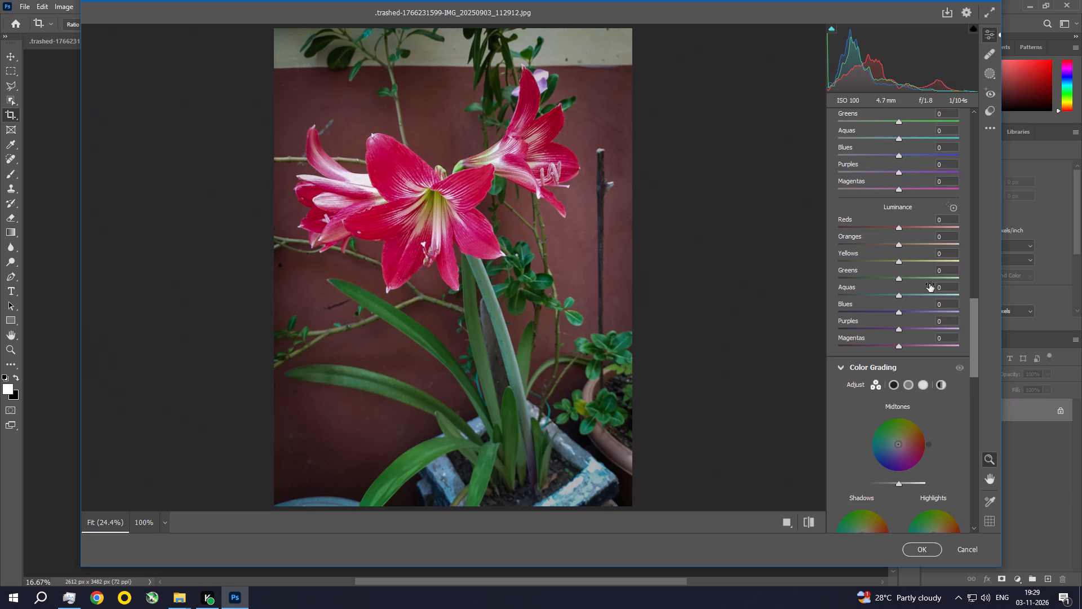
{"action": "left_click_drag", "start_coordinate": [977, 350], "coordinate": [981, 326]}
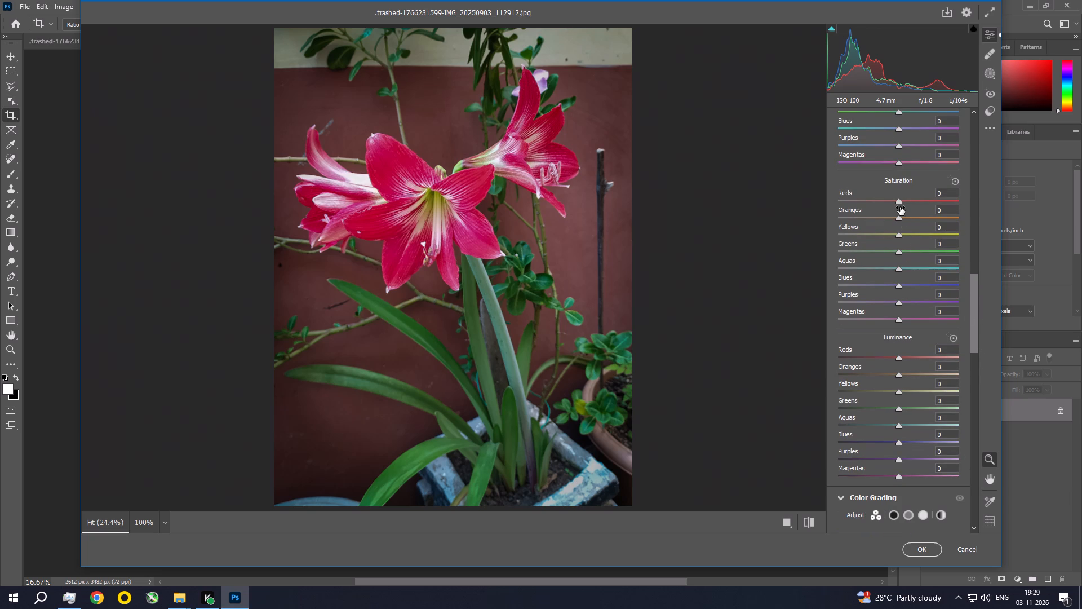
{"action": "left_click_drag", "start_coordinate": [899, 201], "coordinate": [910, 206]}
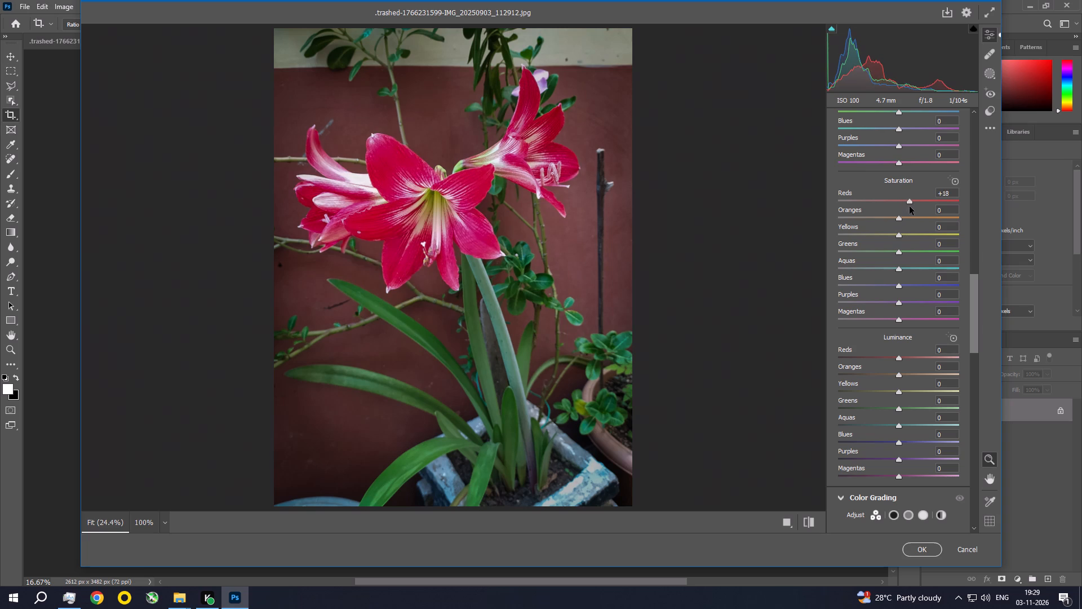
{"action": "left_click_drag", "start_coordinate": [910, 206], "coordinate": [911, 206]}
{"action": "left_click_drag", "start_coordinate": [899, 254], "coordinate": [907, 257]}
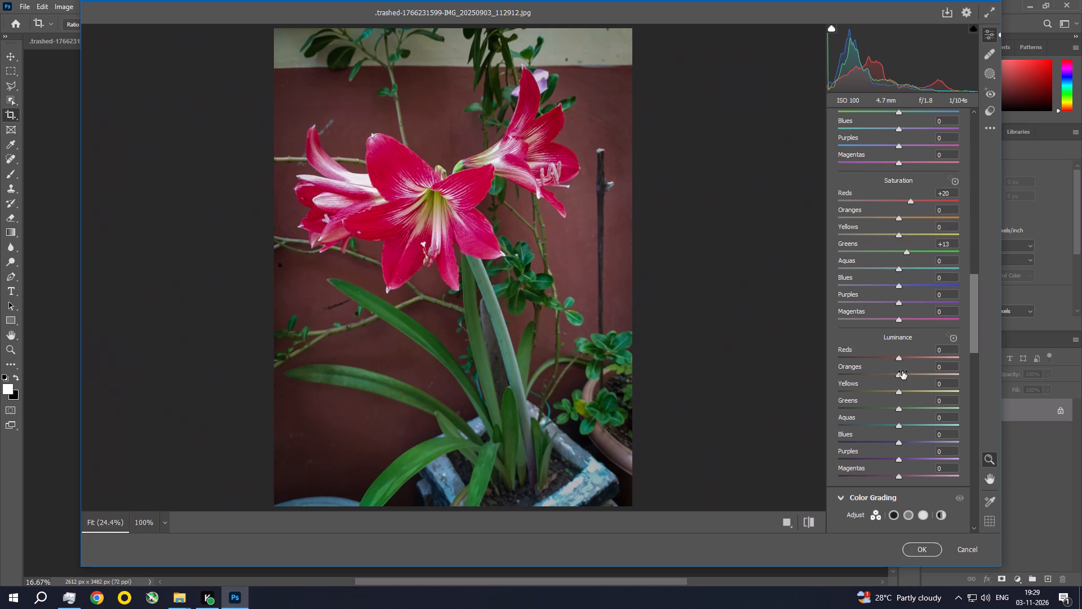
{"action": "left_click_drag", "start_coordinate": [901, 410], "coordinate": [917, 413]}
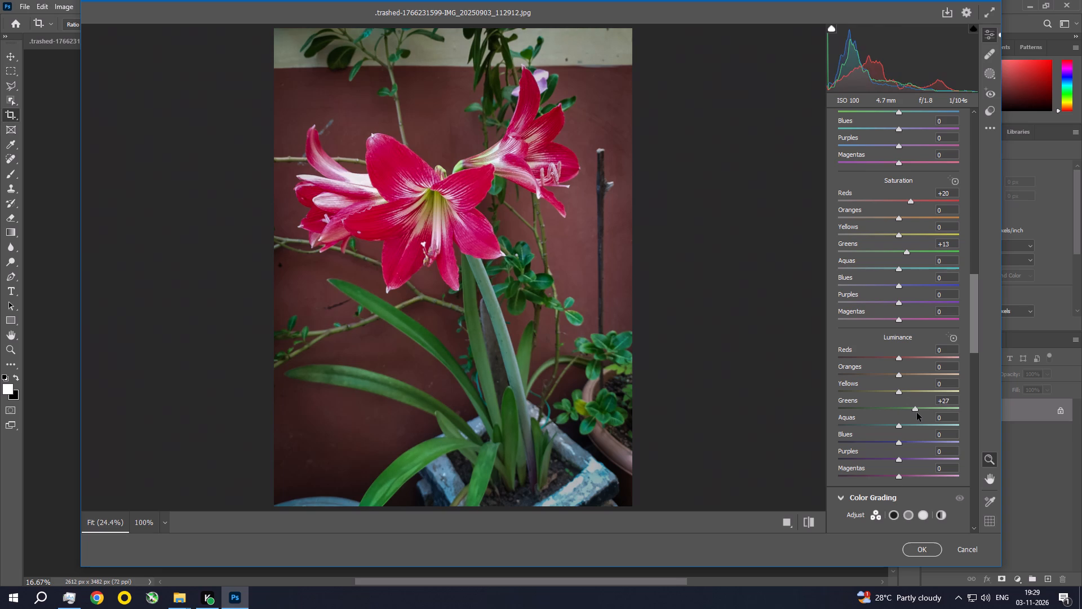
{"action": "left_click_drag", "start_coordinate": [917, 413], "coordinate": [913, 410]}
{"action": "left_click_drag", "start_coordinate": [899, 358], "coordinate": [906, 364]}
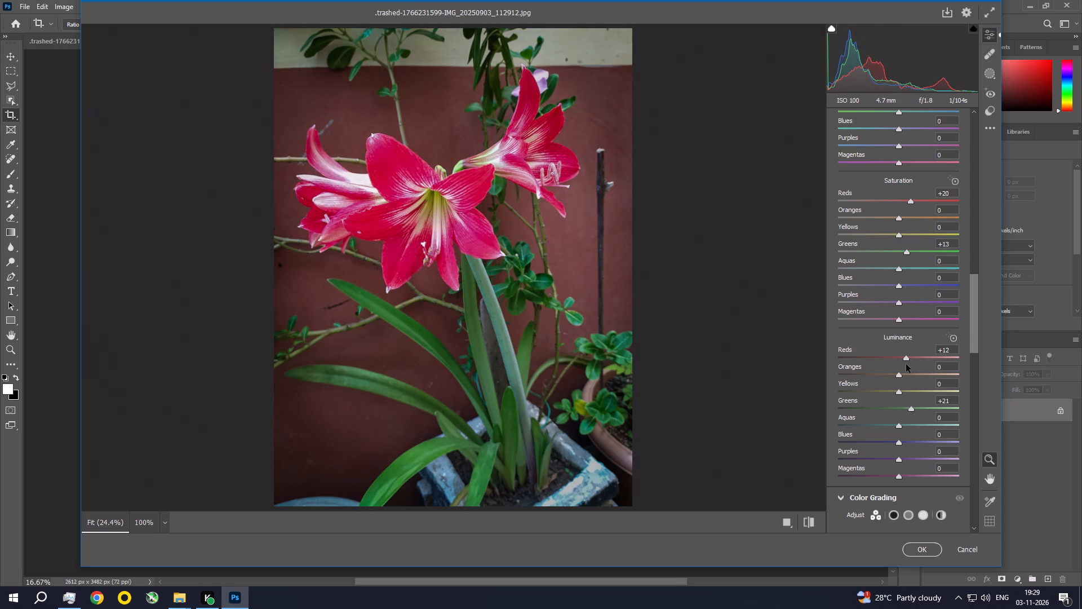
{"action": "left_click_drag", "start_coordinate": [906, 364], "coordinate": [909, 367]}
In Calibration, set the Green Primary Hue to -23 and Saturation to +15, and apply the Camera Raw Filter.
{"action": "left_click_drag", "start_coordinate": [974, 300], "coordinate": [978, 367]}
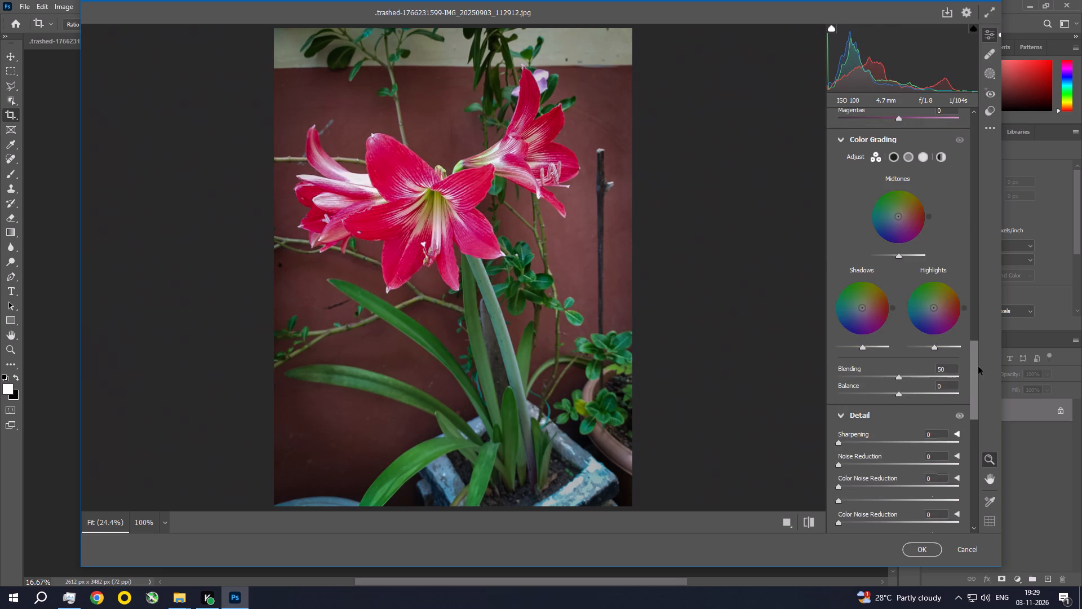
{"action": "left_click_drag", "start_coordinate": [978, 367], "coordinate": [977, 390]}
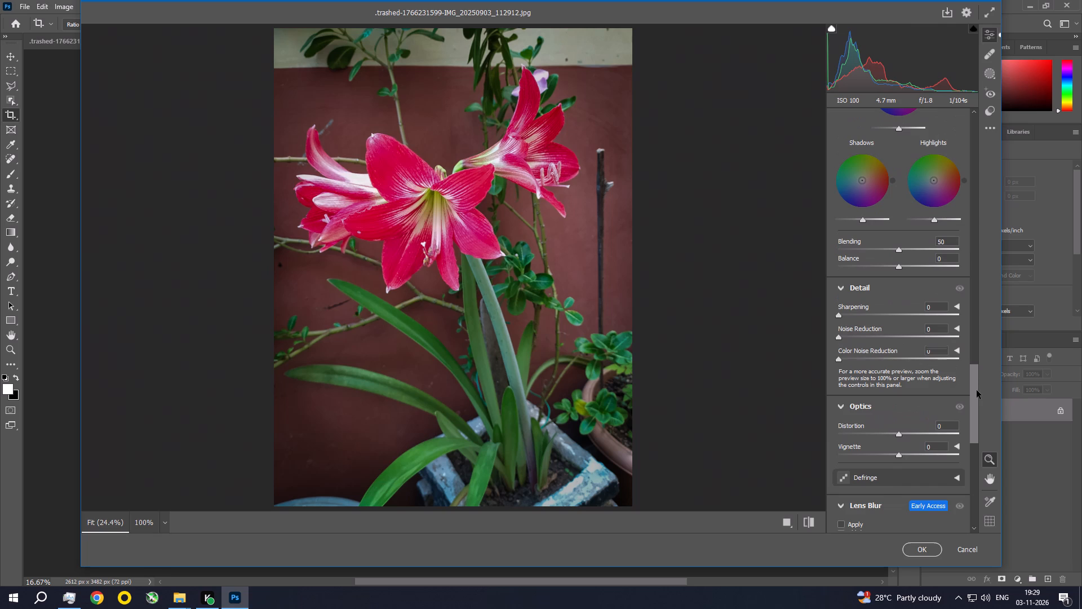
{"action": "left_click_drag", "start_coordinate": [977, 390], "coordinate": [984, 458]}
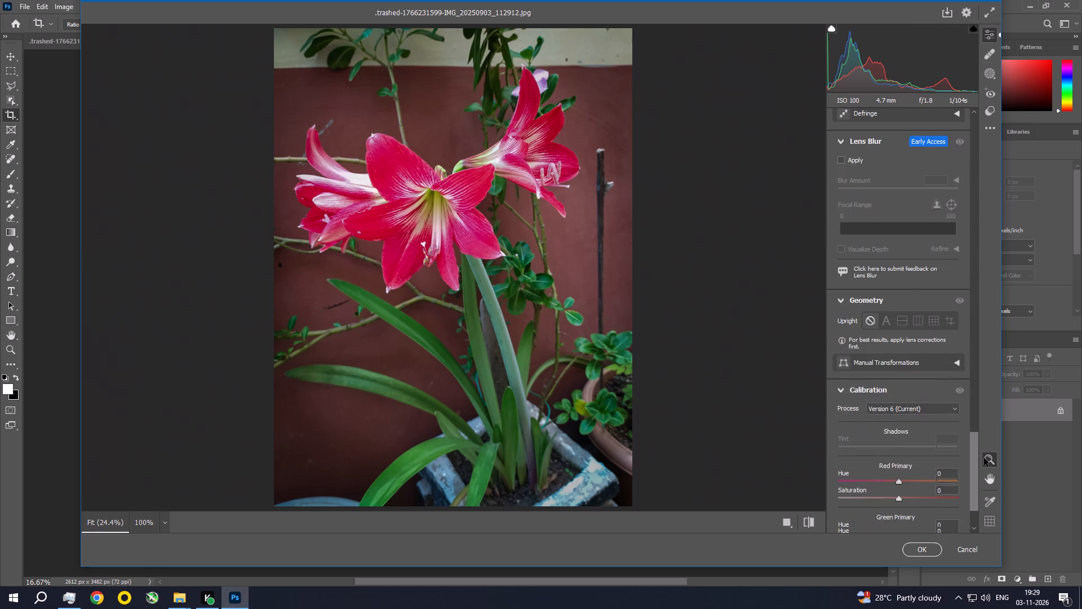
{"action": "left_click_drag", "start_coordinate": [984, 458], "coordinate": [977, 514]}
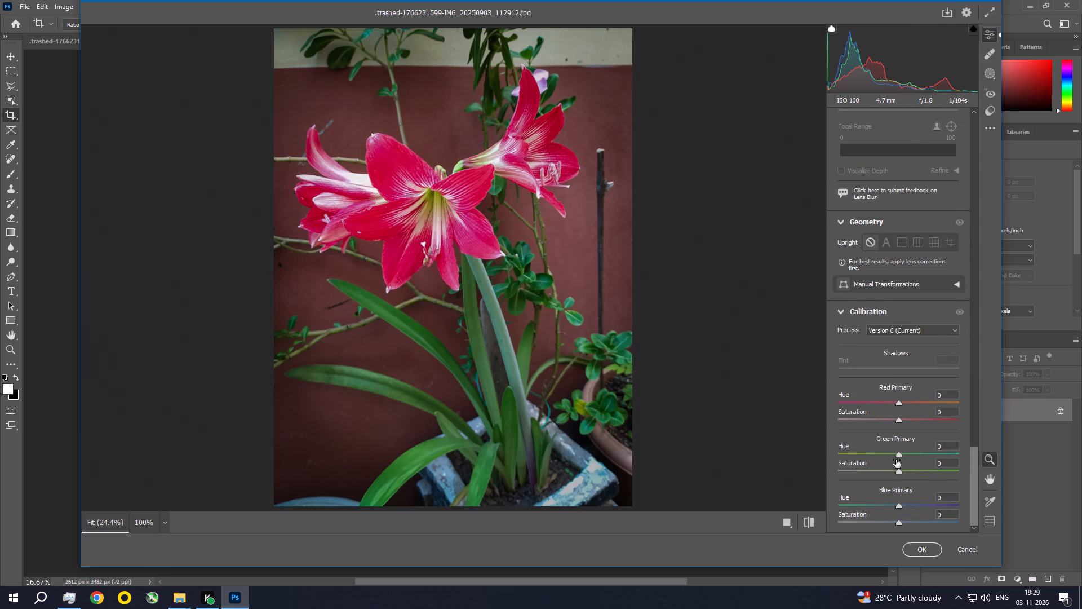
{"action": "left_click_drag", "start_coordinate": [901, 455], "coordinate": [928, 460]}
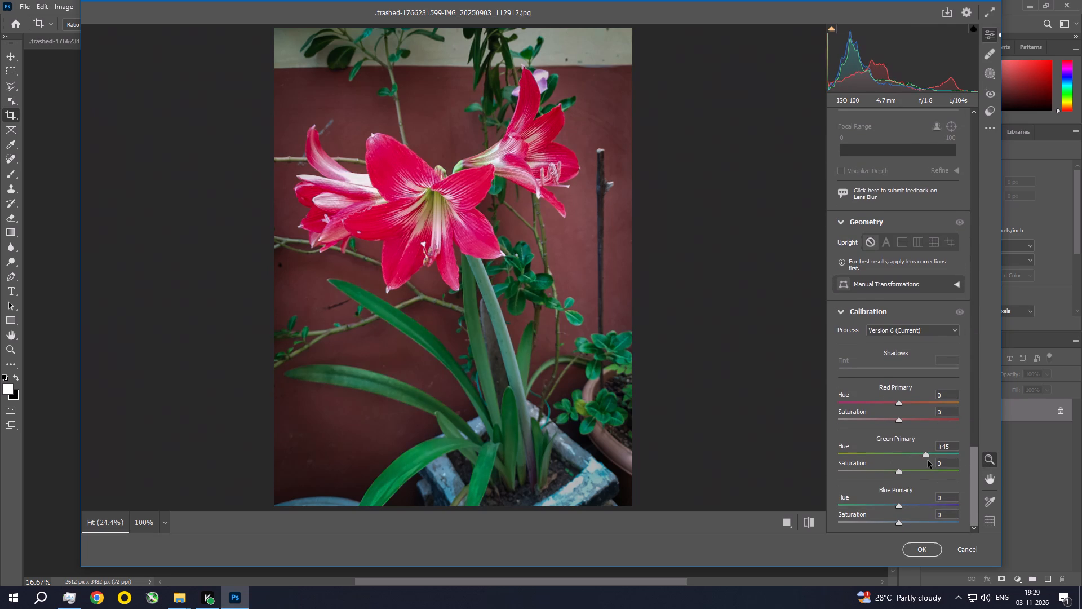
{"action": "left_click_drag", "start_coordinate": [928, 460], "coordinate": [884, 448]}
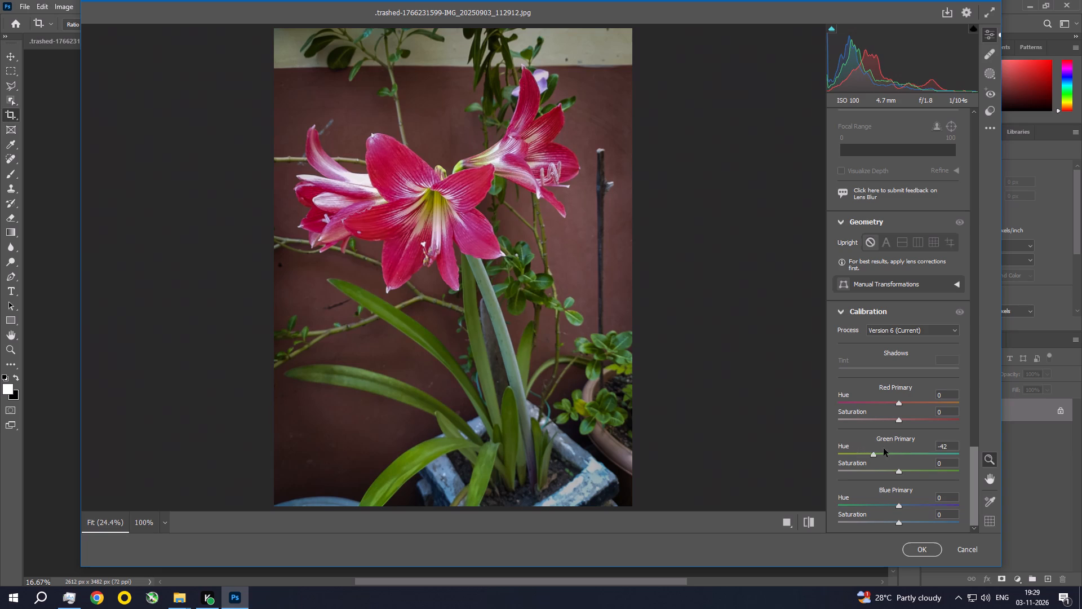
{"action": "left_click_drag", "start_coordinate": [884, 448], "coordinate": [880, 444]}
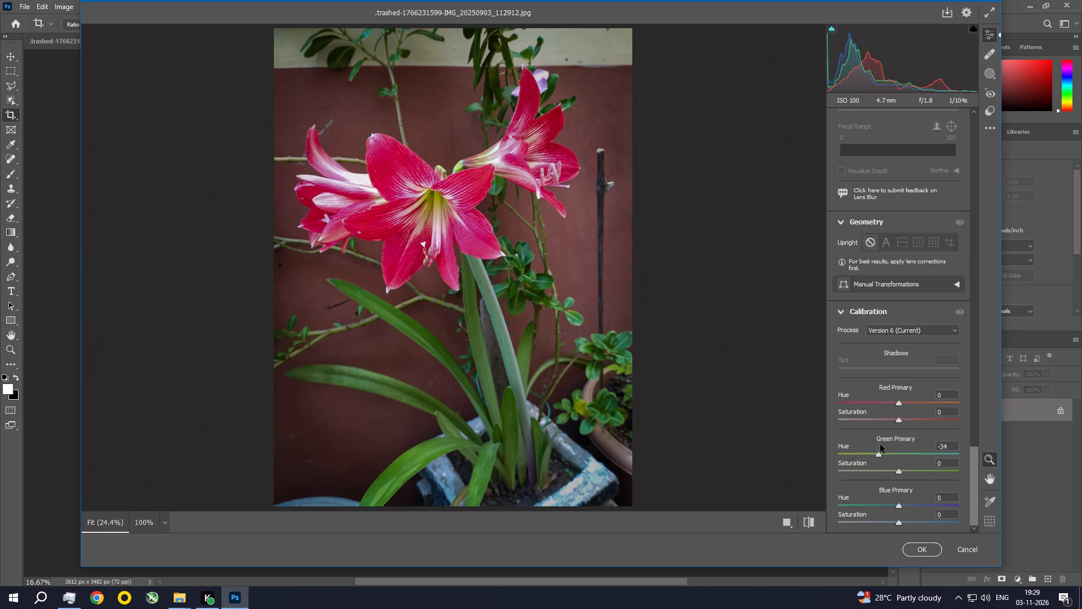
{"action": "left_click_drag", "start_coordinate": [880, 444], "coordinate": [891, 451]}
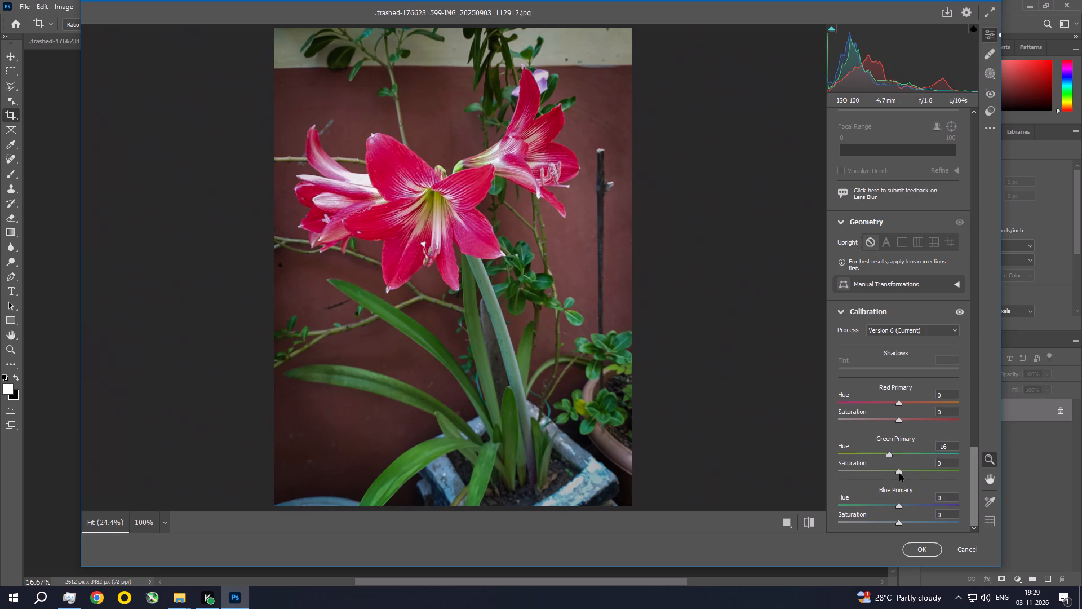
{"action": "left_click_drag", "start_coordinate": [899, 473], "coordinate": [908, 477]}
{"action": "left_click", "coordinate": [890, 456]}
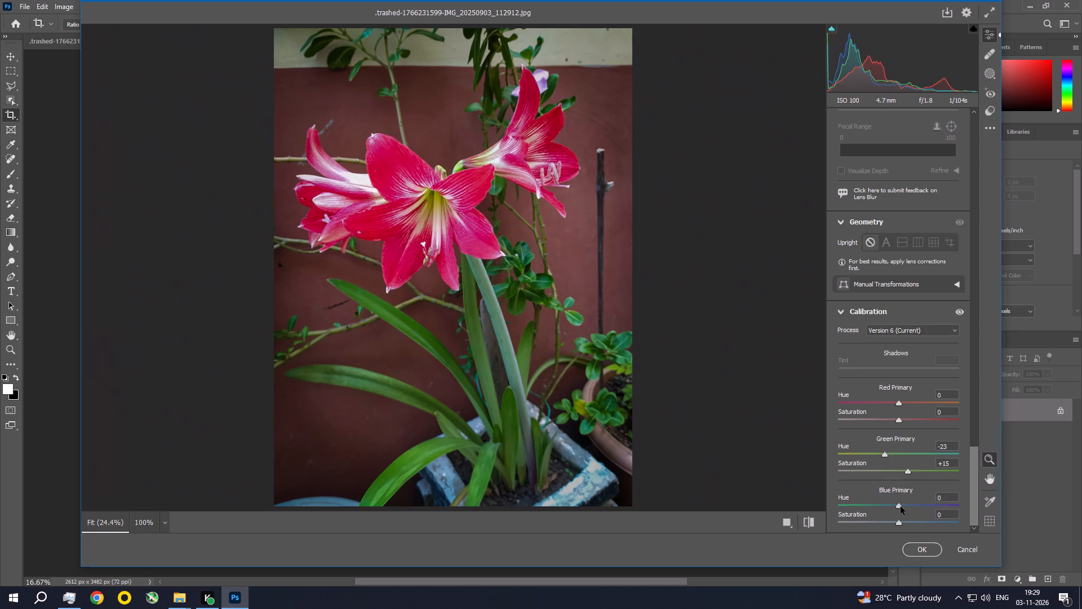
{"action": "left_click", "coordinate": [920, 549]}
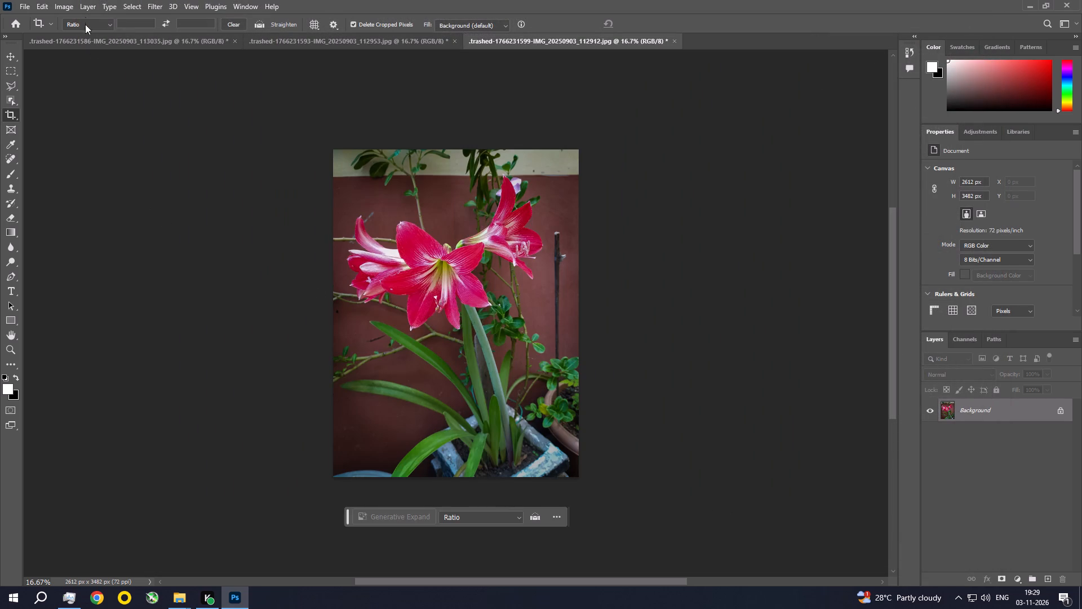
Apply a Photo Filter adjustment to the red lily photo with Warming Filter (85) at 25% density.
{"action": "left_click", "coordinate": [63, 3]}
{"action": "left_click", "coordinate": [76, 37]}
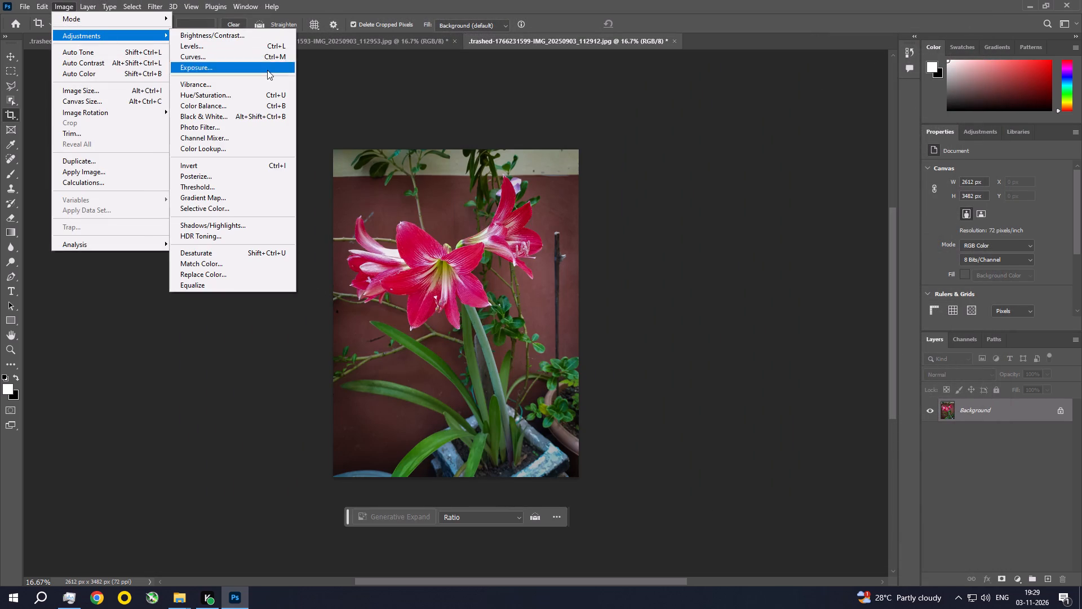
{"action": "left_click", "coordinate": [251, 126]}
{"action": "left_click", "coordinate": [883, 125]}
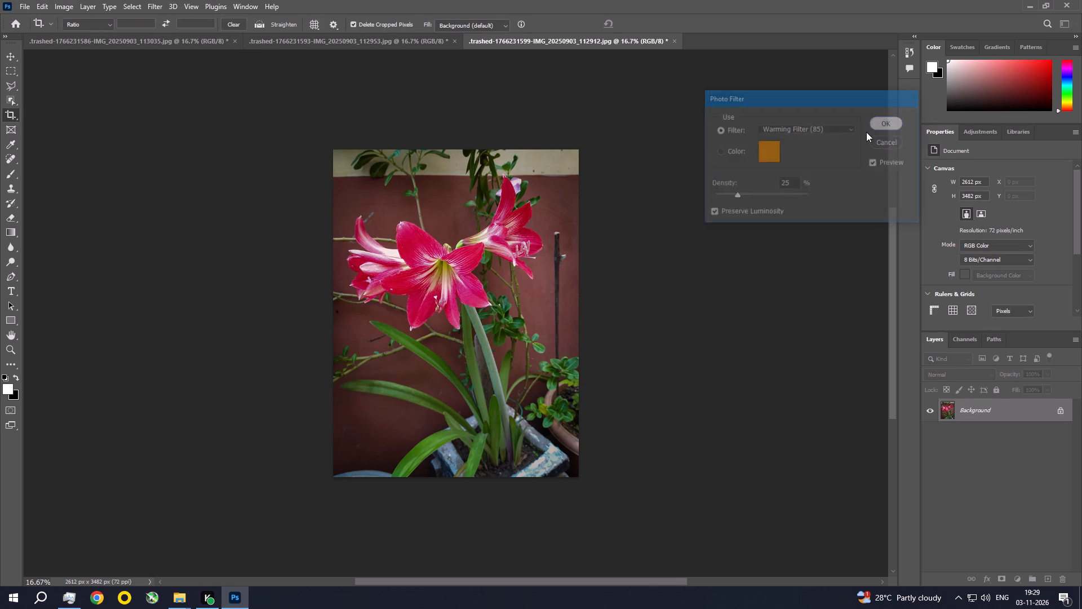
Apply an Exposure adjustment to the red lily photo with the Offset set to 0.0050.
{"action": "left_click", "coordinate": [60, 6]}
{"action": "left_click", "coordinate": [71, 34]}
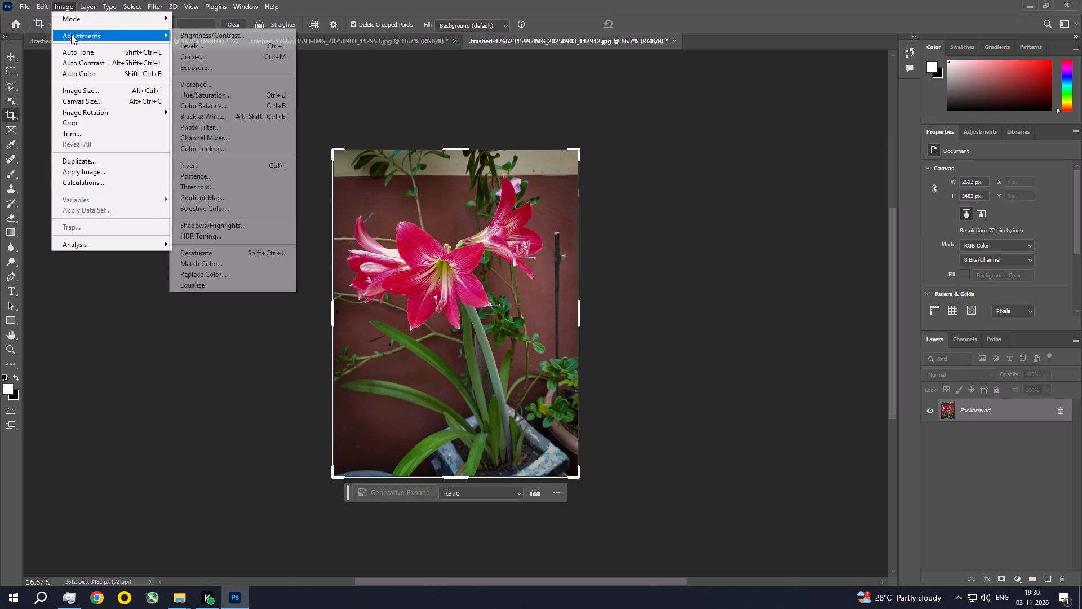
{"action": "left_click", "coordinate": [238, 71]}
{"action": "left_click", "coordinate": [940, 206]}
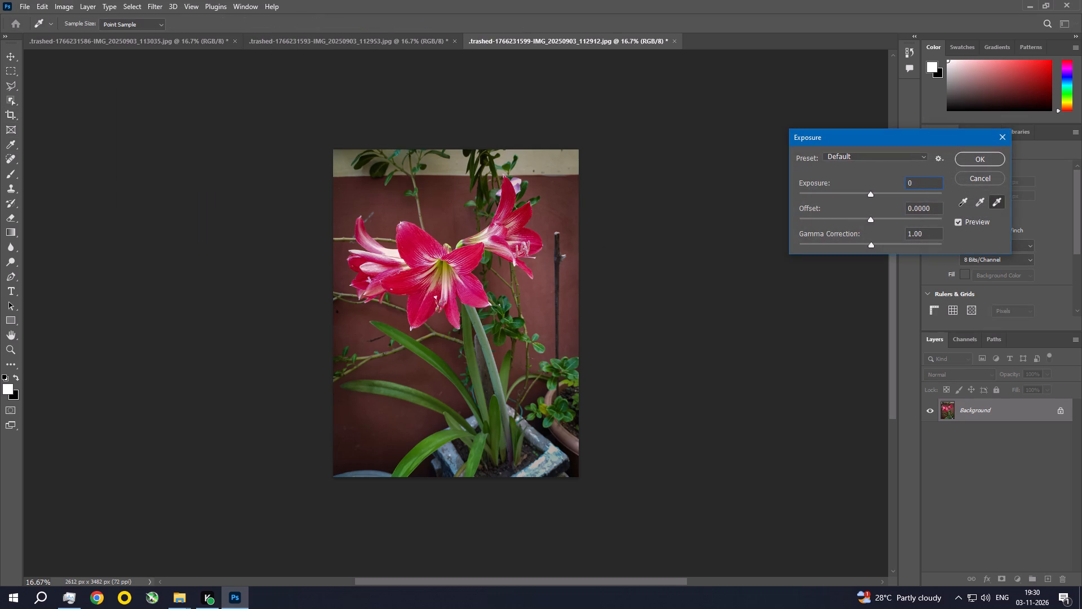
{"action": "key", "text": "BackSpace"}
{"action": "key", "text": "BackSpace"}
{"action": "key", "text": "5"}
{"action": "key", "text": "0"}
{"action": "key", "text": "Return"}
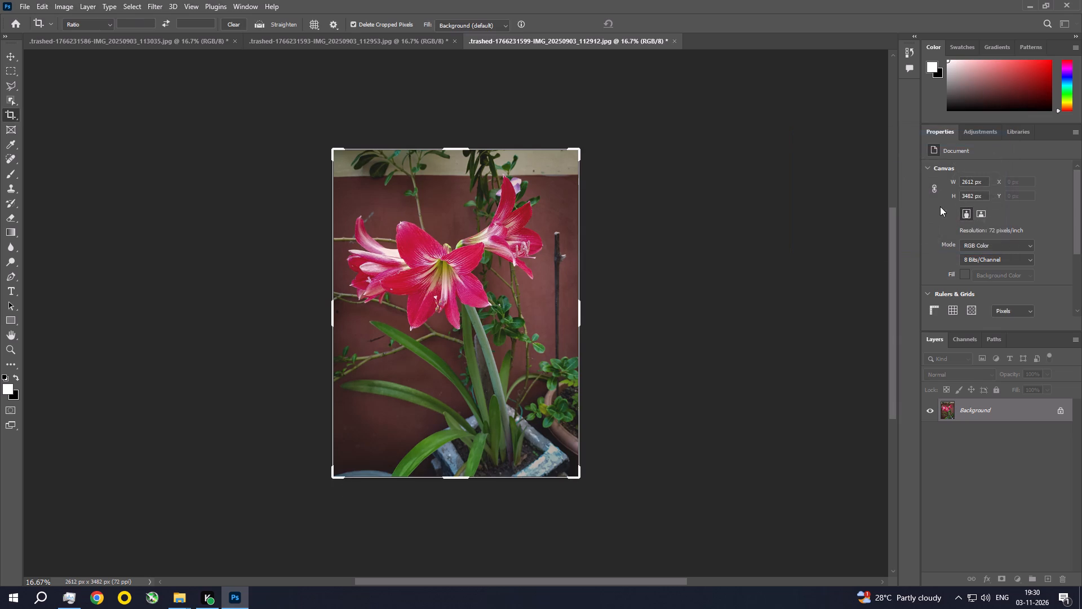
Save the edited red lily photo as a baseline JPEG at maximum quality 12 and close it.
{"action": "left_click", "coordinate": [14, 54]}
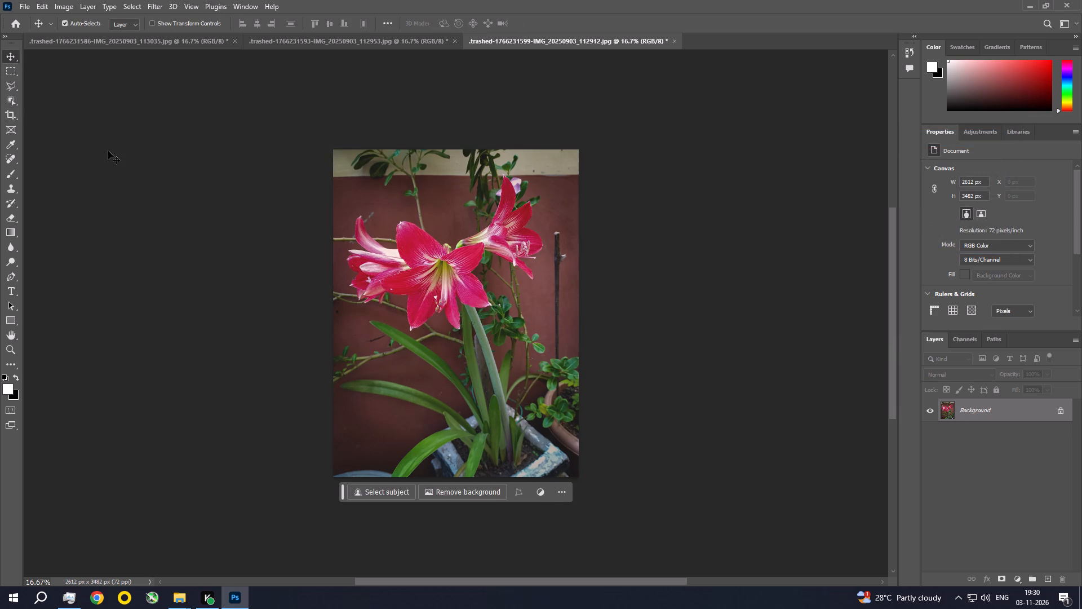
{"action": "key", "text": "ctrl+space"}
{"action": "key", "text": "ctrl+space"}
{"action": "key", "text": "ctrl+space"}
{"action": "key", "text": "ctrl+space"}
{"action": "key", "text": "ctrl+space"}
{"action": "key", "text": "ctrl+space"}
{"action": "key", "text": "ctrl+space"}
{"action": "key", "text": "ctrl+space"}
{"action": "key", "text": "ctrl+space"}
{"action": "key", "text": "ctrl+space"}
{"action": "key", "text": "ctrl+space"}
{"action": "key", "text": "ctrl+space"}
{"action": "key", "text": "ctrl+space"}
{"action": "key", "text": "ctrl+space"}
{"action": "key", "text": "ctrl+space"}
{"action": "key", "text": "ctrl+space"}
{"action": "key", "text": "ctrl+space"}
{"action": "key", "text": "ctrl+space"}
{"action": "key", "text": "ctrl+space"}
{"action": "key", "text": "ctrl+space"}
{"action": "double_click", "coordinate": [446, 245], "text": "ctrl"}
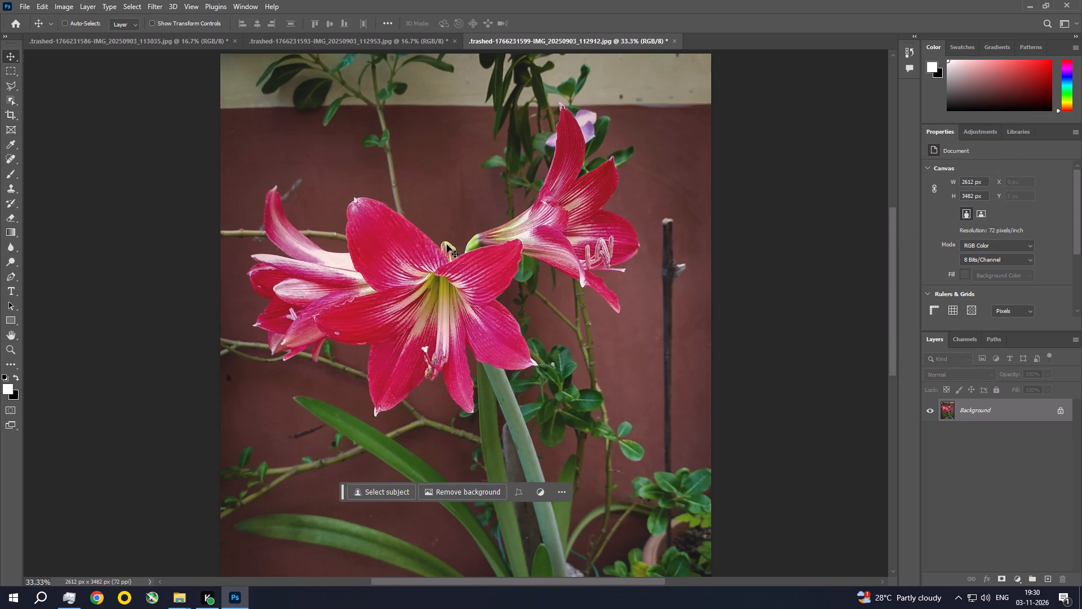
{"action": "key", "text": "ctrl+0"}
{"action": "key", "text": "ctrl+s"}
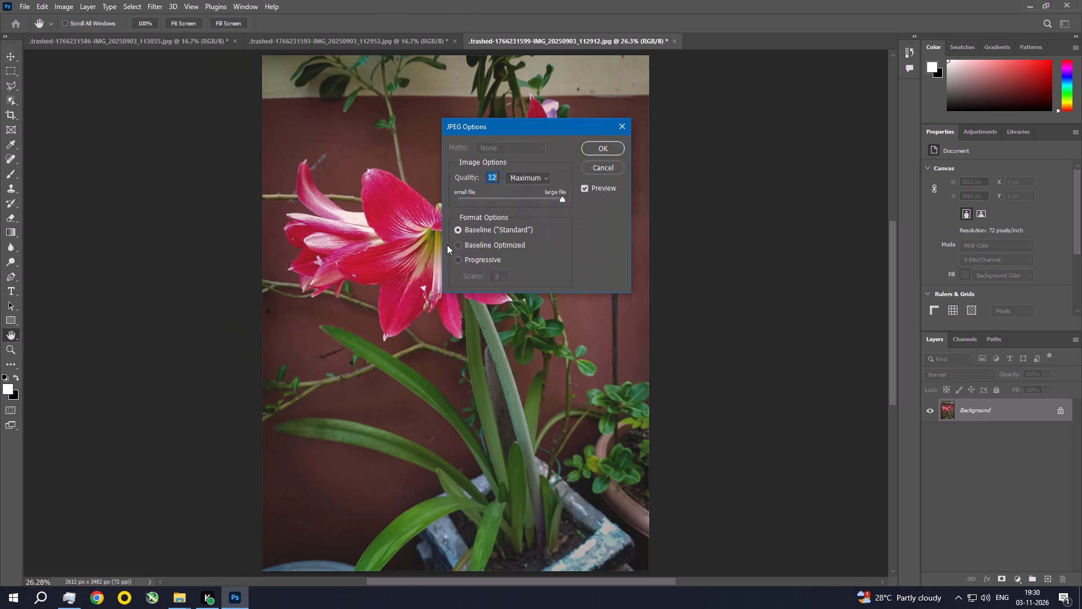
{"action": "key", "text": "Return"}
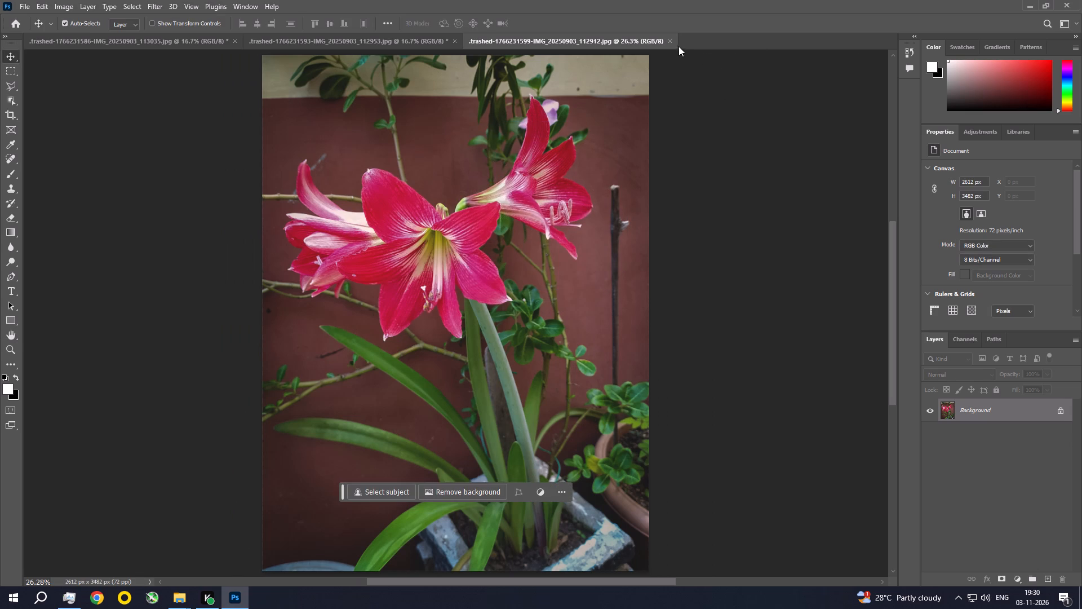
{"action": "right_click", "coordinate": [671, 43]}
{"action": "left_click", "coordinate": [671, 43]}
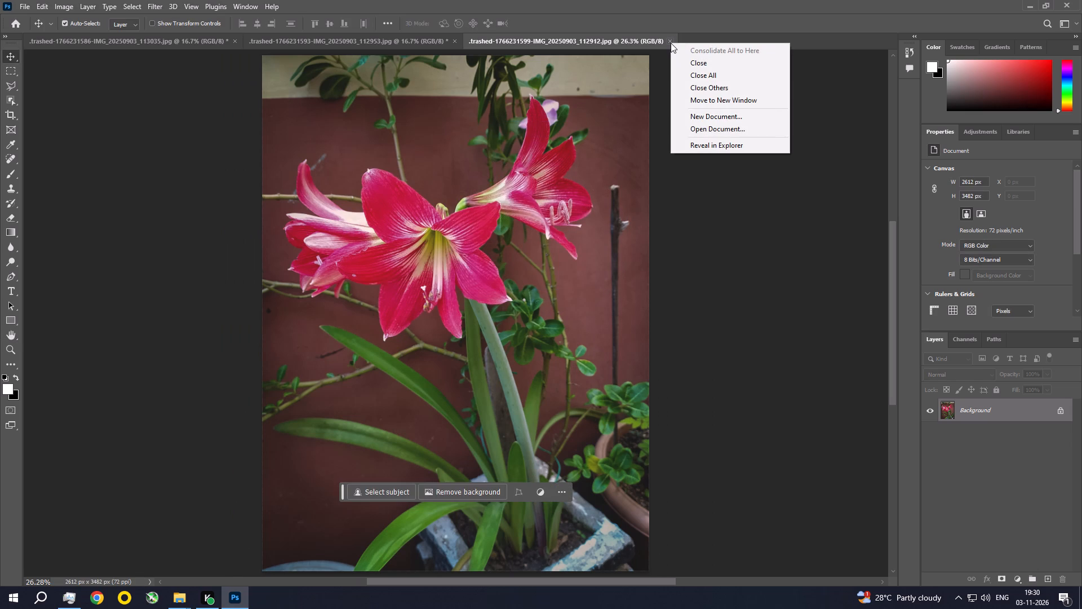
{"action": "left_click", "coordinate": [668, 42]}
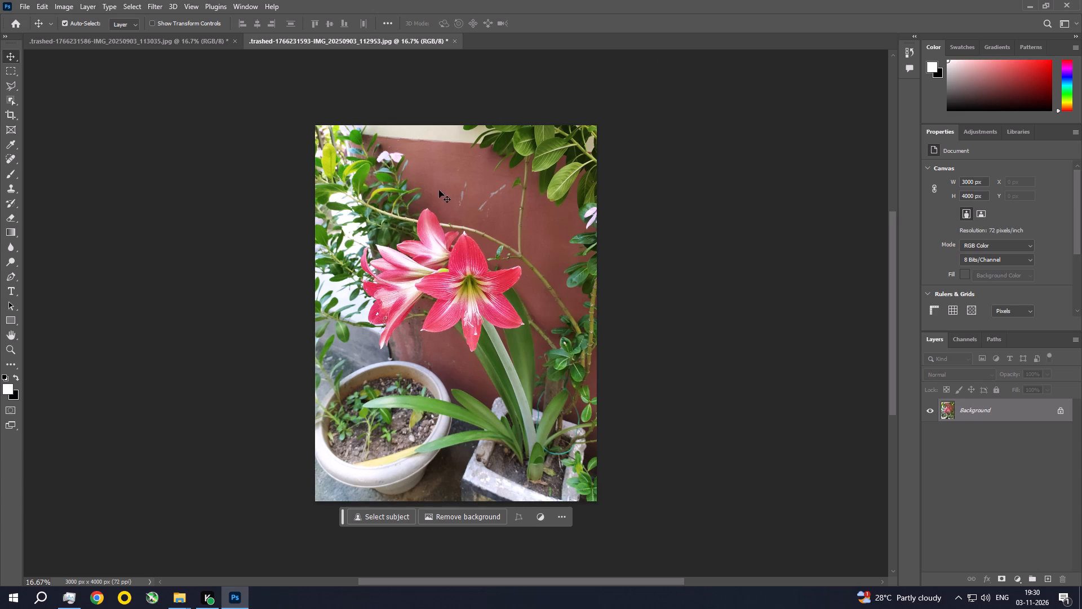
Rotate the crop of the red lily photo with the round pot by about -3.6° and crop it to 2779 x 3706 px.
{"action": "left_click", "coordinate": [11, 113]}
{"action": "left_click", "coordinate": [750, 254]}
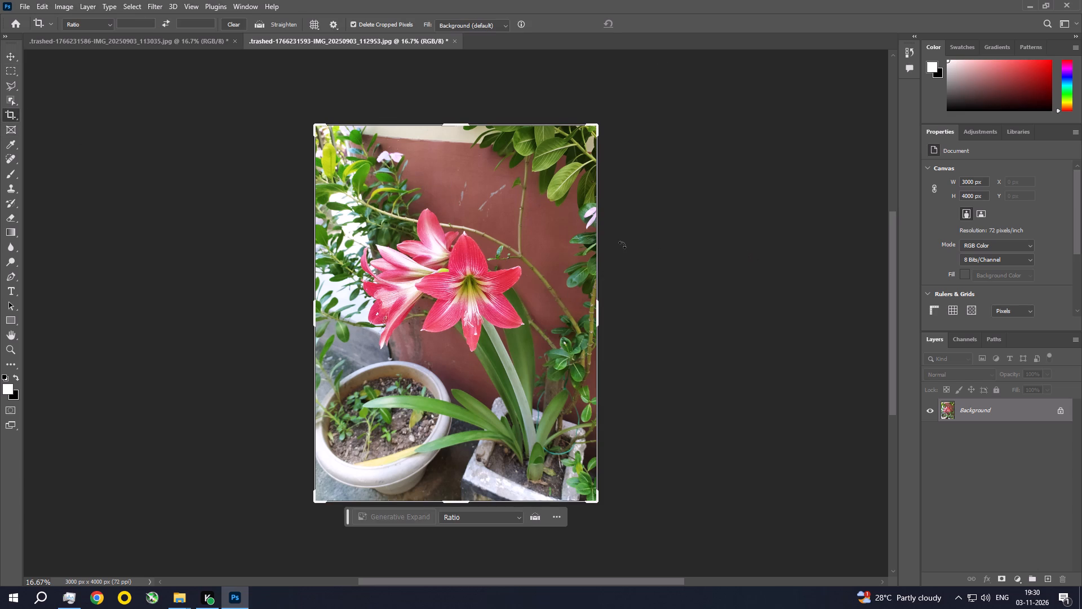
{"action": "left_click_drag", "start_coordinate": [622, 244], "coordinate": [626, 230]}
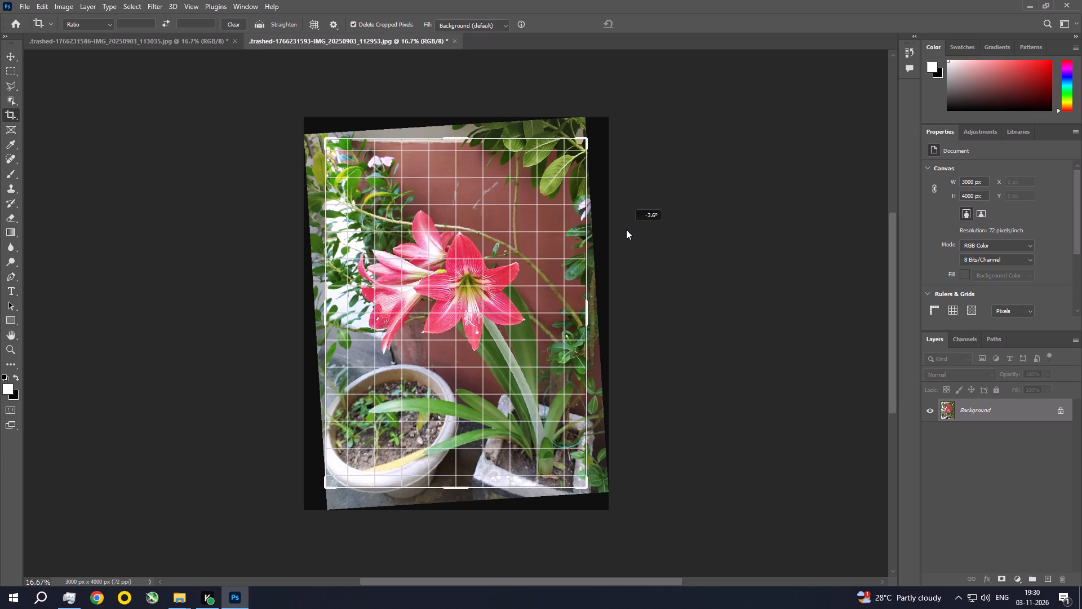
{"action": "left_click_drag", "start_coordinate": [626, 230], "coordinate": [628, 229]}
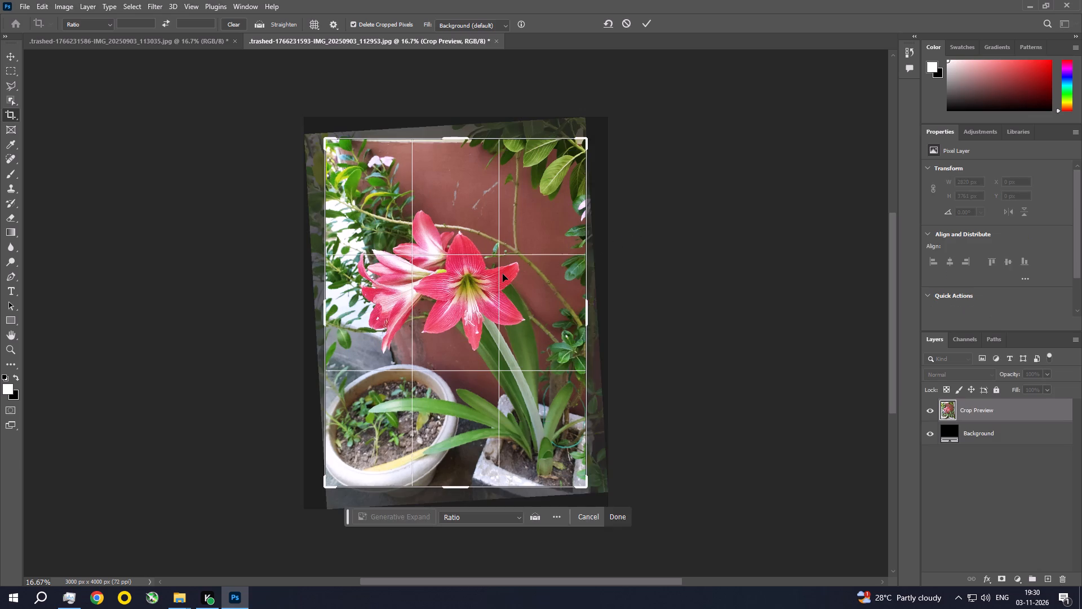
{"action": "left_click", "coordinate": [503, 274]}
{"action": "double_click", "coordinate": [503, 274]}
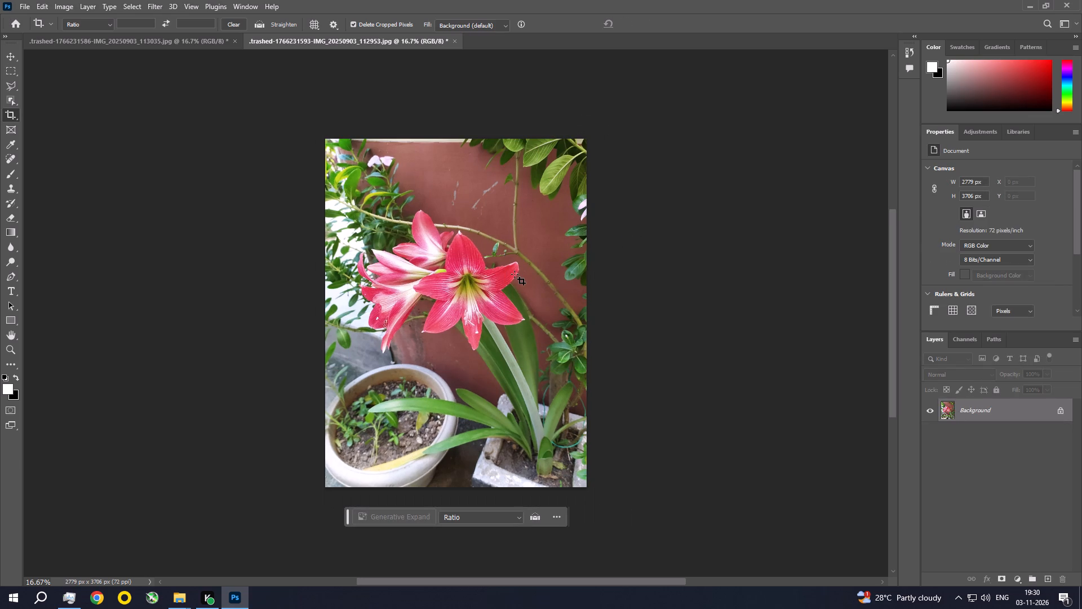
{"action": "left_click", "coordinate": [5, 114]}
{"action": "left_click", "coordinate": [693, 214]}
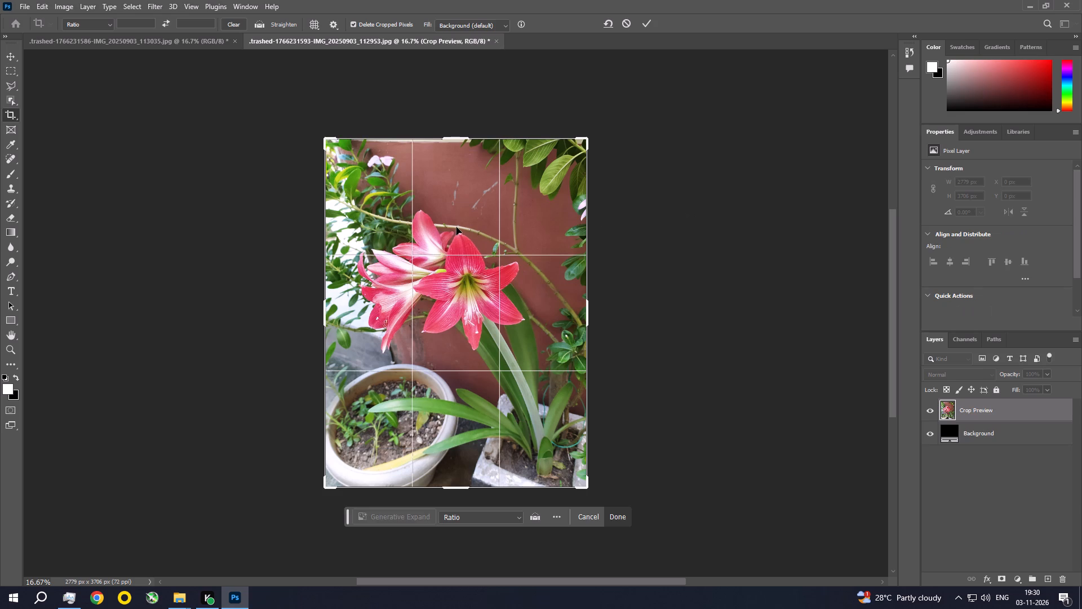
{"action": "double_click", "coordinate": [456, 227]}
Open the cropped red lily photo in the Camera Raw Filter and bring up its profile browser.
{"action": "left_click", "coordinate": [187, 5]}
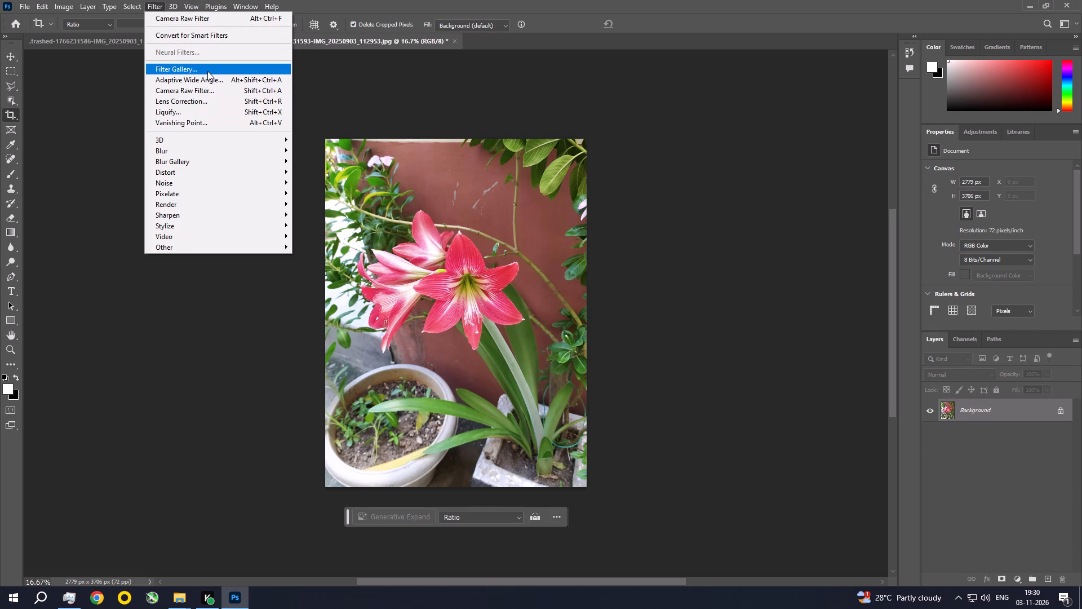
{"action": "left_click", "coordinate": [206, 91]}
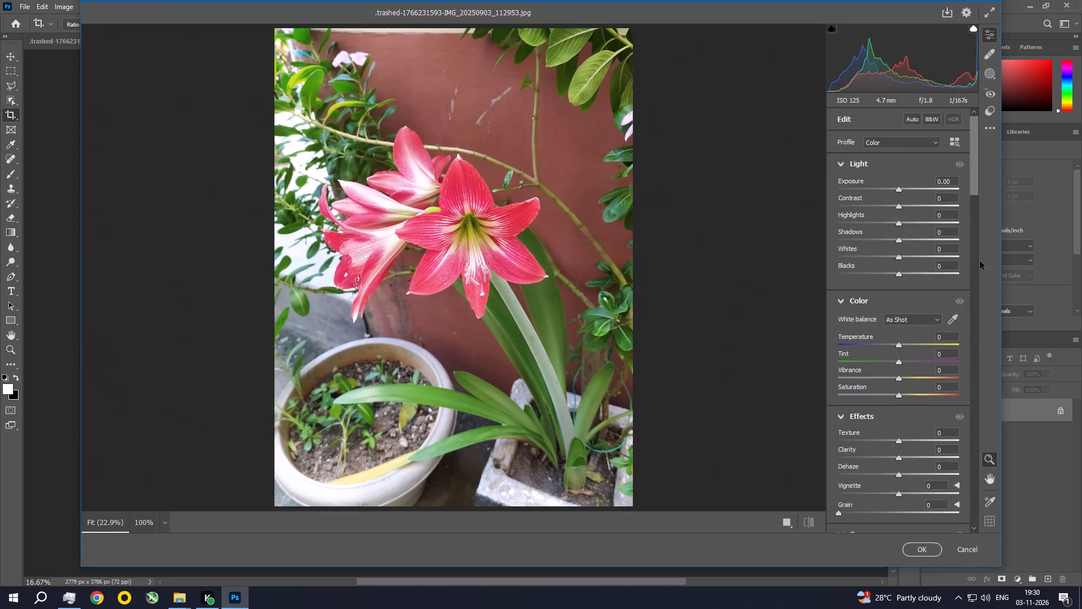
{"action": "left_click", "coordinate": [988, 127]}
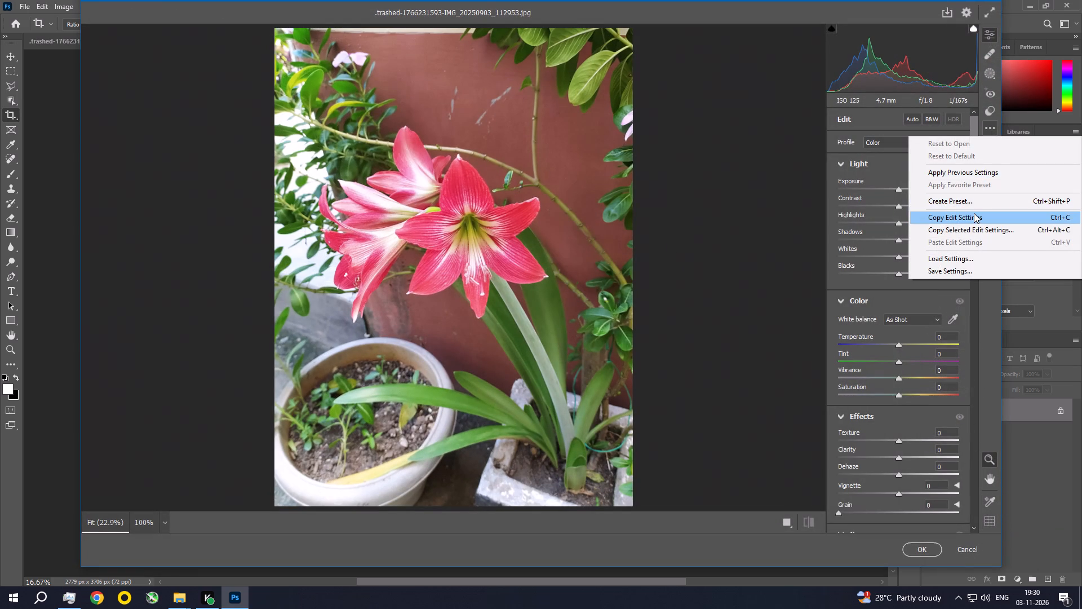
{"action": "left_click", "coordinate": [991, 315]}
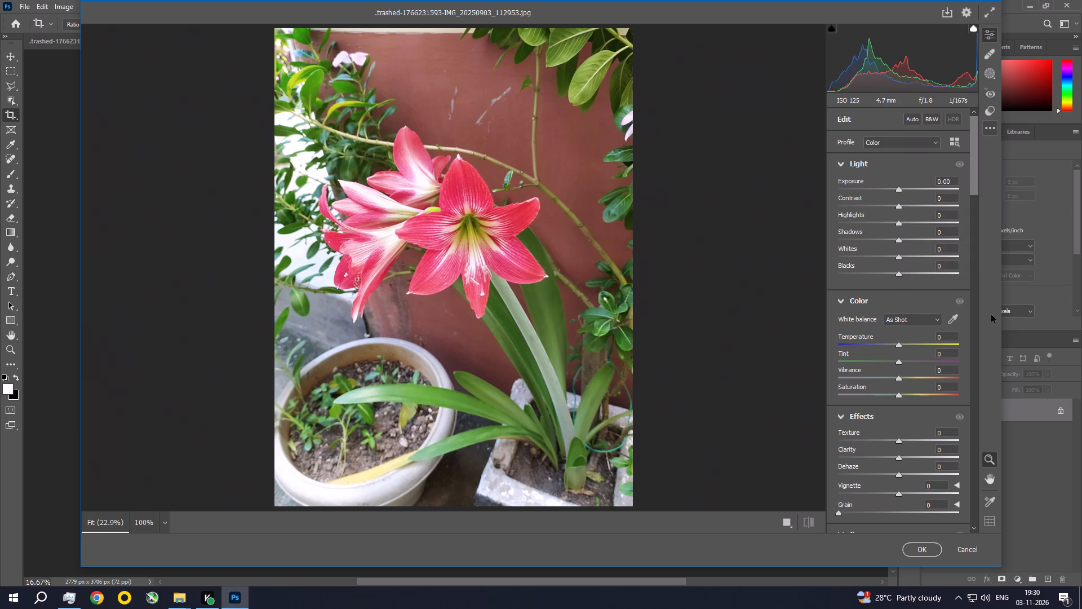
{"action": "left_click", "coordinate": [954, 138]}
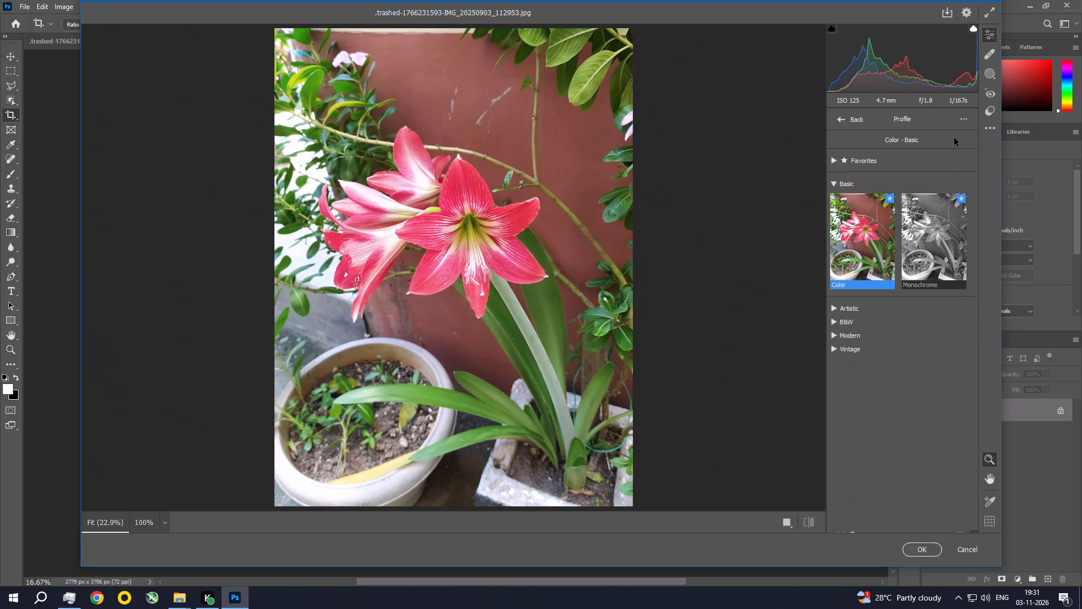
Look through the Artistic and B&W profiles as previewed on the red lily photo.
{"action": "left_click", "coordinate": [849, 313]}
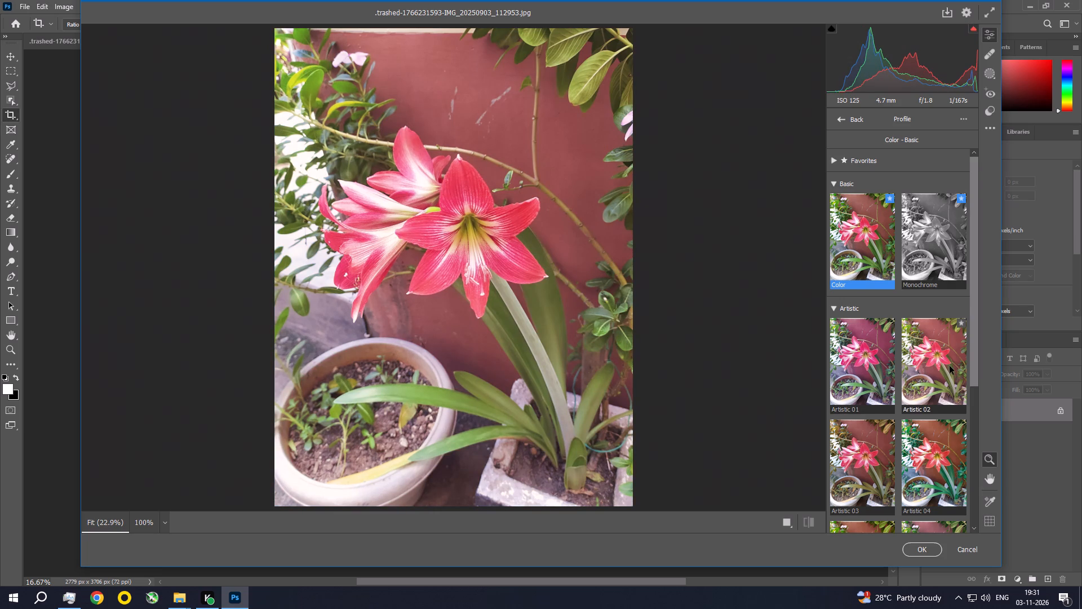
{"action": "scroll", "coordinate": [950, 366], "scroll_direction": "down", "scroll_amount": 1}
{"action": "scroll", "coordinate": [856, 382], "scroll_direction": "down", "scroll_amount": 1}
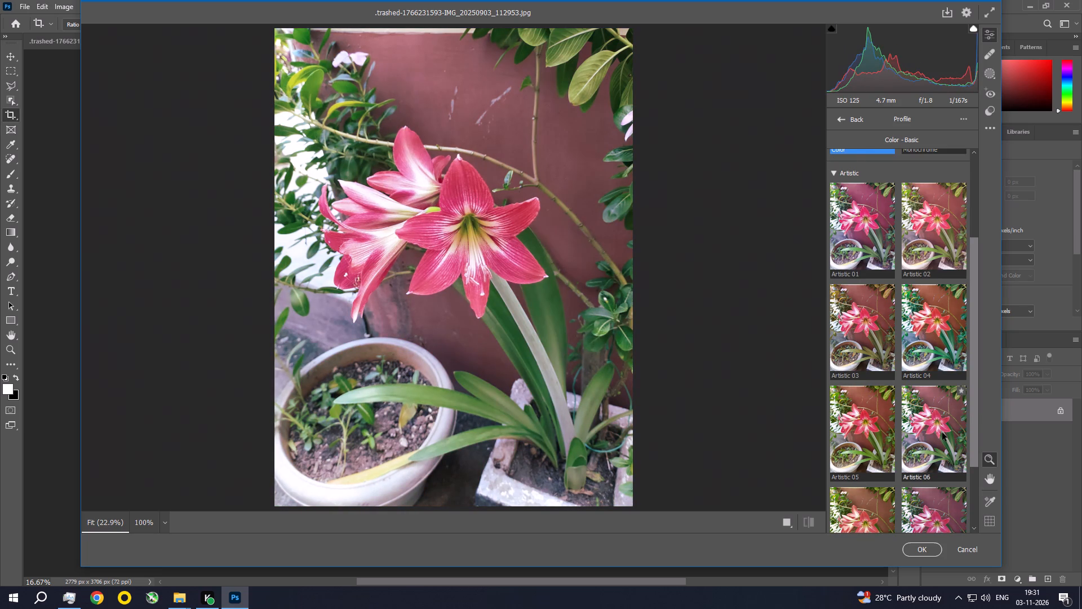
{"action": "scroll", "coordinate": [942, 433], "scroll_direction": "down", "scroll_amount": 2}
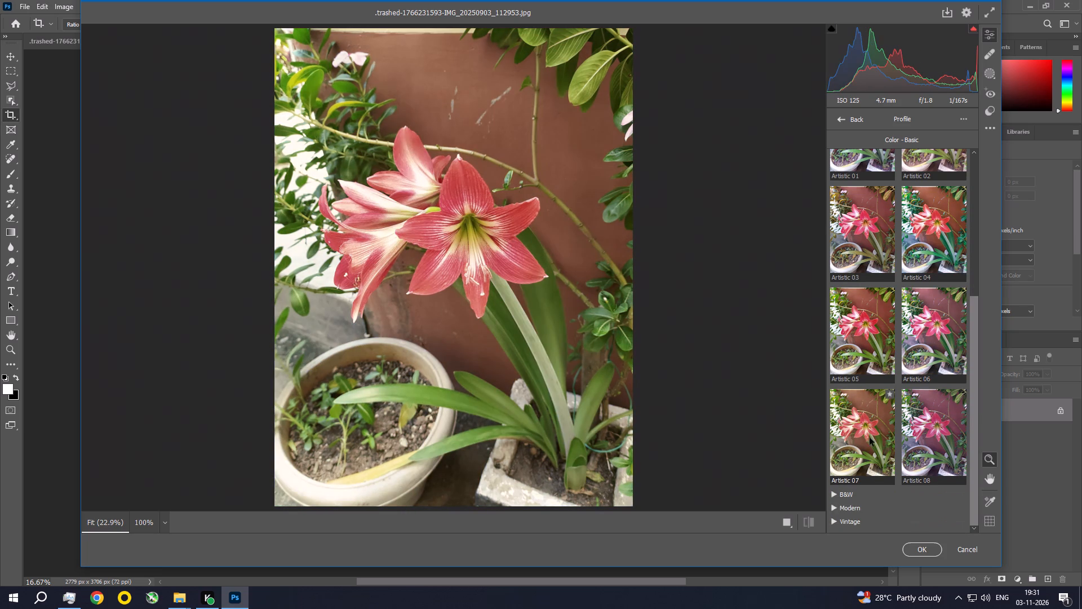
{"action": "left_click", "coordinate": [839, 495]}
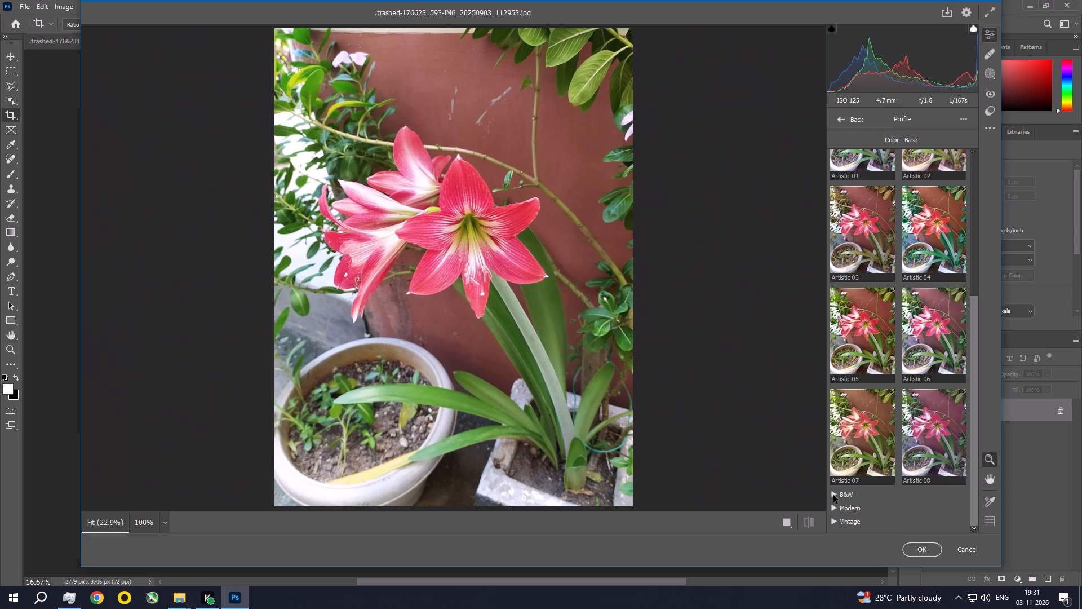
{"action": "left_click", "coordinate": [831, 496]}
{"action": "scroll", "coordinate": [873, 450], "scroll_direction": "down", "scroll_amount": 6}
{"action": "scroll", "coordinate": [866, 442], "scroll_direction": "up", "scroll_amount": 1}
{"action": "scroll", "coordinate": [866, 442], "scroll_direction": "down", "scroll_amount": 1}
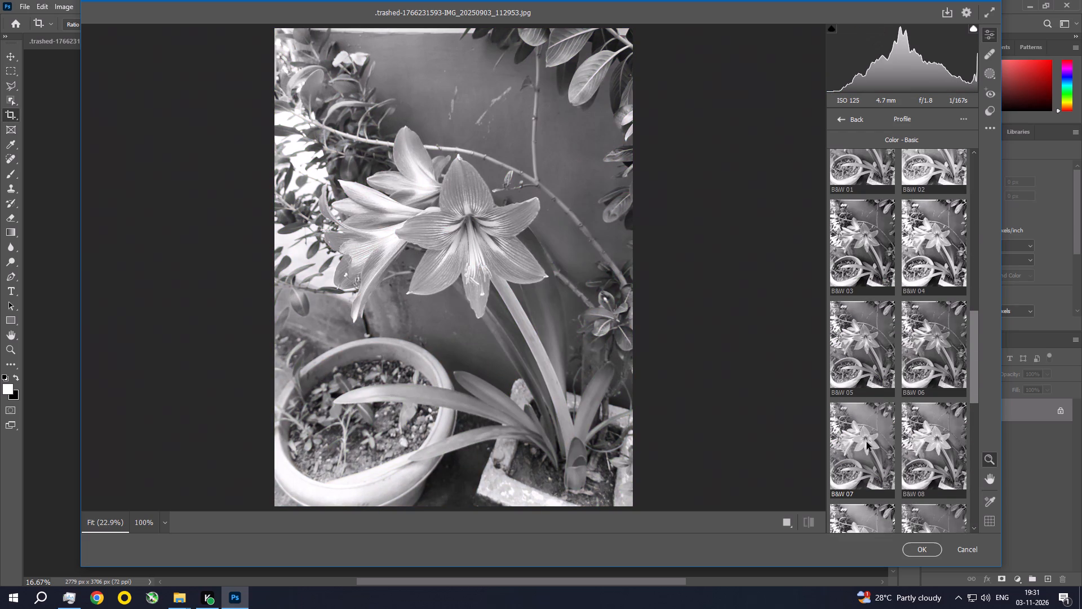
{"action": "scroll", "coordinate": [941, 434], "scroll_direction": "down", "scroll_amount": 4}
{"action": "scroll", "coordinate": [941, 435], "scroll_direction": "up", "scroll_amount": 1}
{"action": "scroll", "coordinate": [941, 435], "scroll_direction": "down", "scroll_amount": 2}
{"action": "scroll", "coordinate": [941, 435], "scroll_direction": "up", "scroll_amount": 1}
{"action": "scroll", "coordinate": [941, 435], "scroll_direction": "down", "scroll_amount": 3}
{"action": "scroll", "coordinate": [941, 439], "scroll_direction": "up", "scroll_amount": 4}
{"action": "scroll", "coordinate": [940, 439], "scroll_direction": "down", "scroll_amount": 1}
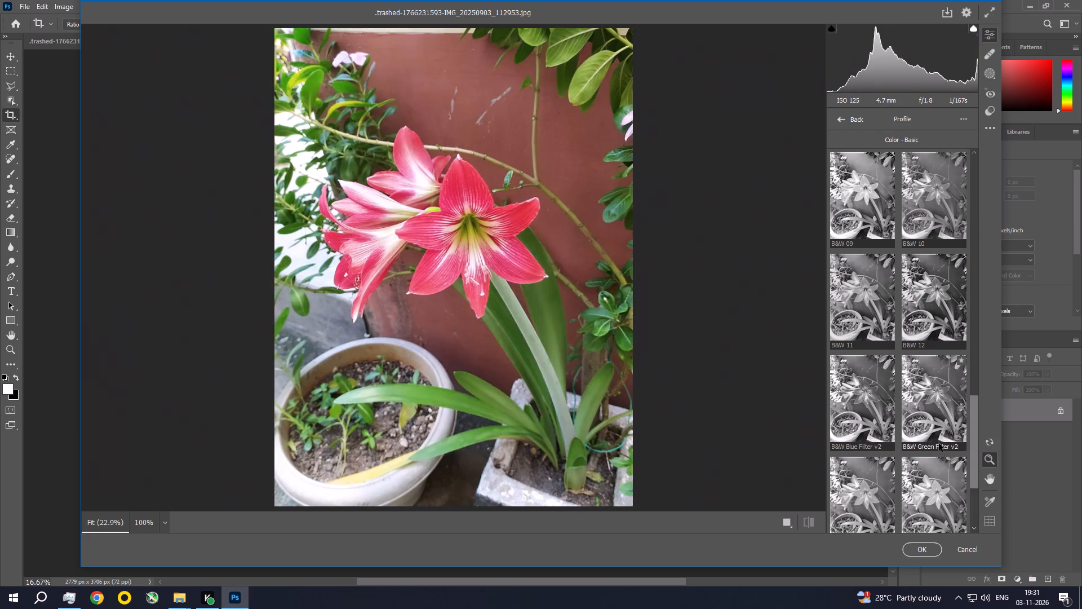
{"action": "scroll", "coordinate": [939, 443], "scroll_direction": "down", "scroll_amount": 1}
{"action": "scroll", "coordinate": [939, 443], "scroll_direction": "up", "scroll_amount": 1}
{"action": "scroll", "coordinate": [924, 449], "scroll_direction": "down", "scroll_amount": 4}
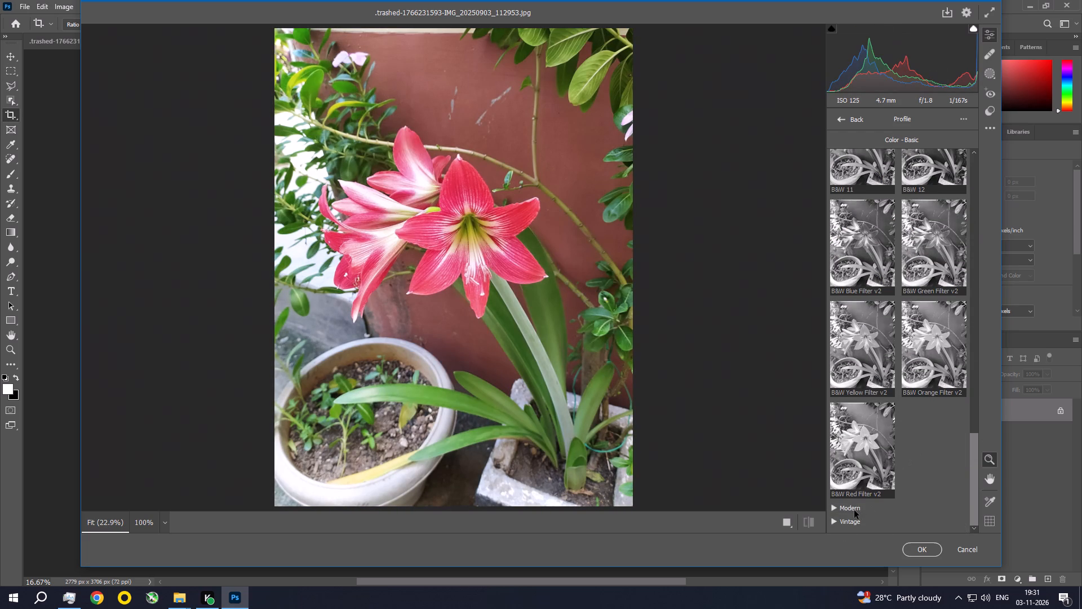
Apply the Modern 07 profile from the Modern group to the lily photo and set its Amount to 107.
{"action": "left_click", "coordinate": [854, 510]}
{"action": "scroll", "coordinate": [876, 465], "scroll_direction": "down", "scroll_amount": 2}
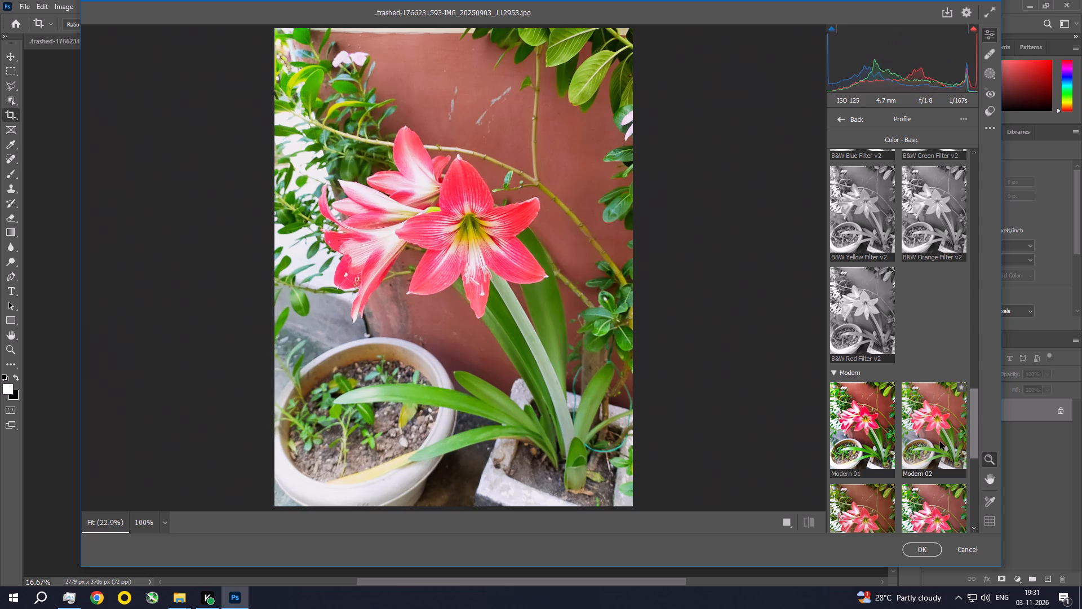
{"action": "scroll", "coordinate": [920, 451], "scroll_direction": "down", "scroll_amount": 1}
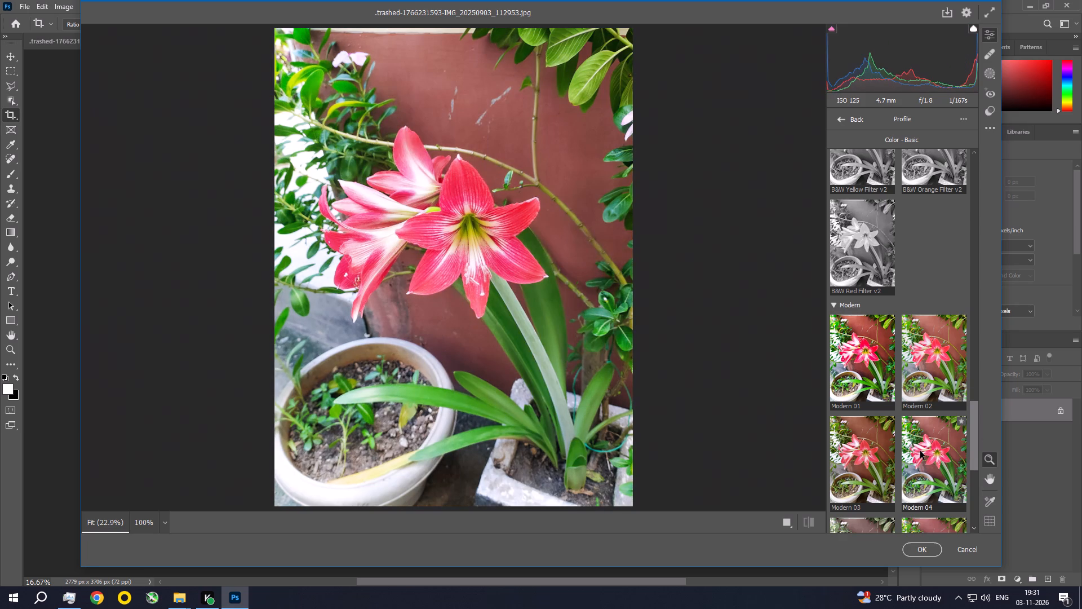
{"action": "scroll", "coordinate": [856, 454], "scroll_direction": "down", "scroll_amount": 1}
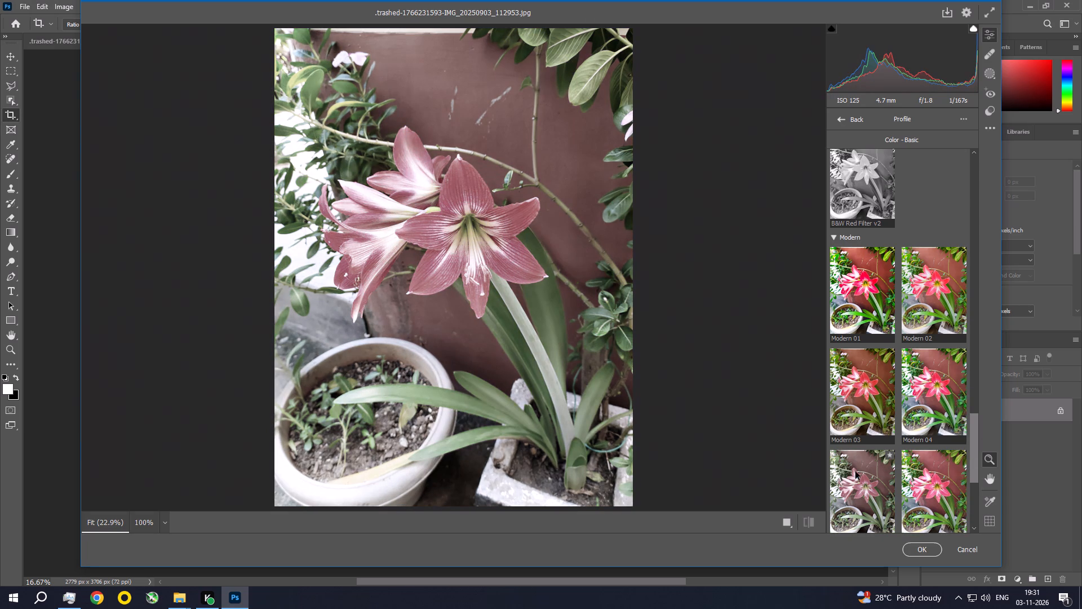
{"action": "scroll", "coordinate": [912, 476], "scroll_direction": "down", "scroll_amount": 2}
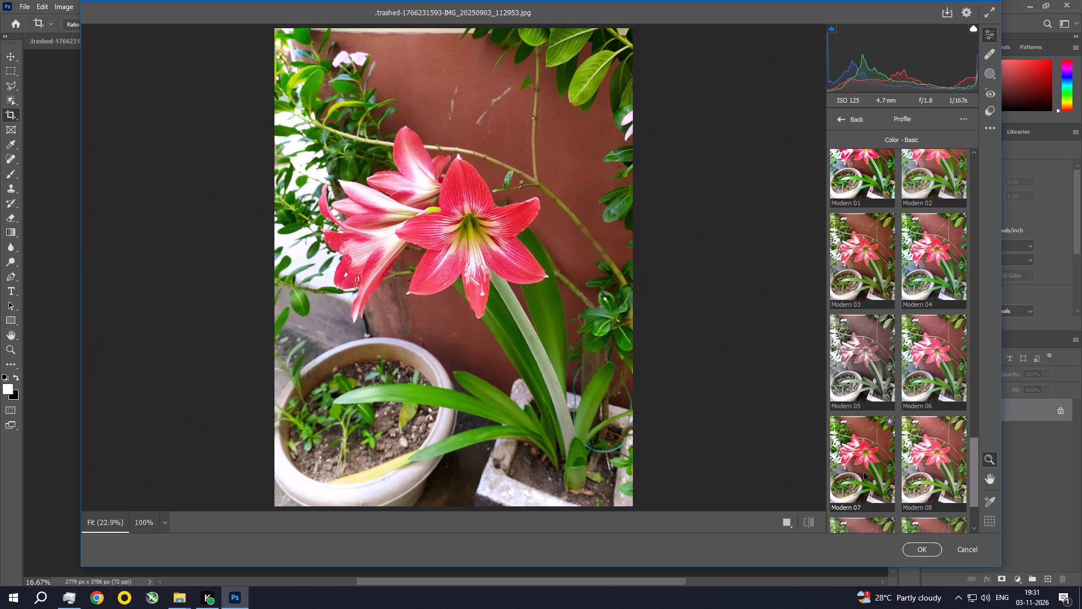
{"action": "scroll", "coordinate": [864, 473], "scroll_direction": "down", "scroll_amount": 1}
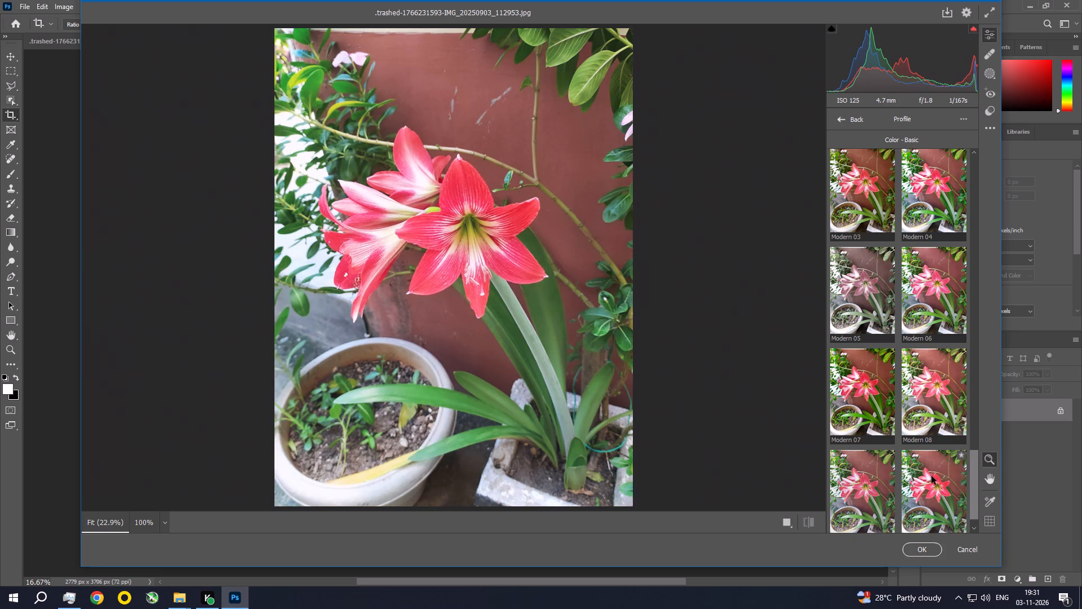
{"action": "scroll", "coordinate": [932, 476], "scroll_direction": "down", "scroll_amount": 1}
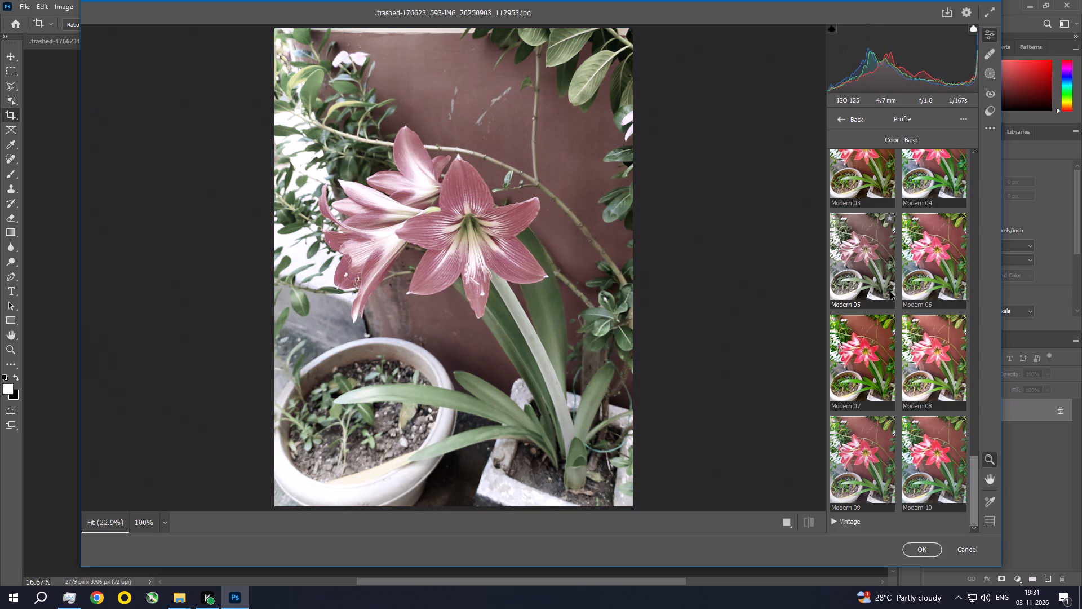
{"action": "left_click", "coordinate": [874, 367]}
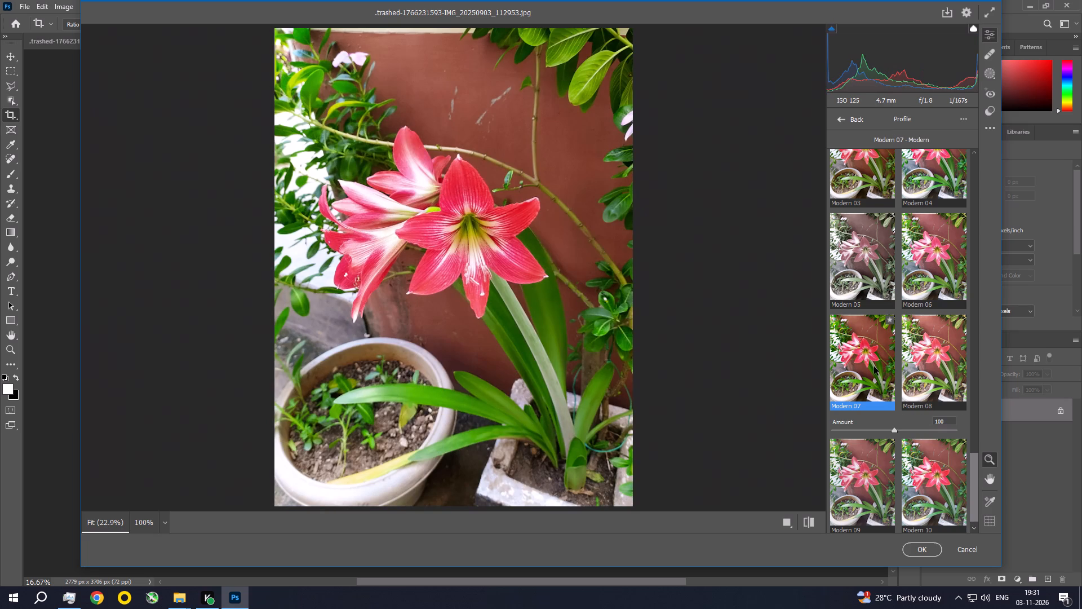
{"action": "left_click", "coordinate": [897, 430]}
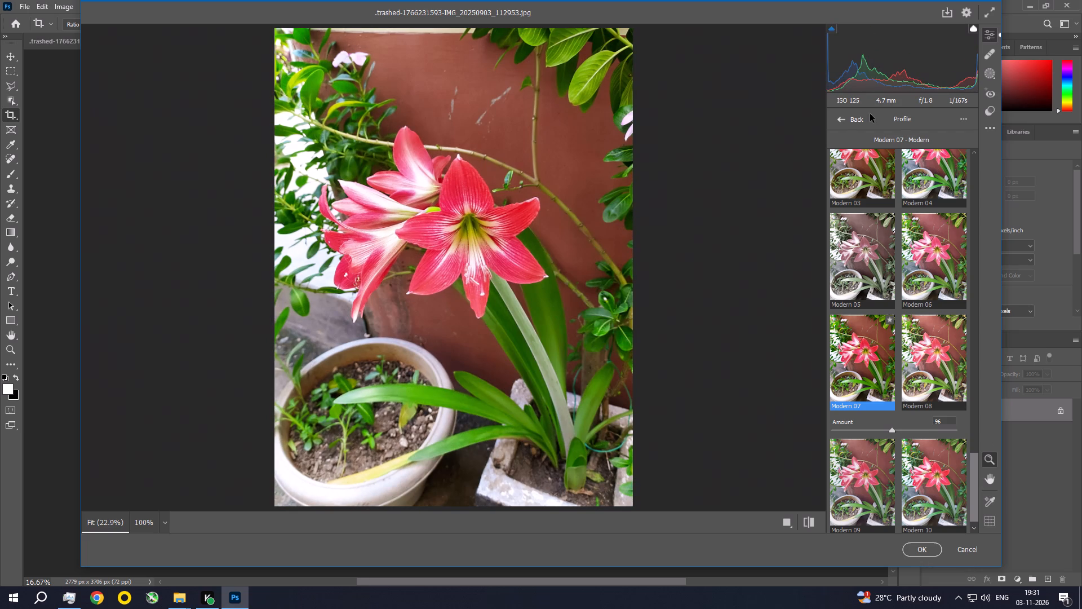
{"action": "left_click", "coordinate": [840, 122]}
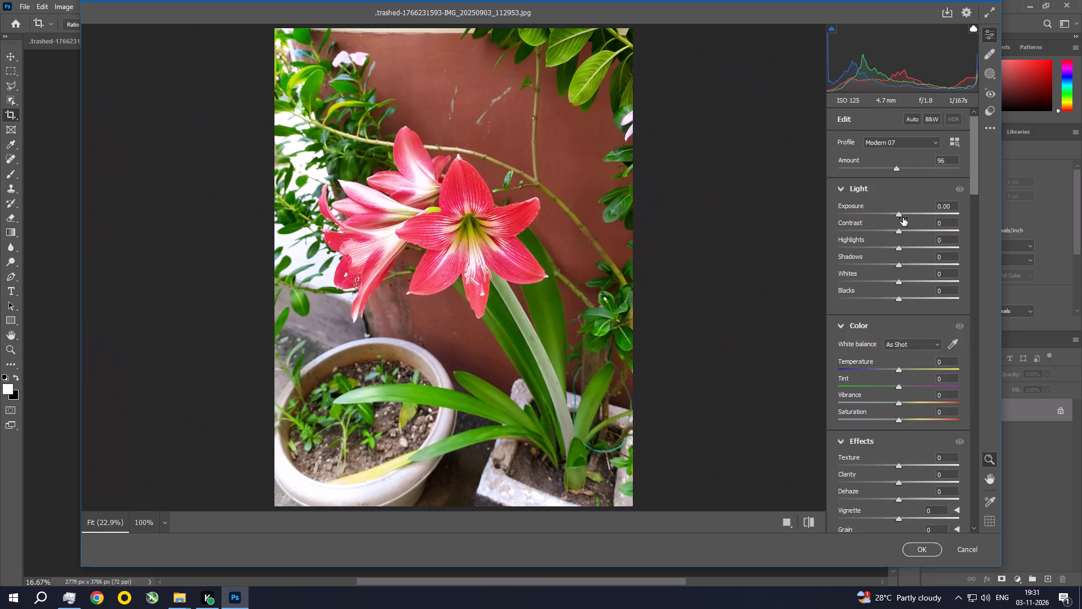
{"action": "left_click_drag", "start_coordinate": [899, 170], "coordinate": [910, 175]}
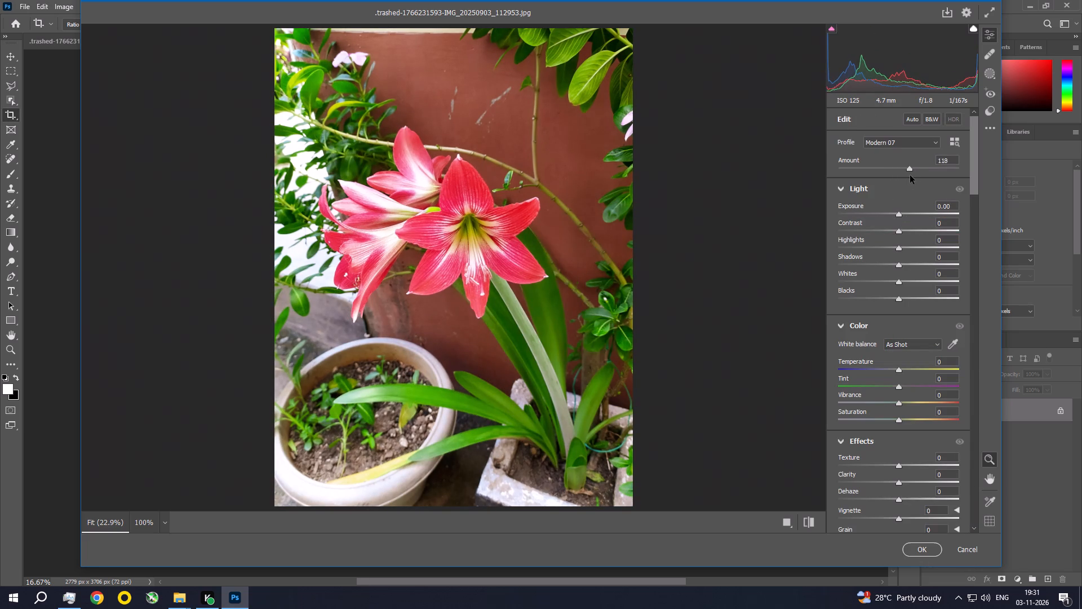
{"action": "left_click_drag", "start_coordinate": [910, 175], "coordinate": [906, 185]}
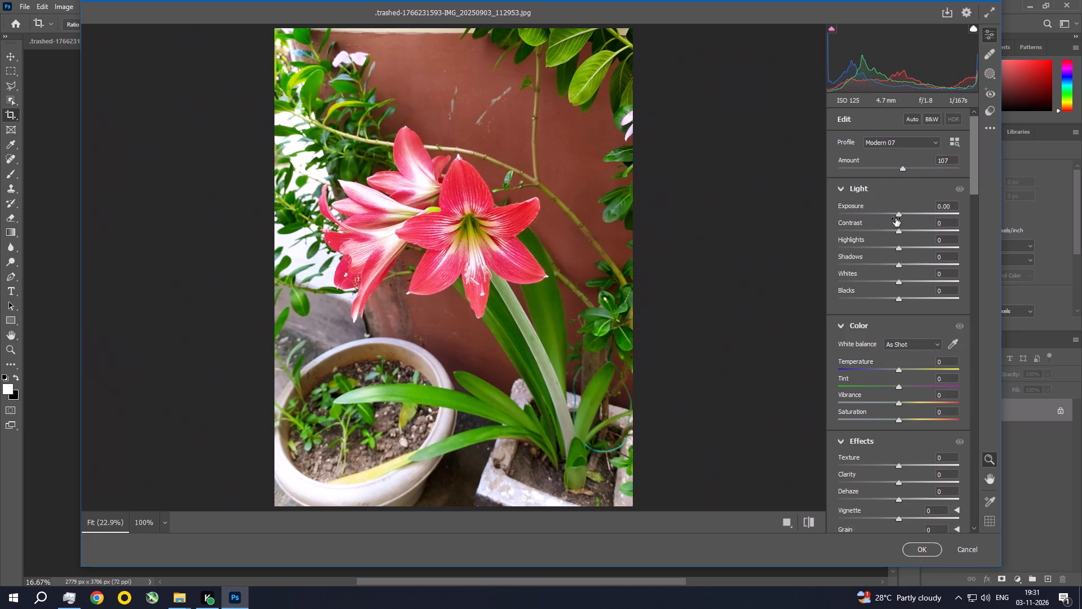
Set the lily photo's light adjustments to Exposure -0.45, Highlights -29 and Contrast +13.
{"action": "left_click_drag", "start_coordinate": [898, 216], "coordinate": [893, 213]}
{"action": "left_click_drag", "start_coordinate": [899, 248], "coordinate": [890, 248]}
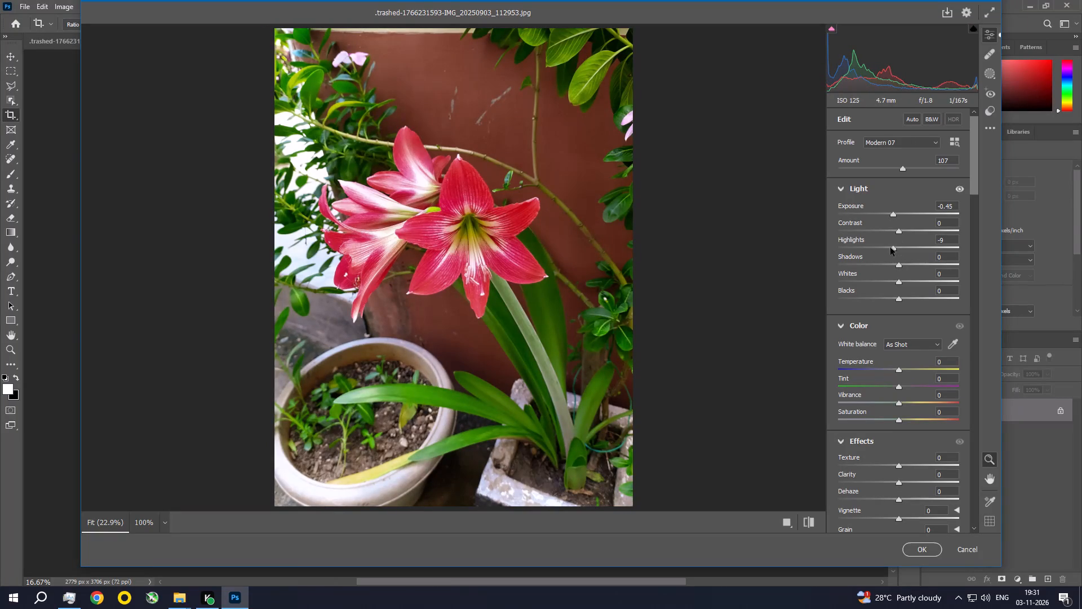
{"action": "left_click_drag", "start_coordinate": [890, 248], "coordinate": [882, 244]}
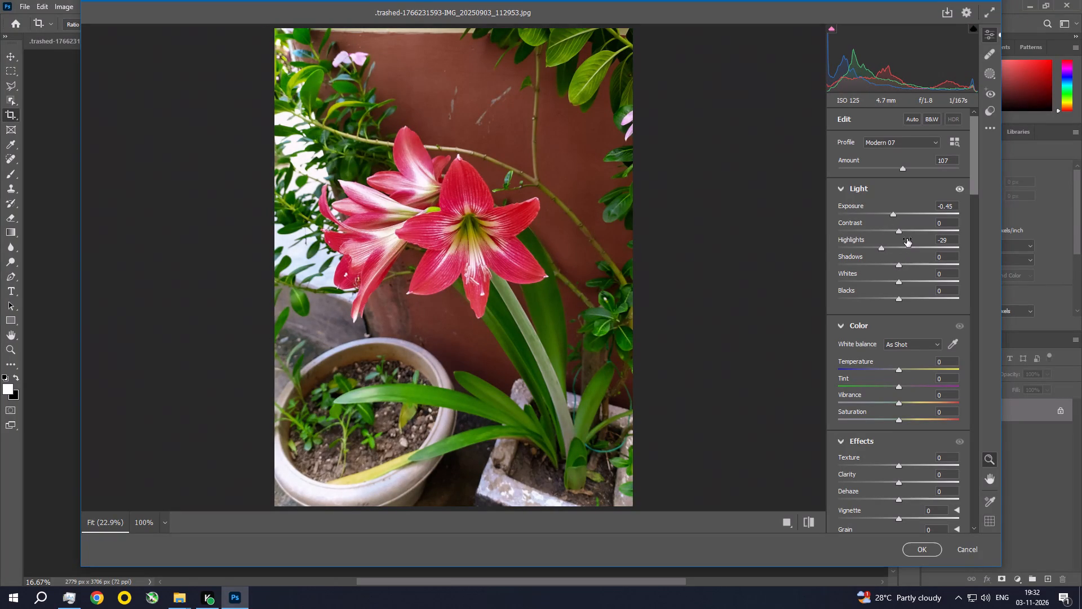
{"action": "left_click_drag", "start_coordinate": [901, 233], "coordinate": [909, 238]}
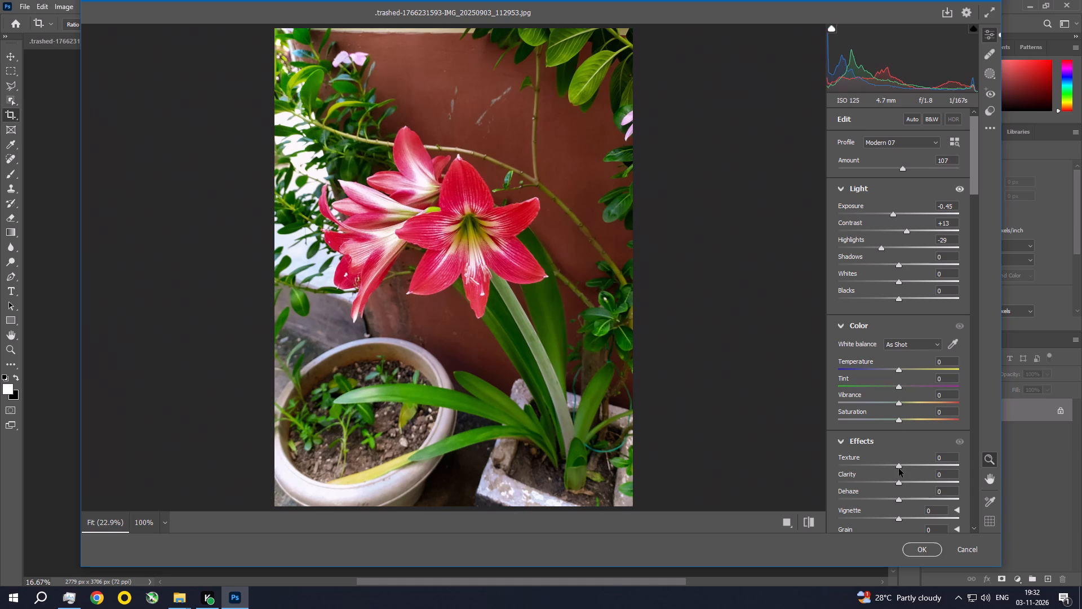
Set the lily photo's effects to Texture +15, Clarity +17 and Dehaze -8.
{"action": "left_click_drag", "start_coordinate": [898, 467], "coordinate": [906, 470]}
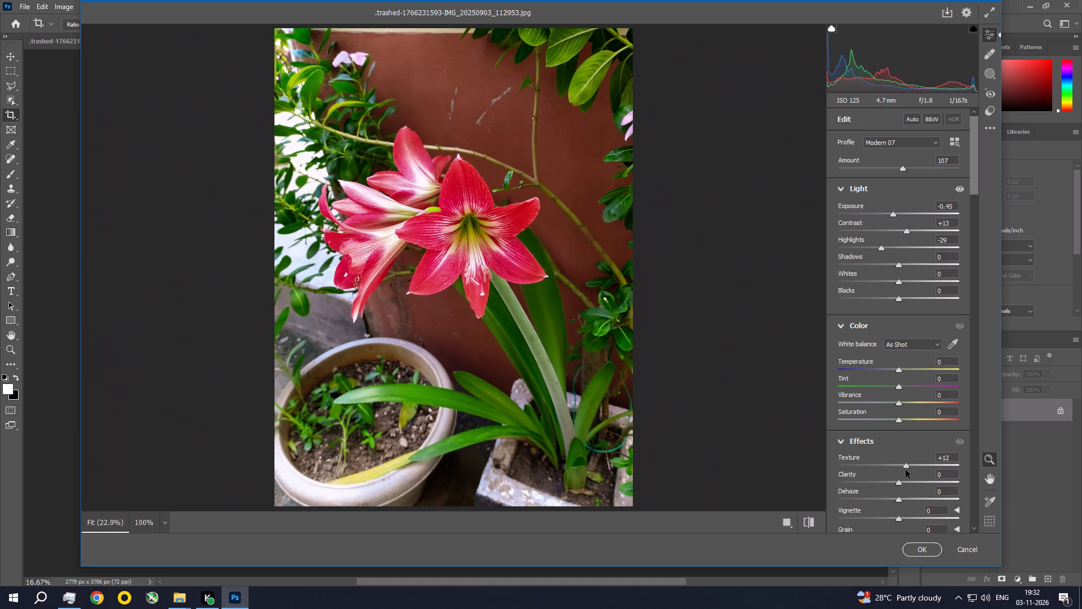
{"action": "left_click_drag", "start_coordinate": [906, 470], "coordinate": [907, 471]}
{"action": "left_click_drag", "start_coordinate": [898, 483], "coordinate": [905, 484]}
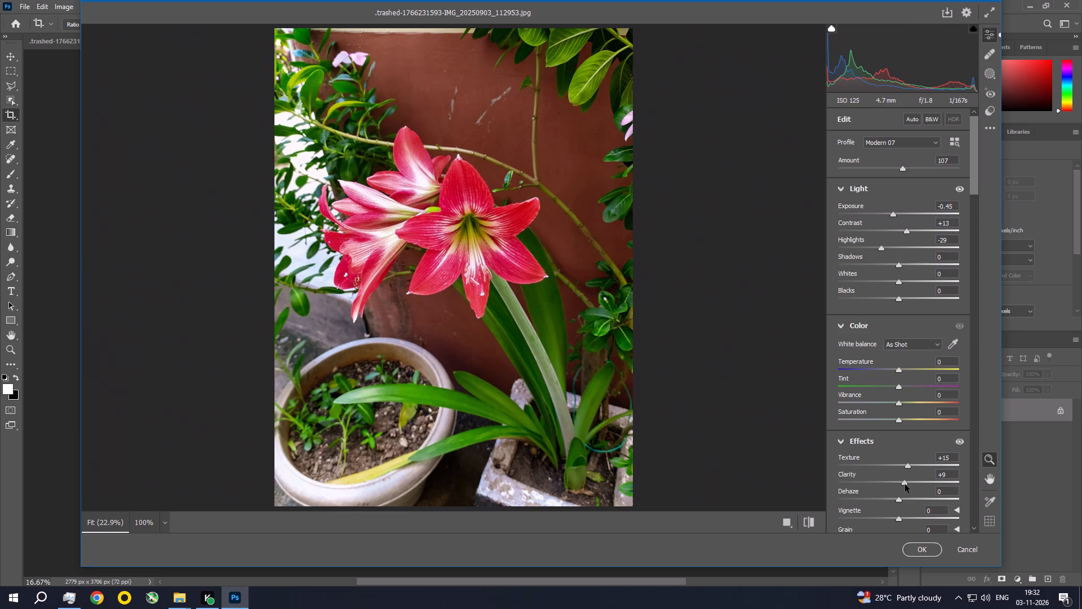
{"action": "left_click_drag", "start_coordinate": [905, 484], "coordinate": [908, 486]}
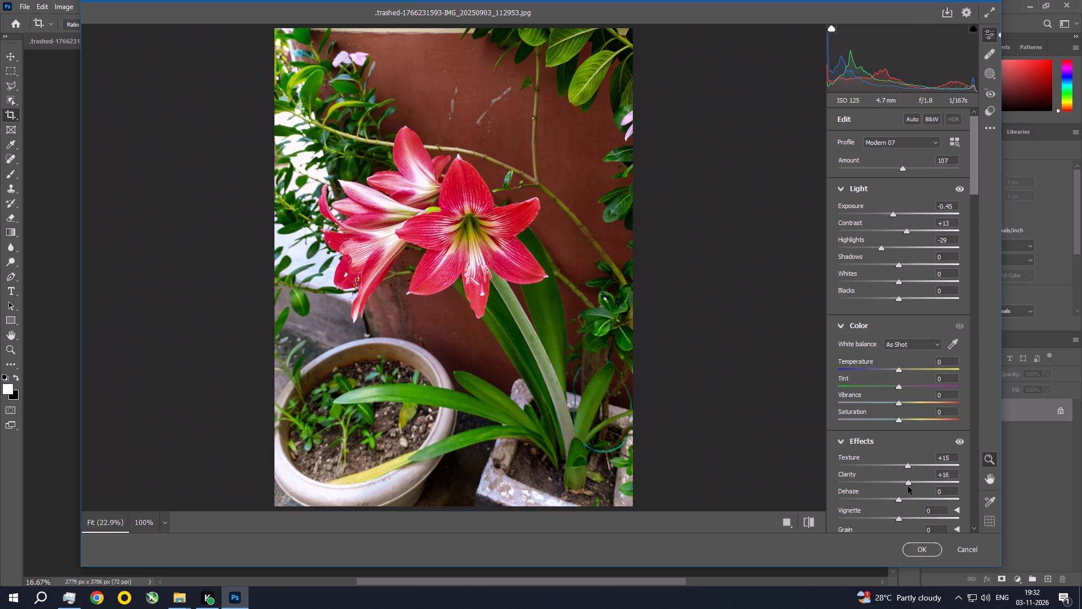
{"action": "left_click_drag", "start_coordinate": [908, 486], "coordinate": [908, 486]}
{"action": "left_click_drag", "start_coordinate": [972, 170], "coordinate": [980, 207]}
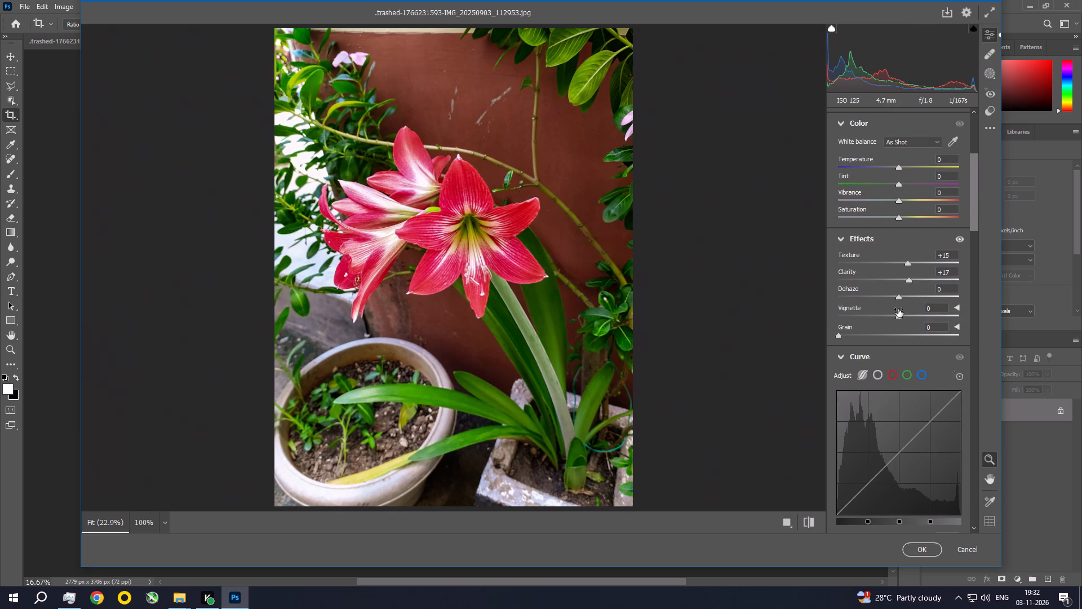
{"action": "left_click_drag", "start_coordinate": [899, 297], "coordinate": [907, 302]}
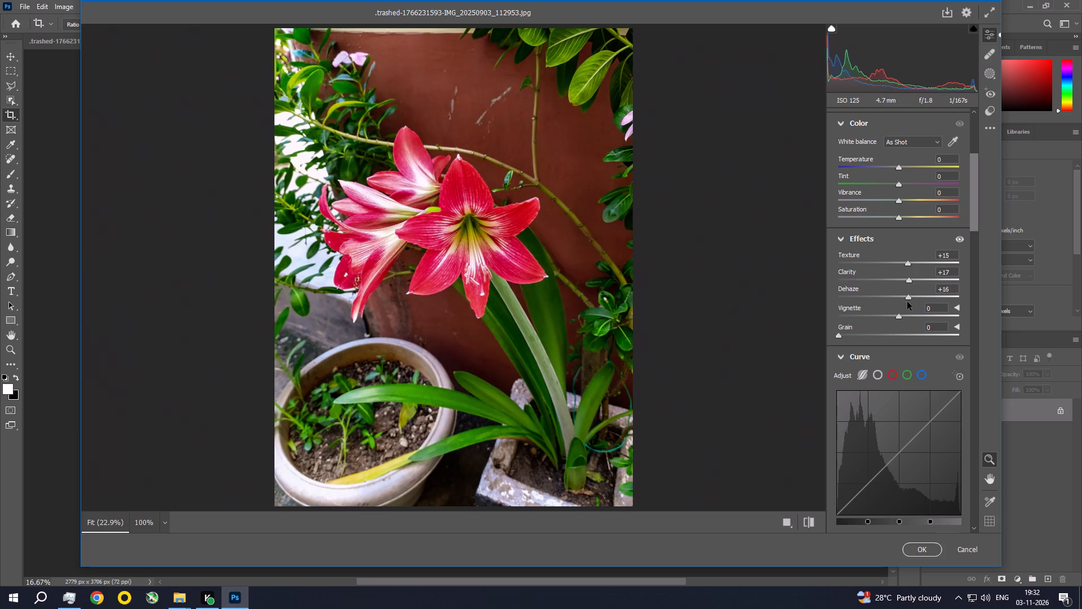
{"action": "left_click_drag", "start_coordinate": [907, 302], "coordinate": [894, 300]}
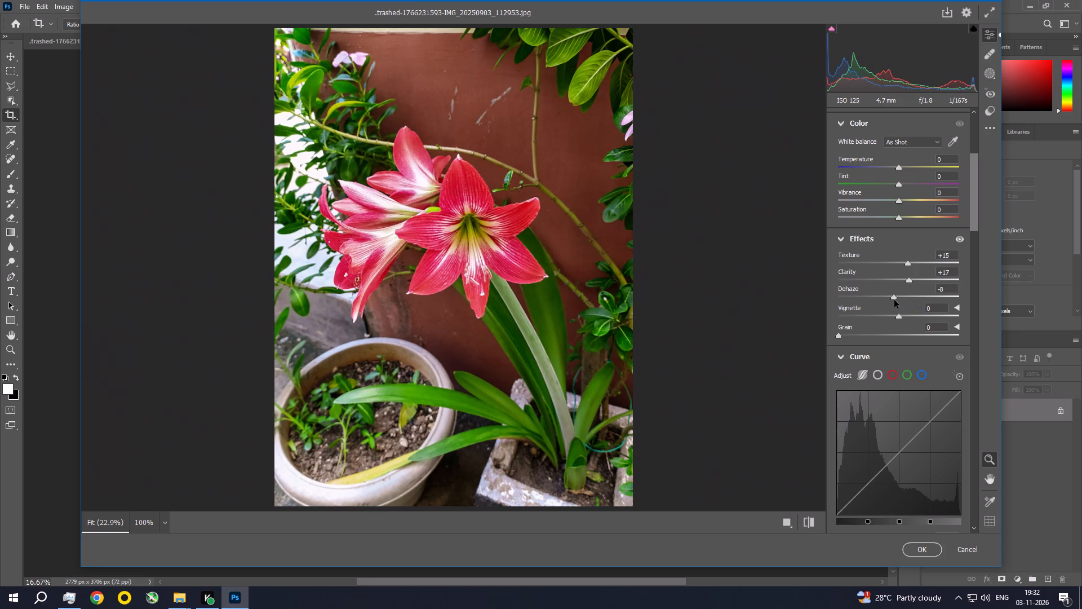
Set the lily photo's Dehaze to +3.
{"action": "left_click_drag", "start_coordinate": [894, 300], "coordinate": [901, 303]}
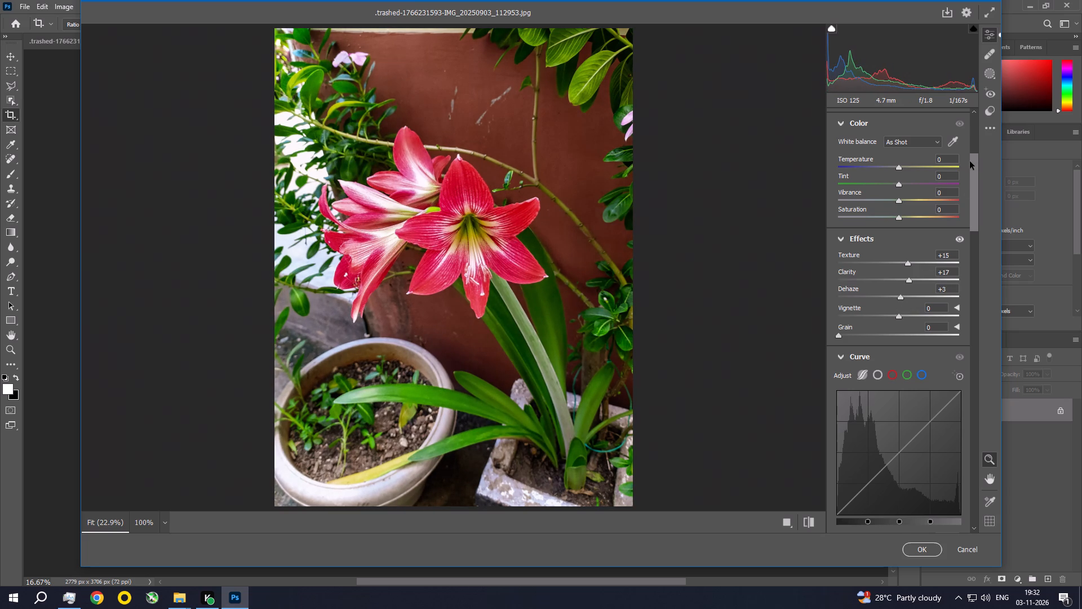
Set the lily photo's parametric curve to Highlights -35 and Lights -31.
{"action": "left_click_drag", "start_coordinate": [976, 165], "coordinate": [980, 209]}
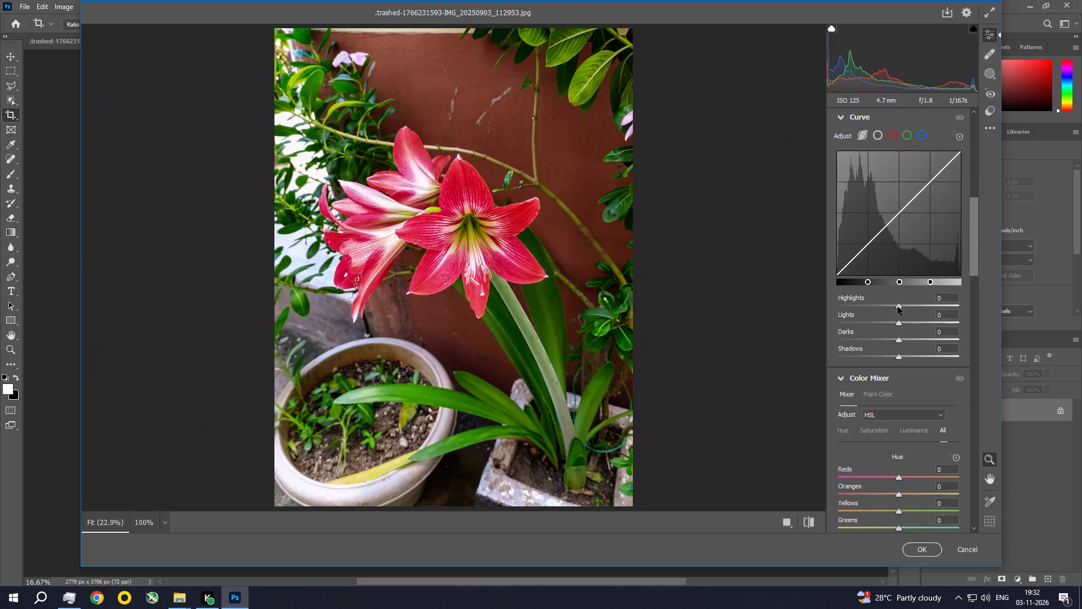
{"action": "left_click_drag", "start_coordinate": [898, 307], "coordinate": [881, 304]}
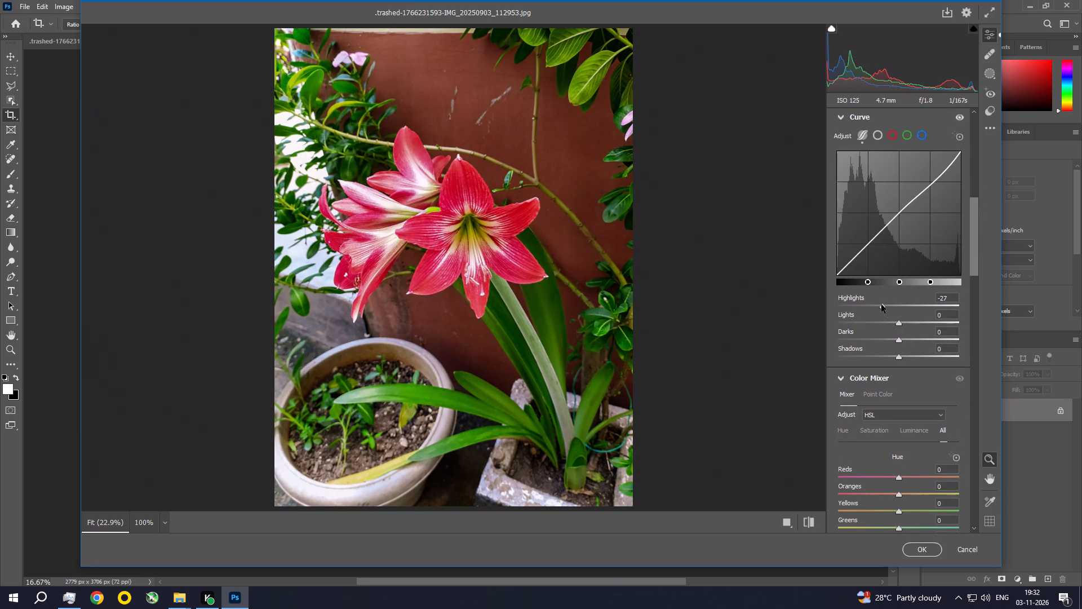
{"action": "left_click_drag", "start_coordinate": [898, 322], "coordinate": [886, 321]}
{"action": "left_click", "coordinate": [884, 308]}
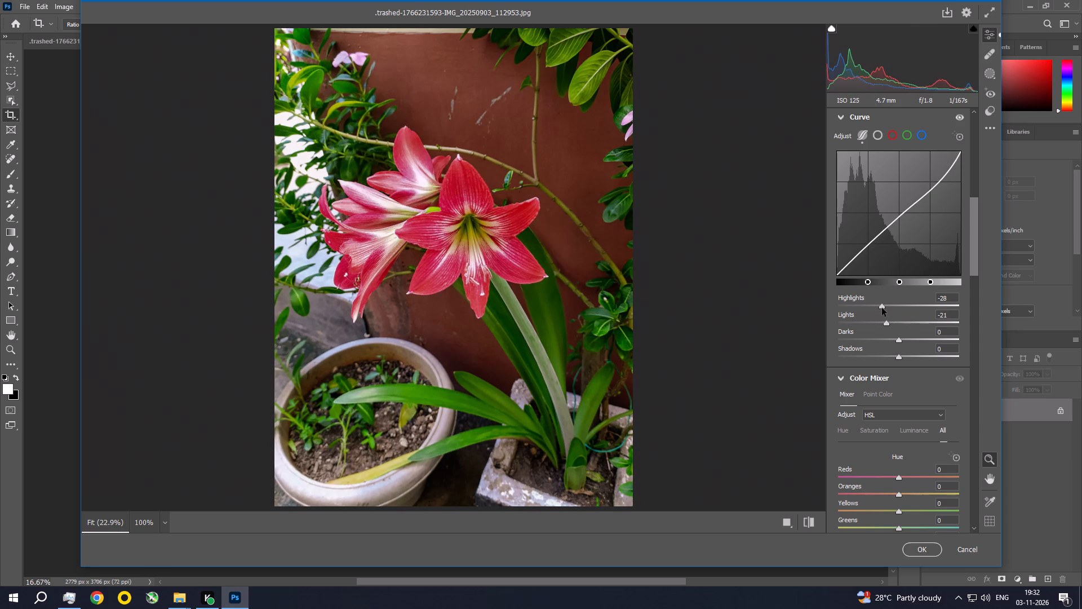
{"action": "left_click_drag", "start_coordinate": [886, 324], "coordinate": [880, 320]}
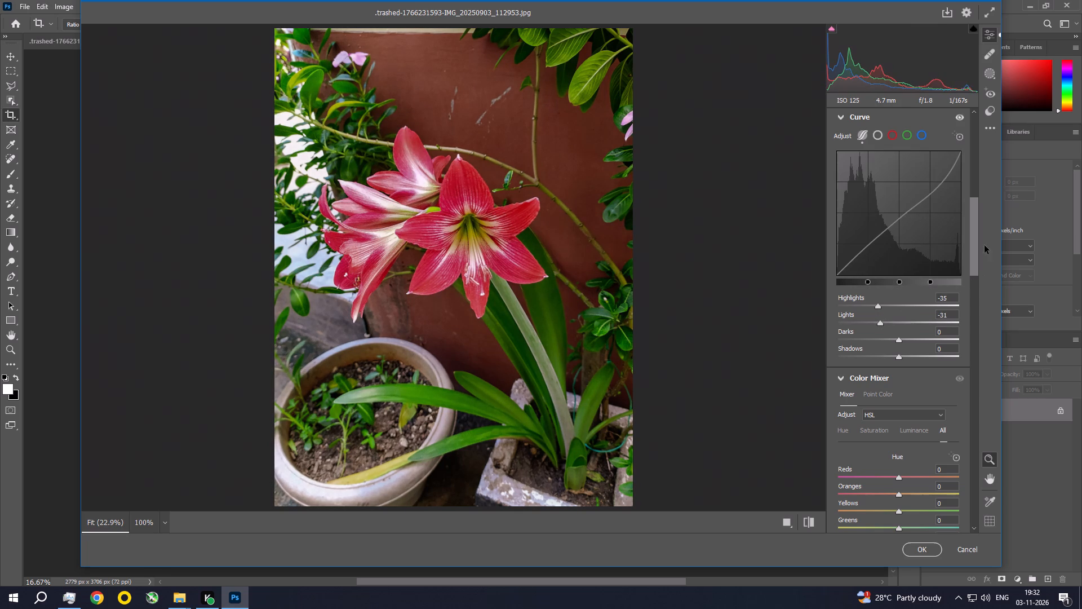
Set the lily photo's Noise Reduction to 21 and Color Noise Reduction to 28.
{"action": "left_click_drag", "start_coordinate": [974, 240], "coordinate": [965, 418]}
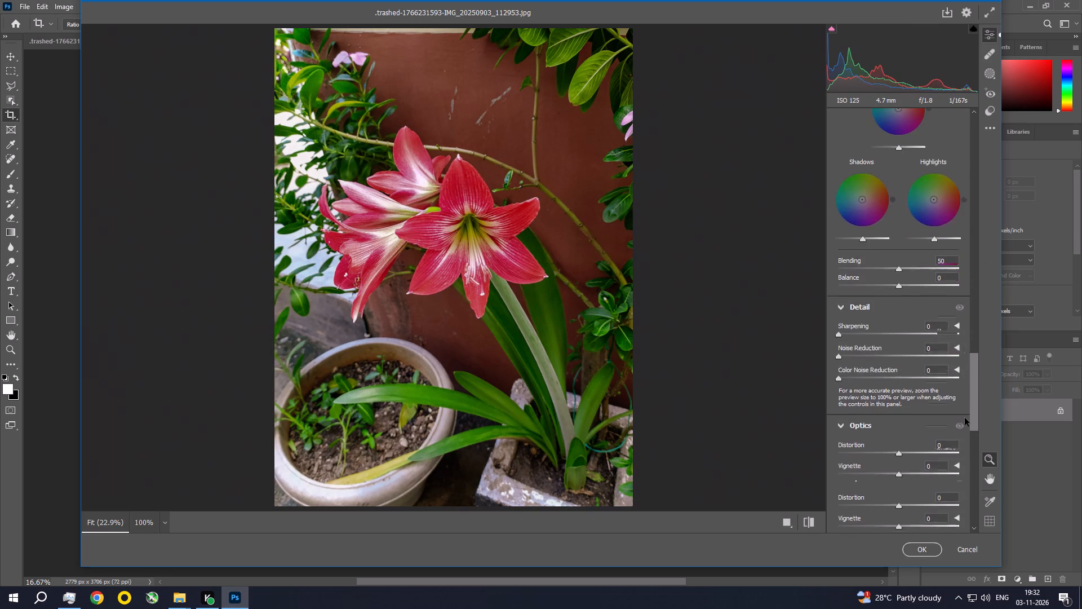
{"action": "left_click_drag", "start_coordinate": [965, 418], "coordinate": [965, 426]}
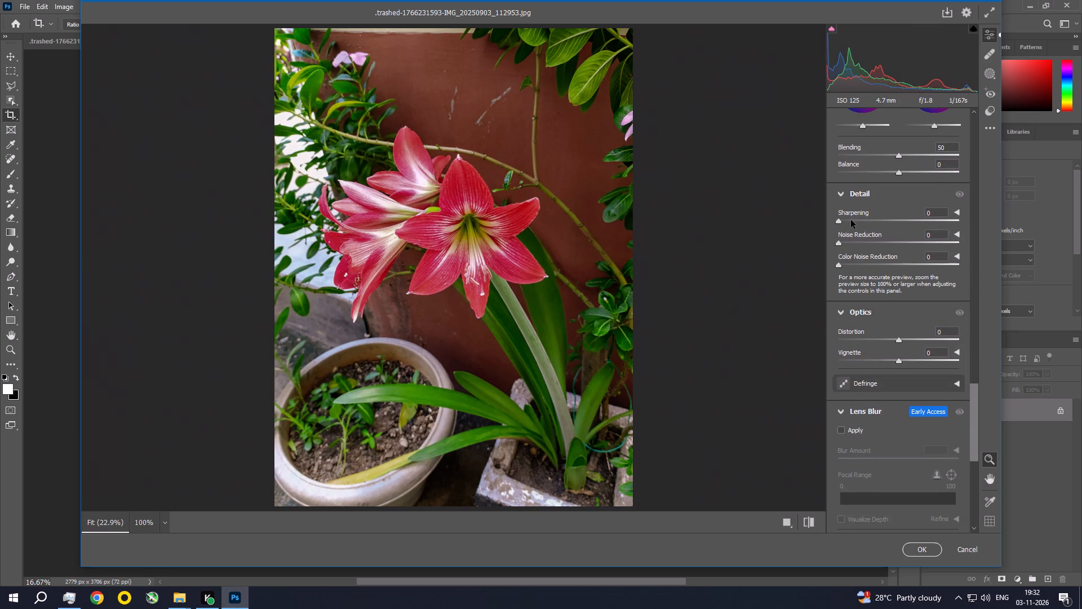
{"action": "left_click_drag", "start_coordinate": [849, 263], "coordinate": [870, 271]}
{"action": "left_click_drag", "start_coordinate": [870, 271], "coordinate": [871, 271]}
{"action": "left_click", "coordinate": [863, 242]}
Turn on Lens Blur with Blur Amount 50 and apply the Camera Raw edits to the lily photo.
{"action": "left_click", "coordinate": [843, 432]}
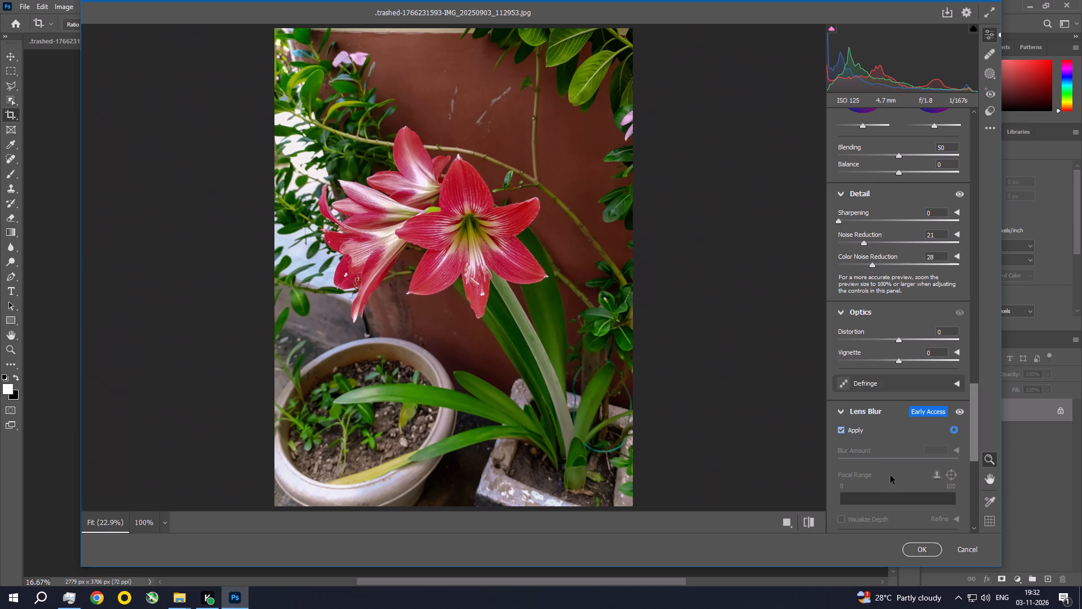
{"action": "left_click", "coordinate": [919, 553]}
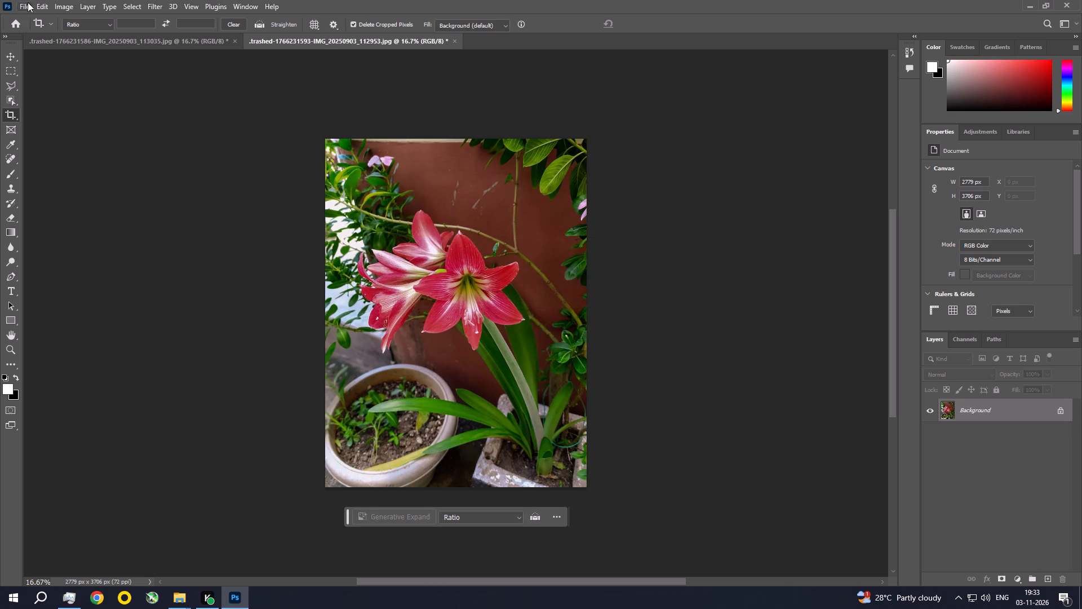
Apply a Photo Filter adjustment to the lily photo using Warming Filter (85) at 25% density.
{"action": "left_click", "coordinate": [64, 2]}
{"action": "left_click", "coordinate": [73, 36]}
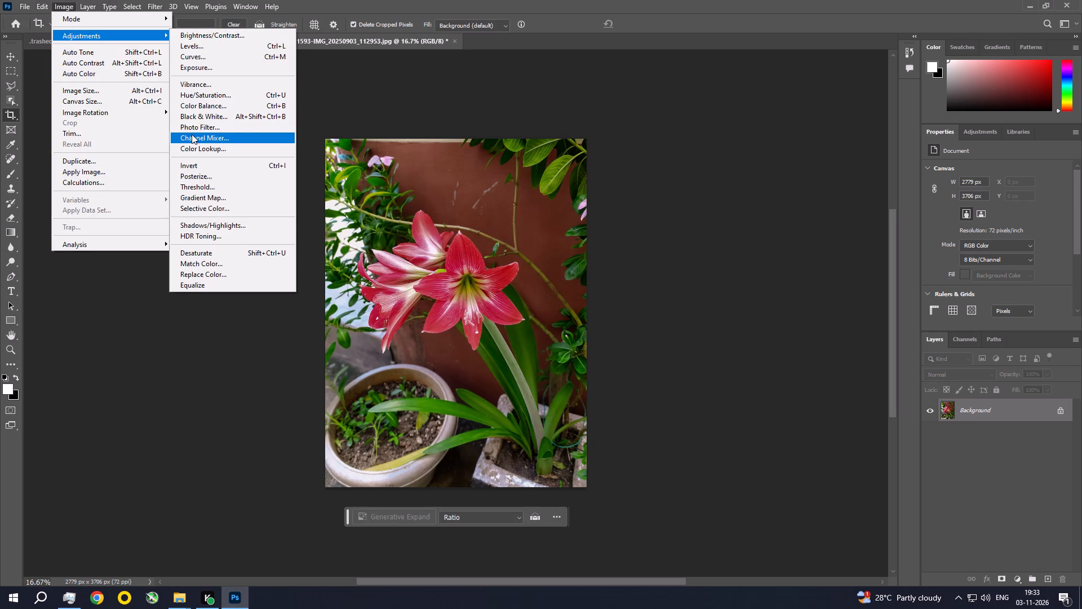
{"action": "left_click", "coordinate": [194, 126]}
{"action": "left_click", "coordinate": [894, 116]}
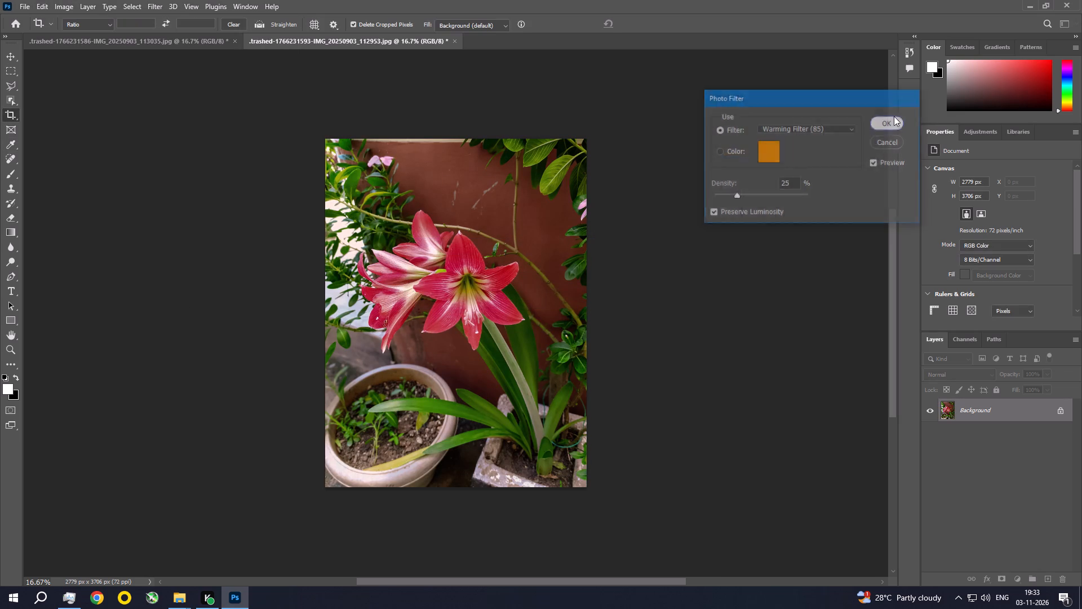
Apply an Exposure adjustment to the lily photo with the Offset set to 0.0050.
{"action": "left_click", "coordinate": [73, 11]}
{"action": "left_click", "coordinate": [73, 36]}
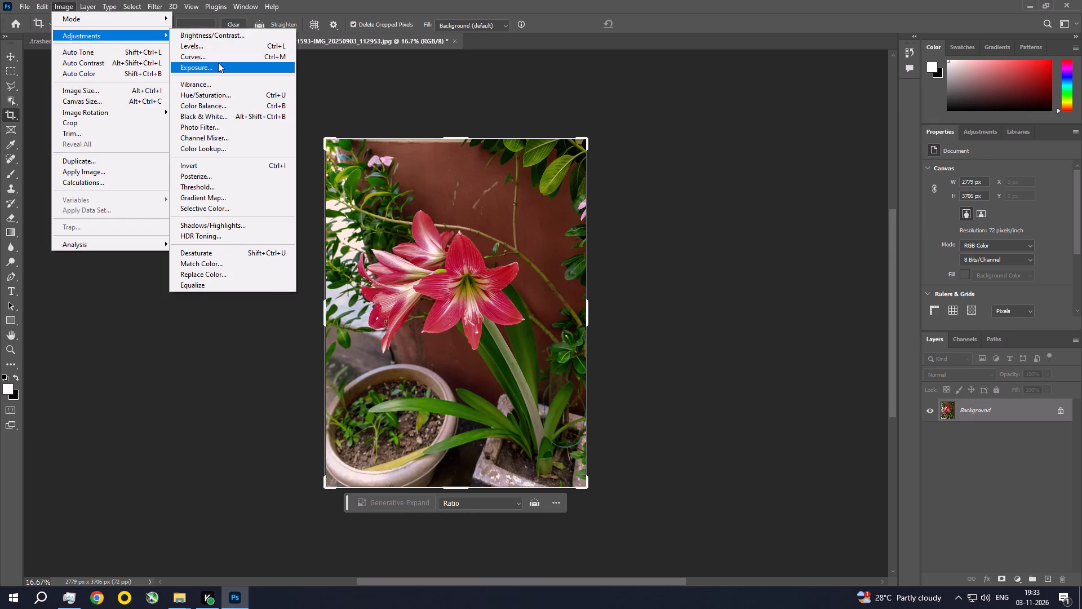
{"action": "left_click", "coordinate": [218, 63]}
{"action": "left_click", "coordinate": [941, 209]}
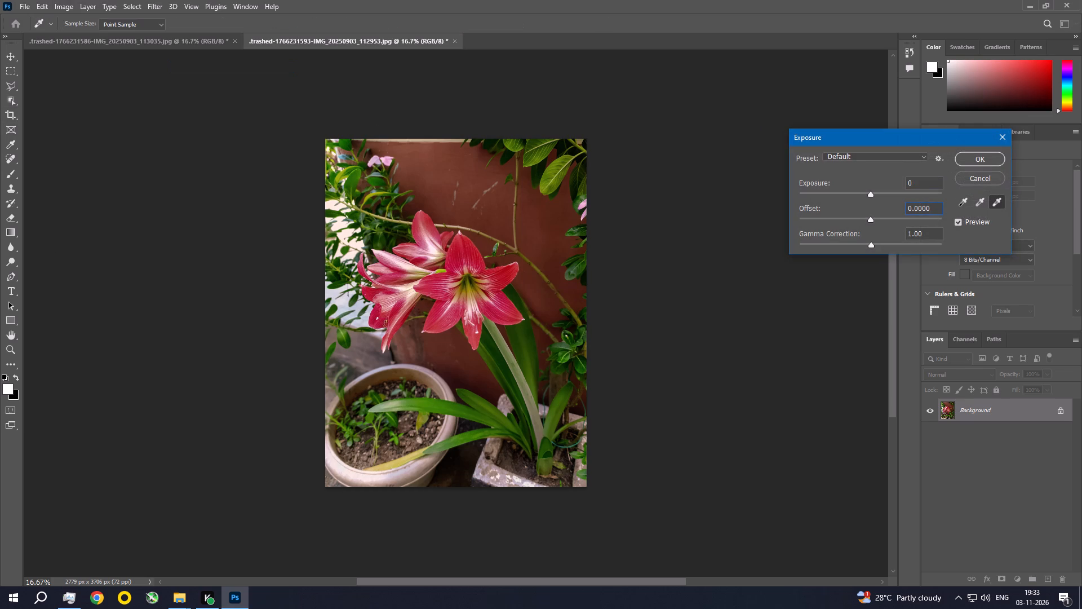
{"action": "key", "text": "BackSpace"}
{"action": "key", "text": "BackSpace"}
{"action": "type", "text": "50"}
{"action": "key", "text": "Return"}
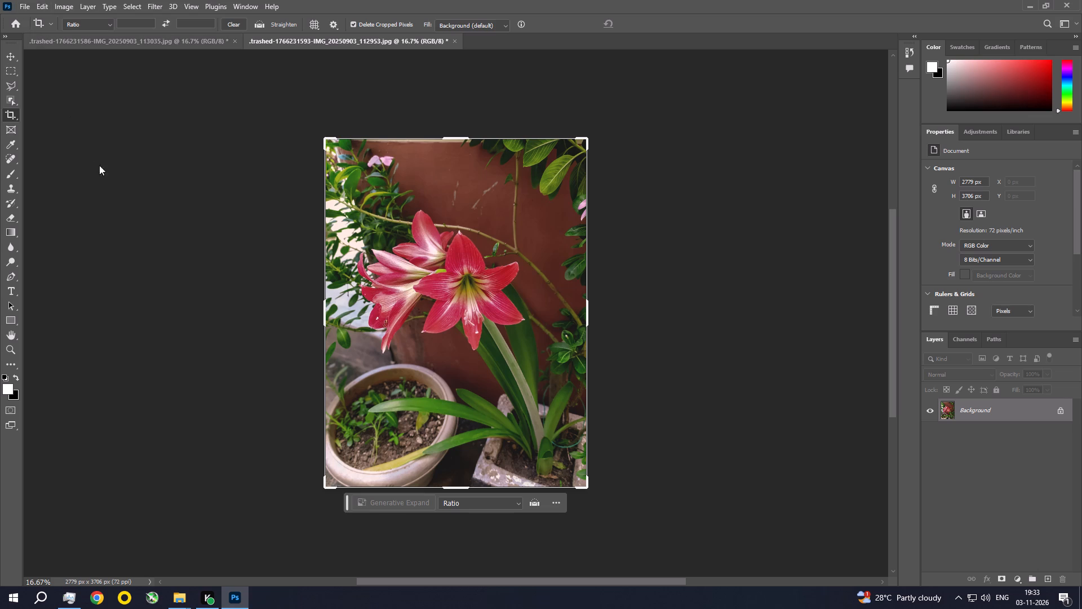
Switch to the Move tool and save the lily photo, accepting the JPEG options.
{"action": "left_click", "coordinate": [11, 56]}
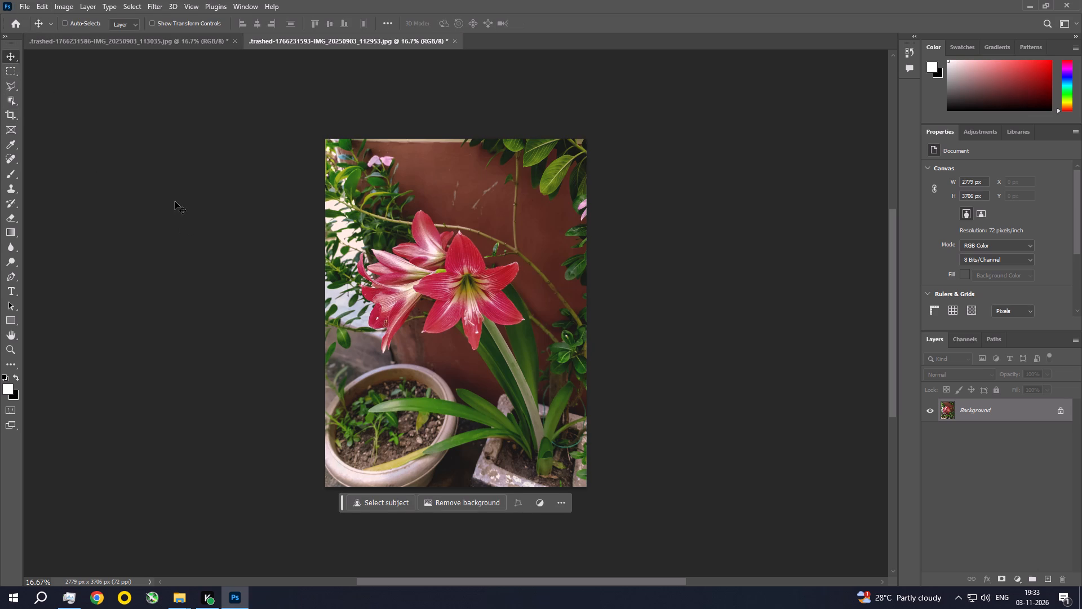
{"action": "key", "text": "ctrl+s"}
{"action": "key", "text": "Return"}
Examine the flowers of the saved lily photo close up.
{"action": "key", "text": "ctrl+space"}
{"action": "key", "text": "ctrl+space"}
{"action": "key", "text": "ctrl+space"}
{"action": "key", "text": "ctrl+space"}
{"action": "key", "text": "ctrl+space"}
{"action": "key", "text": "ctrl+space"}
{"action": "key", "text": "ctrl+space"}
{"action": "key", "text": "ctrl+space"}
{"action": "key", "text": "ctrl+space"}
{"action": "key", "text": "ctrl+space"}
{"action": "key", "text": "ctrl+space"}
{"action": "key", "text": "ctrl+space"}
{"action": "key", "text": "ctrl+space"}
{"action": "key", "text": "ctrl+space"}
{"action": "key", "text": "ctrl+space"}
{"action": "key", "text": "ctrl+space"}
{"action": "key", "text": "ctrl+space"}
{"action": "key", "text": "ctrl+space"}
{"action": "key", "text": "ctrl+space"}
{"action": "key", "text": "ctrl+space"}
{"action": "triple_click", "coordinate": [453, 267], "text": "ctrl"}
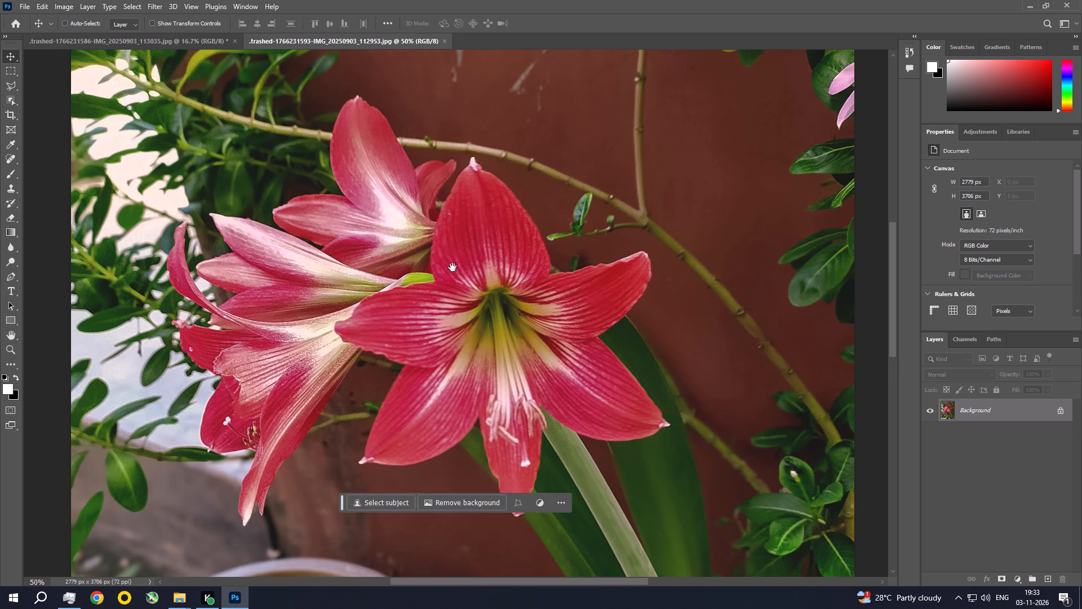
Close the saved lily photo and the other open lily photo, IMG_20250903_113035.
{"action": "left_click", "coordinate": [444, 41]}
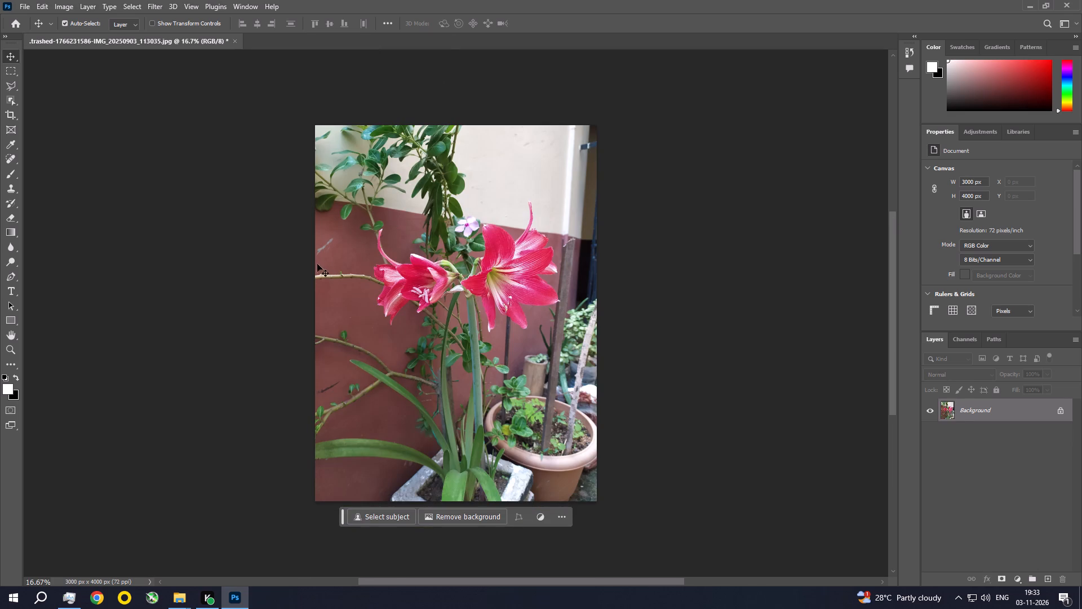
{"action": "left_click", "coordinate": [236, 40]}
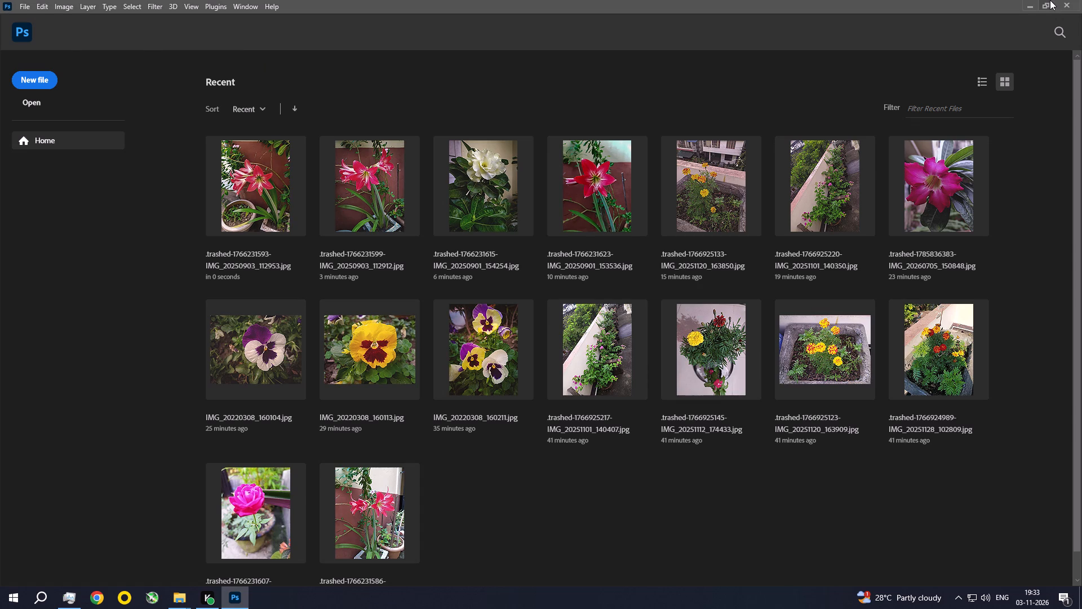
Switch to File Explorer, open the ai work folder and show its photos as larger thumbnails.
{"action": "left_click", "coordinate": [1028, 0]}
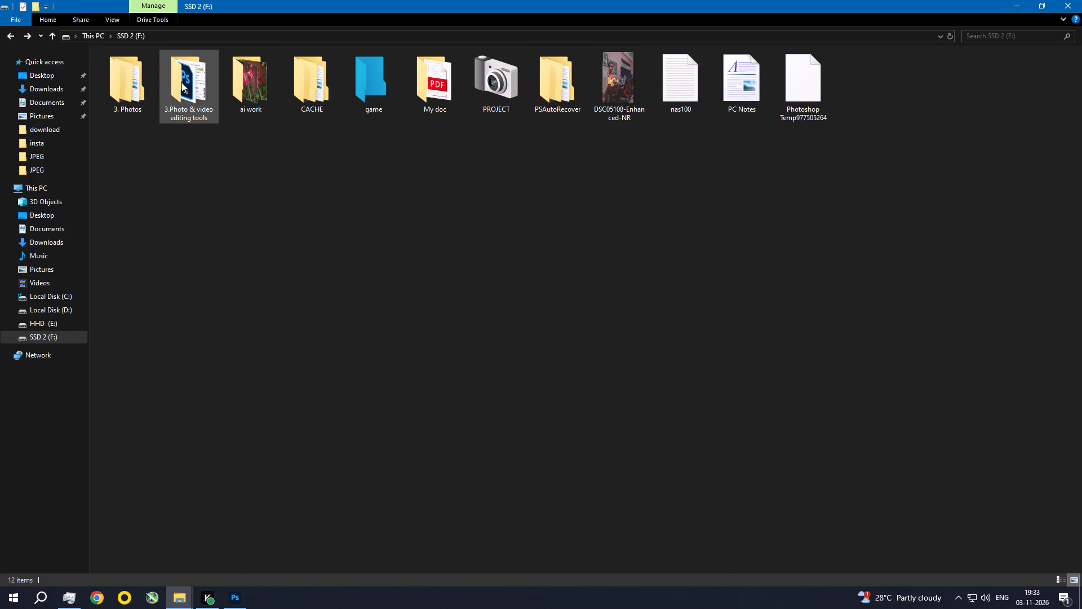
{"action": "double_click", "coordinate": [260, 83]}
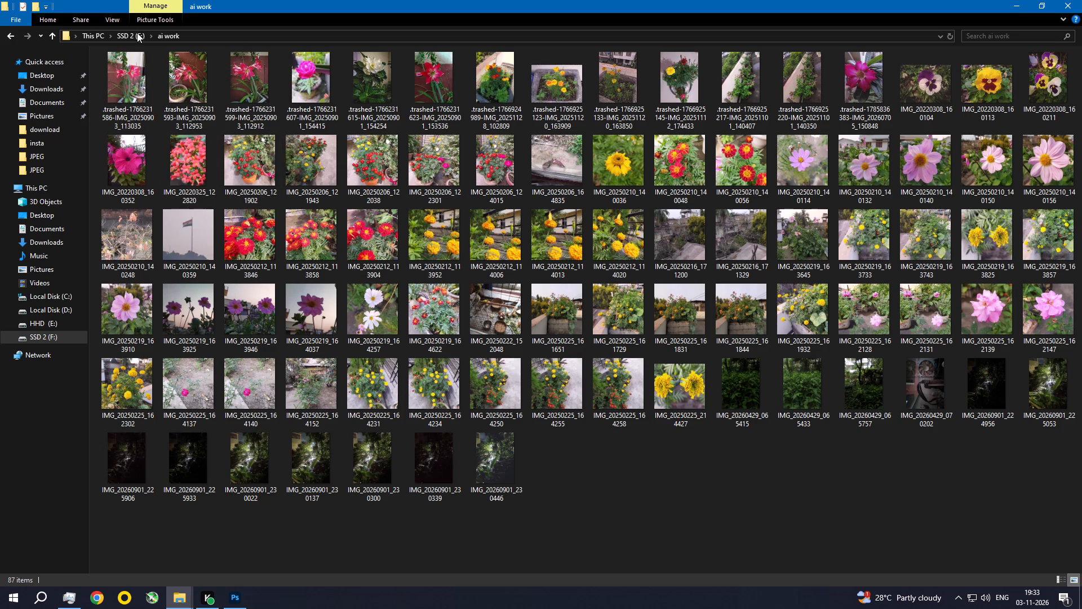
{"action": "left_click", "coordinate": [116, 13]}
{"action": "left_click", "coordinate": [123, 36]}
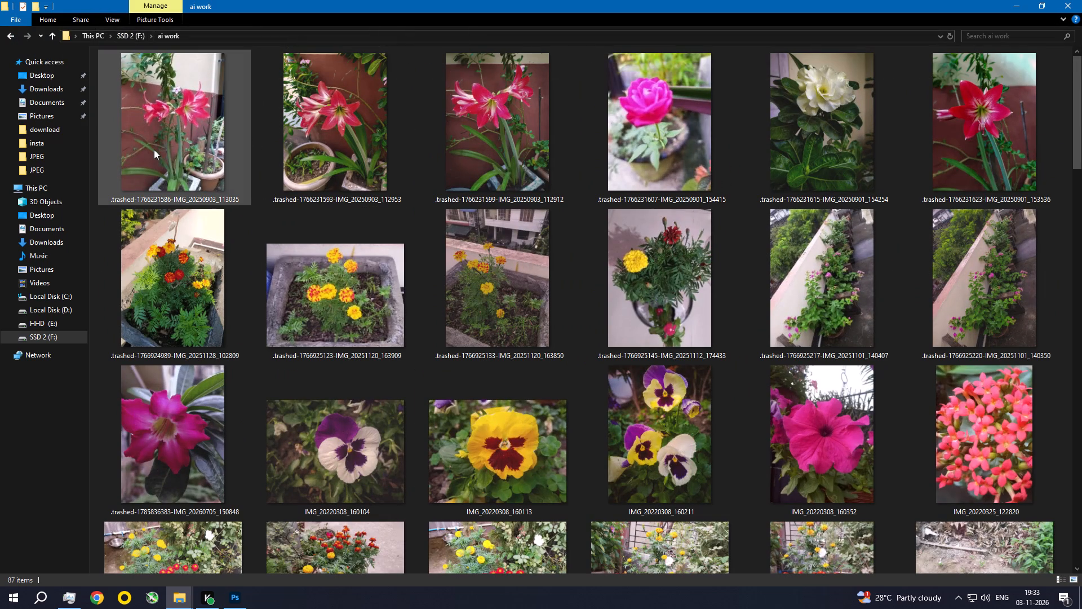
Delete the lily photo IMG_20250903_113035 and the pink rose photo IMG_20250901_154415 from the ai work folder.
{"action": "left_click", "coordinate": [154, 149]}
{"action": "key", "text": "Delete"}
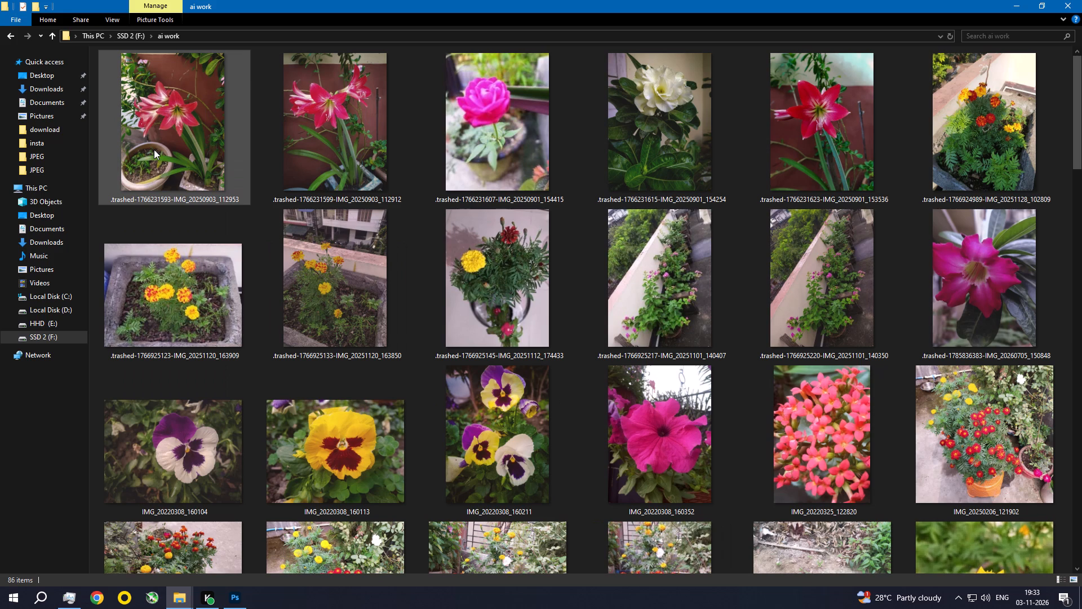
{"action": "left_click", "coordinate": [445, 157]}
{"action": "key", "text": "Delete"}
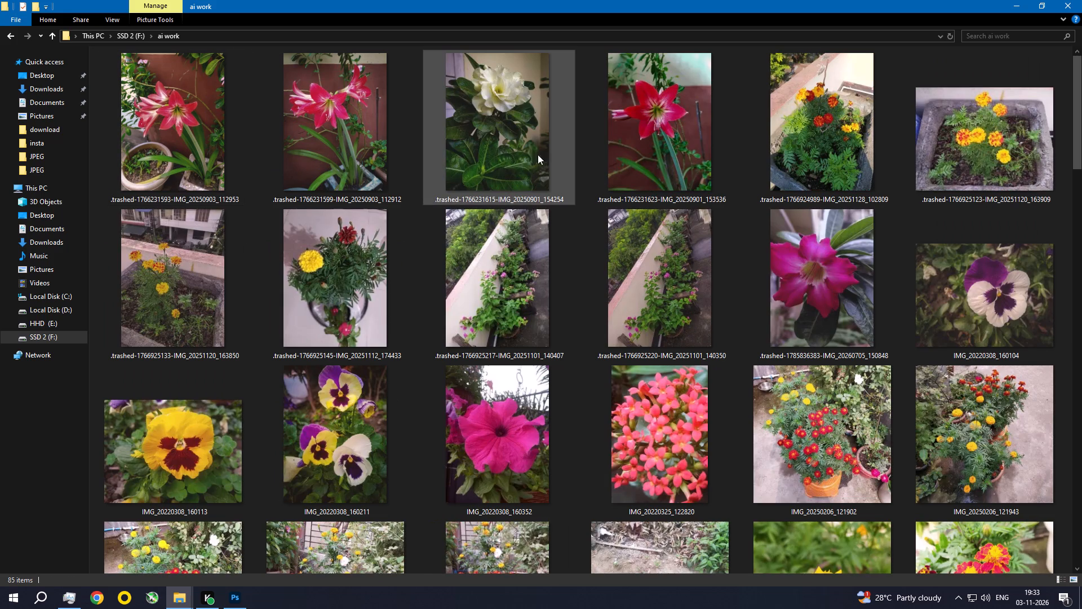
Delete the .trashed photos ending in 20251128_102809, 20251120_163909, 20251112_174433 and 20251101_140407 from the ai work folder.
{"action": "left_click", "coordinate": [831, 151]}
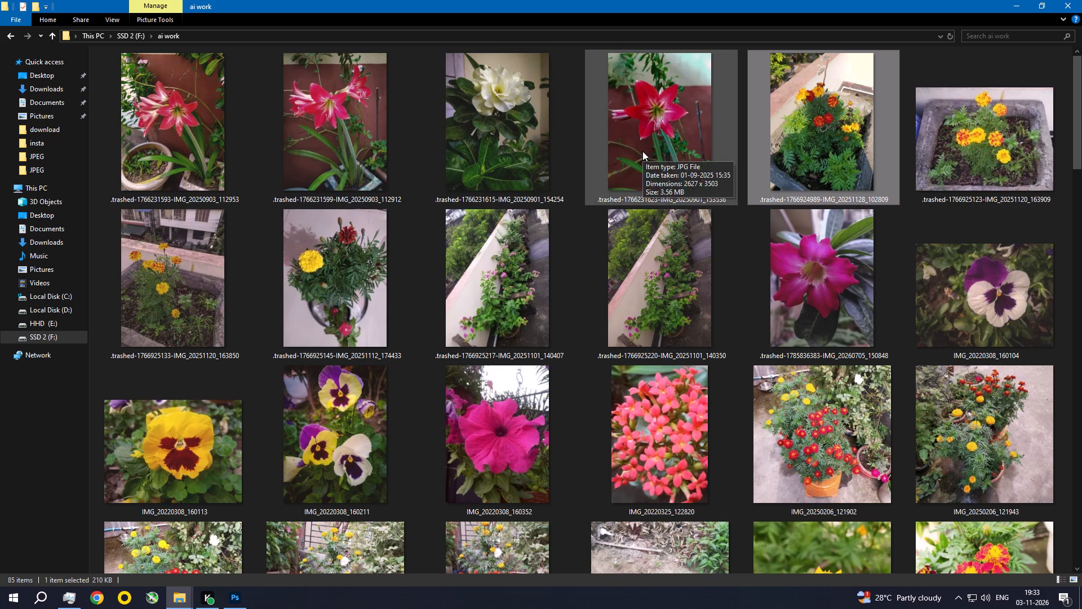
{"action": "left_click", "coordinate": [840, 164]}
{"action": "key", "text": "Delete"}
{"action": "left_click", "coordinate": [840, 164]}
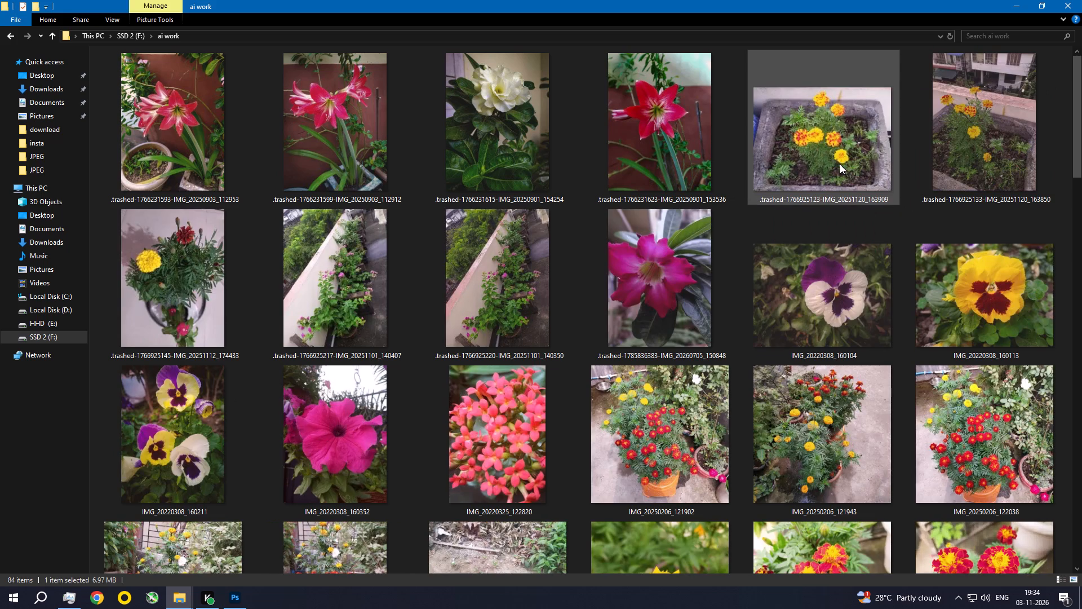
{"action": "key", "text": "Delete"}
{"action": "left_click", "coordinate": [975, 162]}
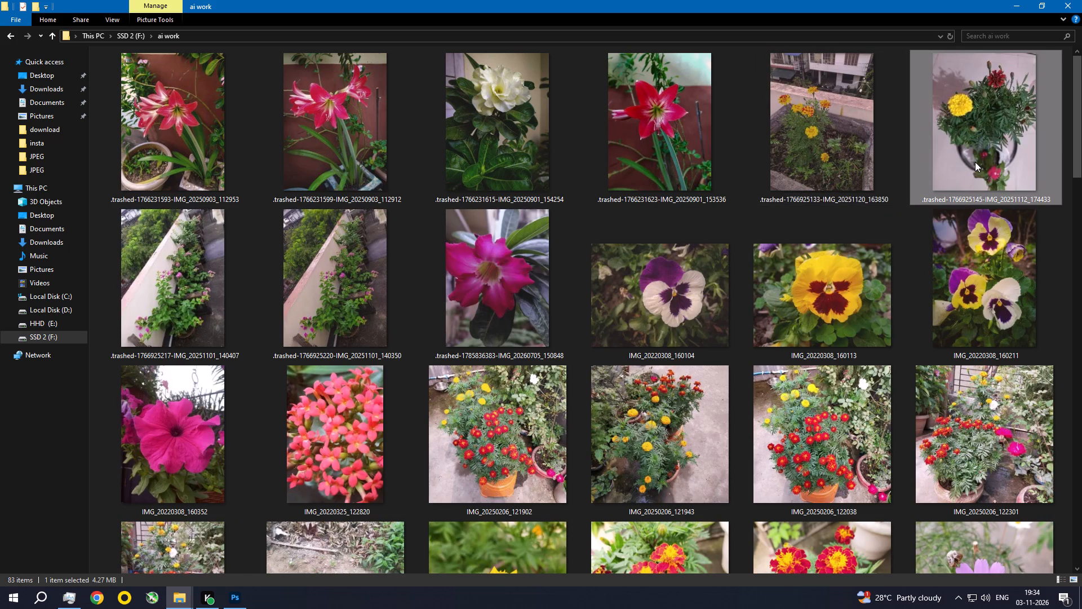
{"action": "key", "text": "Delete"}
{"action": "left_click", "coordinate": [975, 162]}
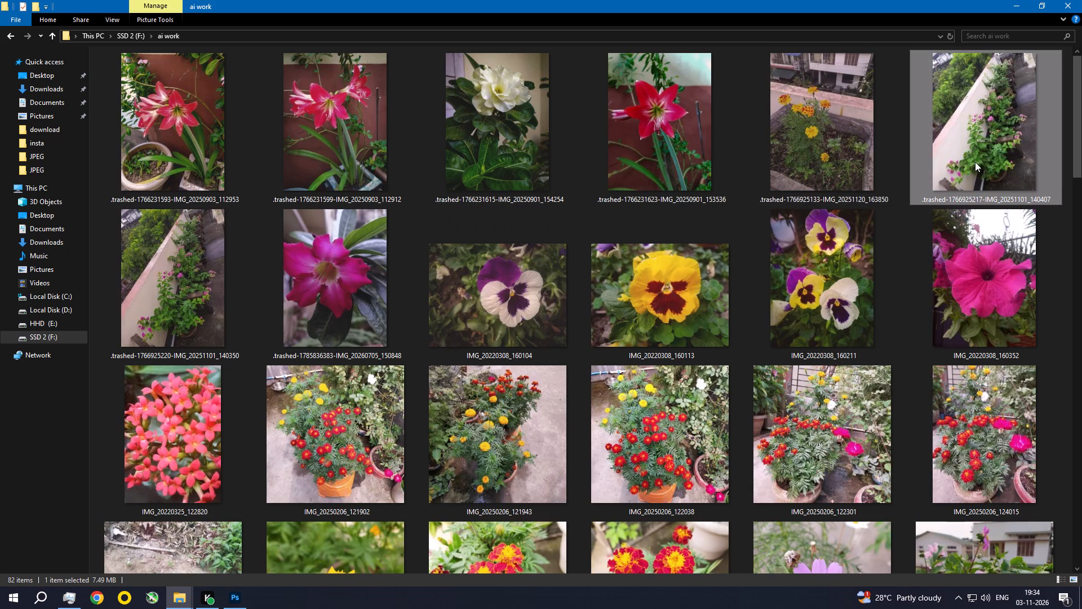
{"action": "key", "text": "Delete"}
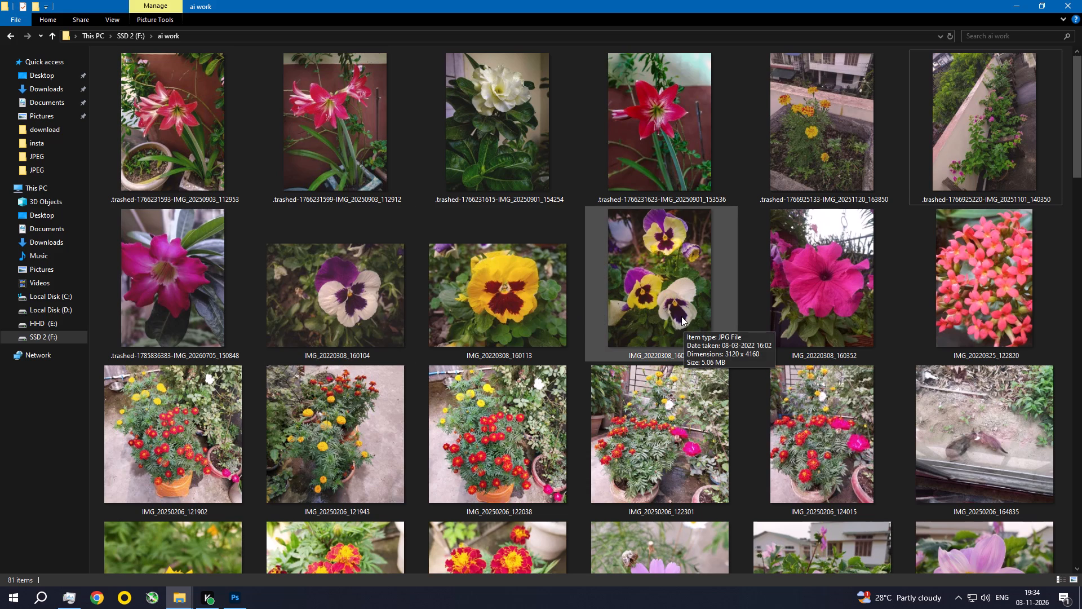
View the pansy photo IMG_20220308_160211 close up in the Photos viewer and close it.
{"action": "double_click", "coordinate": [651, 324]}
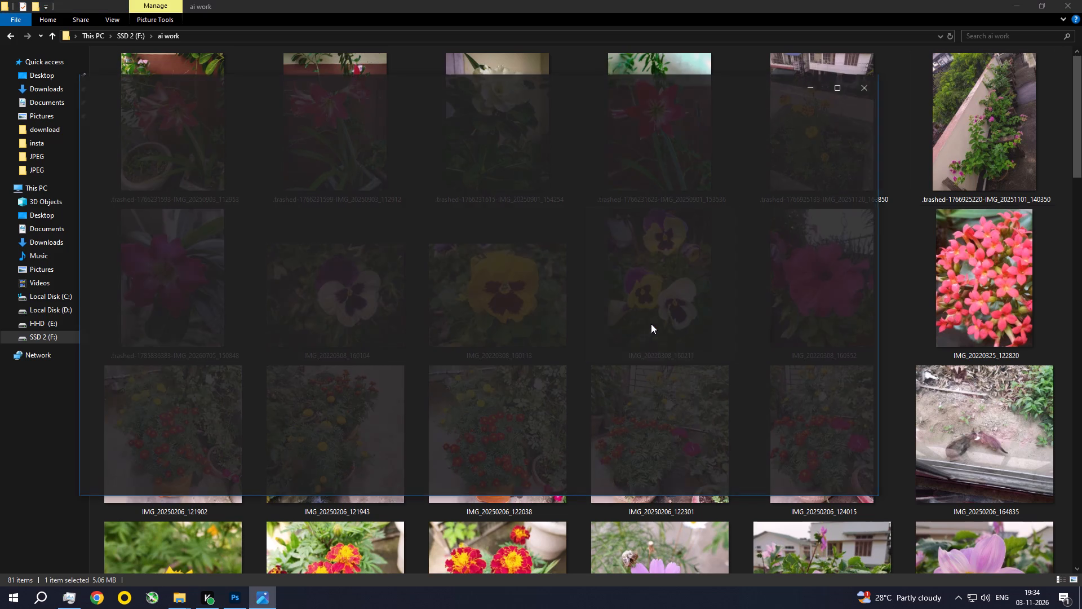
{"action": "scroll", "coordinate": [498, 210], "scroll_direction": "up", "scroll_amount": 1}
{"action": "scroll", "coordinate": [498, 210], "scroll_direction": "down", "scroll_amount": 1}
{"action": "scroll", "coordinate": [498, 210], "scroll_direction": "up", "scroll_amount": 7}
{"action": "scroll", "coordinate": [497, 209], "scroll_direction": "down", "scroll_amount": 2}
{"action": "scroll", "coordinate": [497, 209], "scroll_direction": "up", "scroll_amount": 3}
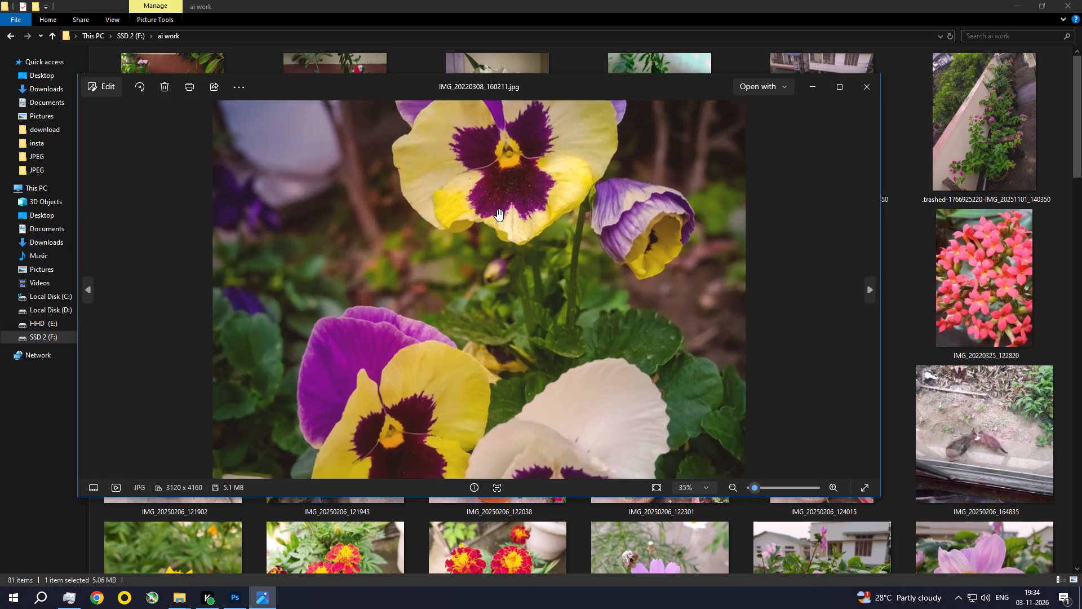
{"action": "left_click", "coordinate": [868, 91]}
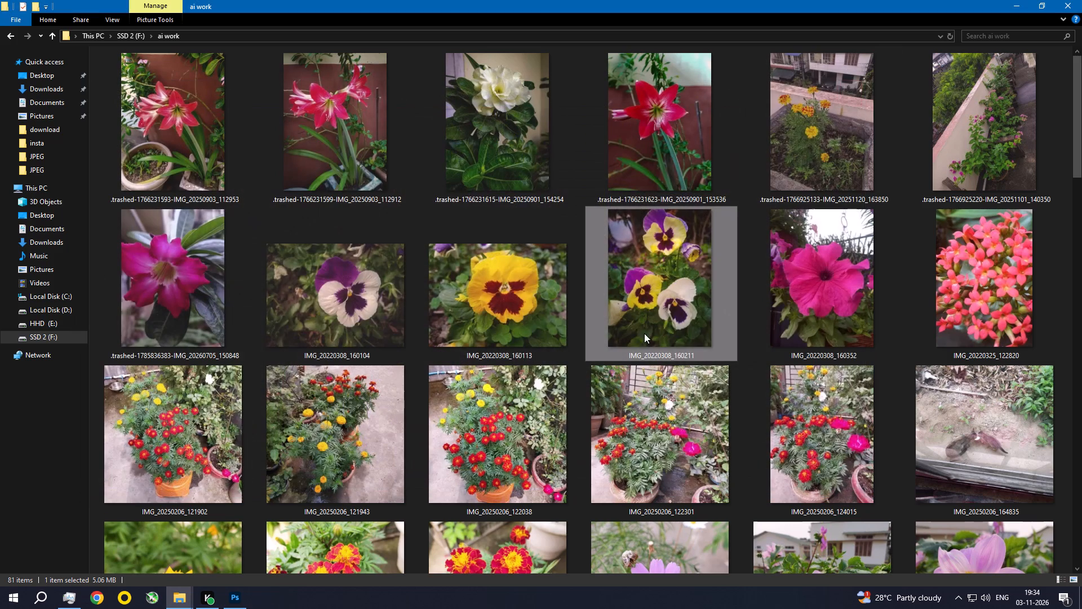
Open the petunia photo IMG_20220308_160352 and the coral flower photo IMG_20220325_122820 from the ai work folder in Photoshop.
{"action": "left_click", "coordinate": [842, 316]}
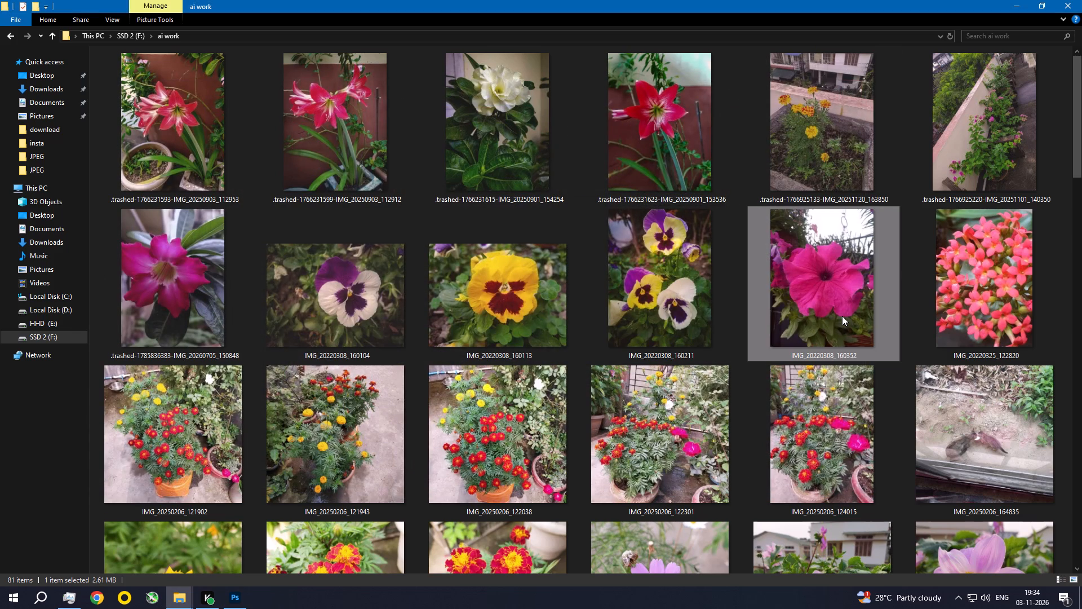
{"action": "left_click", "coordinate": [1000, 314], "text": "shift"}
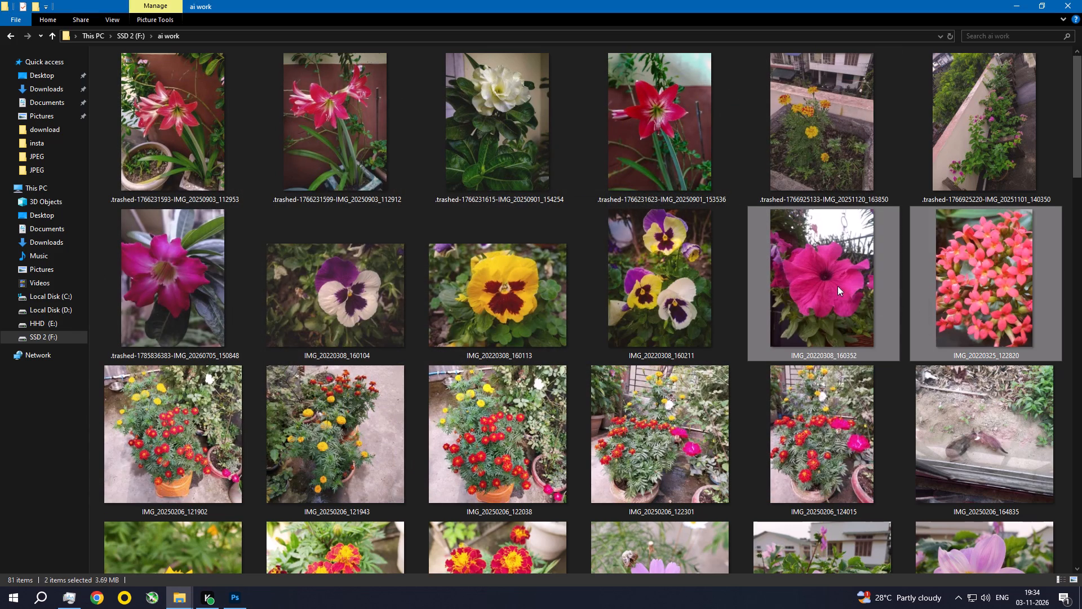
{"action": "left_click_drag", "start_coordinate": [836, 284], "coordinate": [742, 380]}
{"action": "key", "text": "alt+Tab"}
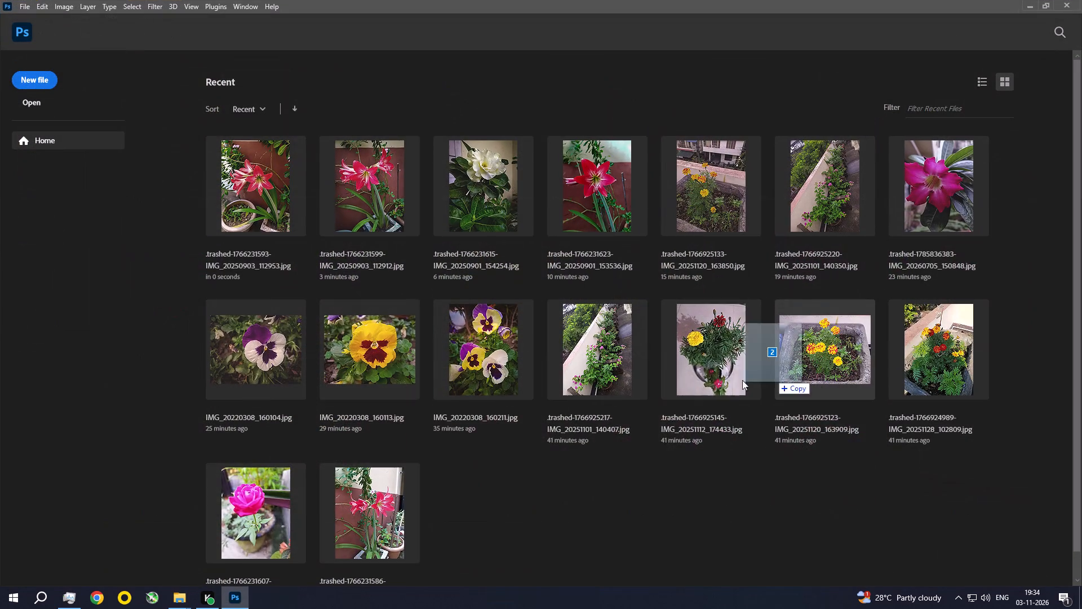
{"action": "left_click_drag", "start_coordinate": [742, 380], "coordinate": [588, 505]}
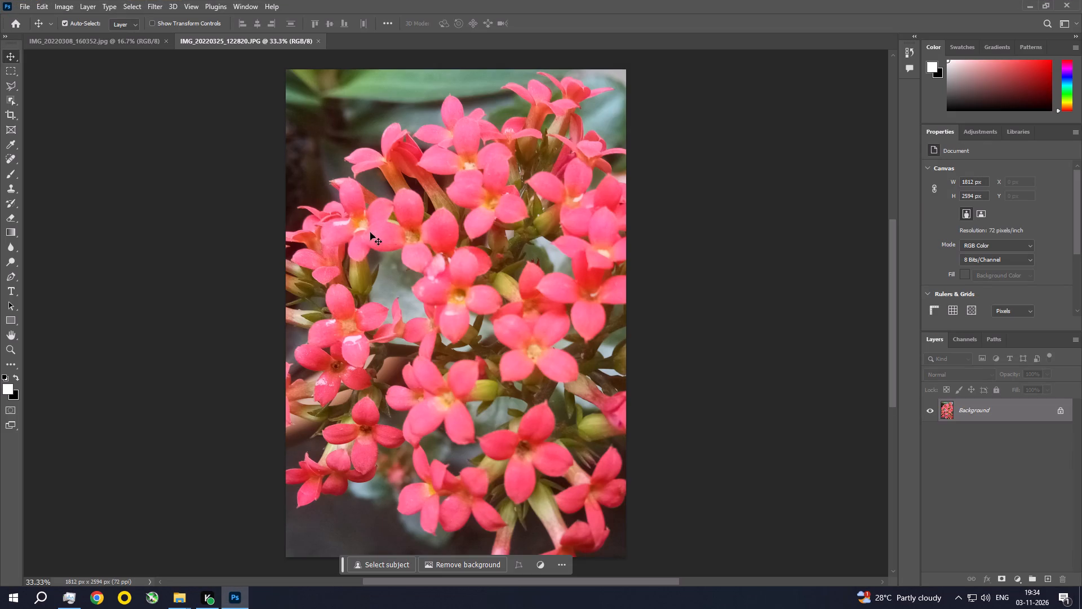
Examine the coral flower photo IMG_20220325_122820 close up, view it whole and close it.
{"action": "key", "text": "ctrl+space"}
{"action": "key", "text": "ctrl+space"}
{"action": "key", "text": "ctrl+space"}
{"action": "key", "text": "ctrl+space"}
{"action": "key", "text": "ctrl+space"}
{"action": "key", "text": "ctrl+space"}
{"action": "key", "text": "ctrl+space"}
{"action": "key", "text": "ctrl+space"}
{"action": "key", "text": "ctrl+space"}
{"action": "key", "text": "ctrl+space"}
{"action": "key", "text": "ctrl+space"}
{"action": "key", "text": "ctrl+space"}
{"action": "key", "text": "ctrl+space"}
{"action": "key", "text": "ctrl+space"}
{"action": "key", "text": "ctrl+space"}
{"action": "key", "text": "ctrl+space"}
{"action": "key", "text": "ctrl+space"}
{"action": "key", "text": "ctrl+space"}
{"action": "key", "text": "ctrl+space"}
{"action": "key", "text": "ctrl+space"}
{"action": "double_click", "coordinate": [490, 218], "text": "ctrl"}
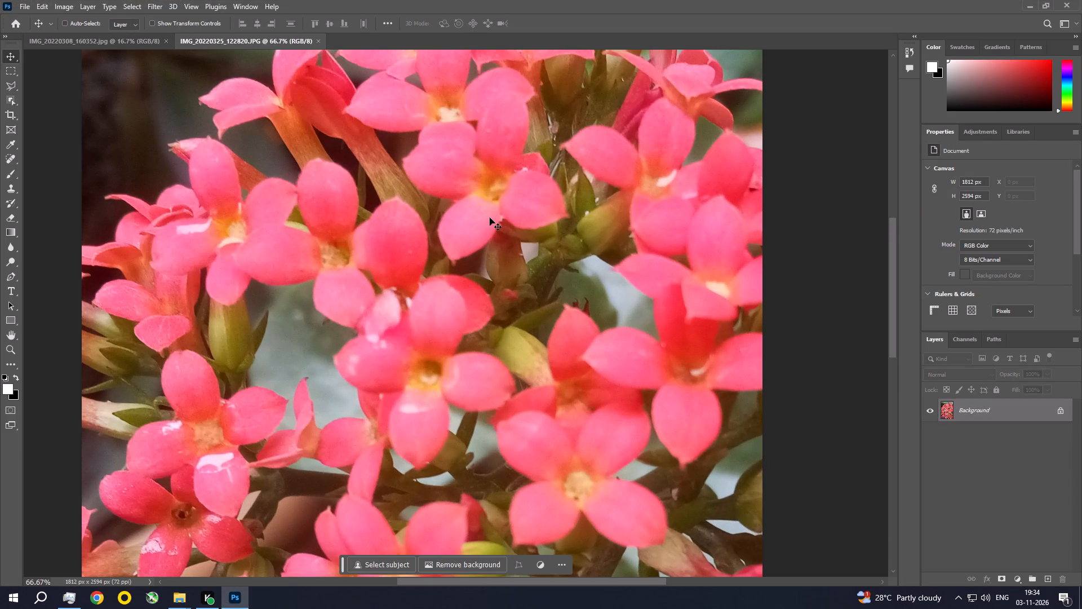
{"action": "key", "text": "ctrl+0"}
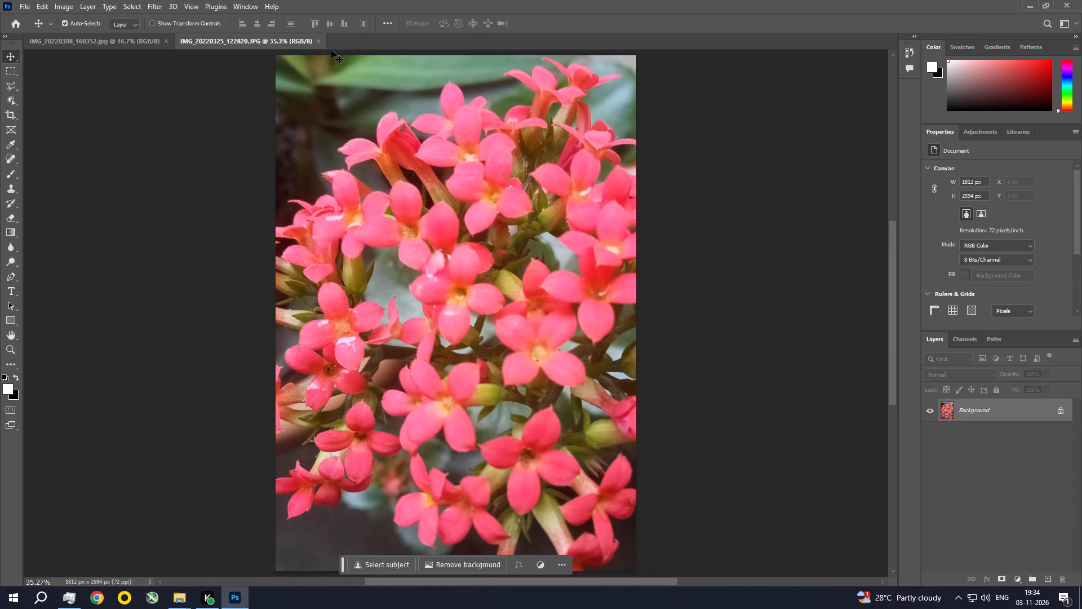
{"action": "left_click", "coordinate": [322, 41]}
Examine the petunia photo IMG_20220308_160352 close up and fit the whole photo in view.
{"action": "key", "text": "ctrl+space"}
{"action": "key", "text": "ctrl+space"}
{"action": "key", "text": "ctrl+space"}
{"action": "key", "text": "ctrl+space"}
{"action": "key", "text": "ctrl+space"}
{"action": "key", "text": "ctrl+space"}
{"action": "key", "text": "ctrl+space"}
{"action": "key", "text": "ctrl+space"}
{"action": "key", "text": "ctrl+space"}
{"action": "key", "text": "ctrl+space"}
{"action": "key", "text": "ctrl+space"}
{"action": "key", "text": "ctrl+space"}
{"action": "key", "text": "ctrl+space"}
{"action": "key", "text": "ctrl+space"}
{"action": "key", "text": "ctrl+space"}
{"action": "key", "text": "ctrl+space"}
{"action": "key", "text": "ctrl+space"}
{"action": "key", "text": "ctrl+space"}
{"action": "double_click", "coordinate": [468, 303], "text": "ctrl"}
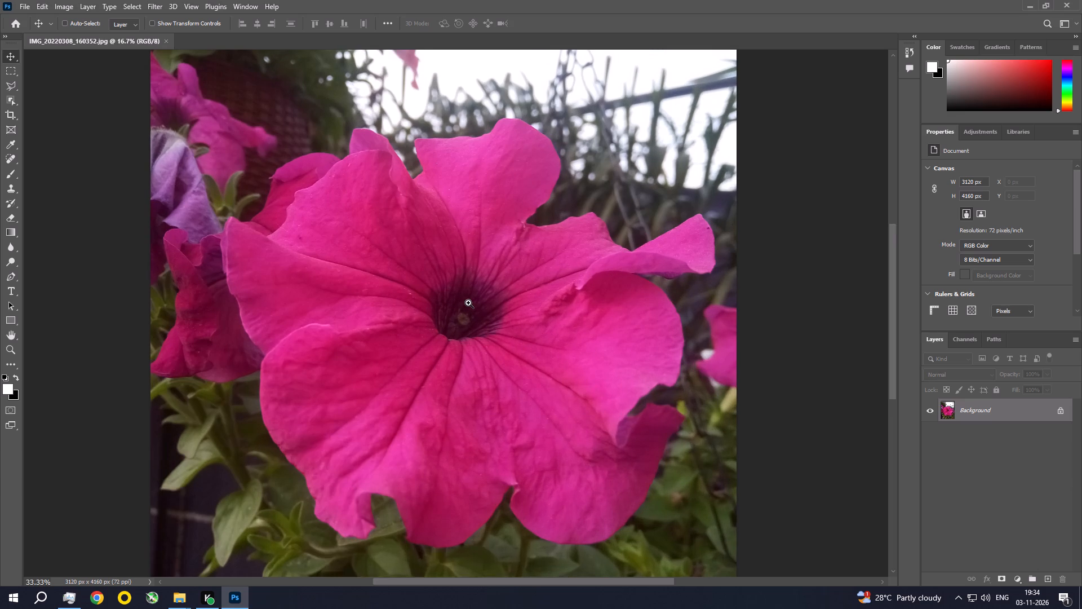
{"action": "key", "text": "ctrl+0"}
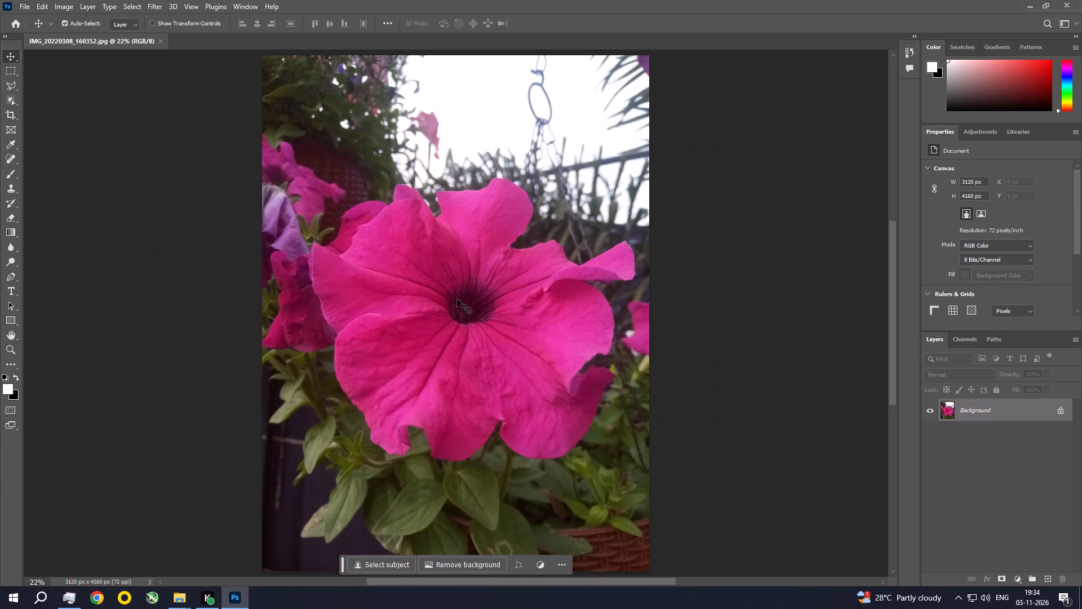
Rotate the petunia photo slightly and crop its edges to 2775 x 4015 px.
{"action": "left_click", "coordinate": [154, 3]}
{"action": "left_click", "coordinate": [66, 153]}
{"action": "left_click", "coordinate": [6, 116]}
{"action": "left_click_drag", "start_coordinate": [749, 189], "coordinate": [750, 182]}
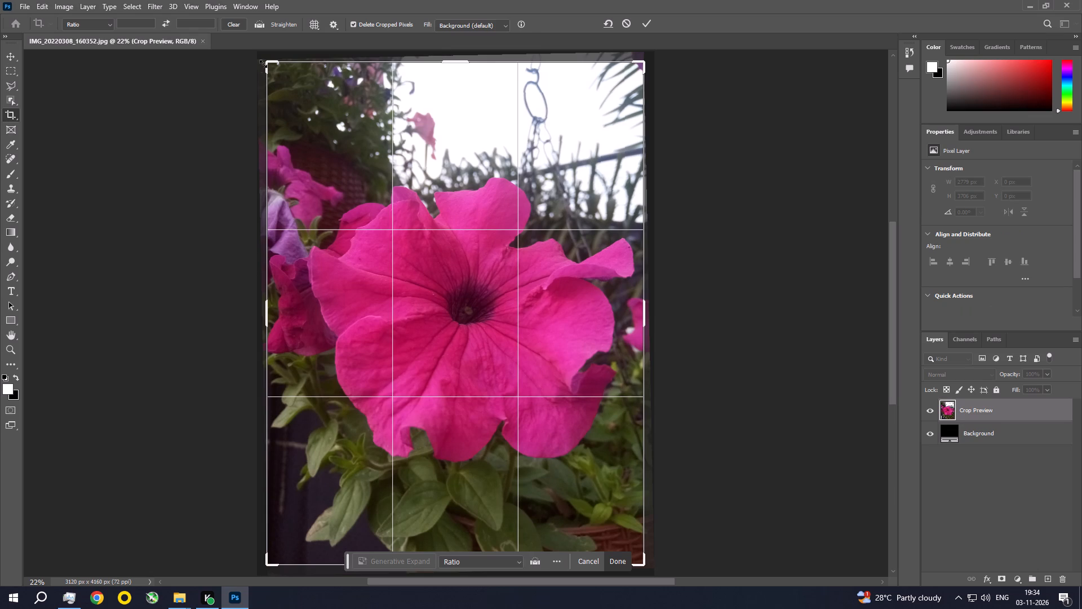
{"action": "left_click_drag", "start_coordinate": [263, 64], "coordinate": [273, 64]}
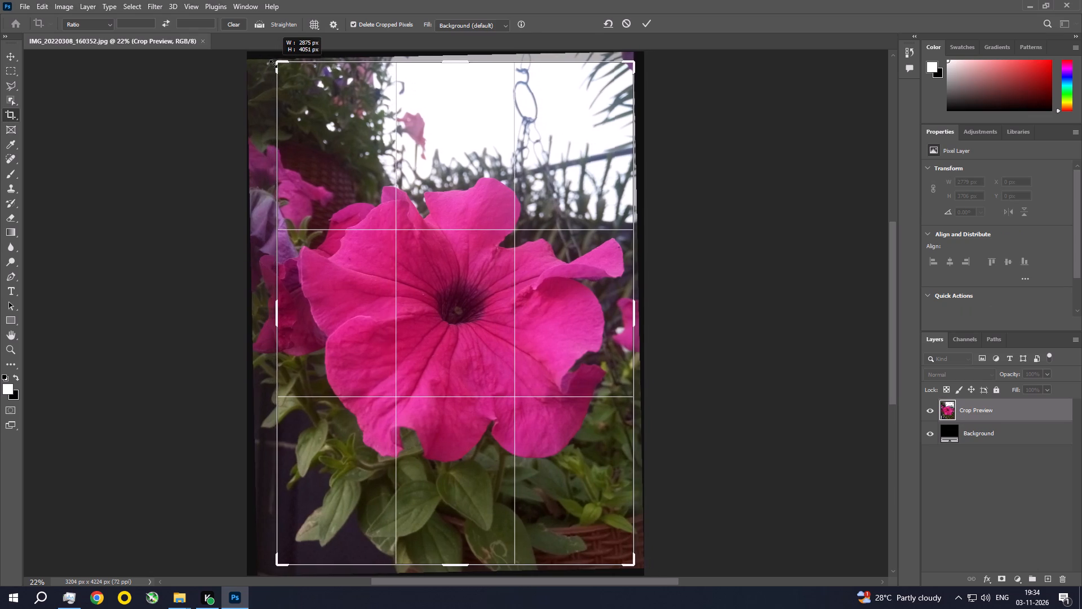
{"action": "left_click_drag", "start_coordinate": [273, 64], "coordinate": [280, 66]}
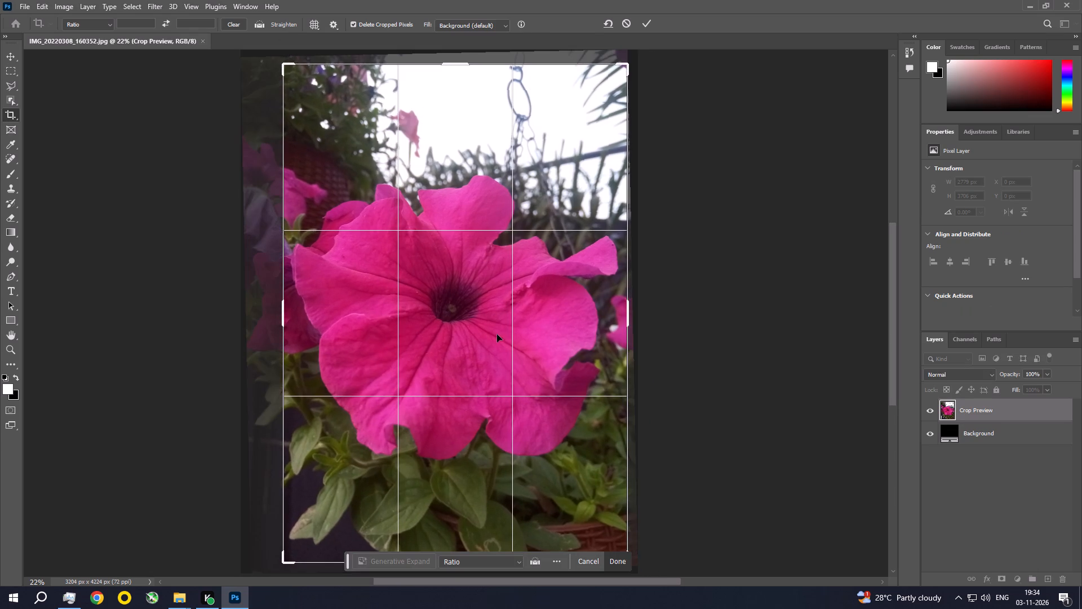
{"action": "left_click_drag", "start_coordinate": [499, 338], "coordinate": [499, 346]}
{"action": "double_click", "coordinate": [499, 346]}
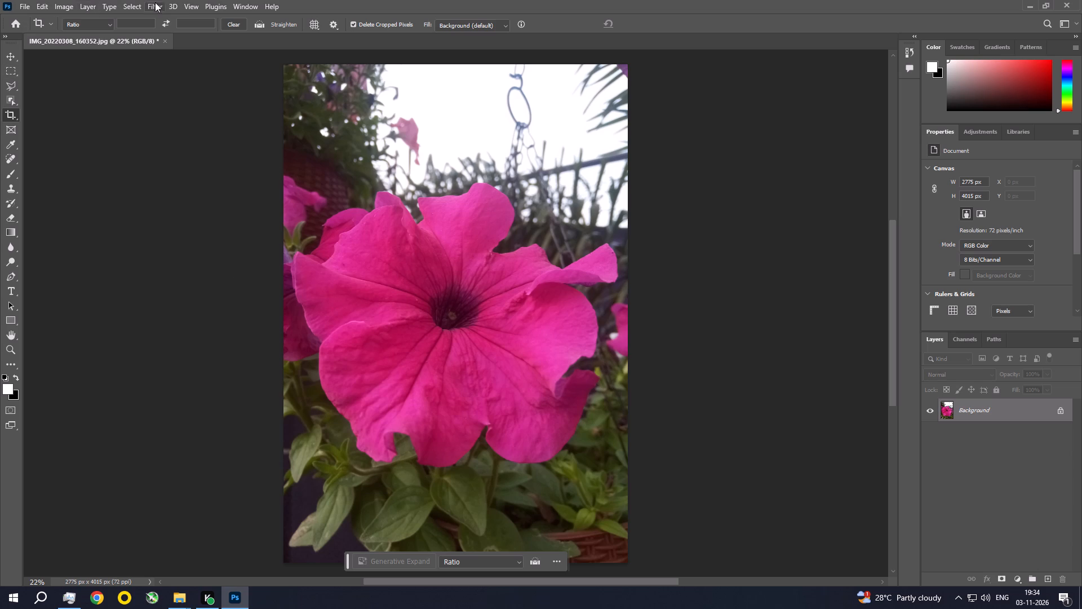
In the Camera Raw Filter, set the petunia photo's Exposure to +0.10, Contrast to +12, Highlights to -42 and Shadows to +31.
{"action": "left_click", "coordinate": [161, 0]}
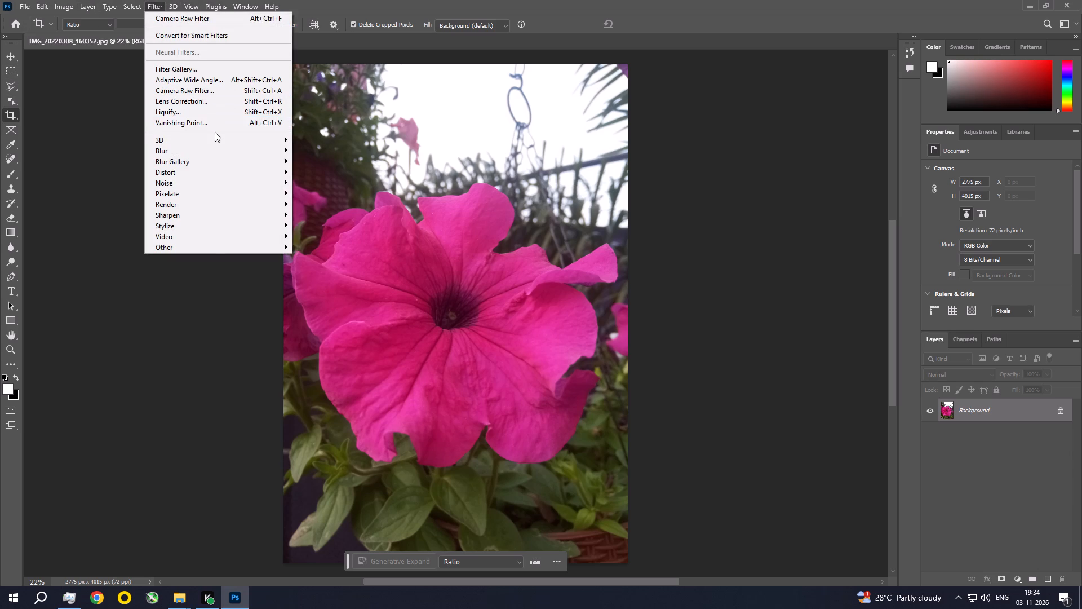
{"action": "left_click", "coordinate": [218, 93]}
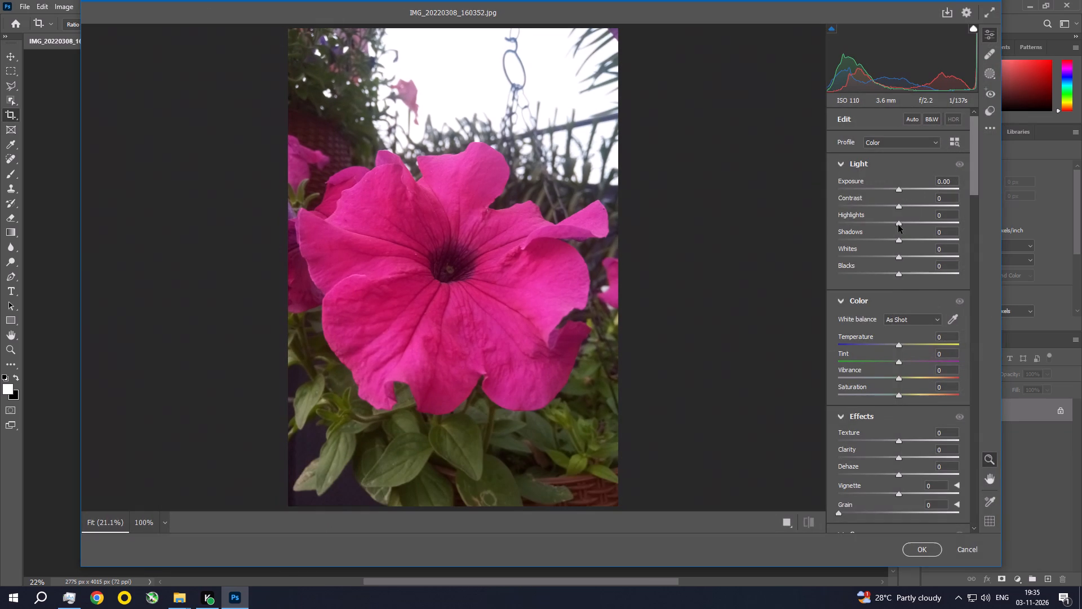
{"action": "left_click_drag", "start_coordinate": [898, 225], "coordinate": [873, 215]}
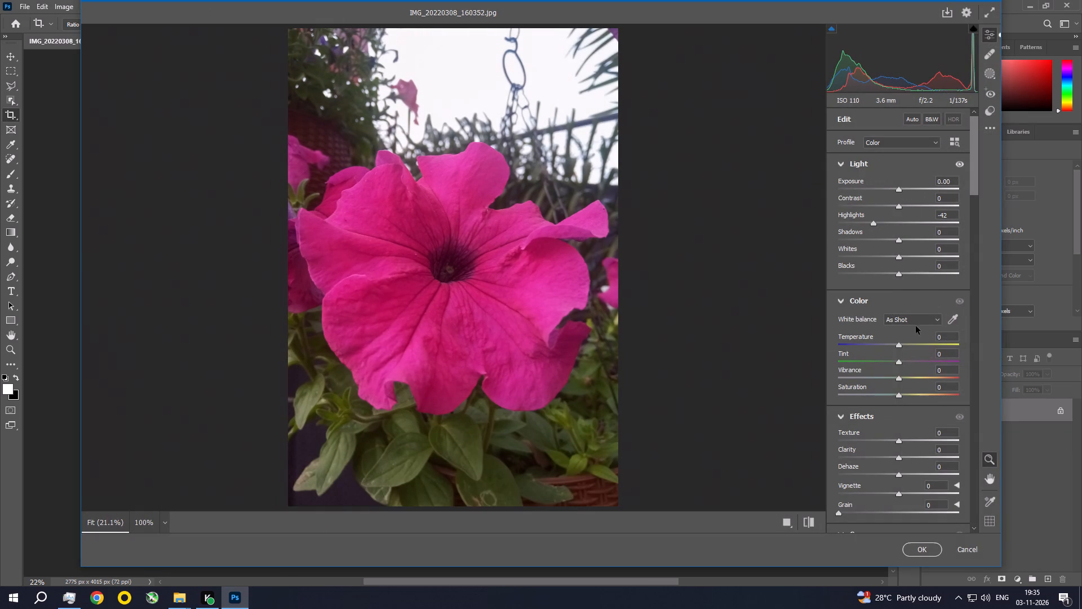
{"action": "left_click_drag", "start_coordinate": [899, 205], "coordinate": [906, 209]}
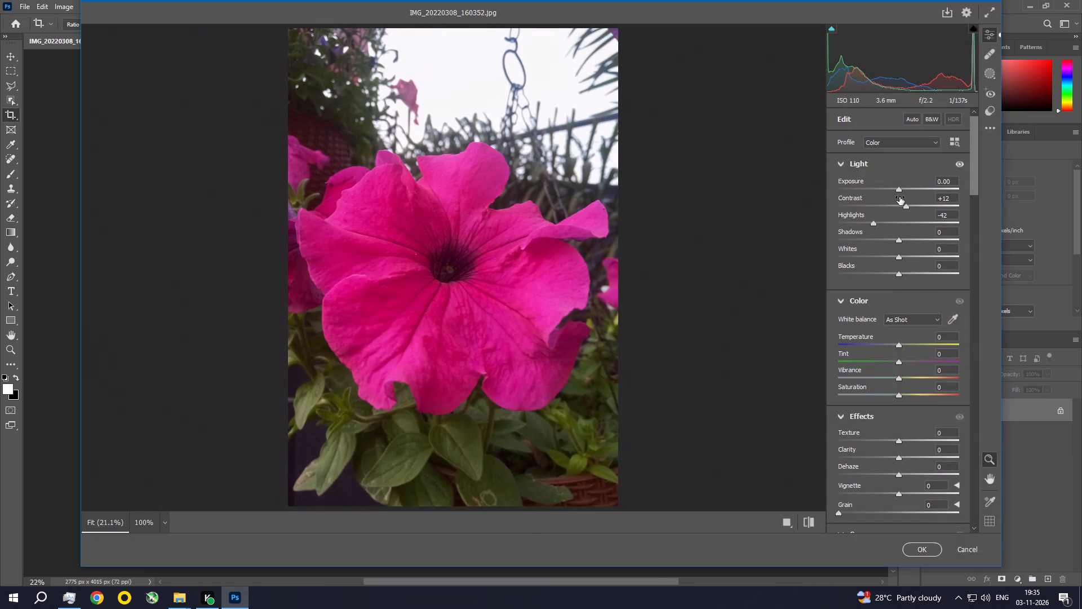
{"action": "left_click", "coordinate": [899, 187]}
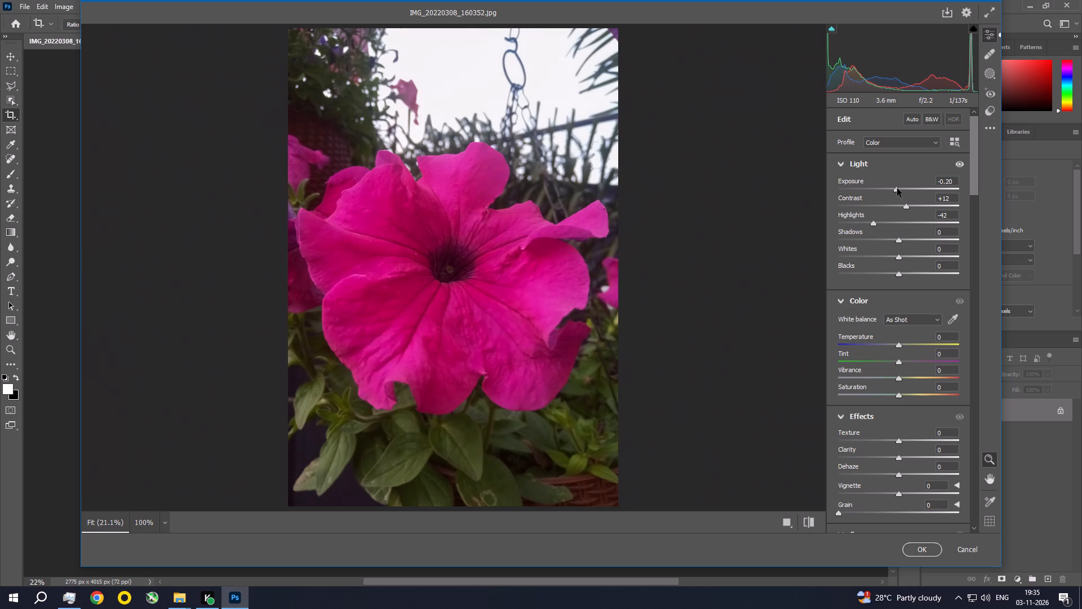
{"action": "left_click_drag", "start_coordinate": [901, 240], "coordinate": [923, 250]}
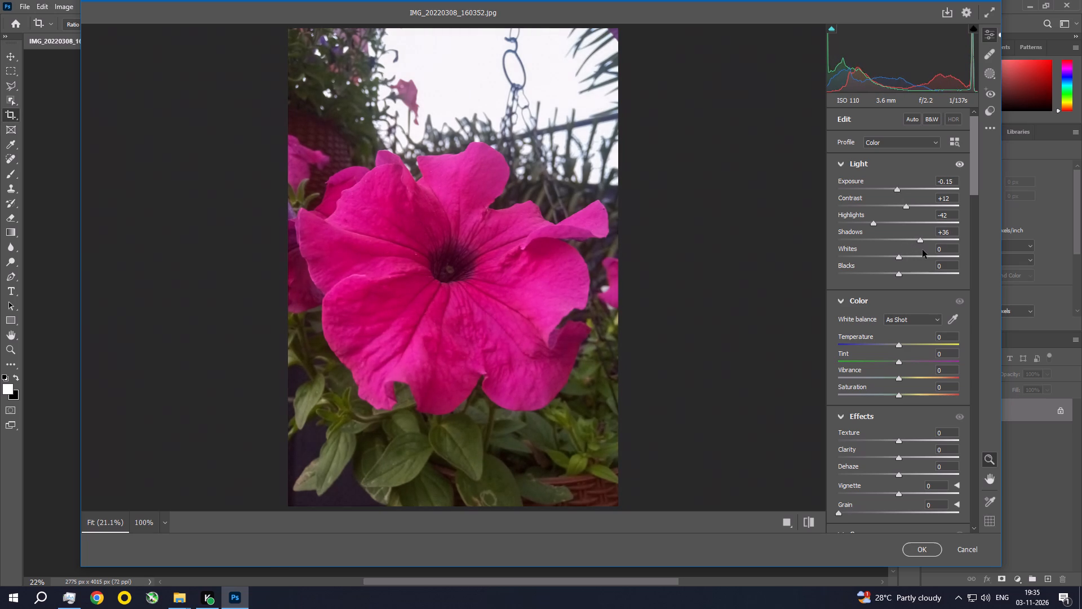
{"action": "left_click_drag", "start_coordinate": [923, 250], "coordinate": [920, 249]}
{"action": "left_click", "coordinate": [897, 189]}
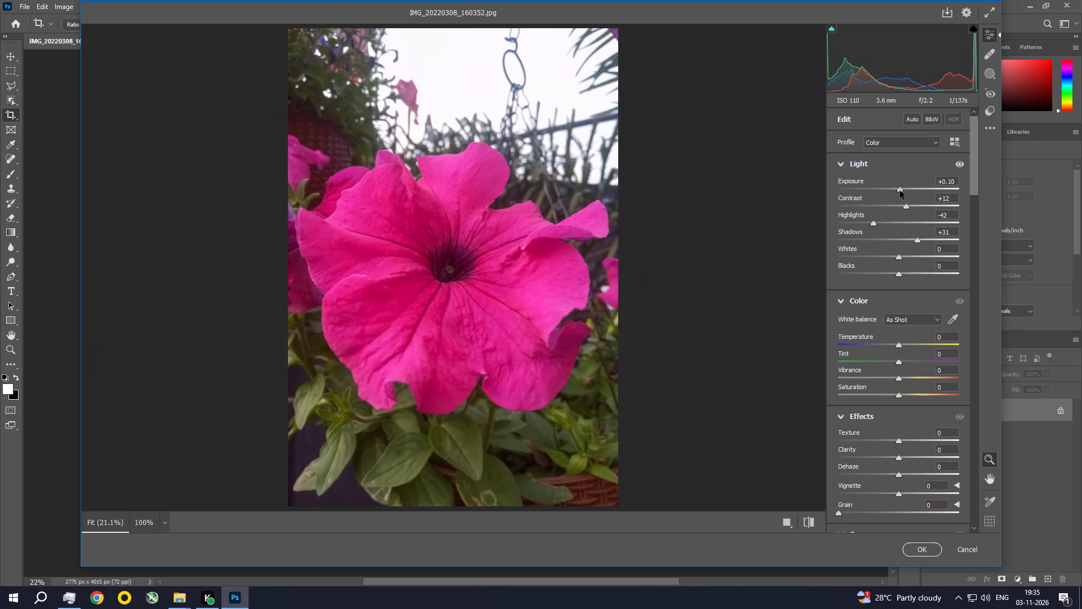
Set Clarity to +8 and Texture to +8 for the petunia photo.
{"action": "left_click_drag", "start_coordinate": [978, 142], "coordinate": [974, 180]}
{"action": "left_click_drag", "start_coordinate": [900, 250], "coordinate": [905, 250]}
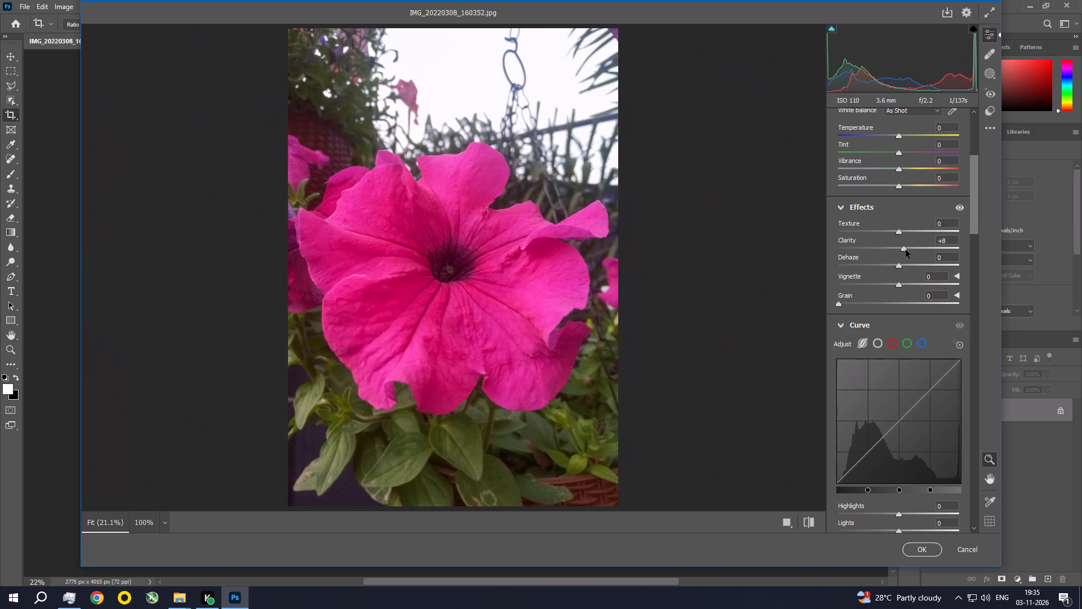
{"action": "left_click_drag", "start_coordinate": [901, 232], "coordinate": [906, 235]}
Lower the Highlights and Lights slightly in the petunia photo's parametric curve.
{"action": "left_click_drag", "start_coordinate": [973, 173], "coordinate": [976, 219]}
{"action": "left_click_drag", "start_coordinate": [898, 268], "coordinate": [891, 266]}
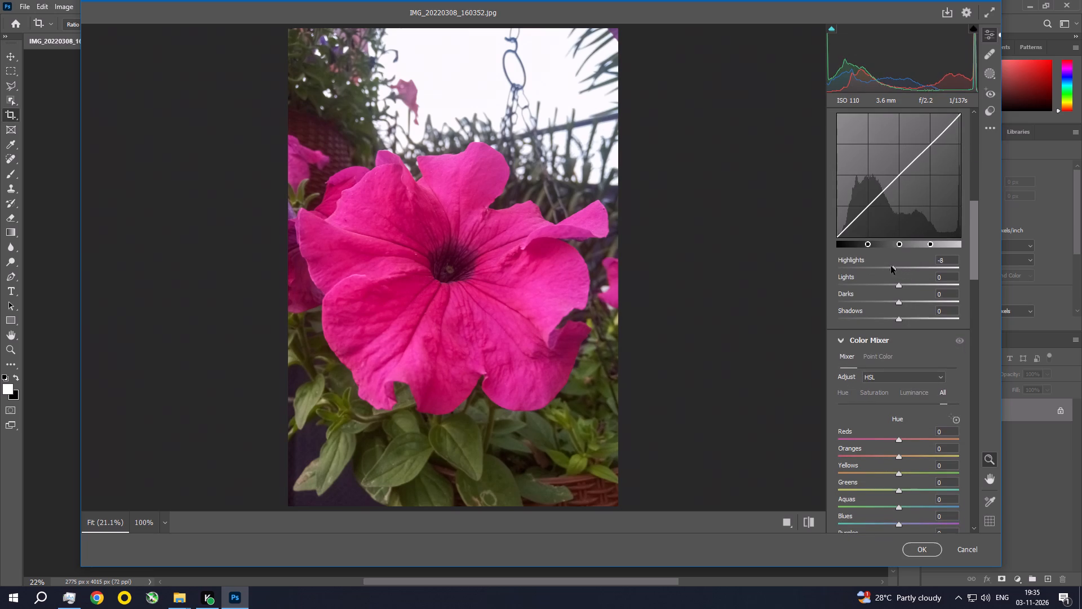
{"action": "left_click_drag", "start_coordinate": [891, 266], "coordinate": [886, 264]}
{"action": "left_click_drag", "start_coordinate": [899, 285], "coordinate": [888, 285]}
Apply Lens Blur to the petunia photo, compare the bokeh shapes and choose Bubble.
{"action": "left_click_drag", "start_coordinate": [973, 228], "coordinate": [968, 352]}
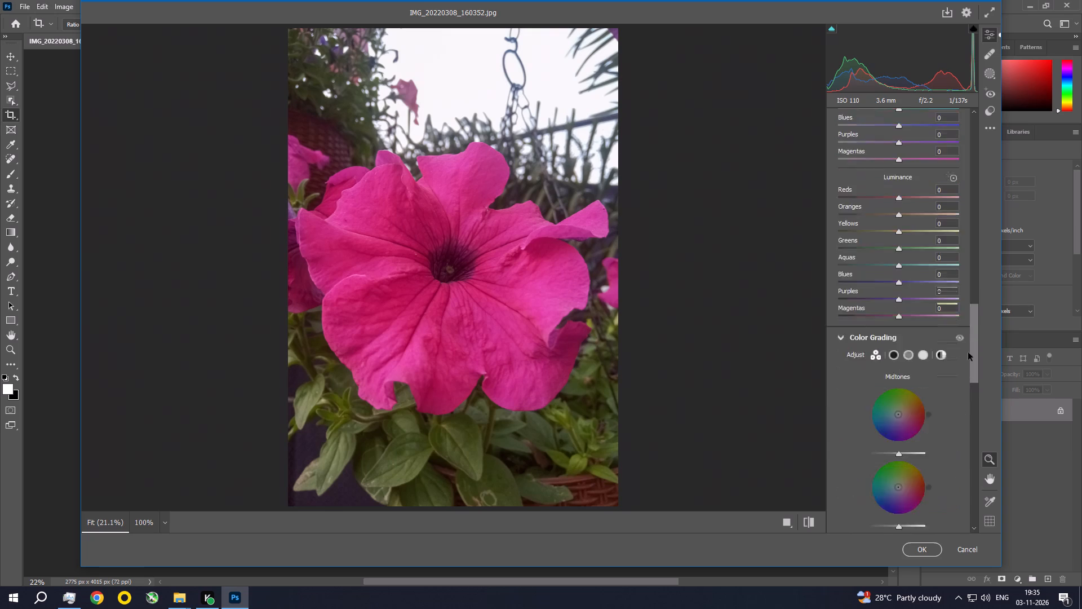
{"action": "left_click_drag", "start_coordinate": [968, 352], "coordinate": [959, 425]}
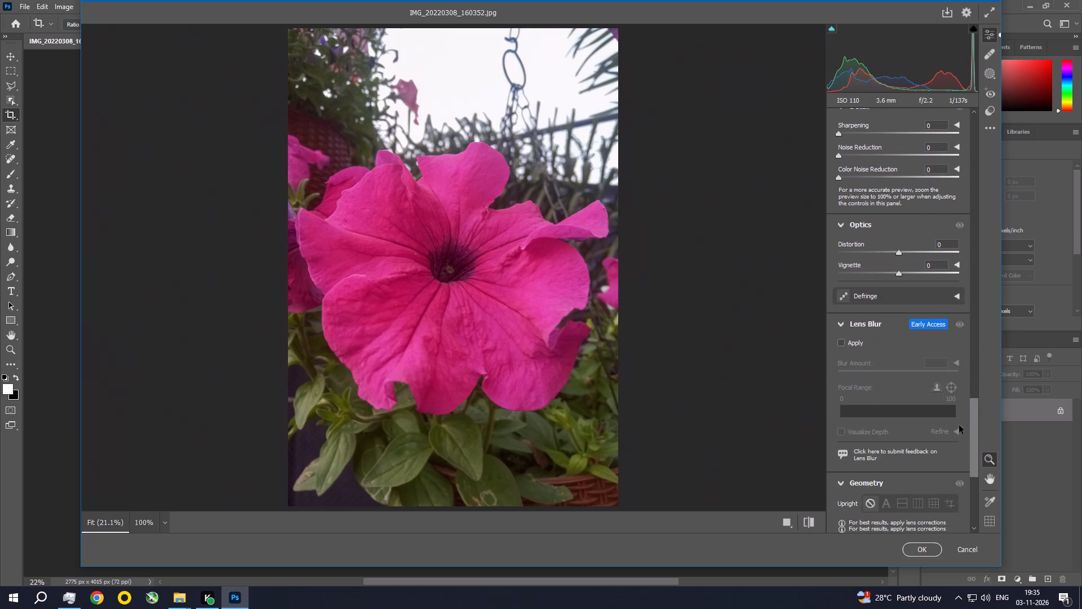
{"action": "left_click_drag", "start_coordinate": [959, 425], "coordinate": [957, 438]}
{"action": "left_click", "coordinate": [843, 280]}
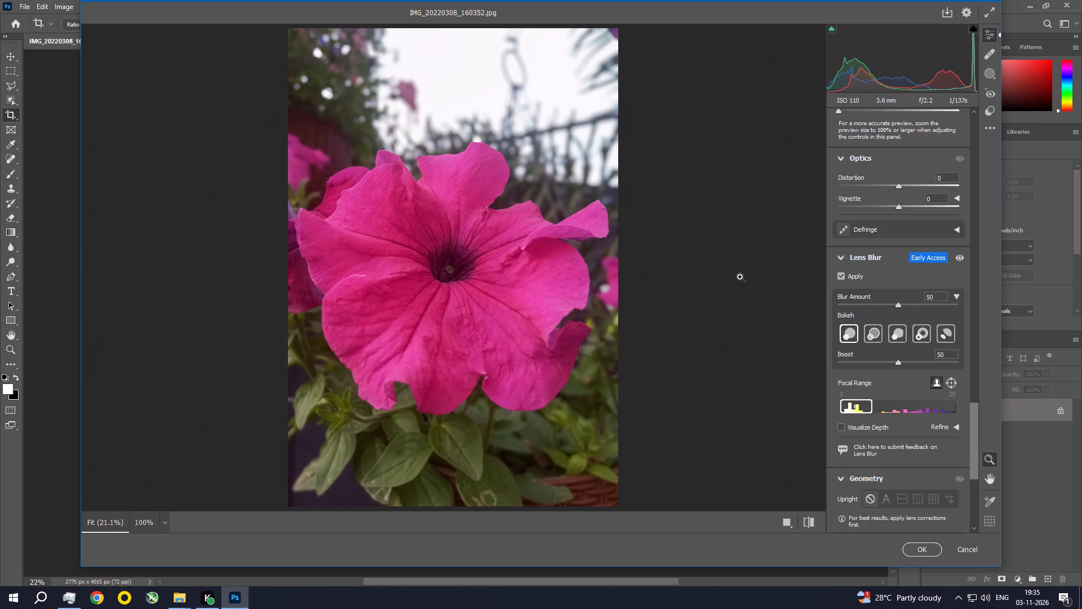
{"action": "left_click", "coordinate": [876, 336]}
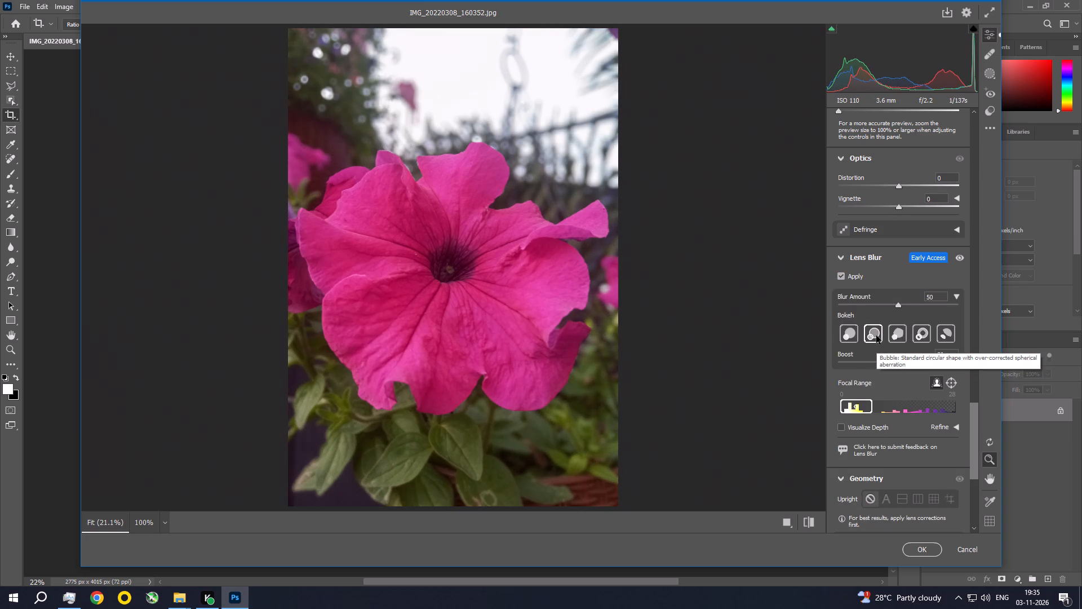
{"action": "left_click", "coordinate": [898, 336]}
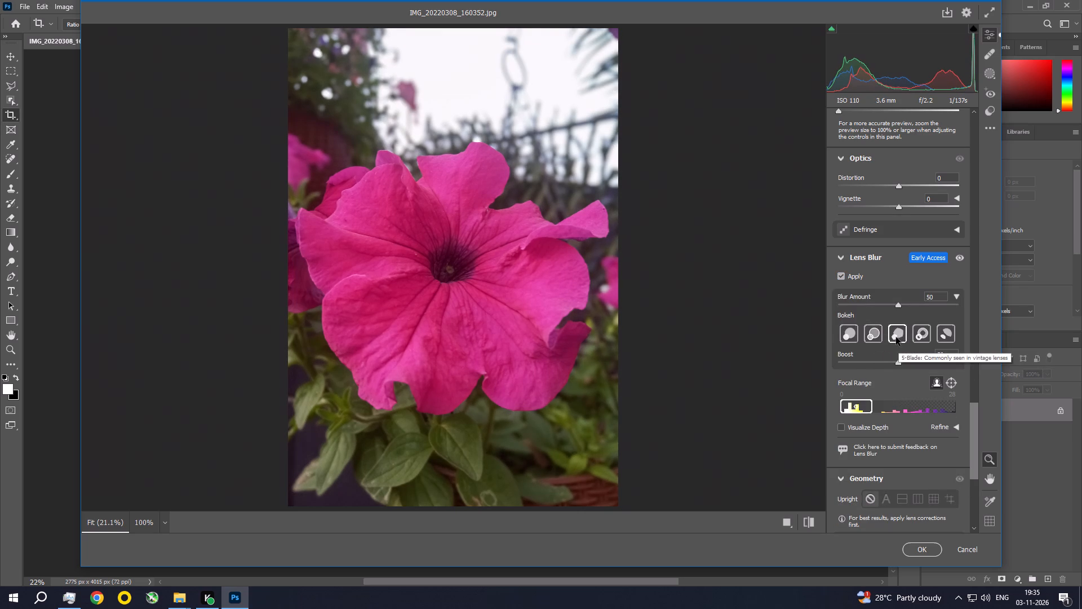
{"action": "left_click", "coordinate": [927, 336]}
{"action": "left_click", "coordinate": [956, 335]}
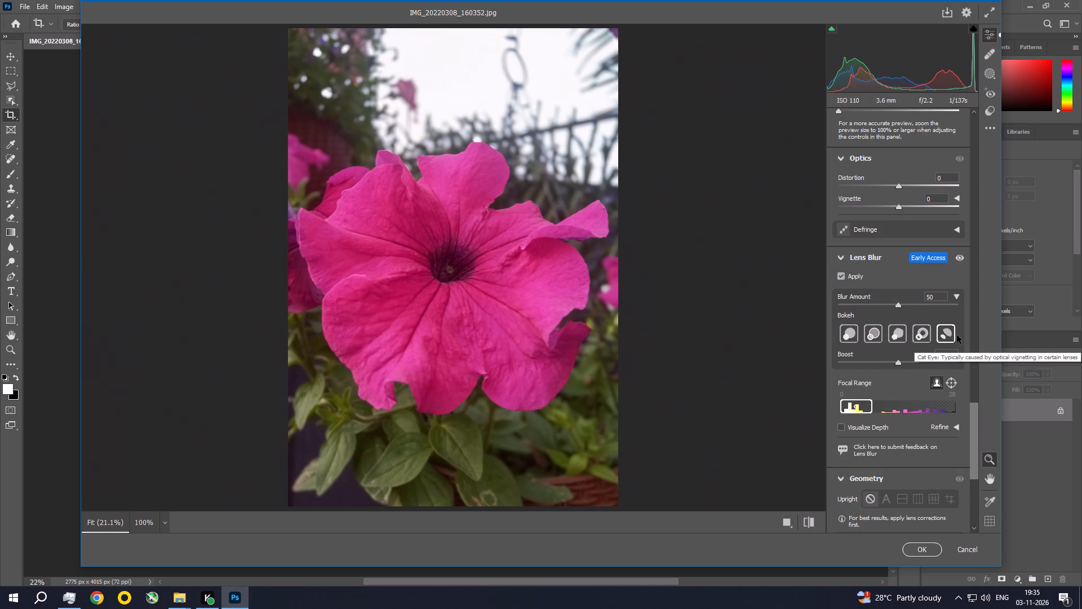
{"action": "left_click", "coordinate": [920, 336]}
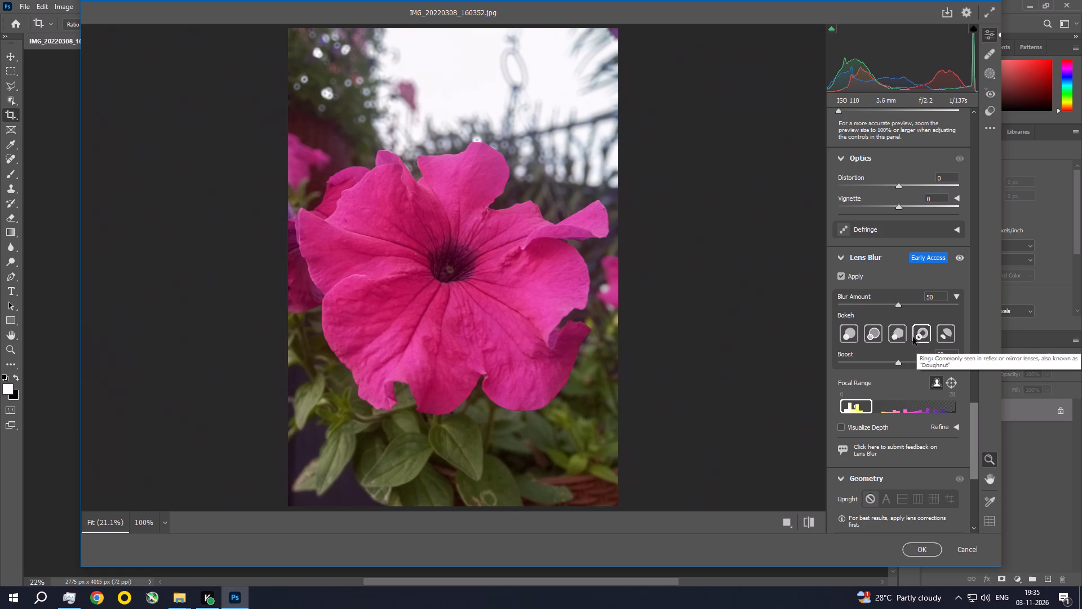
{"action": "left_click", "coordinate": [871, 338]}
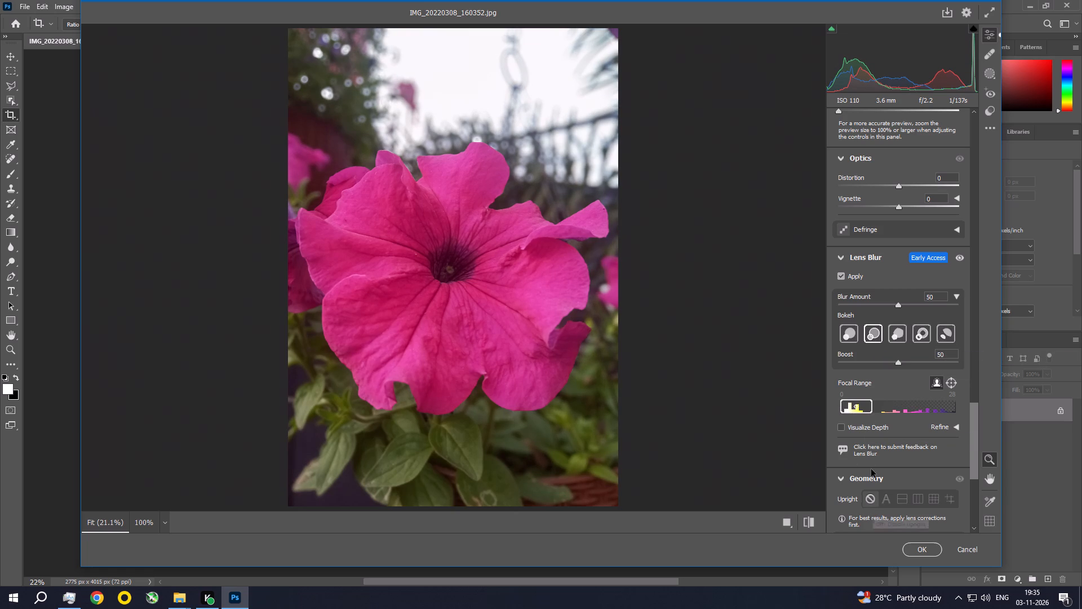
Check the Lens Blur depth visualization over the petunia photo and turn it off again.
{"action": "left_click", "coordinate": [842, 431]}
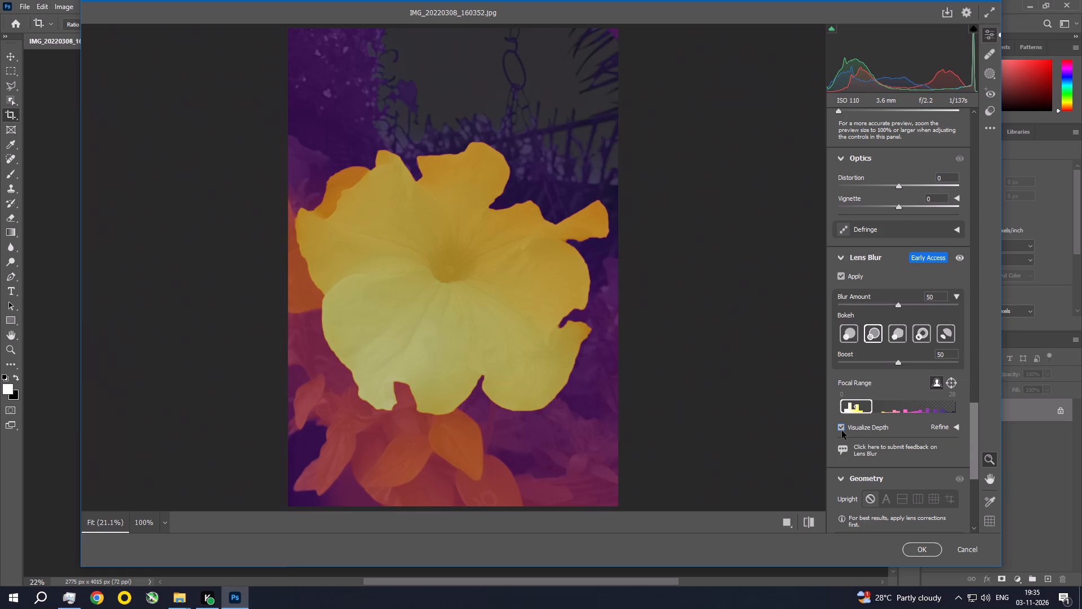
{"action": "left_click", "coordinate": [842, 431]}
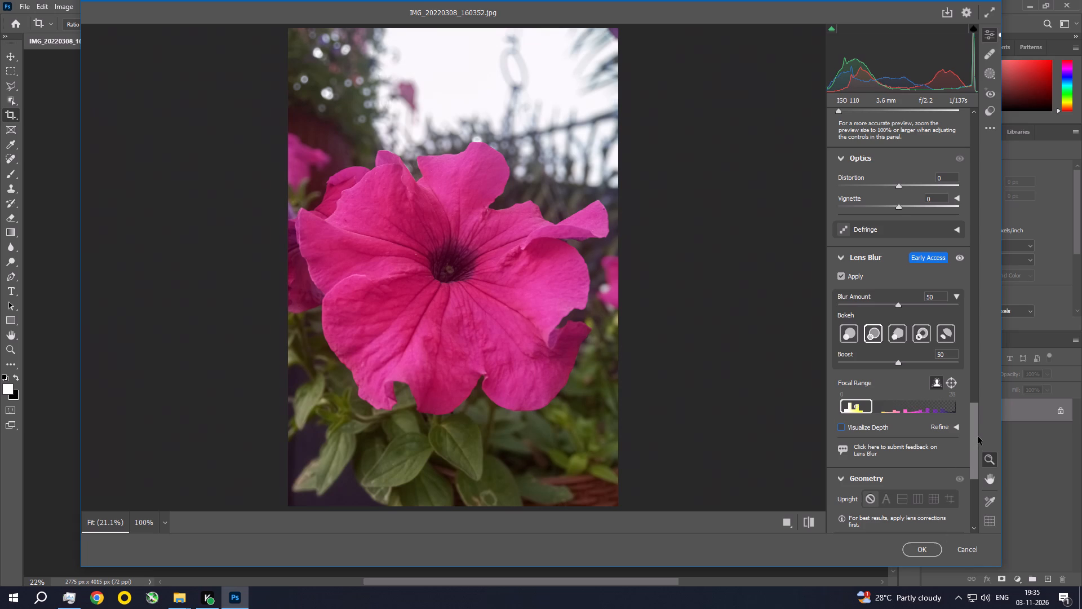
Raise the Magentas luminance of the petunia photo to +18 in the Color Mixer.
{"action": "left_click_drag", "start_coordinate": [975, 445], "coordinate": [1000, 310]}
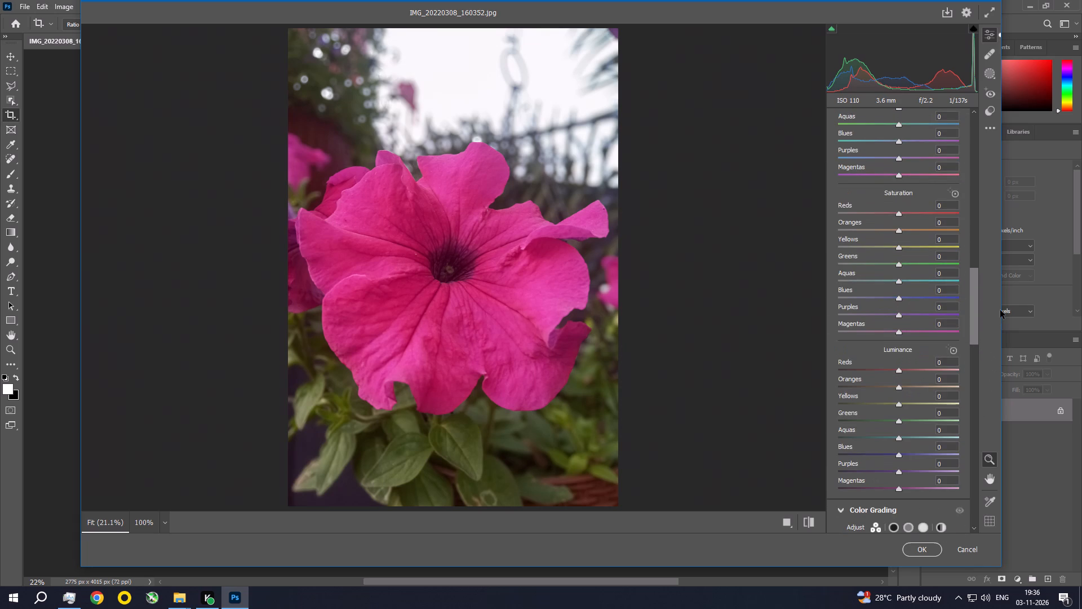
{"action": "left_click_drag", "start_coordinate": [1000, 310], "coordinate": [1000, 318]}
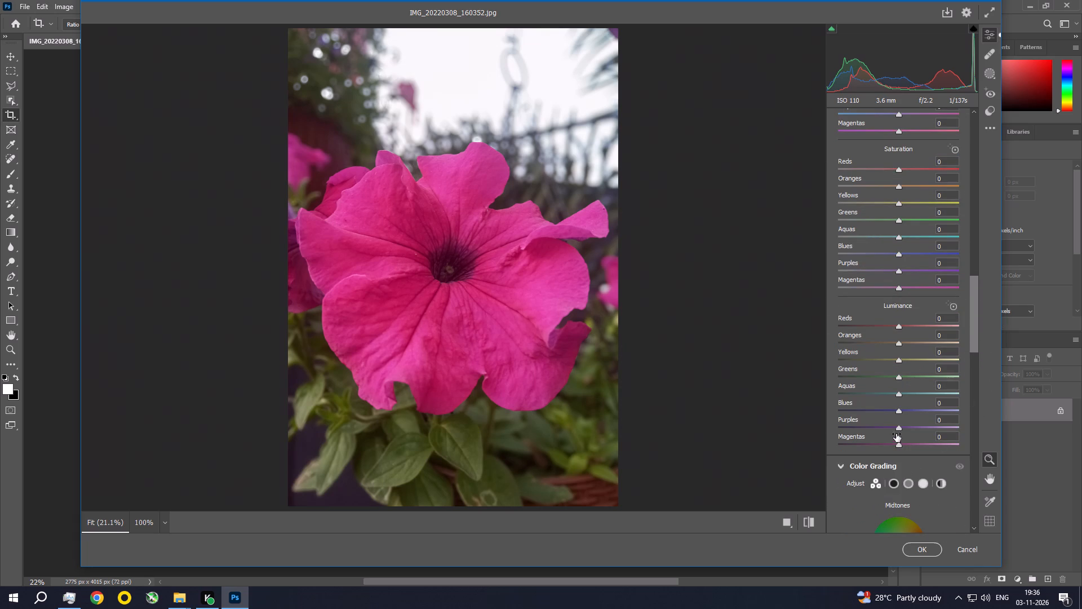
{"action": "left_click_drag", "start_coordinate": [899, 447], "coordinate": [907, 447]}
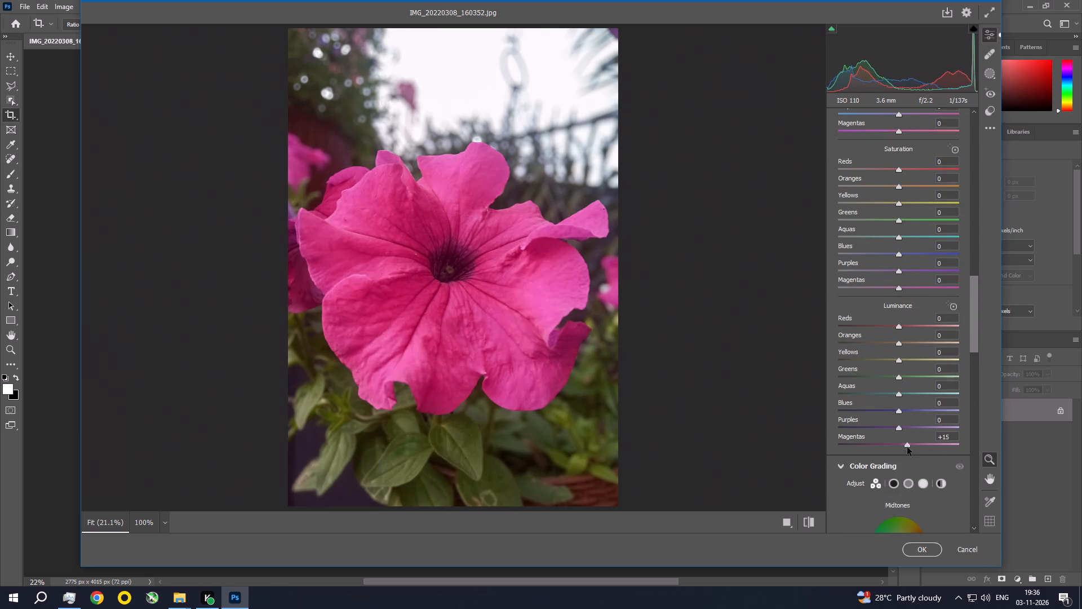
{"action": "left_click_drag", "start_coordinate": [907, 447], "coordinate": [910, 446]}
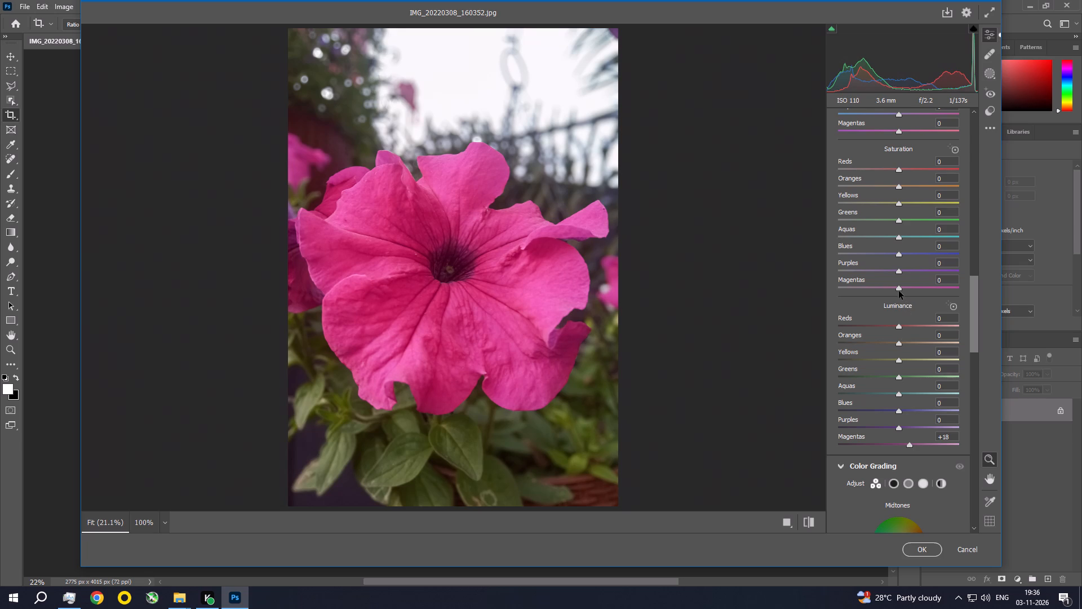
Set saturation to +12 for Magentas, +7 for Purples and about +21 for Greens, and apply the Camera Raw edits.
{"action": "left_click_drag", "start_coordinate": [898, 290], "coordinate": [906, 295]}
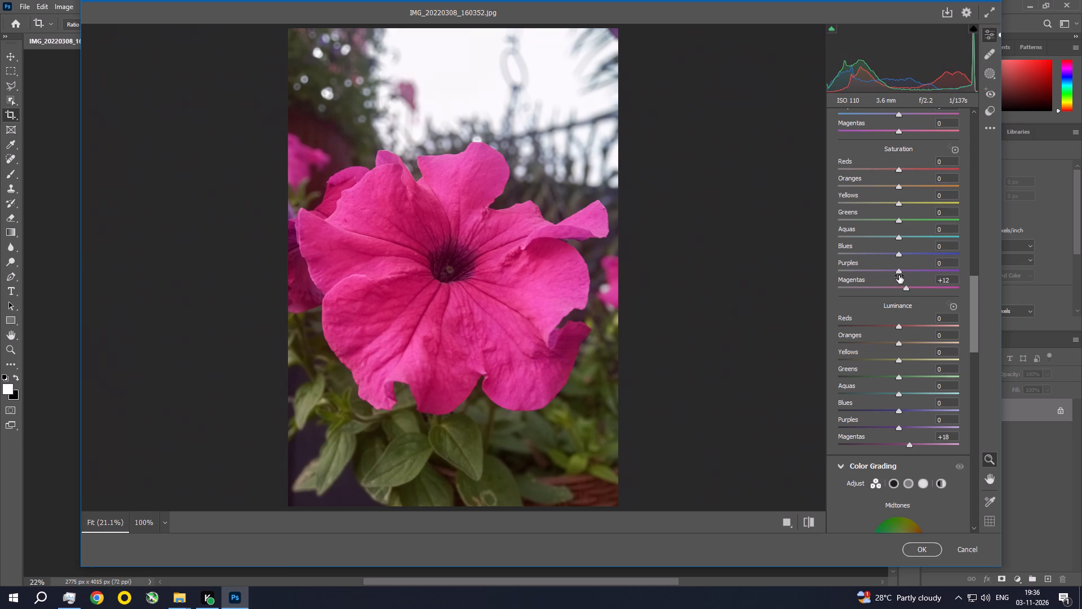
{"action": "left_click", "coordinate": [899, 270]}
{"action": "left_click_drag", "start_coordinate": [898, 218], "coordinate": [909, 226]}
{"action": "left_click_drag", "start_coordinate": [909, 226], "coordinate": [907, 226]}
{"action": "left_click", "coordinate": [916, 551]}
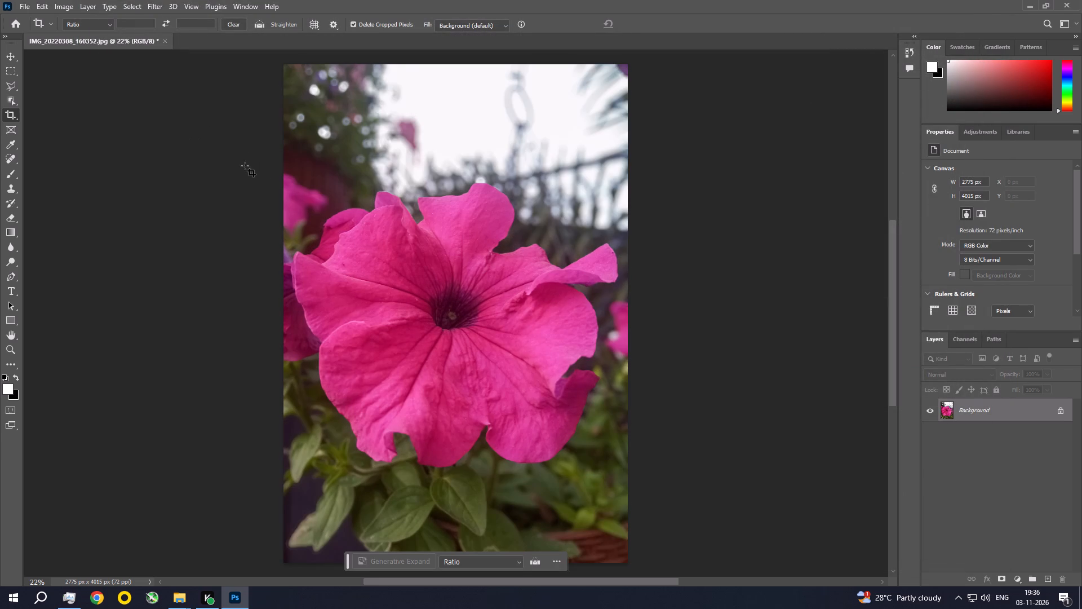
Examine the petunia's centre up close after the Camera Raw edits and return to the full view.
{"action": "key", "text": "ctrl+space"}
{"action": "key", "text": "ctrl+space"}
{"action": "key", "text": "ctrl+space"}
{"action": "key", "text": "ctrl+space"}
{"action": "key", "text": "ctrl+space"}
{"action": "key", "text": "ctrl+space"}
{"action": "key", "text": "ctrl+space"}
{"action": "key", "text": "ctrl+space"}
{"action": "key", "text": "ctrl+space"}
{"action": "key", "text": "ctrl+space"}
{"action": "key", "text": "ctrl+space"}
{"action": "key", "text": "ctrl+space"}
{"action": "key", "text": "ctrl+space"}
{"action": "key", "text": "ctrl+space"}
{"action": "key", "text": "ctrl+space"}
{"action": "key", "text": "ctrl+space"}
{"action": "key", "text": "ctrl+space"}
{"action": "key", "text": "ctrl+space"}
{"action": "key", "text": "ctrl+space"}
{"action": "key", "text": "ctrl+space"}
{"action": "double_click", "coordinate": [440, 290], "text": "ctrl"}
{"action": "left_click", "coordinate": [440, 290], "text": "ctrl"}
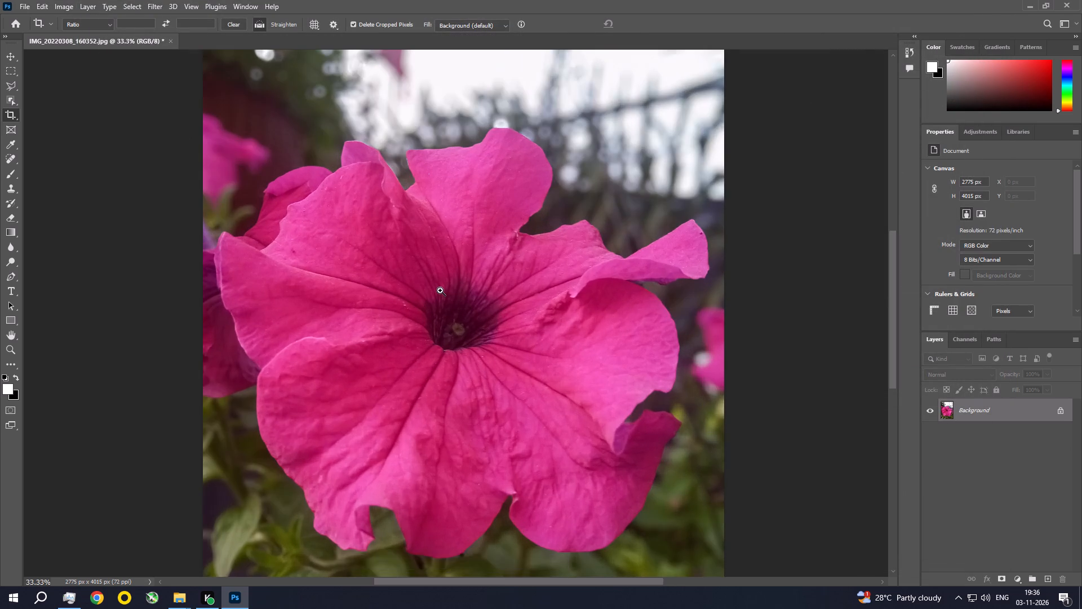
{"action": "key", "text": "ctrl+0"}
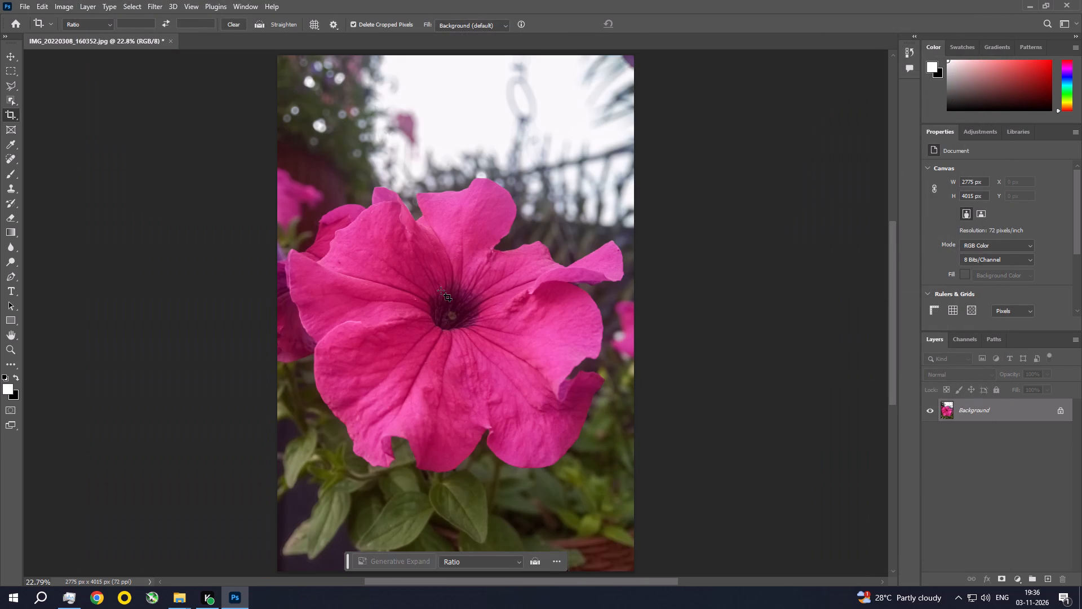
Apply a Photo Filter to the petunia photo using Warming Filter (85) at 50% density.
{"action": "left_click", "coordinate": [66, 0]}
{"action": "left_click", "coordinate": [76, 34]}
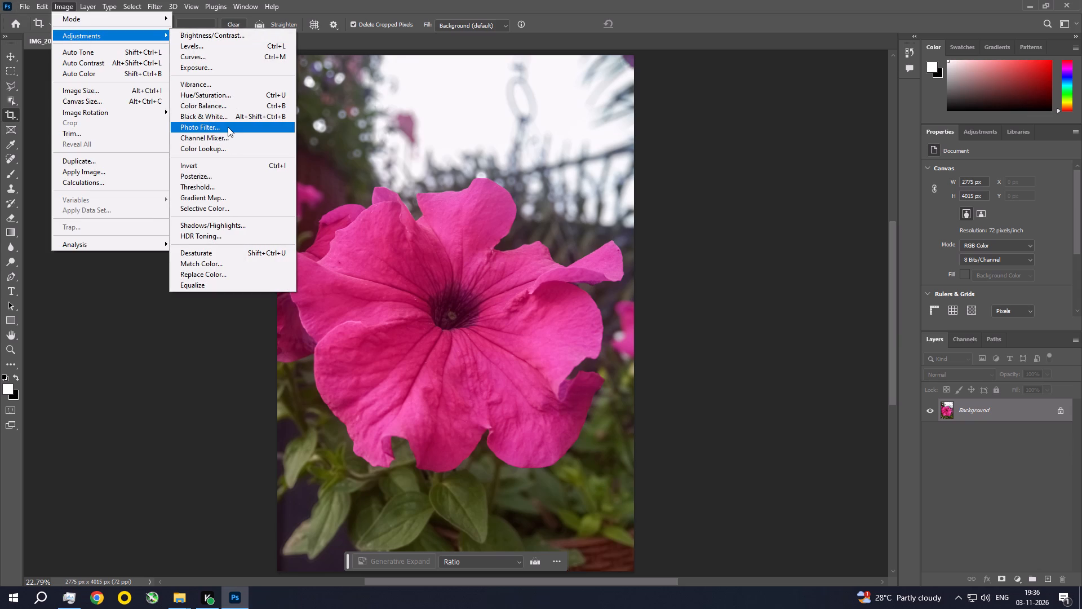
{"action": "left_click", "coordinate": [228, 127]}
{"action": "left_click_drag", "start_coordinate": [747, 196], "coordinate": [755, 197]}
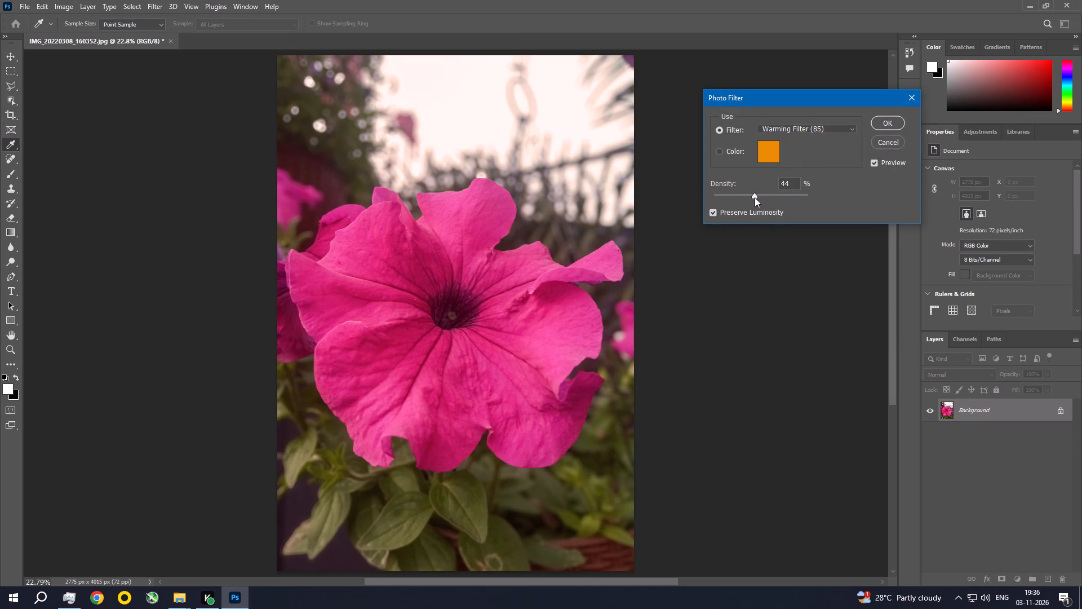
{"action": "left_click_drag", "start_coordinate": [755, 197], "coordinate": [767, 198]}
{"action": "left_click_drag", "start_coordinate": [767, 198], "coordinate": [760, 198]}
{"action": "left_click", "coordinate": [880, 120]}
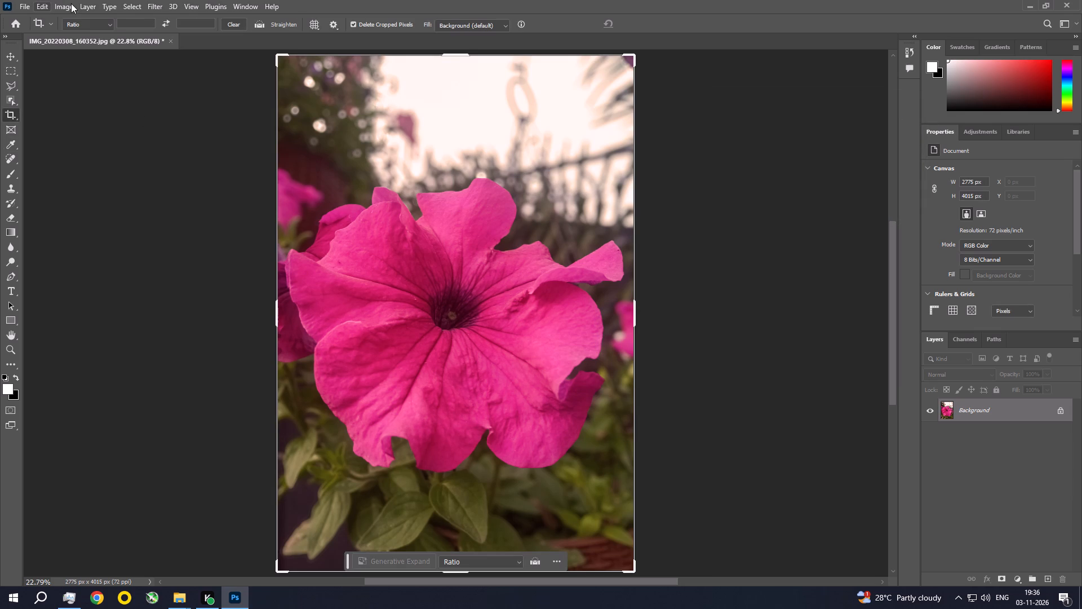
Apply an Exposure adjustment to the petunia photo with the Offset set to 0.0100.
{"action": "left_click", "coordinate": [71, 3]}
{"action": "left_click", "coordinate": [73, 32]}
{"action": "left_click", "coordinate": [248, 68]}
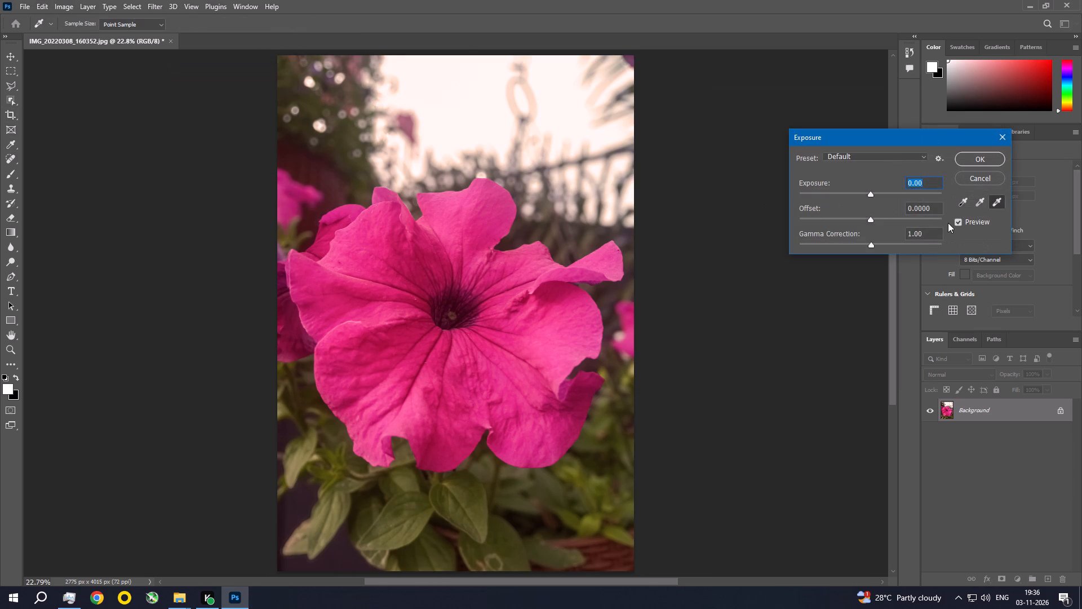
{"action": "left_click", "coordinate": [935, 208]}
{"action": "key", "text": "BackSpace"}
{"action": "key", "text": "BackSpace"}
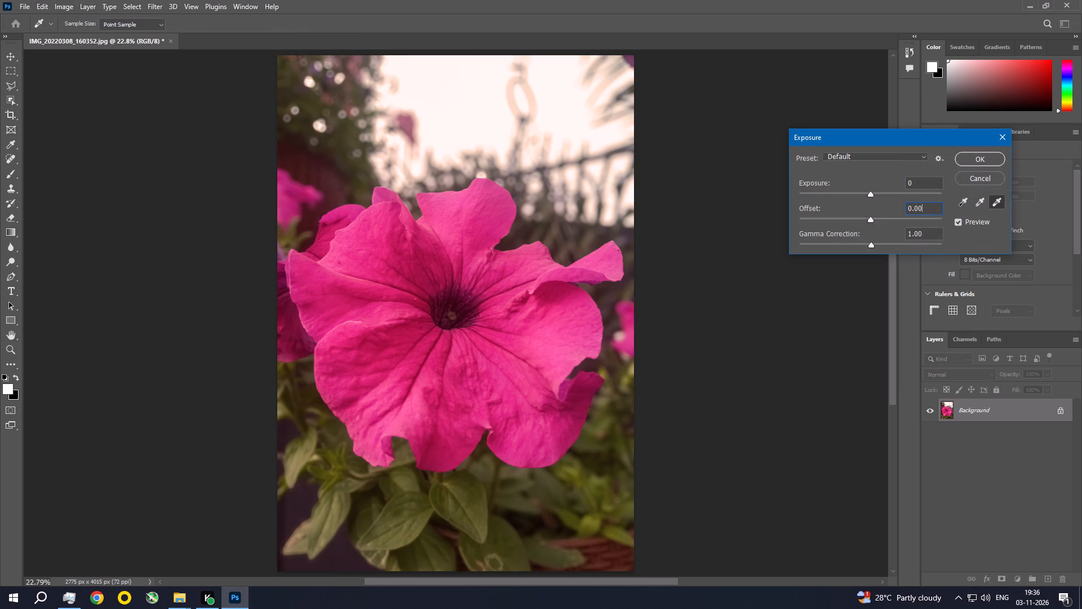
{"action": "type", "text": "50"}
{"action": "key", "text": "BackSpace"}
{"action": "key", "text": "BackSpace"}
{"action": "key", "text": "BackSpace"}
{"action": "type", "text": "100"}
{"action": "key", "text": "Return"}
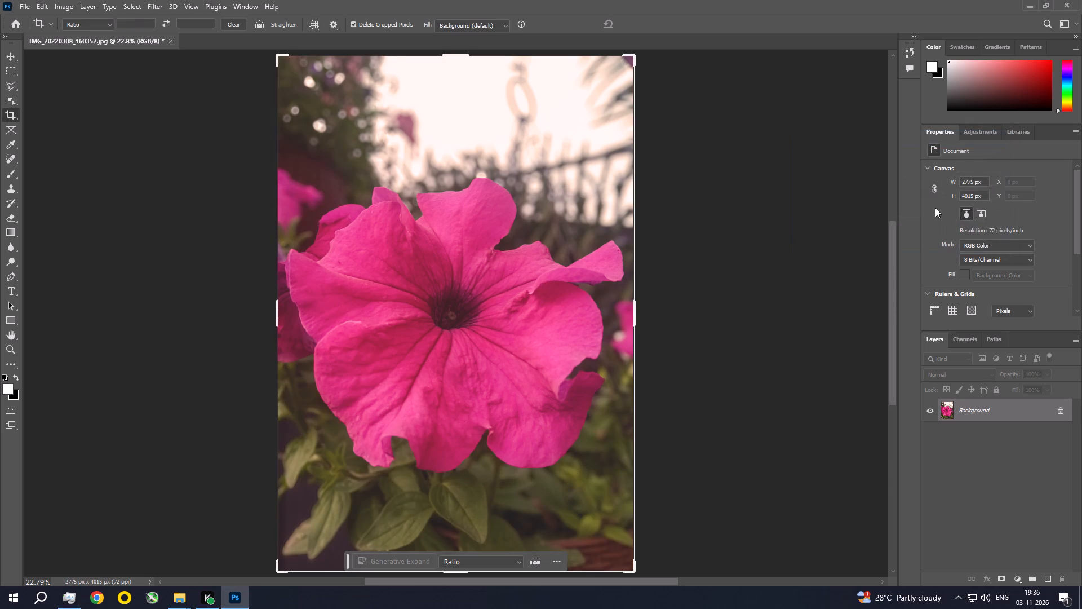
Switch to the Move tool and save the petunia photo as a baseline standard JPEG at quality 12.
{"action": "left_click", "coordinate": [10, 51]}
{"action": "key", "text": "ctrl+s"}
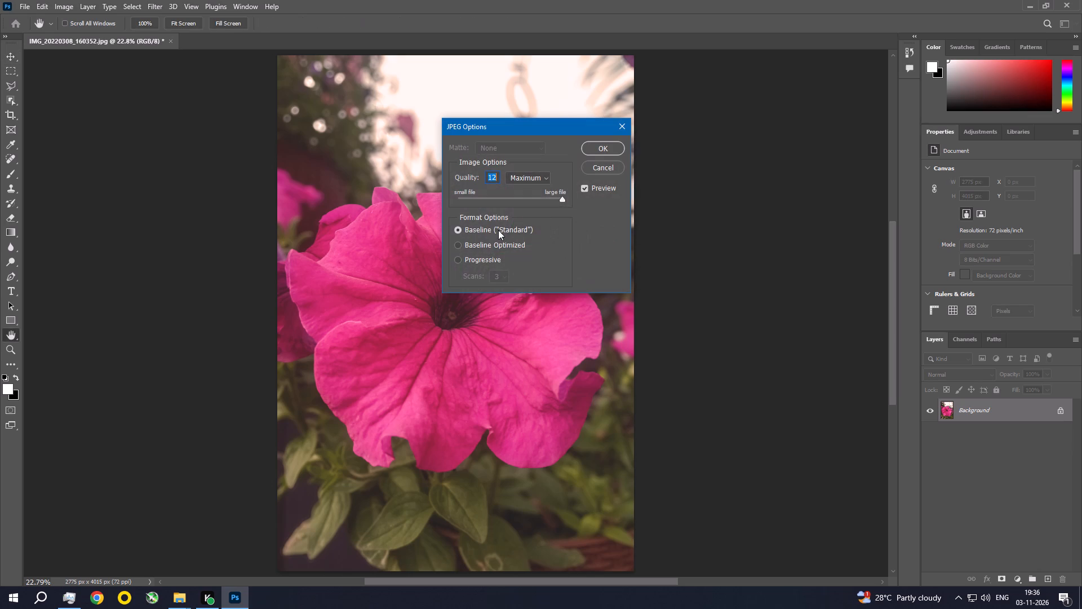
{"action": "key", "text": "Return"}
Examine the saved petunia photo up close.
{"action": "key", "text": "ctrl+space"}
{"action": "key", "text": "ctrl+space"}
{"action": "key", "text": "ctrl+space"}
{"action": "key", "text": "ctrl+space"}
{"action": "key", "text": "ctrl+space"}
{"action": "key", "text": "ctrl+space"}
{"action": "key", "text": "ctrl+space"}
{"action": "key", "text": "ctrl+space"}
{"action": "key", "text": "ctrl+space"}
{"action": "key", "text": "ctrl+space"}
{"action": "key", "text": "ctrl+space"}
{"action": "key", "text": "ctrl+space"}
{"action": "key", "text": "ctrl+space"}
{"action": "key", "text": "ctrl+space"}
{"action": "key", "text": "ctrl+space"}
{"action": "key", "text": "ctrl+space"}
{"action": "key", "text": "ctrl+space"}
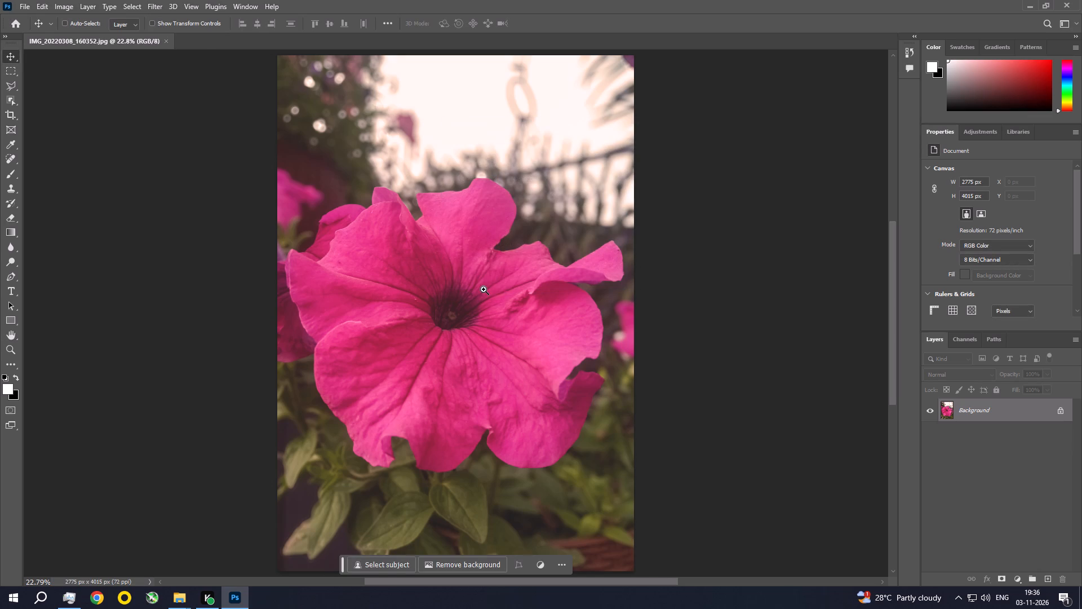
{"action": "triple_click", "coordinate": [484, 289], "text": "ctrl"}
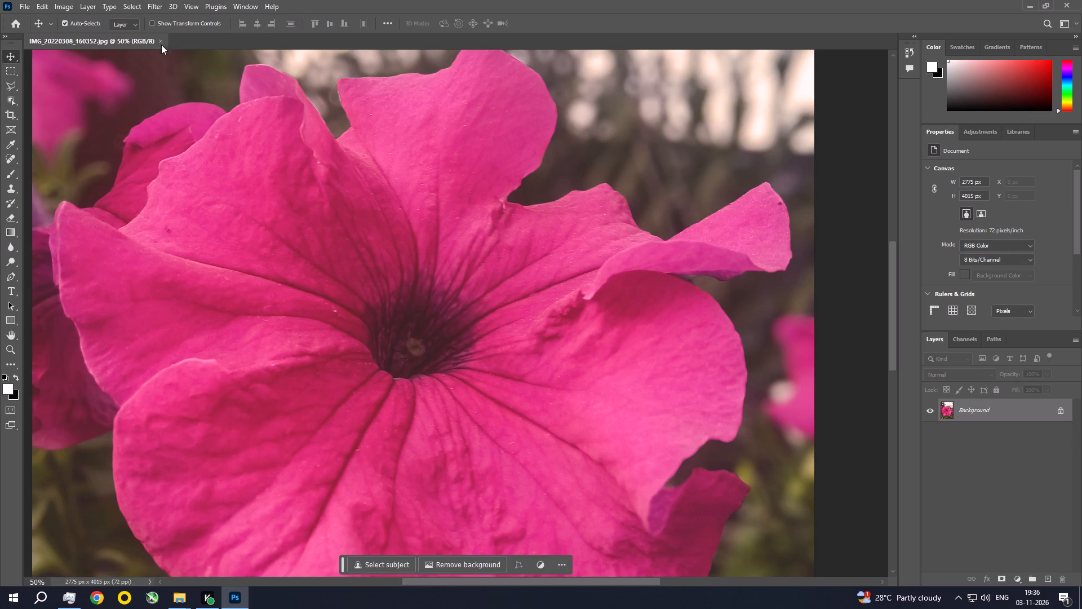
Close the petunia photo and switch back to the ai work folder in File Explorer.
{"action": "left_click", "coordinate": [162, 42]}
{"action": "left_click", "coordinate": [1025, 0]}
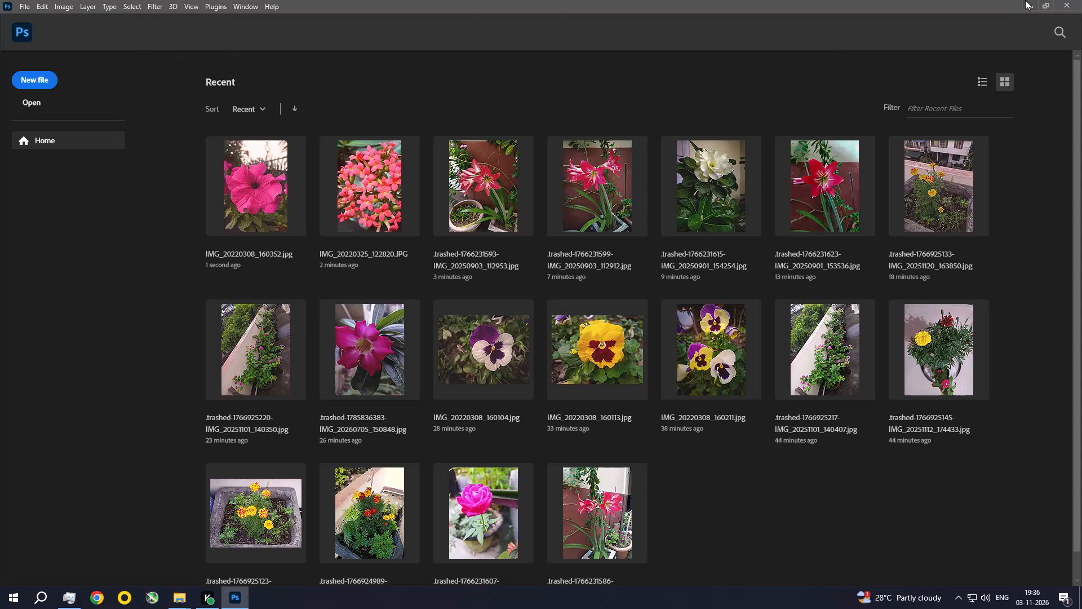
{"action": "right_click", "coordinate": [88, 220]}
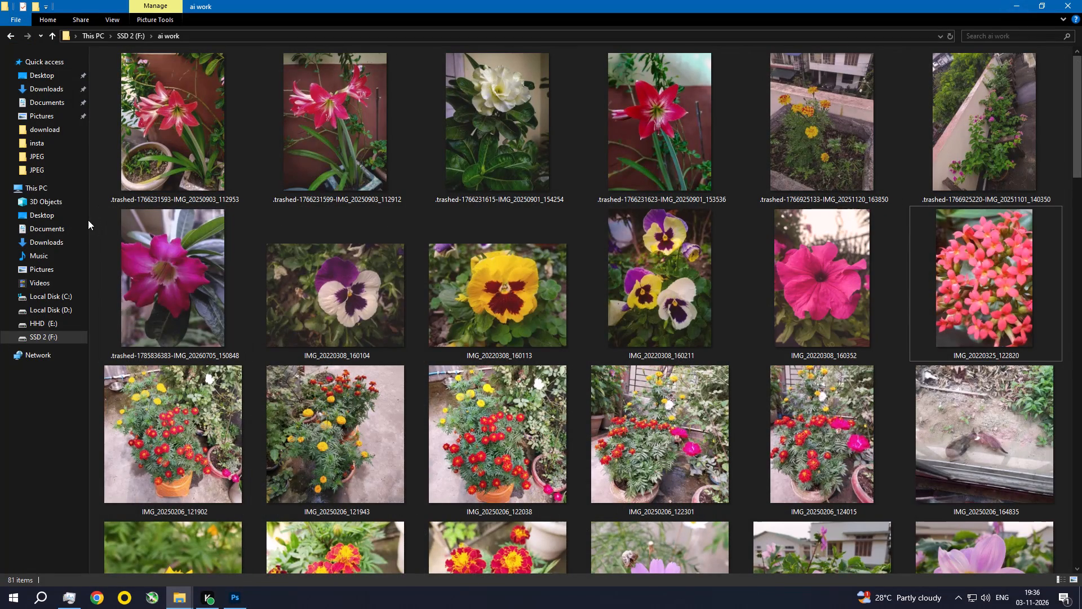
{"action": "right_click", "coordinate": [96, 226]}
{"action": "left_click", "coordinate": [118, 272]}
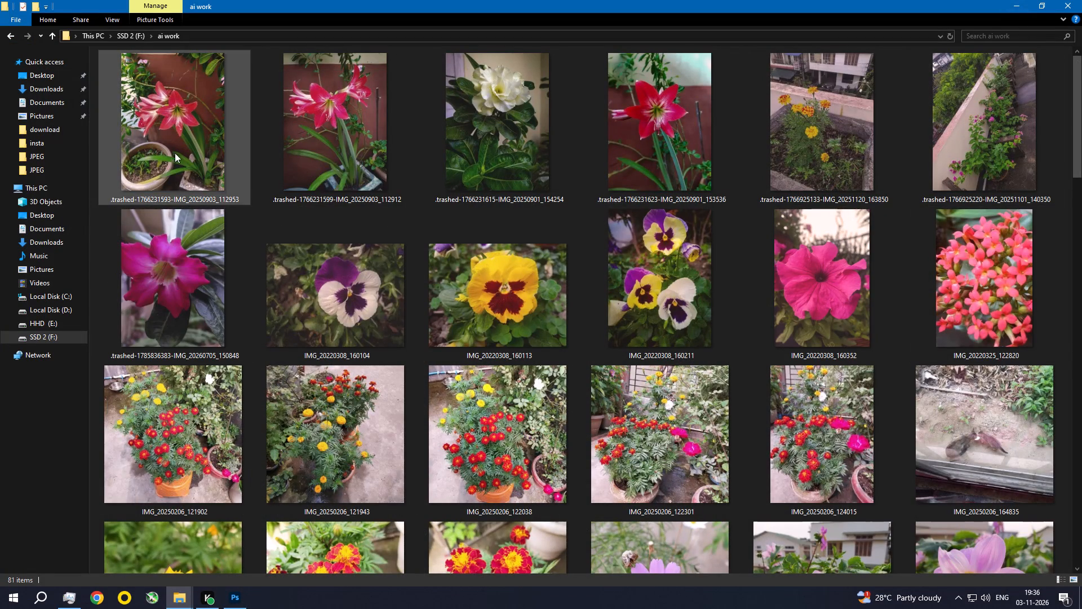
{"action": "left_click", "coordinate": [174, 148]}
{"action": "key", "text": "F2"}
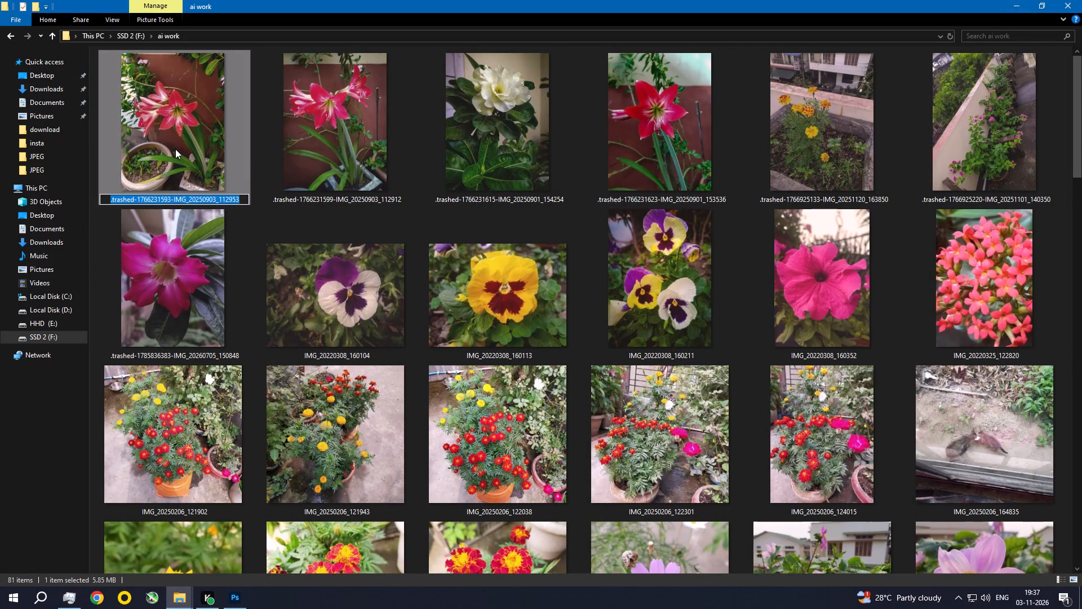
{"action": "key", "text": "1"}
{"action": "key", "text": "Return"}
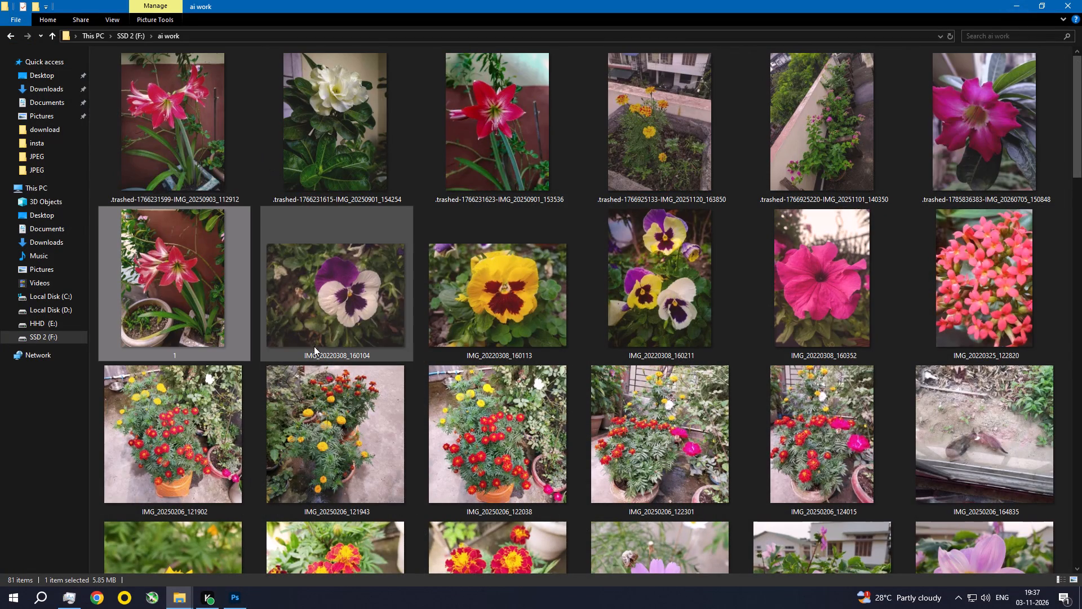
{"action": "left_click", "coordinate": [151, 143]}
{"action": "key", "text": "F2"}
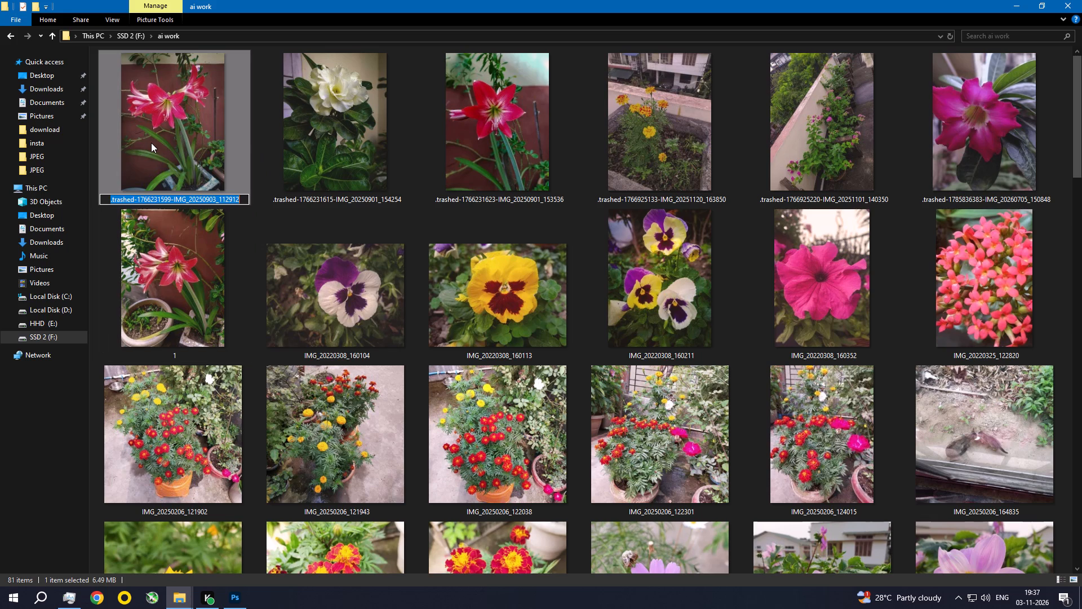
{"action": "key", "text": "2"}
{"action": "key", "text": "Return"}
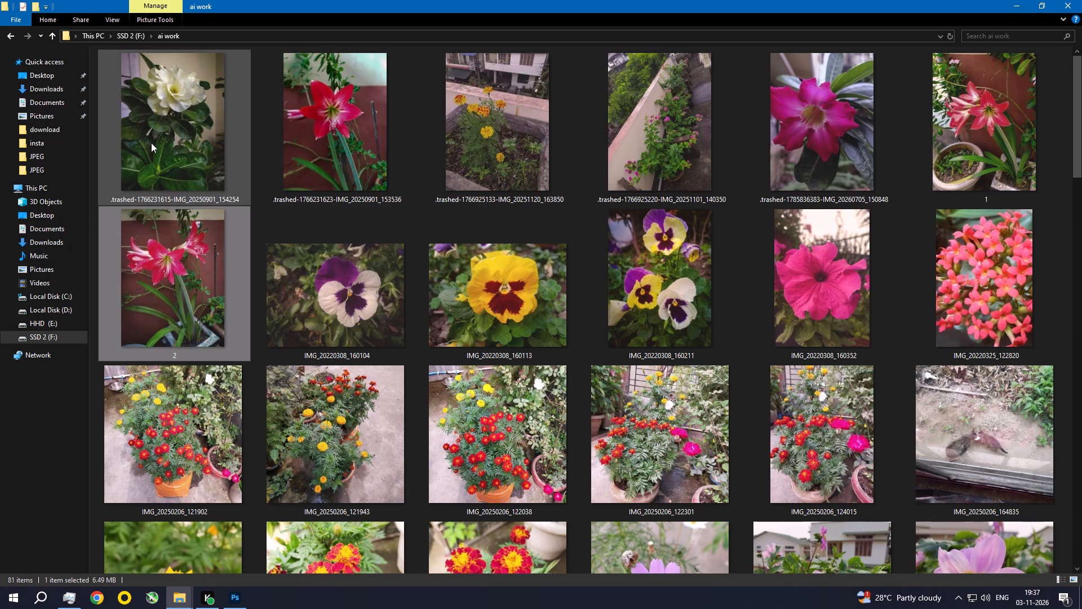
{"action": "left_click", "coordinate": [151, 143]}
{"action": "key", "text": "F2"}
{"action": "key", "text": "3"}
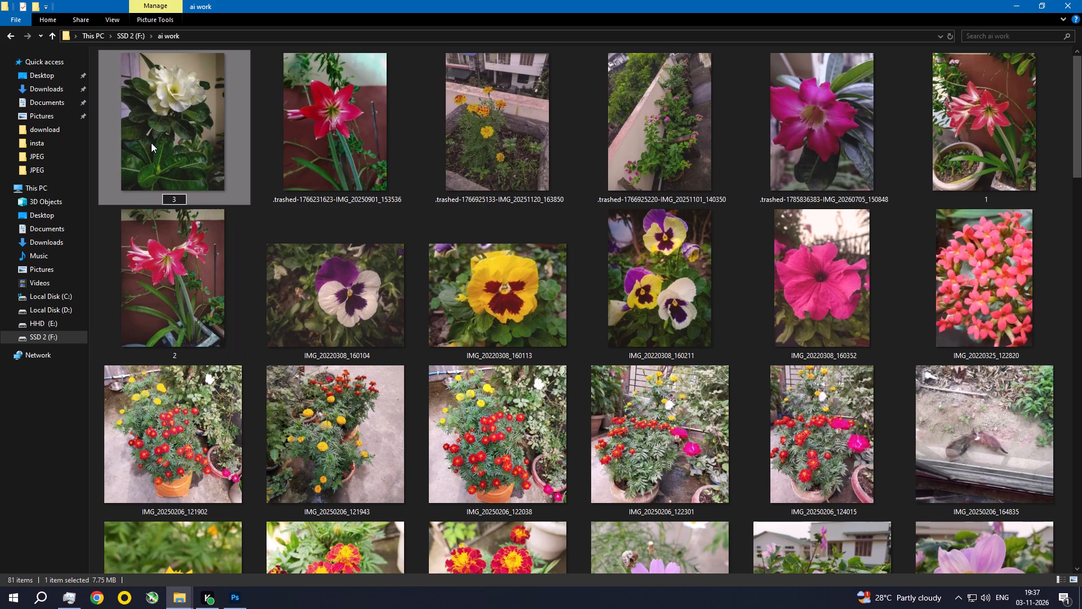
{"action": "key", "text": "Return"}
{"action": "left_click", "coordinate": [151, 143]}
{"action": "key", "text": "F2"}
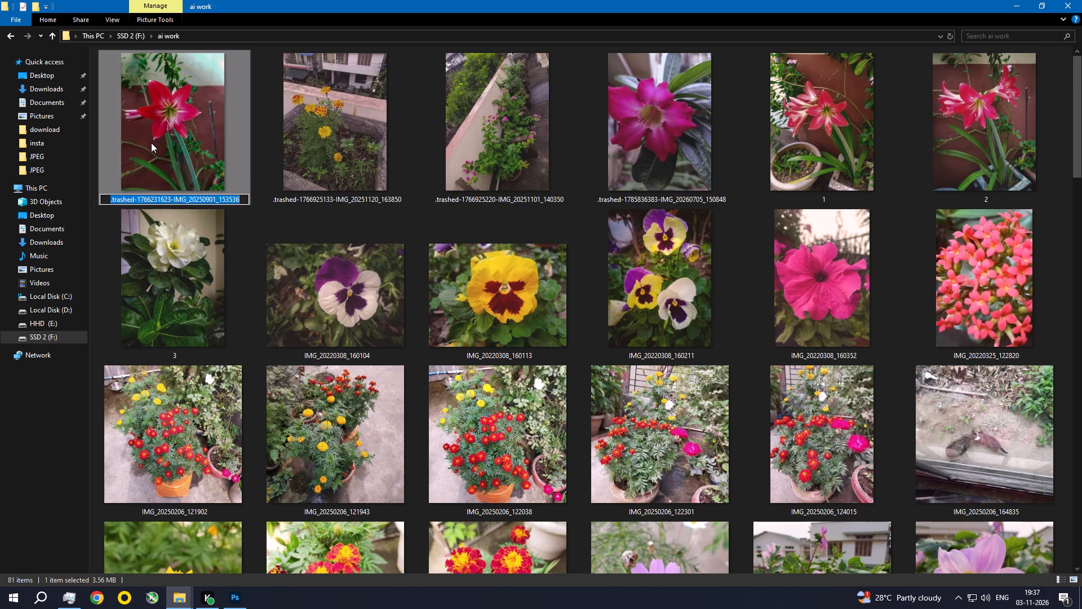
{"action": "key", "text": "4"}
{"action": "key", "text": "Return"}
{"action": "left_click", "coordinate": [151, 143]}
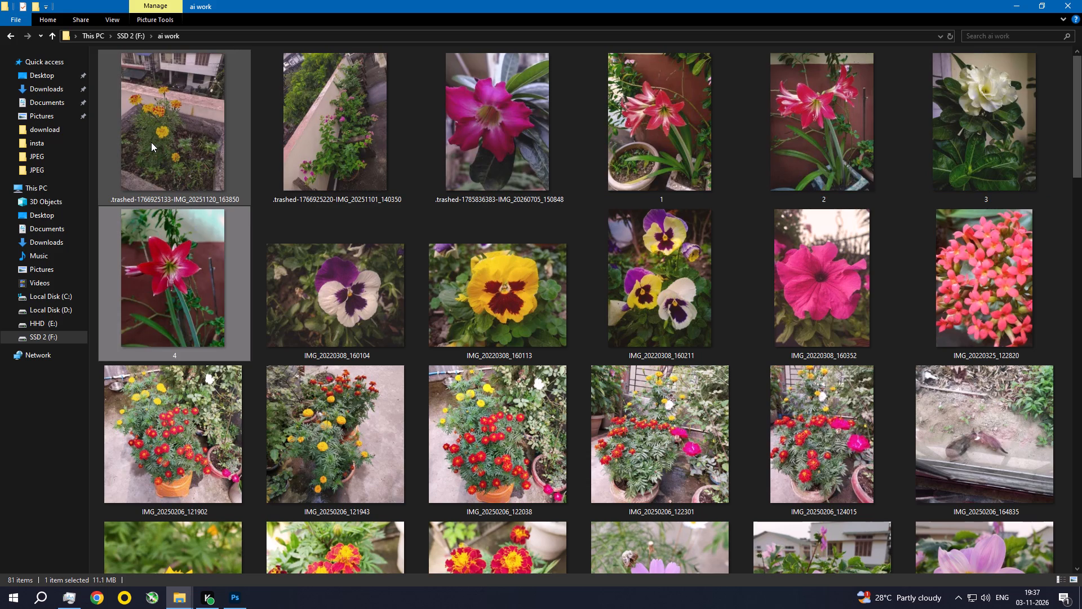
{"action": "key", "text": "F2"}
{"action": "key", "text": "5"}
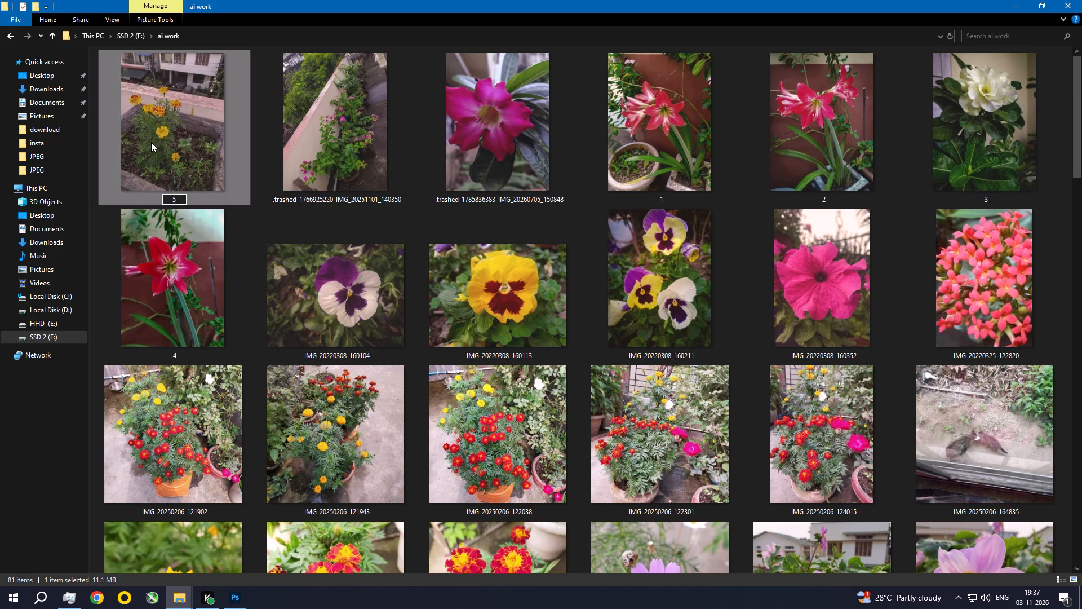
{"action": "key", "text": "Return"}
{"action": "left_click", "coordinate": [152, 143]}
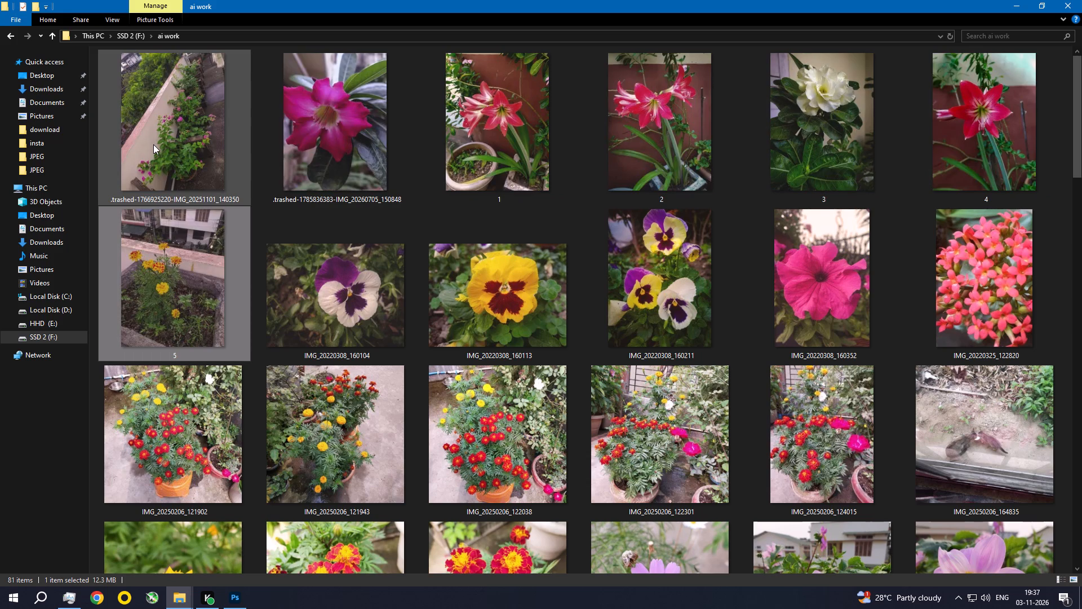
{"action": "key", "text": "F2"}
{"action": "key", "text": "6"}
{"action": "key", "text": "Return"}
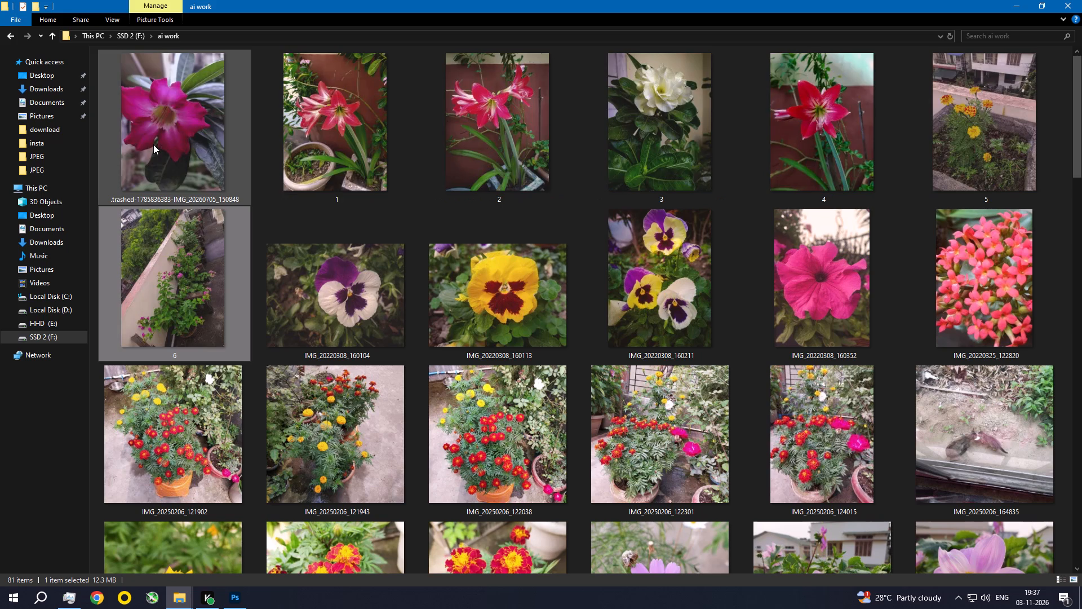
{"action": "key", "text": "F2"}
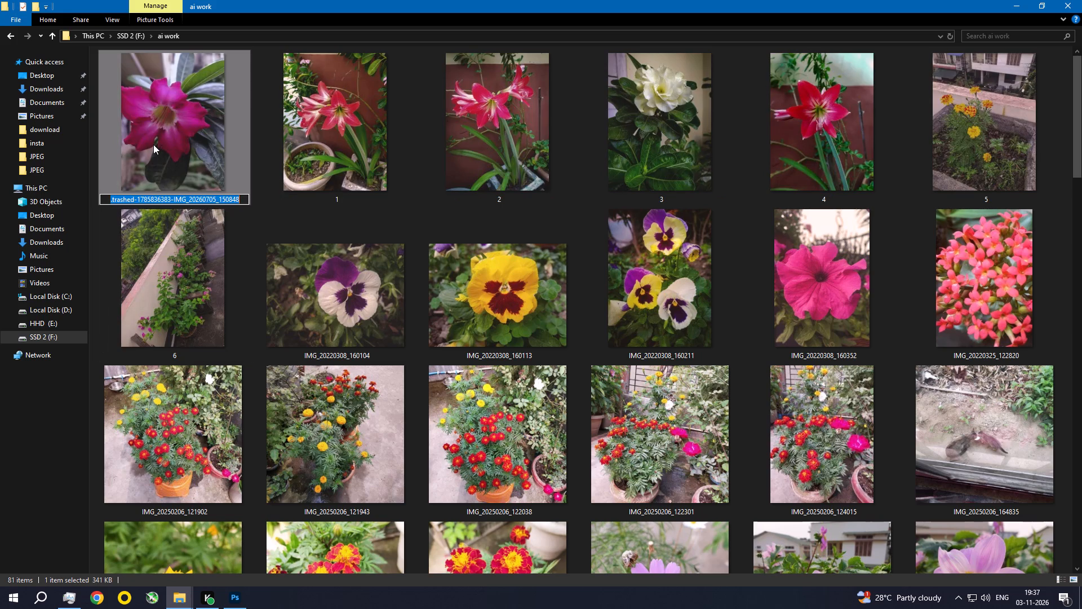
{"action": "key", "text": "7"}
{"action": "key", "text": "Return"}
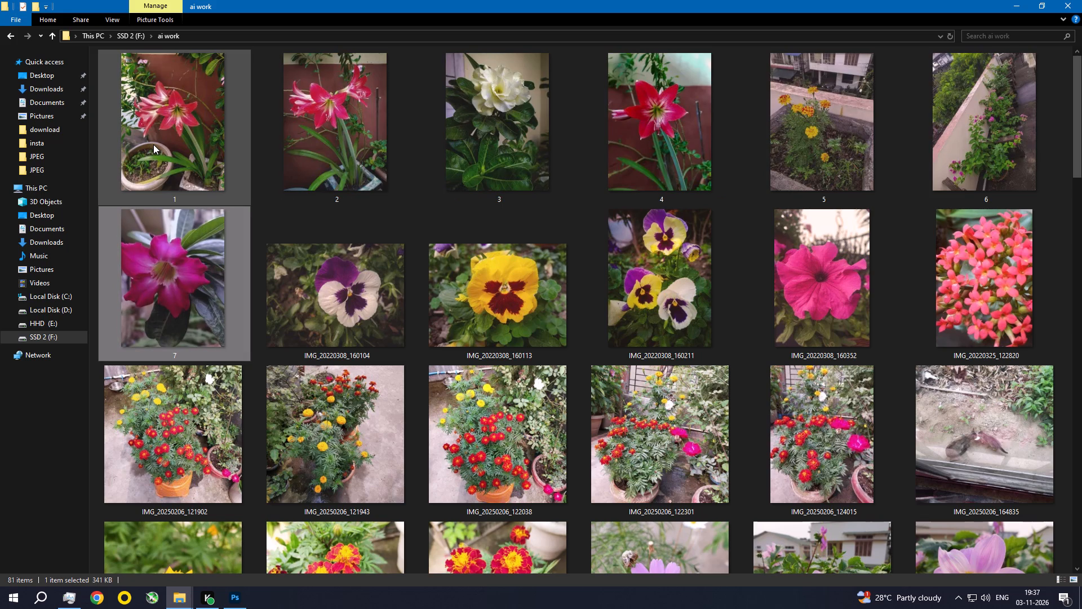
Rename the purple and white pansy photo IMG_20220308_160104 as 8.
{"action": "left_click", "coordinate": [303, 320]}
{"action": "key", "text": "F2"}
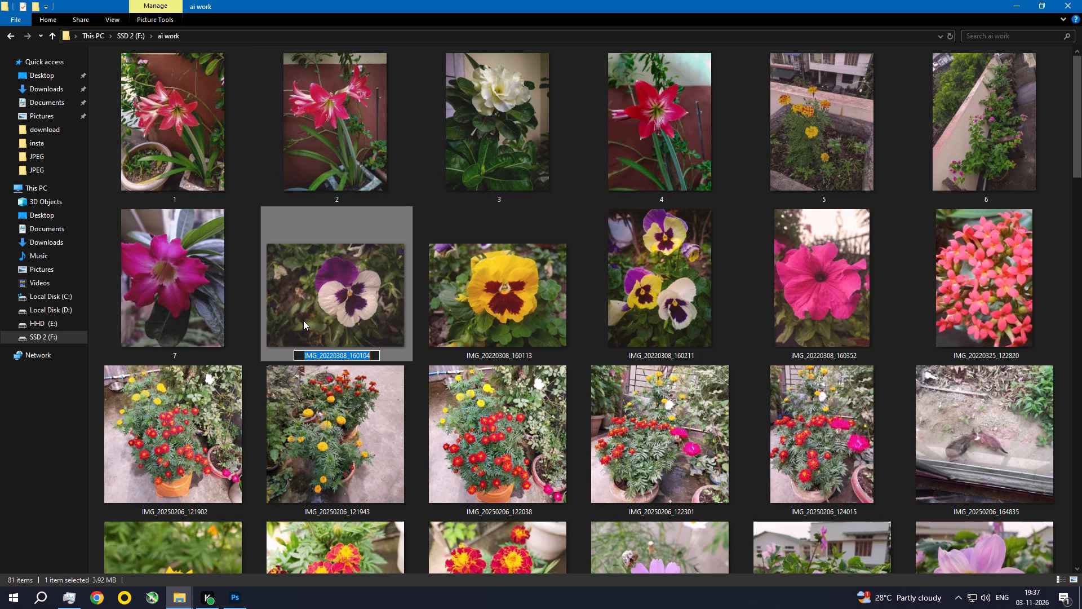
{"action": "key", "text": "8"}
{"action": "key", "text": "Return"}
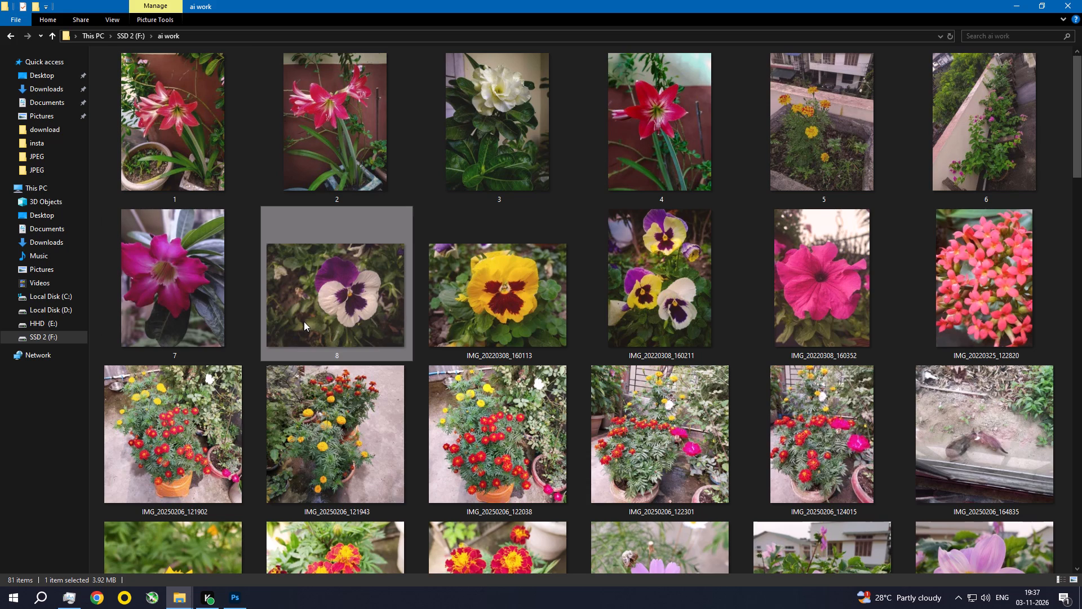
Rename the yellow pansy photo IMG_20220308_160113 as 9.
{"action": "left_click", "coordinate": [557, 320]}
{"action": "key", "text": "F2"}
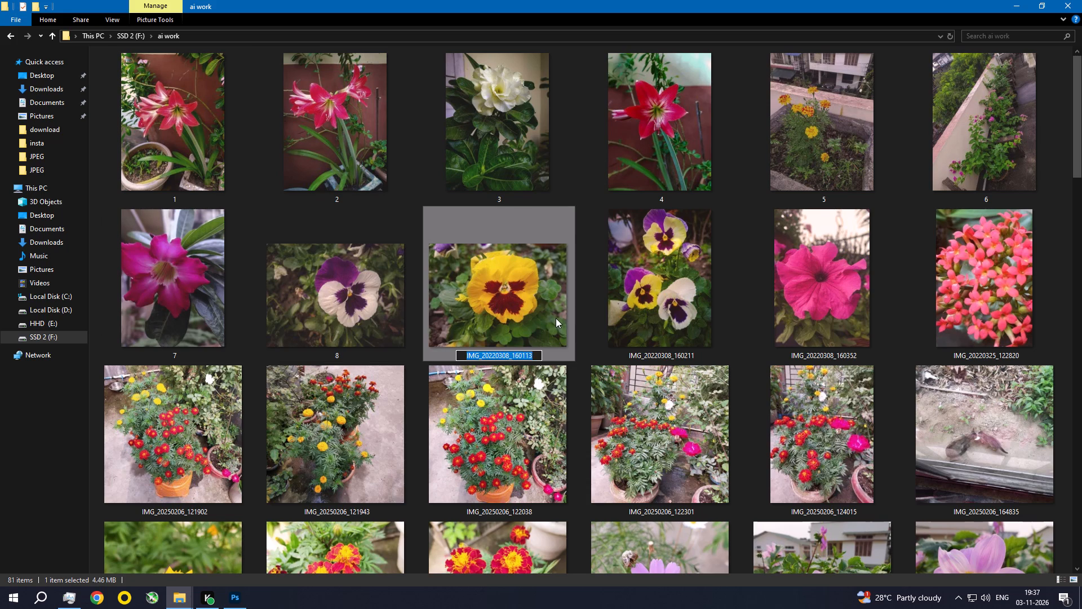
{"action": "key", "text": "9"}
{"action": "key", "text": "Return"}
Rename the photo of the mixed pansies, IMG_20220308_160211, as 10.
{"action": "left_click", "coordinate": [628, 289]}
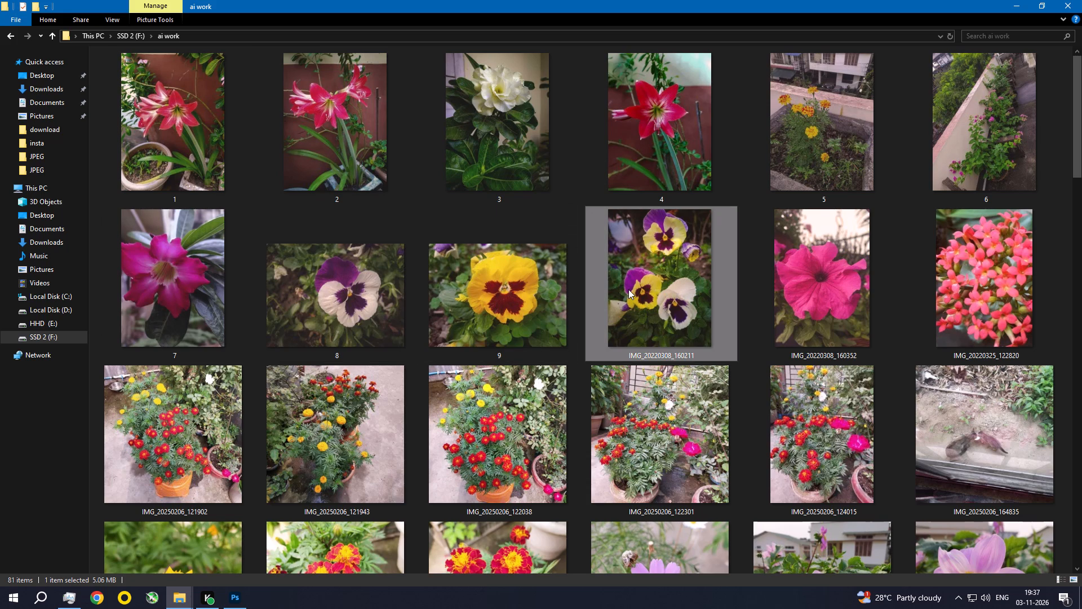
{"action": "key", "text": "F2"}
{"action": "key", "text": "9"}
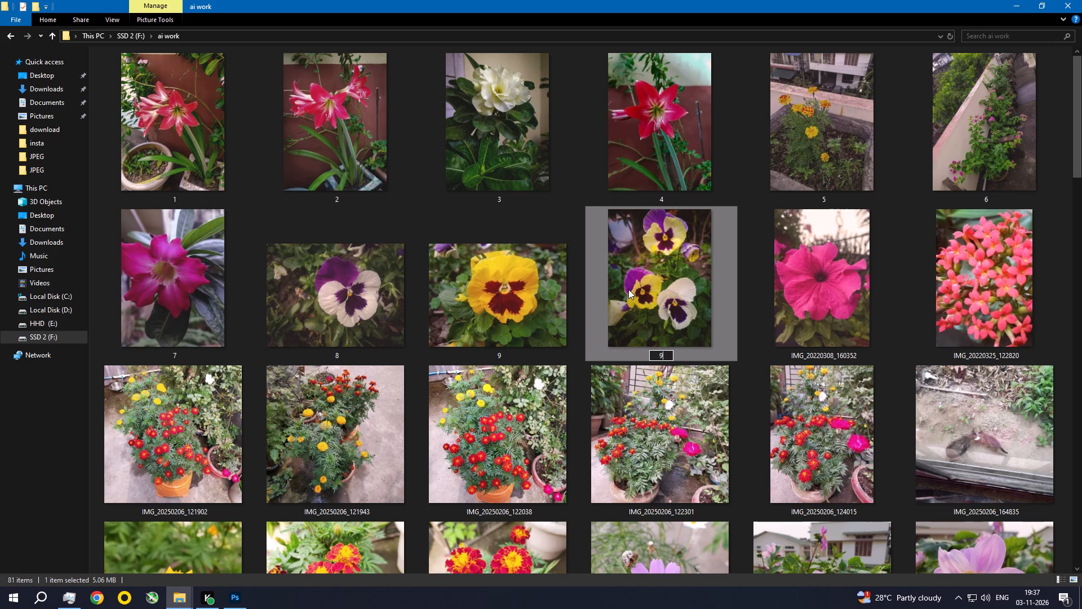
{"action": "key", "text": "BackSpace"}
{"action": "type", "text": "10"}
{"action": "key", "text": "Return"}
Rename the pink petunia photo IMG_20220308_160352 as 11.
{"action": "left_click", "coordinate": [799, 284]}
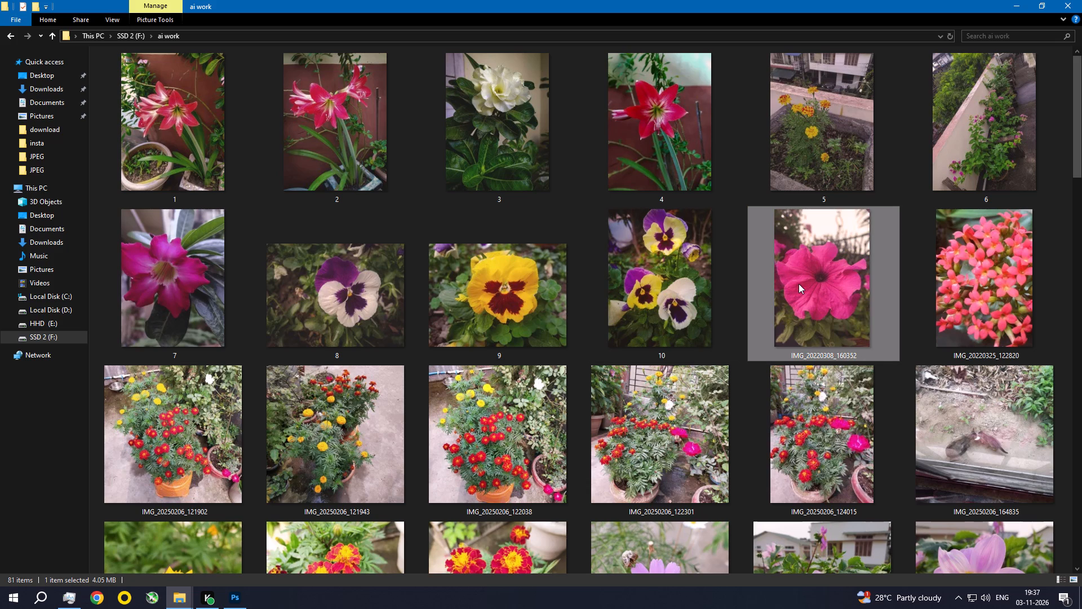
{"action": "key", "text": "F2"}
{"action": "type", "text": "11"}
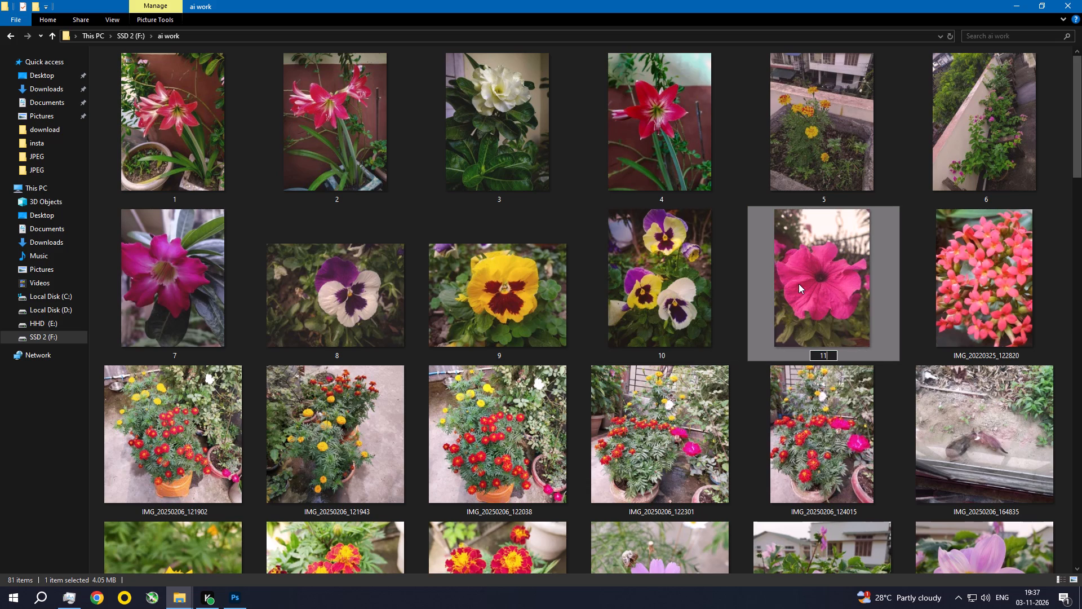
{"action": "key", "text": "Return"}
Delete the photo of the small coral-red flowers, IMG_20220325_122820.
{"action": "left_click", "coordinate": [952, 268]}
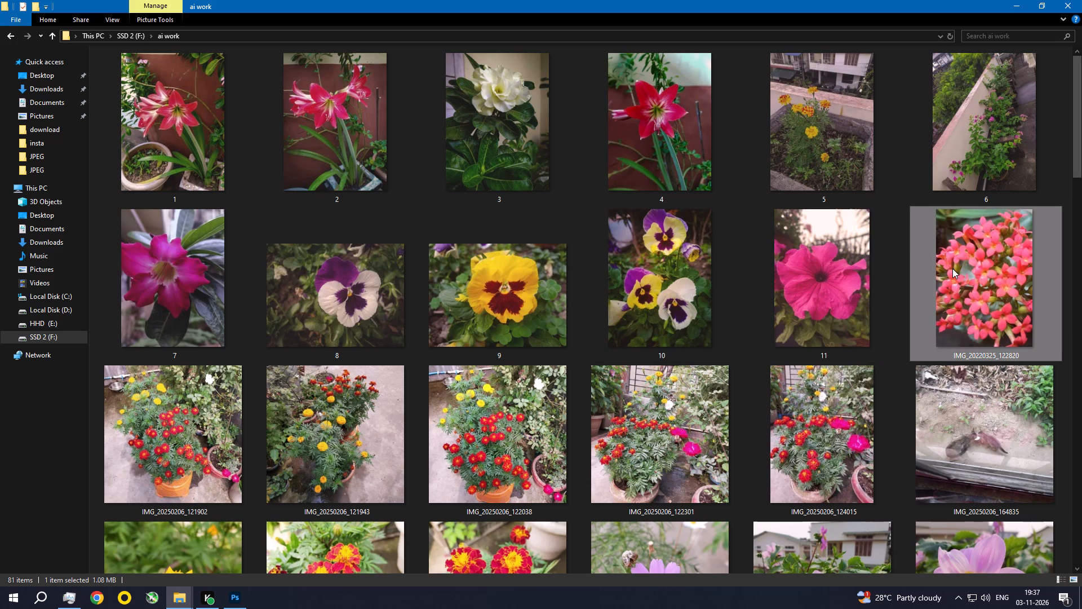
{"action": "key", "text": "Delete"}
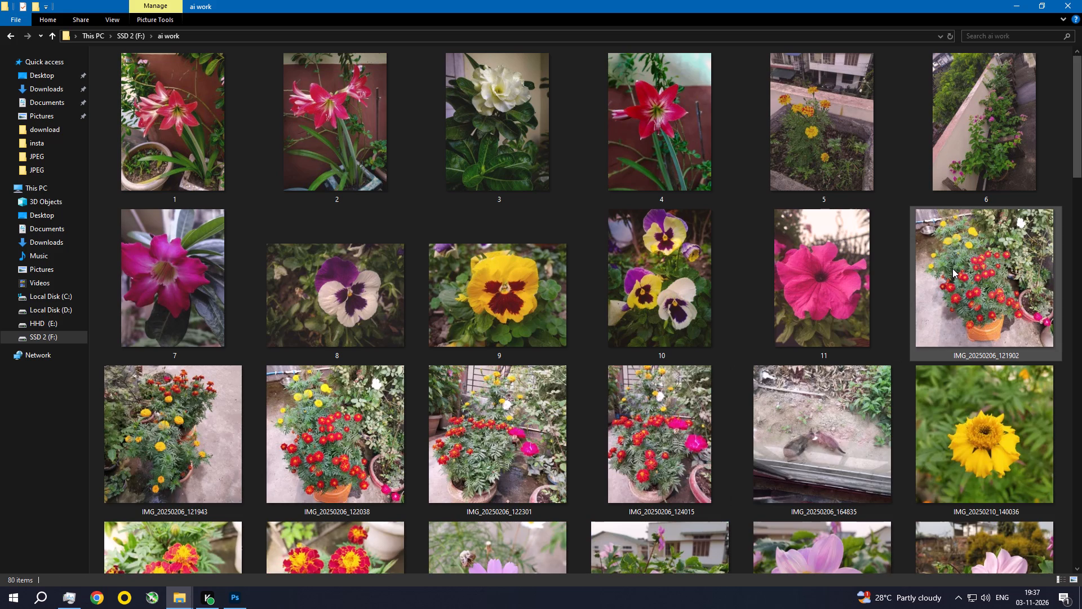
Review the renamed photos 1 to 11 one after another at large size in Photos, and close the viewer.
{"action": "double_click", "coordinate": [172, 95]}
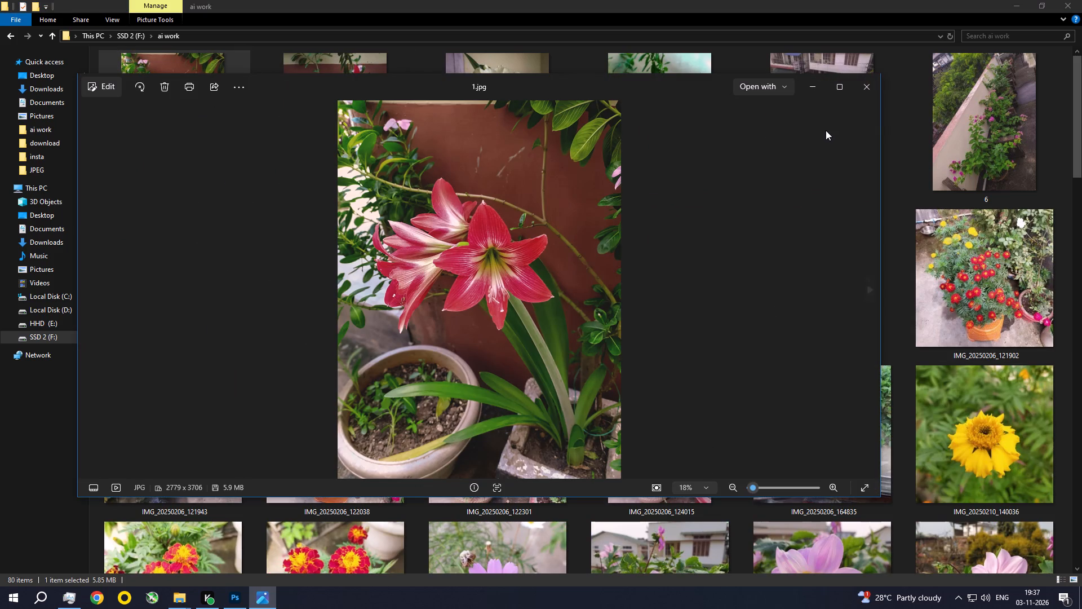
{"action": "left_click", "coordinate": [836, 82]}
{"action": "key", "text": "Right"}
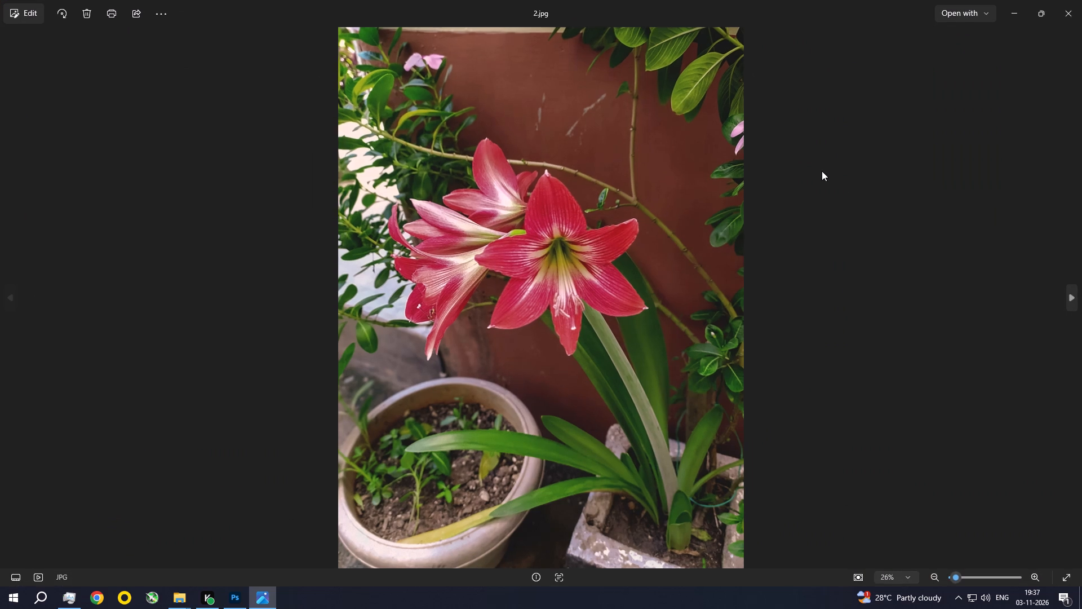
{"action": "key", "text": "Right"}
{"action": "key", "text": "Right"}
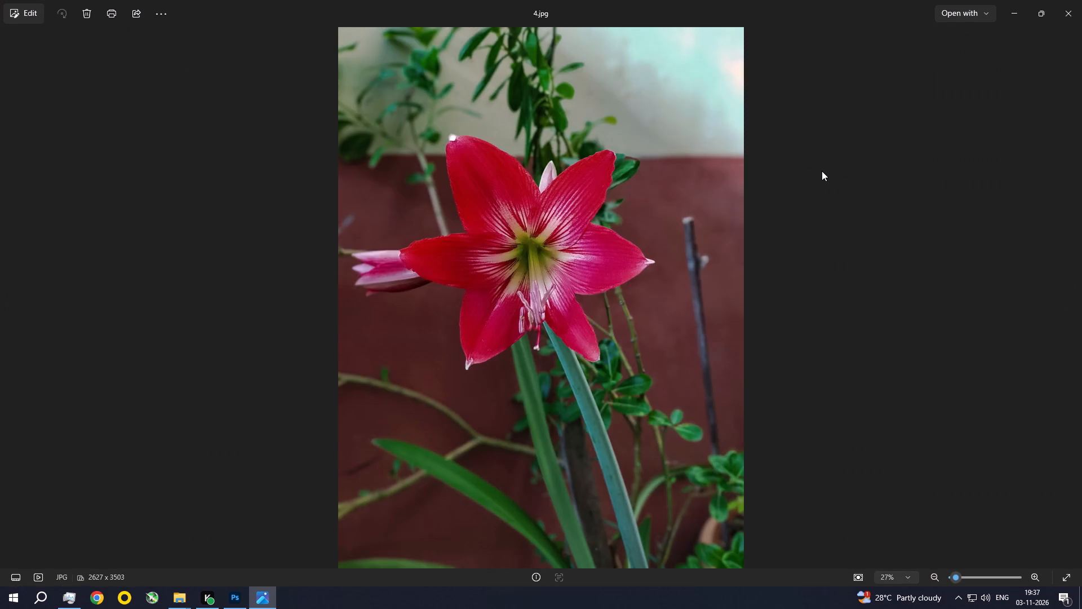
{"action": "key", "text": "Right"}
{"action": "key", "text": "Right"}
{"action": "key", "text": "Right"}
{"action": "key", "text": "Right"}
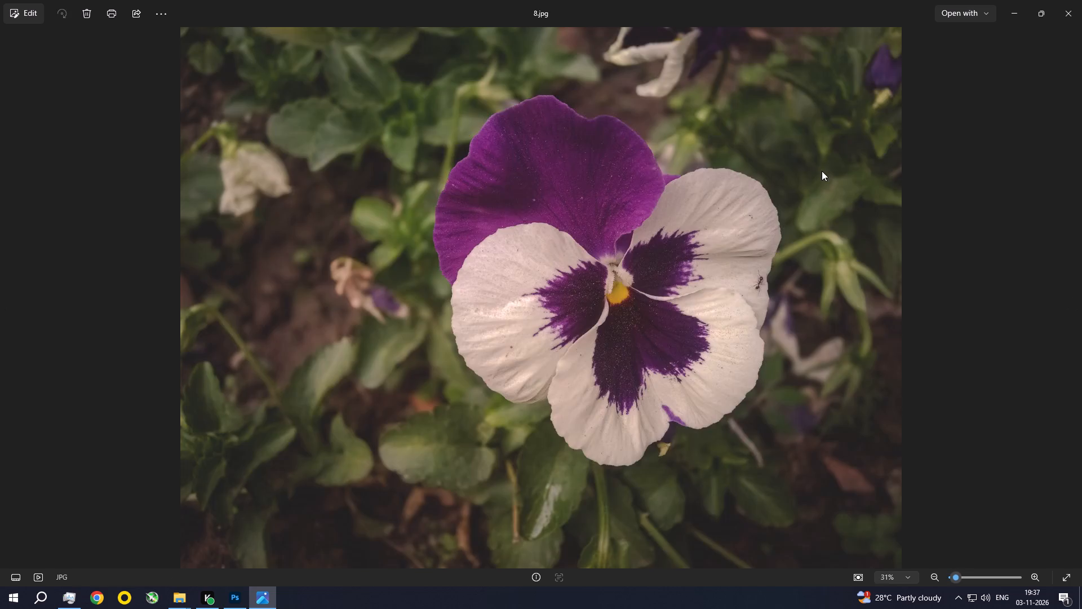
{"action": "key", "text": "Right"}
{"action": "key", "text": "Right"}
{"action": "key", "text": "Right"}
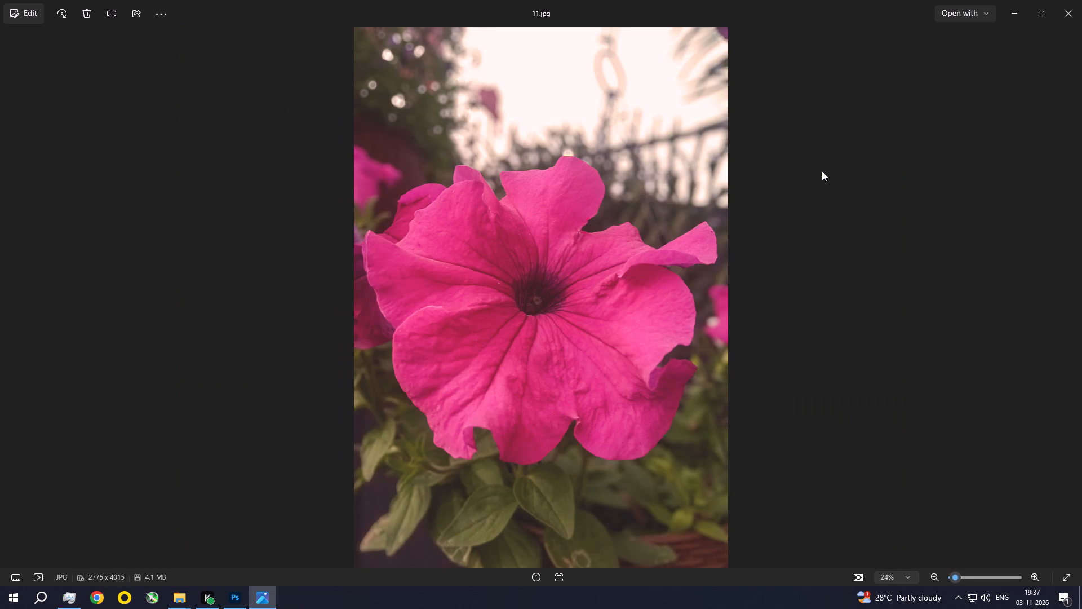
{"action": "key", "text": "Right"}
{"action": "left_click", "coordinate": [1081, 0]}
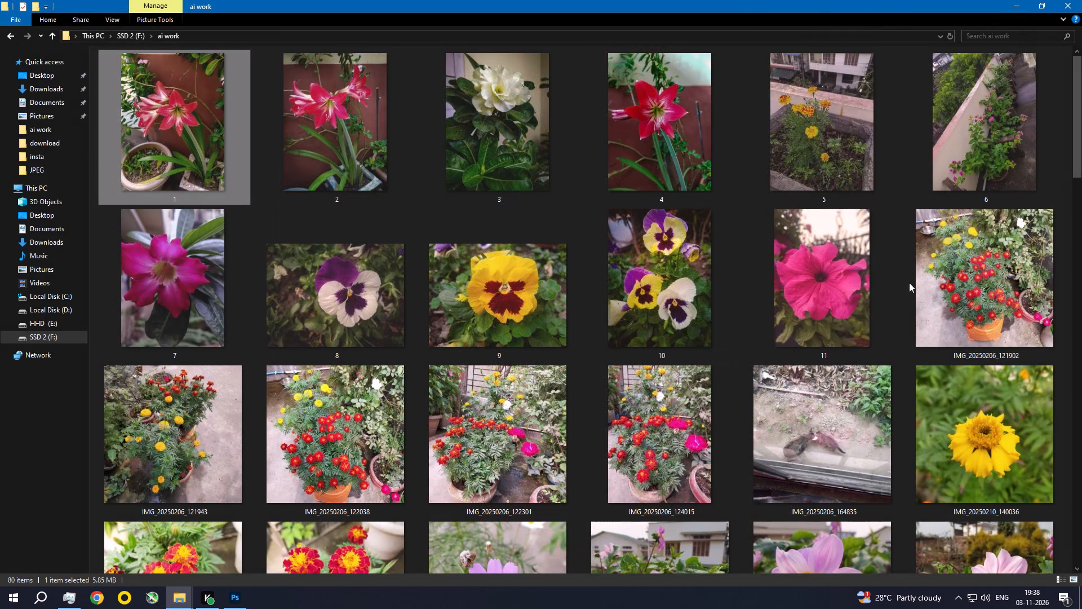
Open the seven photos from IMG_20250206_121902 through IMG_20250210_140036 in Photoshop.
{"action": "left_click", "coordinate": [997, 310]}
{"action": "left_click", "coordinate": [995, 428], "text": "shift"}
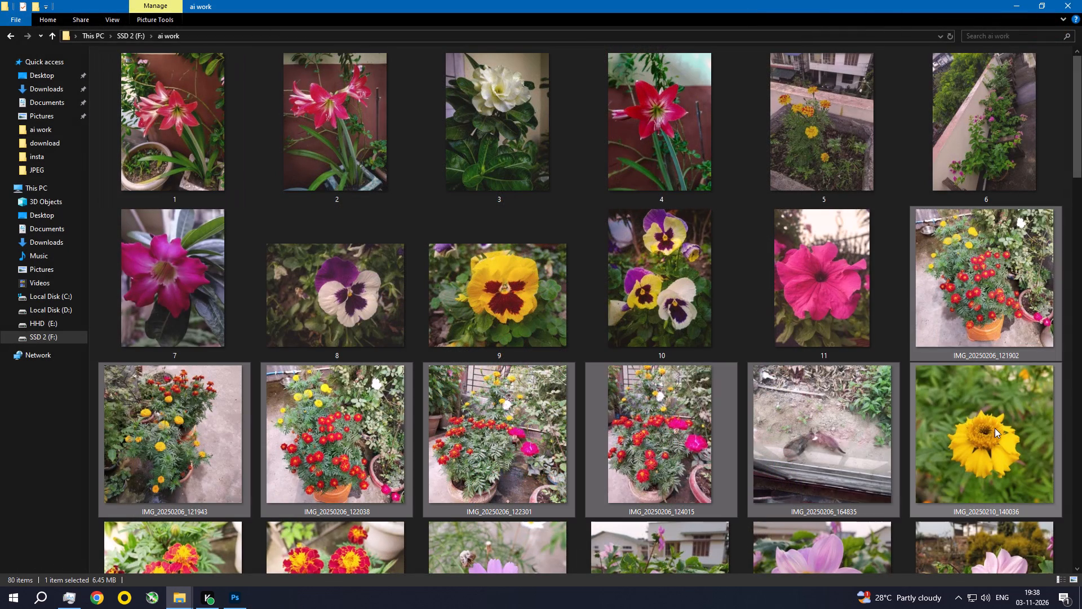
{"action": "left_click_drag", "start_coordinate": [992, 281], "coordinate": [991, 399]}
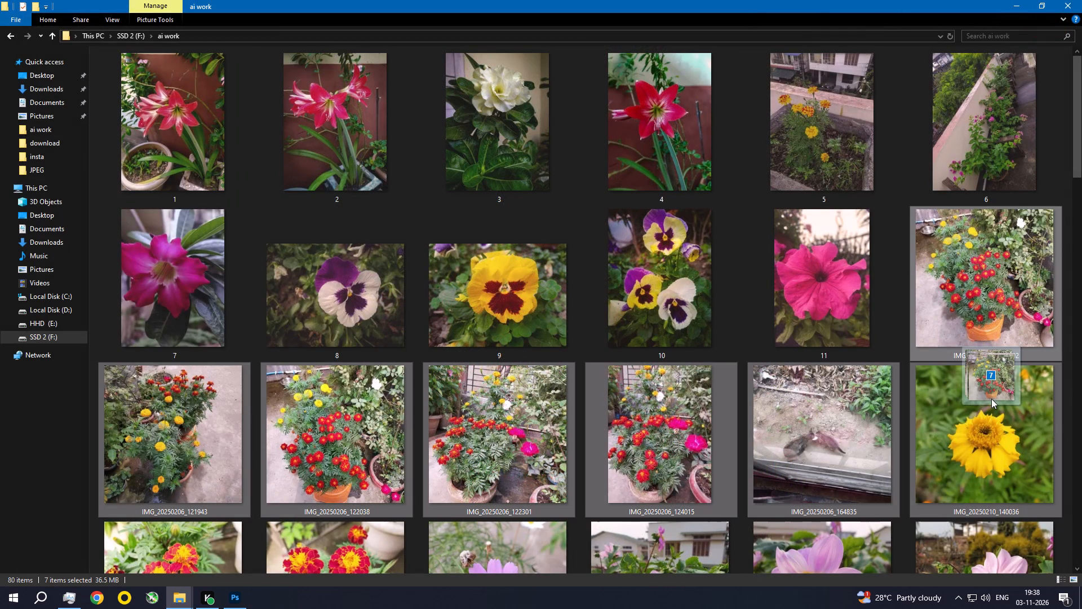
{"action": "left_click_drag", "start_coordinate": [991, 399], "coordinate": [748, 514]}
{"action": "key", "text": "alt+Tab"}
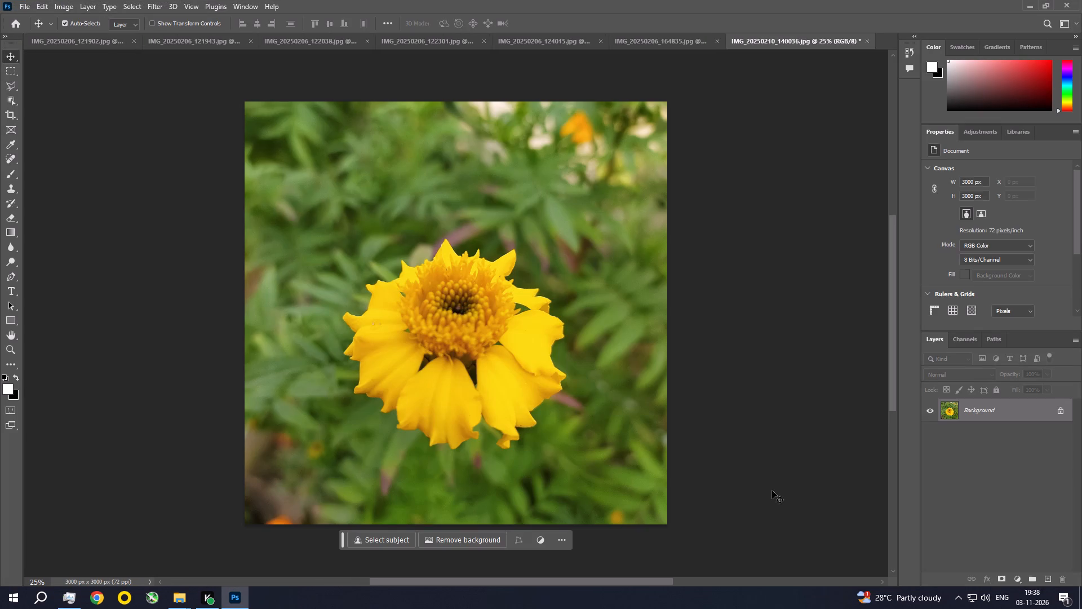
Examine the yellow flower photo IMG_20250210_140036 up close and close it.
{"action": "key", "text": "ctrl+space"}
{"action": "key", "text": "ctrl+space"}
{"action": "key", "text": "ctrl+space"}
{"action": "key", "text": "ctrl+space"}
{"action": "key", "text": "ctrl+space"}
{"action": "key", "text": "ctrl+space"}
{"action": "key", "text": "ctrl+space"}
{"action": "key", "text": "ctrl+space"}
{"action": "key", "text": "ctrl+space"}
{"action": "key", "text": "ctrl+space"}
{"action": "key", "text": "ctrl+space"}
{"action": "key", "text": "ctrl+space"}
{"action": "key", "text": "ctrl+space"}
{"action": "key", "text": "ctrl+space"}
{"action": "key", "text": "ctrl+space"}
{"action": "key", "text": "ctrl+space"}
{"action": "key", "text": "ctrl+space"}
{"action": "key", "text": "ctrl+space"}
{"action": "key", "text": "ctrl+space"}
{"action": "key", "text": "ctrl+space"}
{"action": "double_click", "coordinate": [467, 319], "text": "ctrl"}
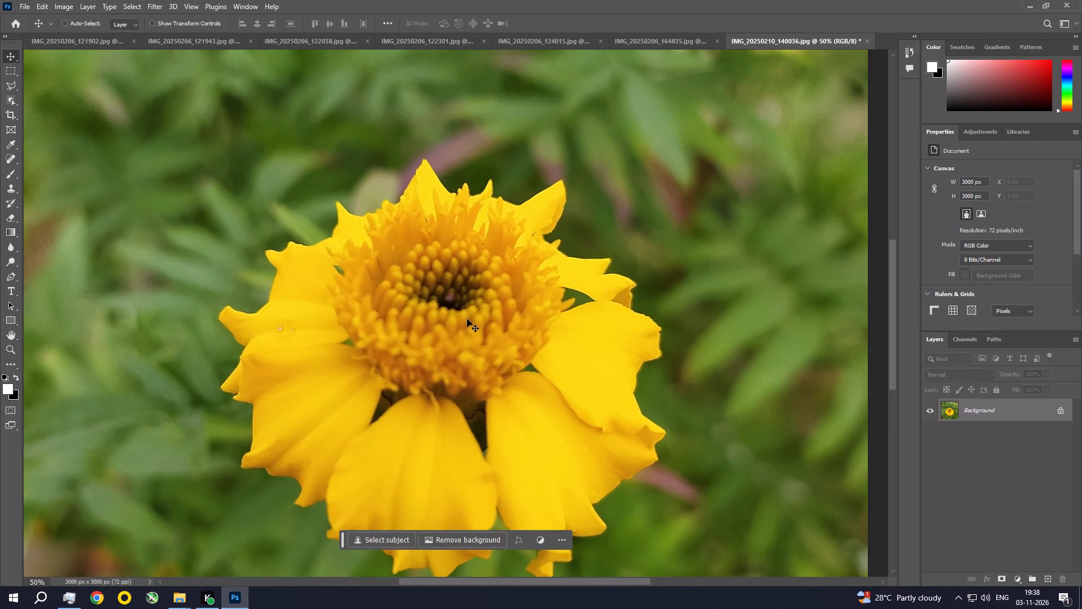
{"action": "key", "text": "ctrl+0"}
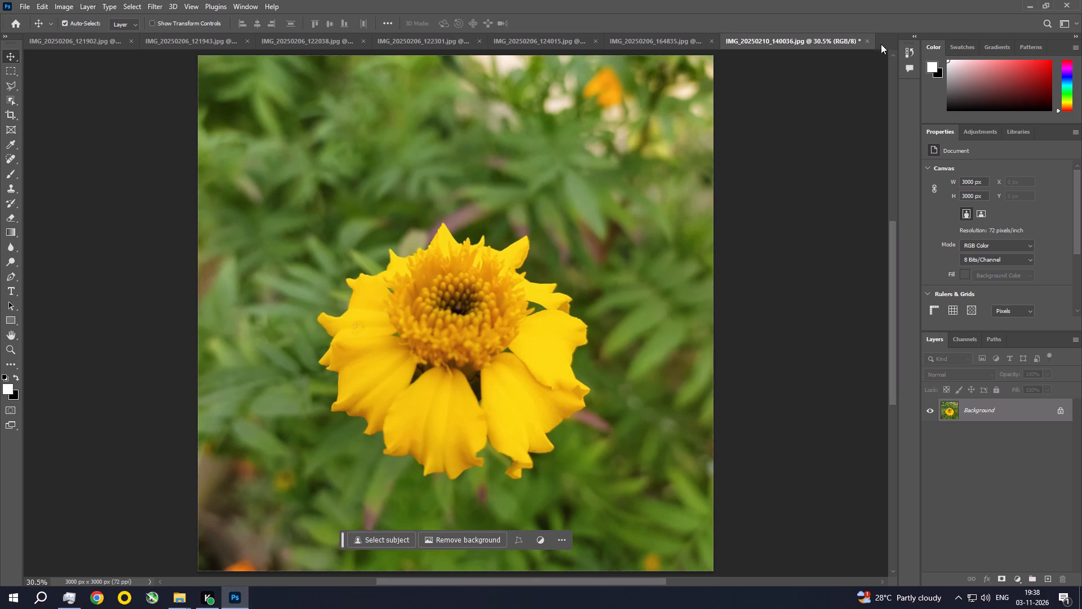
{"action": "left_click", "coordinate": [869, 38]}
Straighten the photo of the two cats, IMG_20250206_164835, with the Crop tool, rotating it by about -8.5° so the window rail lies level.
{"action": "key", "text": "ctrl+space"}
{"action": "key", "text": "ctrl+space"}
{"action": "key", "text": "ctrl+space"}
{"action": "key", "text": "ctrl+space"}
{"action": "key", "text": "ctrl+space"}
{"action": "key", "text": "ctrl+space"}
{"action": "key", "text": "ctrl+space"}
{"action": "key", "text": "ctrl+space"}
{"action": "key", "text": "ctrl+space"}
{"action": "key", "text": "ctrl+space"}
{"action": "key", "text": "ctrl+space"}
{"action": "key", "text": "ctrl+space"}
{"action": "key", "text": "ctrl+space"}
{"action": "key", "text": "ctrl+space"}
{"action": "key", "text": "ctrl+space"}
{"action": "key", "text": "ctrl+space"}
{"action": "key", "text": "ctrl+space"}
{"action": "key", "text": "ctrl+space"}
{"action": "key", "text": "ctrl+space"}
{"action": "key", "text": "ctrl+space"}
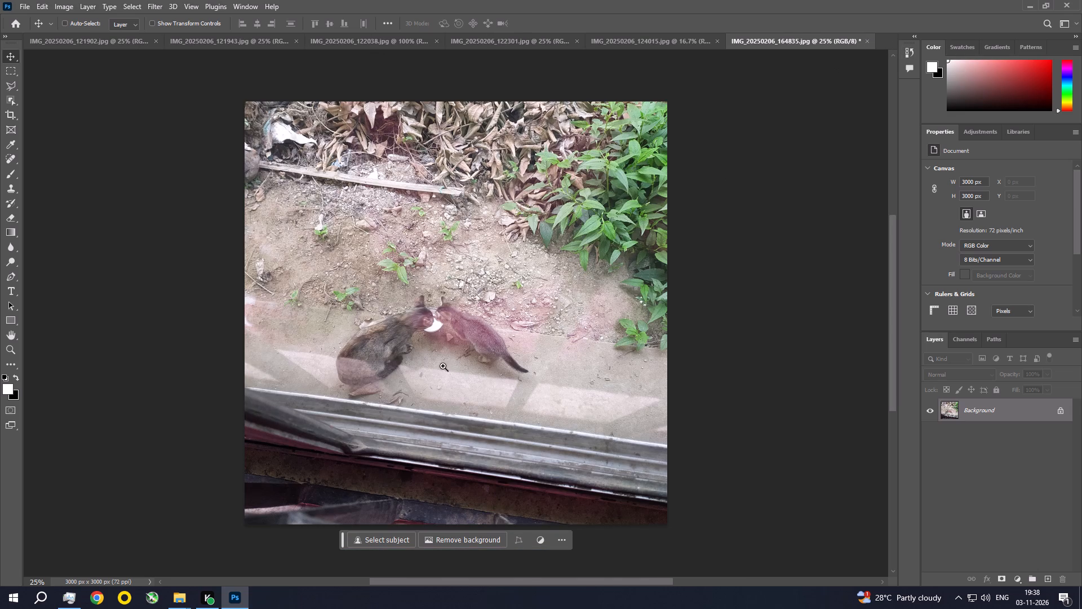
{"action": "triple_click", "coordinate": [437, 318], "text": "ctrl"}
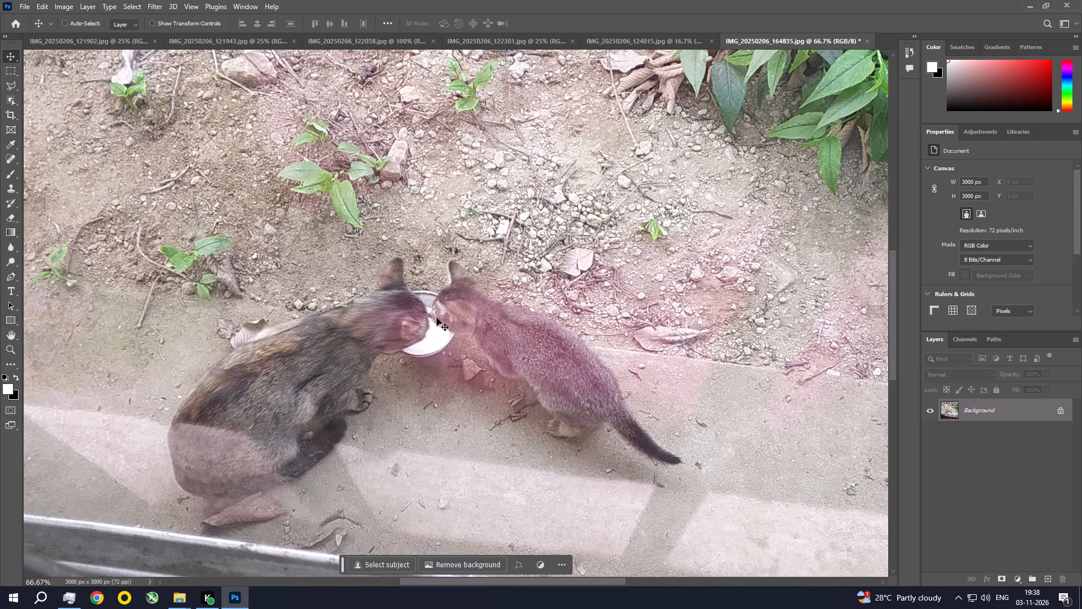
{"action": "key", "text": "ctrl+0"}
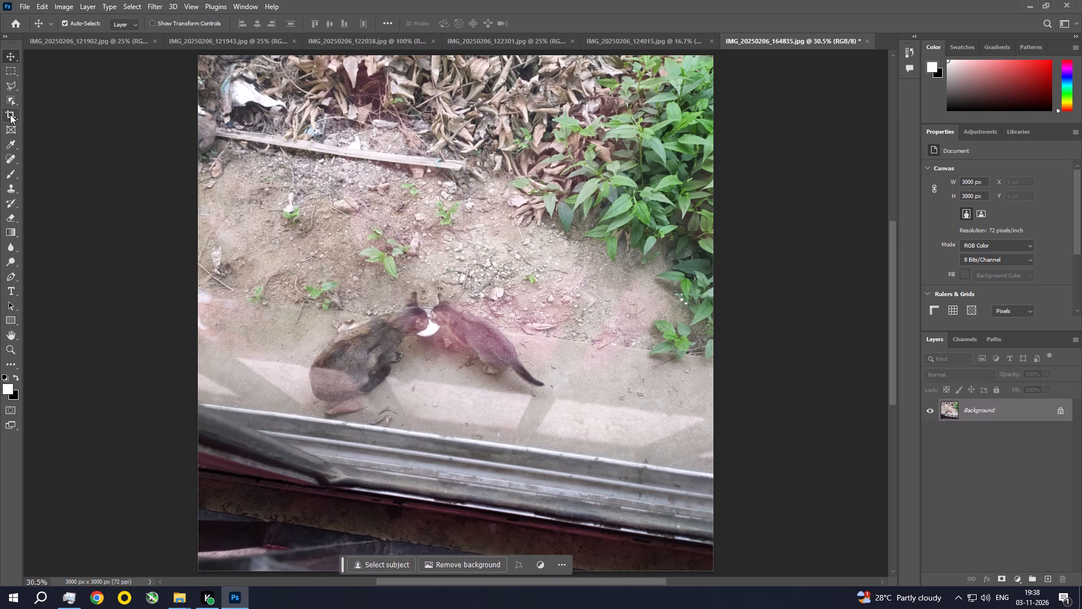
{"action": "left_click", "coordinate": [10, 114]}
{"action": "left_click_drag", "start_coordinate": [761, 187], "coordinate": [760, 174]}
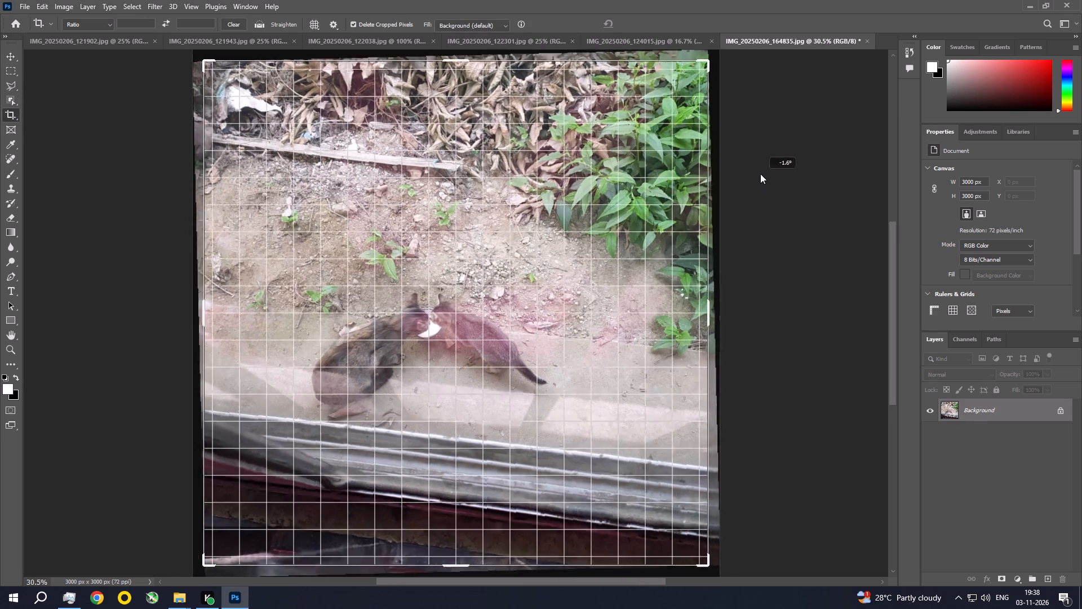
{"action": "left_click_drag", "start_coordinate": [760, 174], "coordinate": [772, 114]}
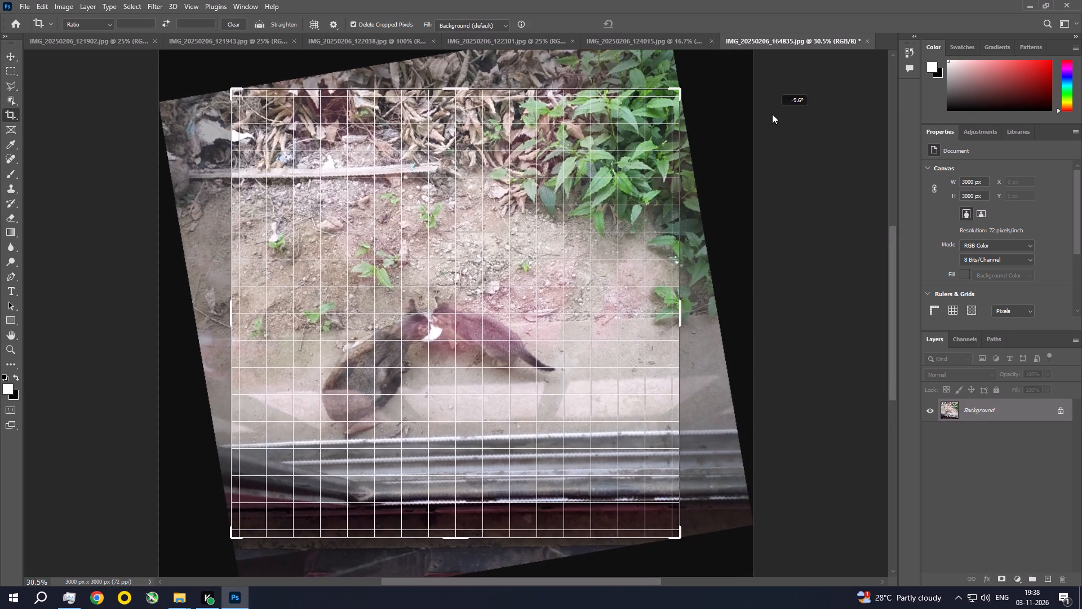
{"action": "left_click_drag", "start_coordinate": [772, 114], "coordinate": [770, 124]}
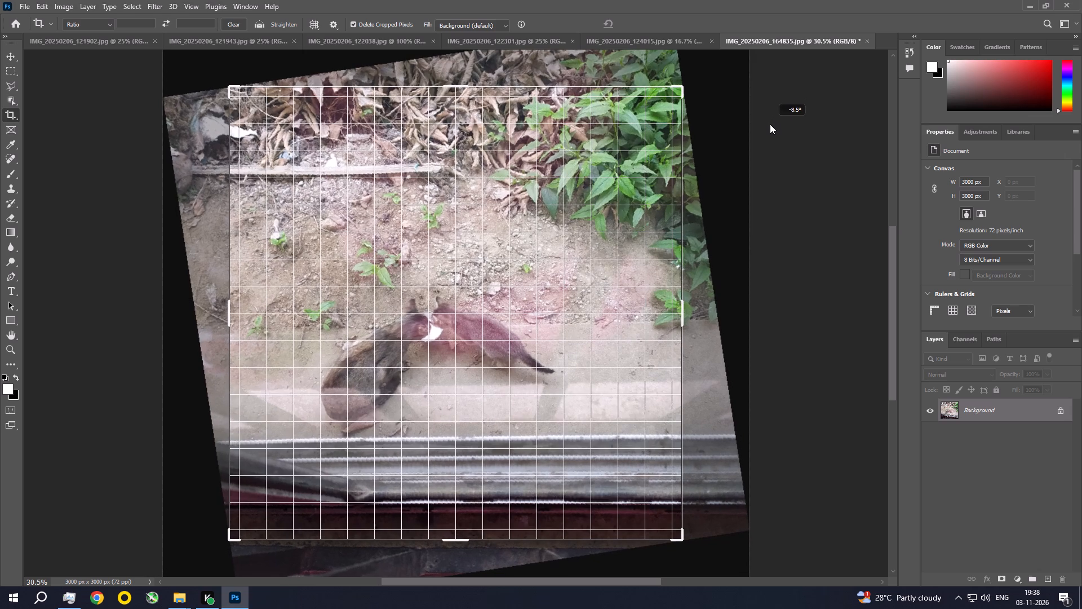
{"action": "left_click_drag", "start_coordinate": [770, 124], "coordinate": [768, 125]}
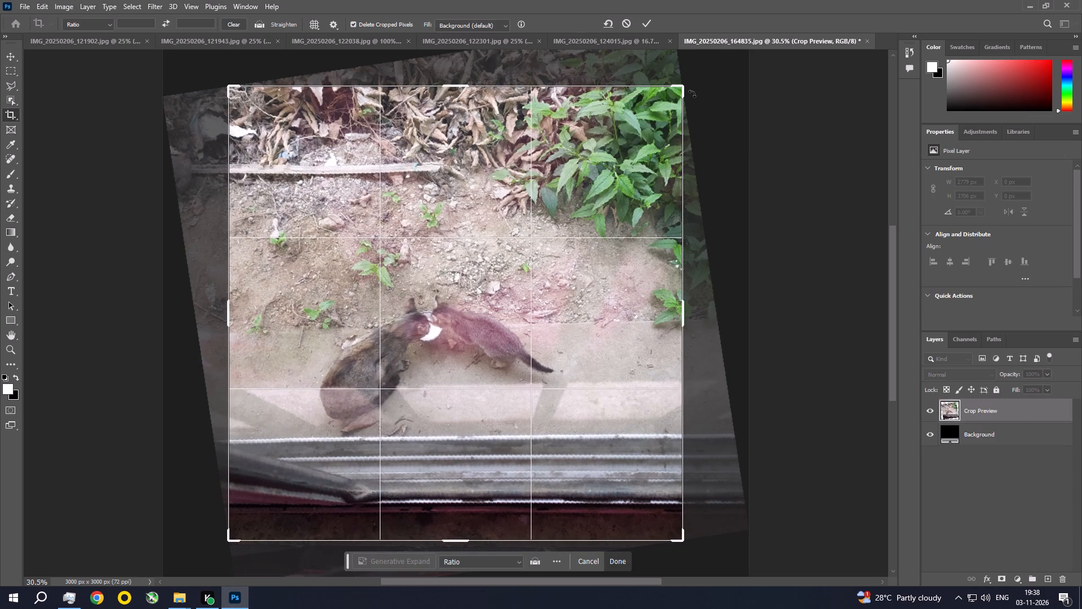
Crop the straightened photo to about 1648 × 1824 px around the two cats, cutting off most of the window rail.
{"action": "left_click_drag", "start_coordinate": [682, 88], "coordinate": [623, 110]}
{"action": "left_click_drag", "start_coordinate": [287, 255], "coordinate": [313, 264]}
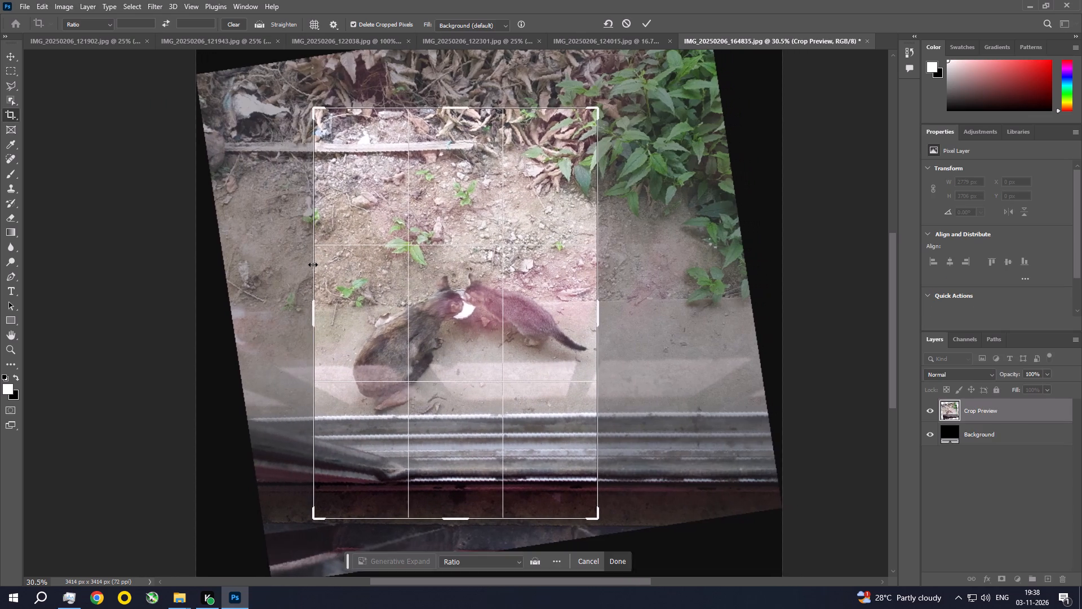
{"action": "left_click_drag", "start_coordinate": [475, 520], "coordinate": [484, 482]}
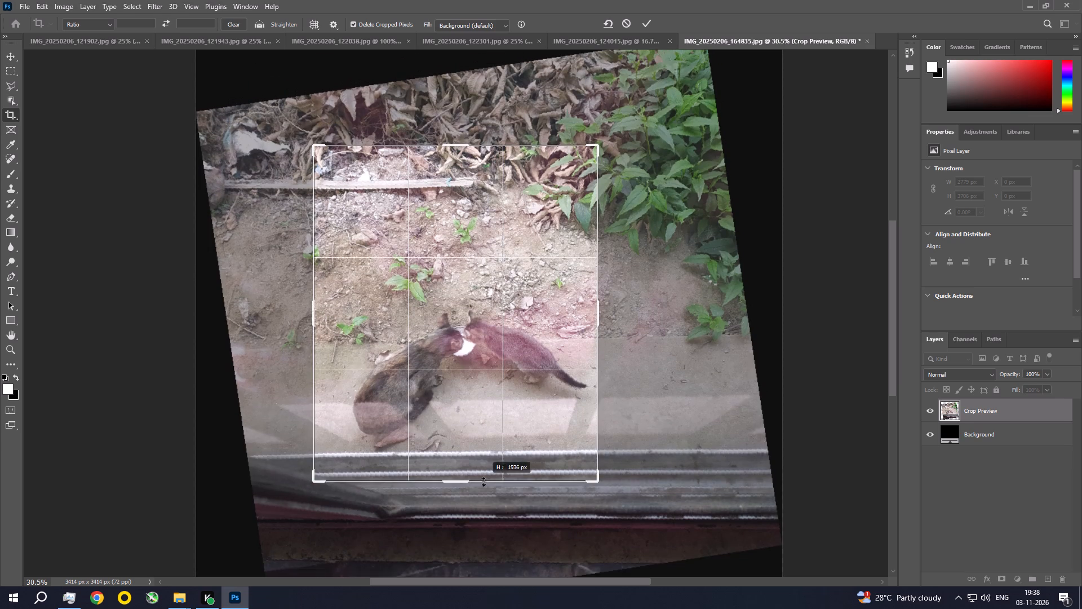
{"action": "left_click_drag", "start_coordinate": [484, 482], "coordinate": [487, 473]}
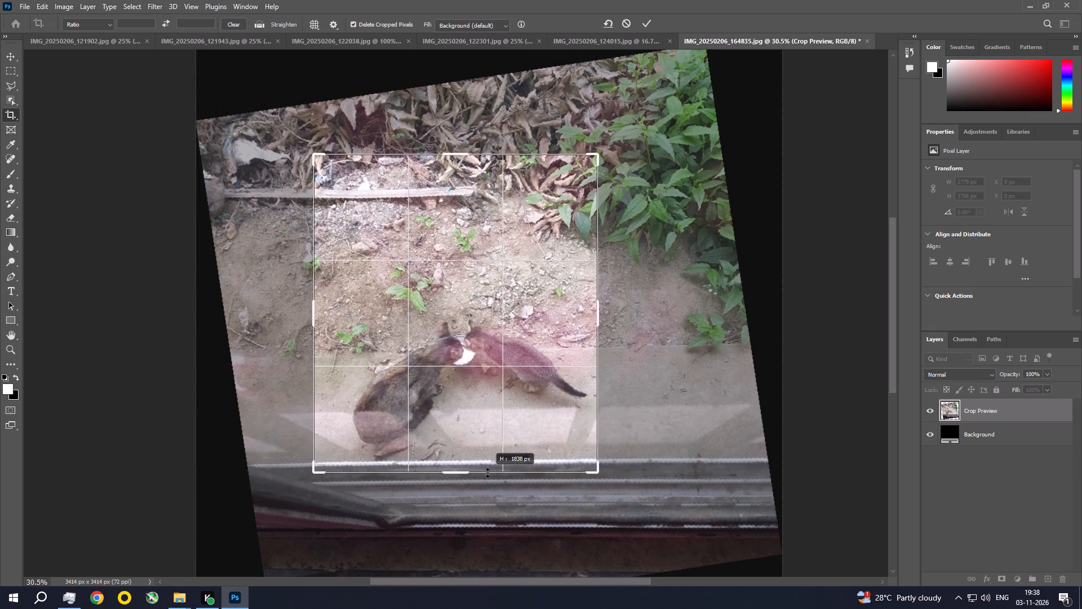
{"action": "left_click_drag", "start_coordinate": [487, 473], "coordinate": [489, 472]}
{"action": "left_click_drag", "start_coordinate": [672, 378], "coordinate": [671, 383]}
{"action": "double_click", "coordinate": [468, 408]}
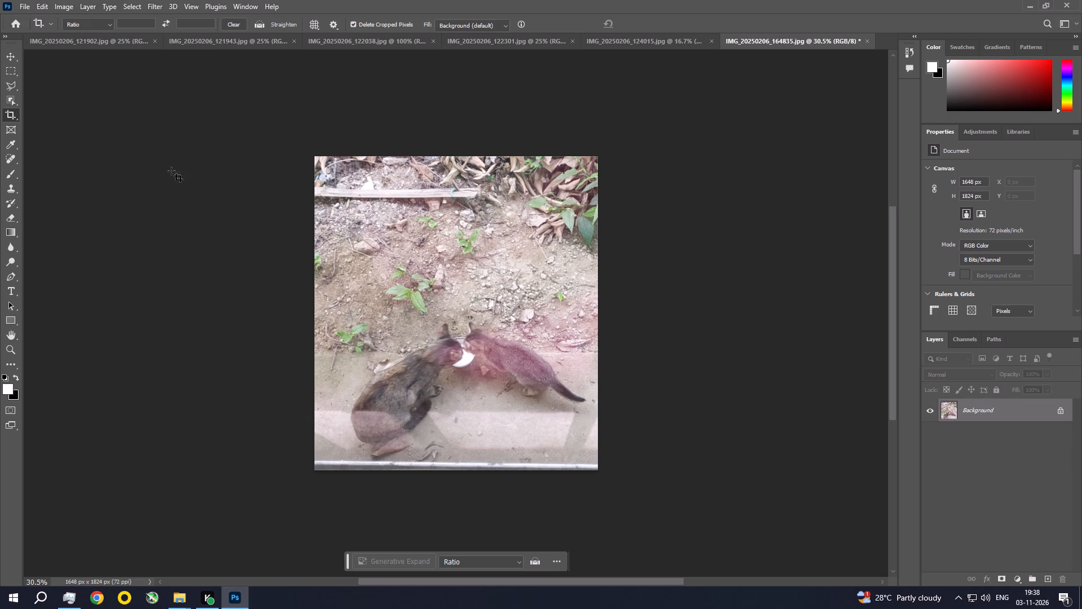
Straighten the two-cat photo slightly more with the Crop tool, trimming it to about 1625 × 1799 px.
{"action": "left_click", "coordinate": [11, 112]}
{"action": "left_click_drag", "start_coordinate": [648, 205], "coordinate": [653, 199]}
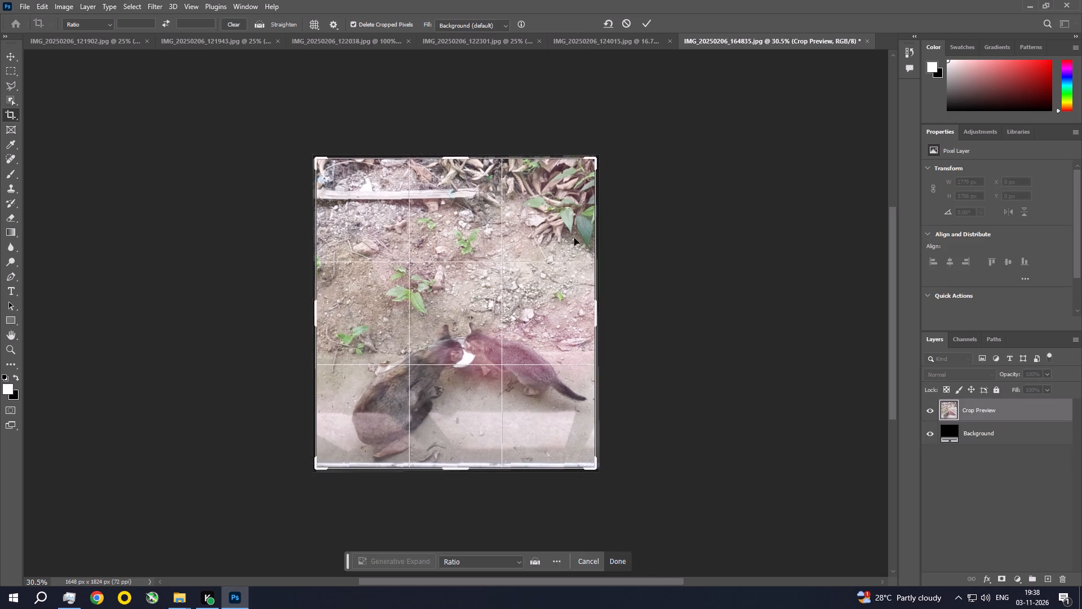
{"action": "double_click", "coordinate": [503, 252]}
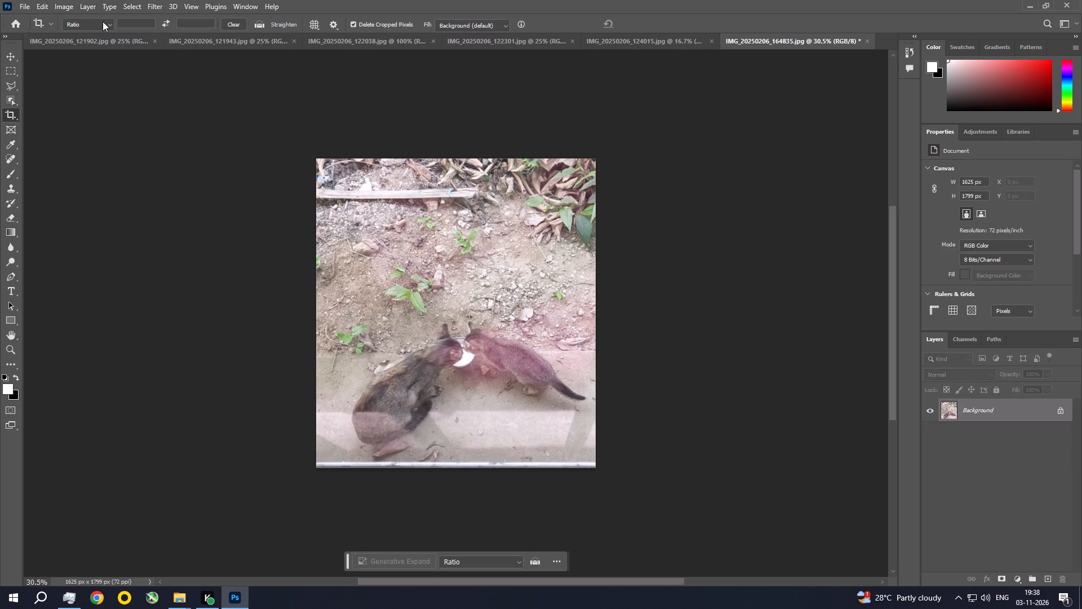
In the Camera Raw Filter, set the cat photo's exposure to -1.05, contrast +25, highlights -31, shadows +23 and whites -20.
{"action": "left_click", "coordinate": [157, 5]}
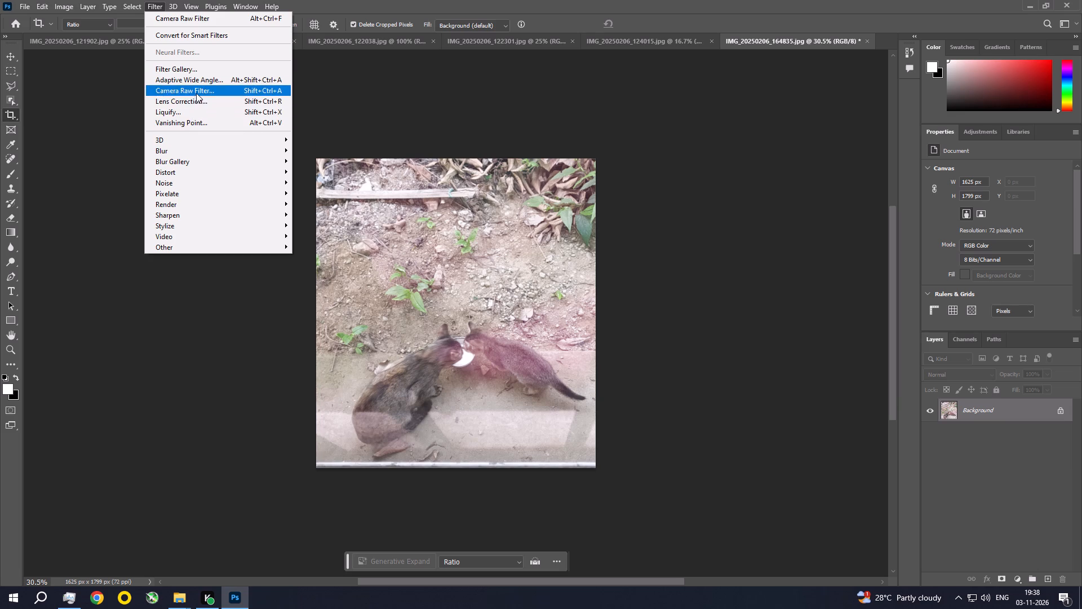
{"action": "left_click", "coordinate": [197, 92]}
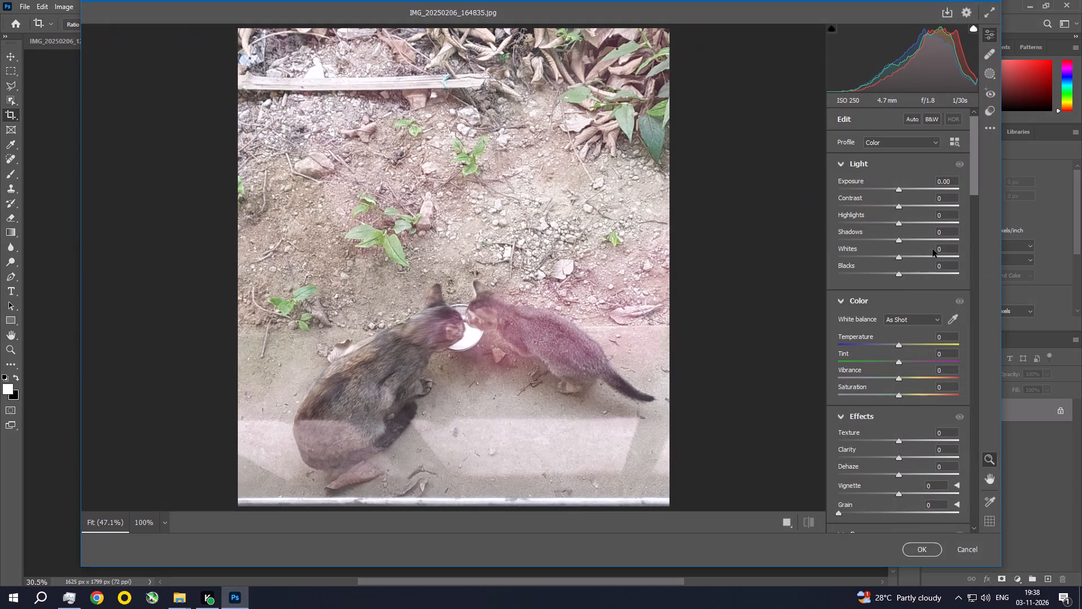
{"action": "left_click_drag", "start_coordinate": [898, 188], "coordinate": [886, 189]}
{"action": "left_click_drag", "start_coordinate": [899, 207], "coordinate": [912, 209]}
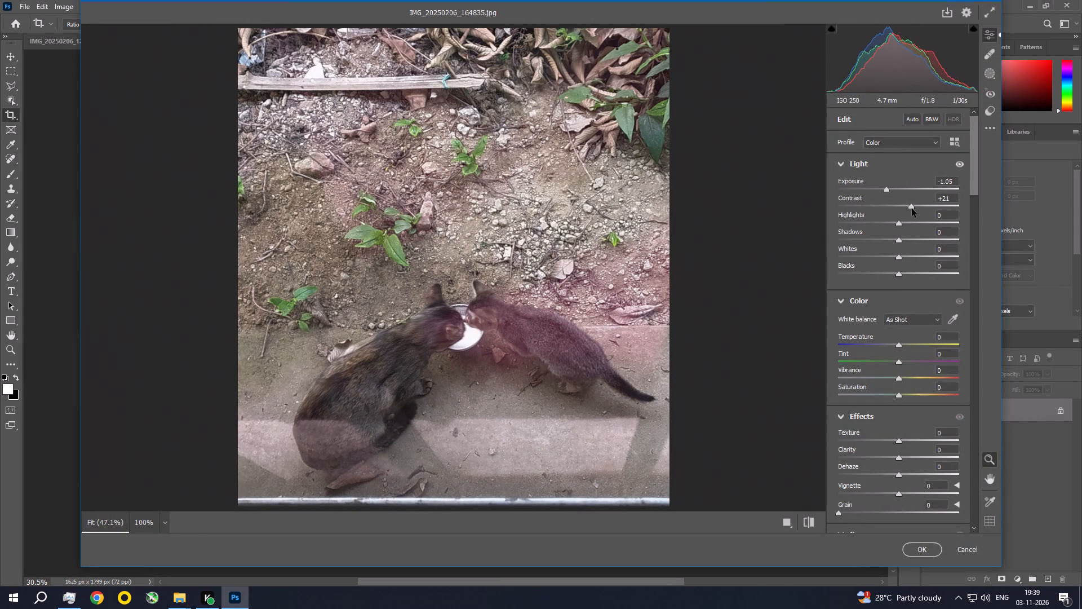
{"action": "left_click_drag", "start_coordinate": [912, 209], "coordinate": [915, 209]}
{"action": "left_click_drag", "start_coordinate": [901, 226], "coordinate": [890, 224]}
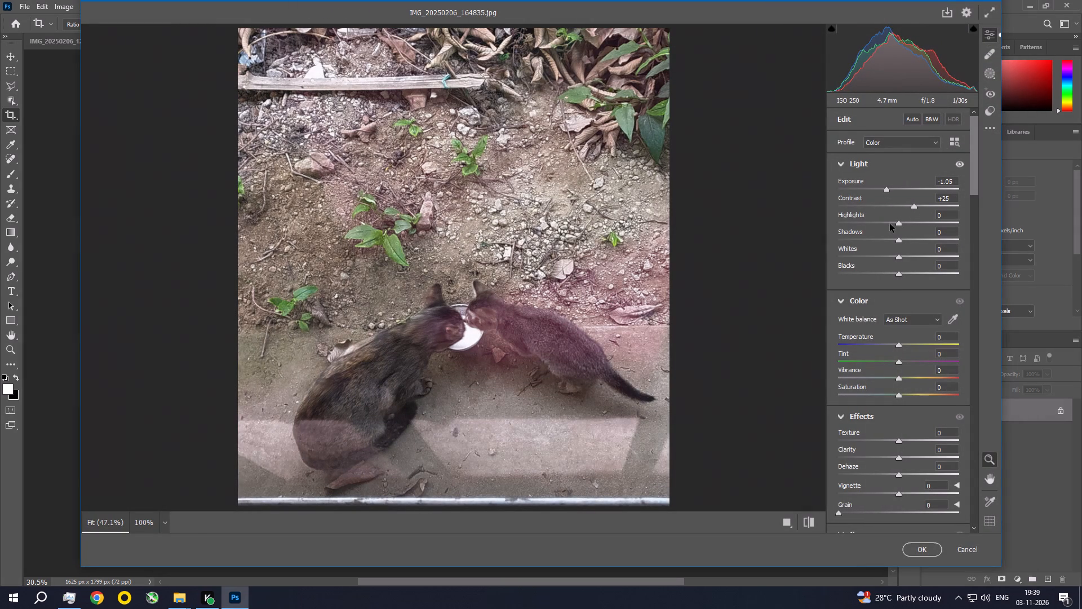
{"action": "left_click_drag", "start_coordinate": [890, 224], "coordinate": [884, 223]}
{"action": "left_click_drag", "start_coordinate": [889, 222], "coordinate": [880, 222]}
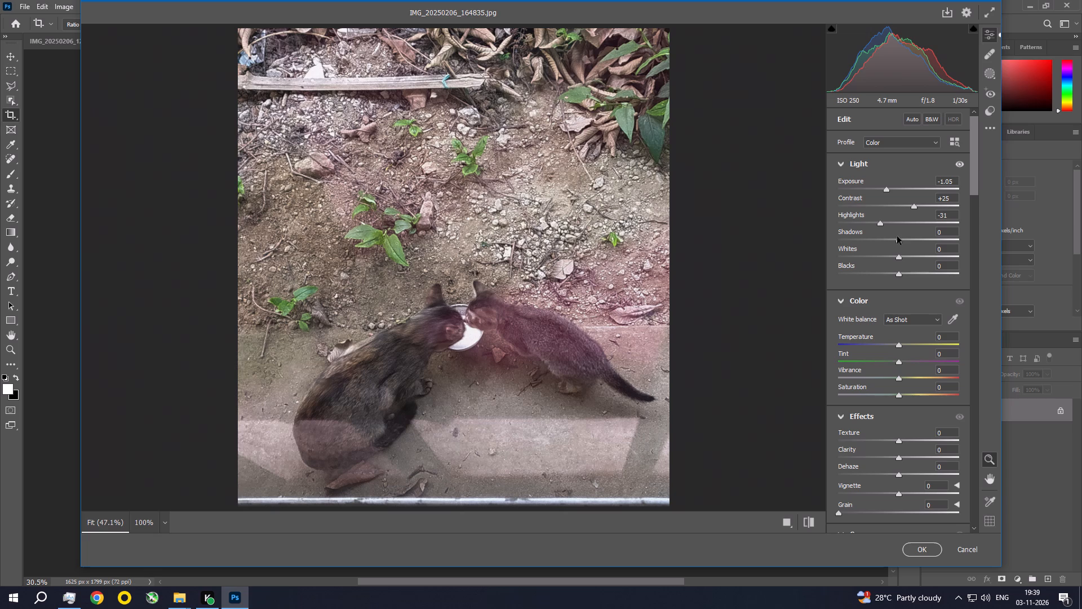
{"action": "left_click_drag", "start_coordinate": [899, 238], "coordinate": [914, 244]}
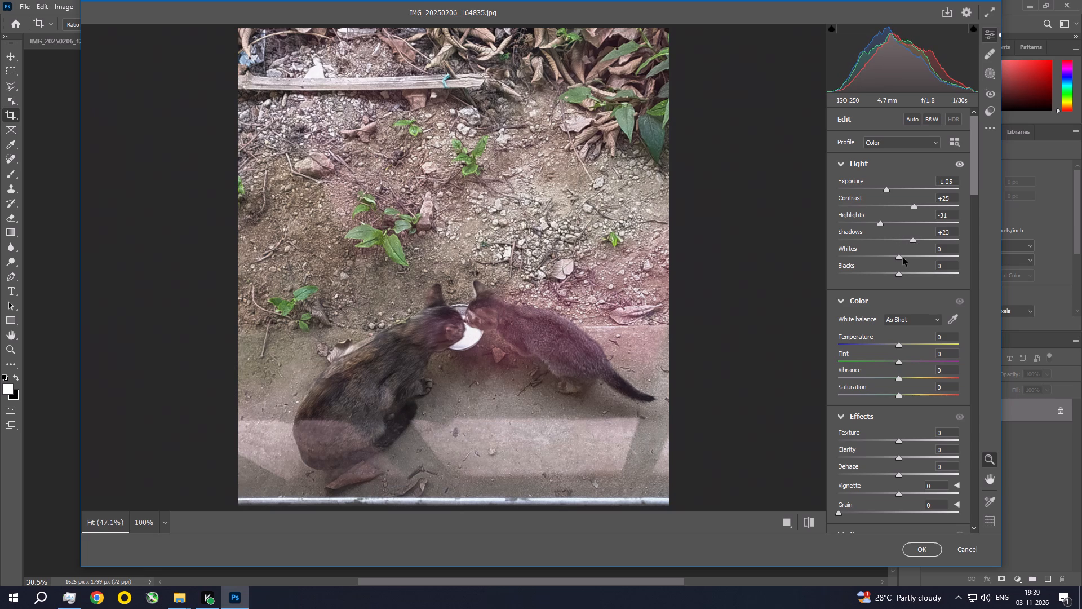
{"action": "left_click_drag", "start_coordinate": [901, 258], "coordinate": [889, 255]}
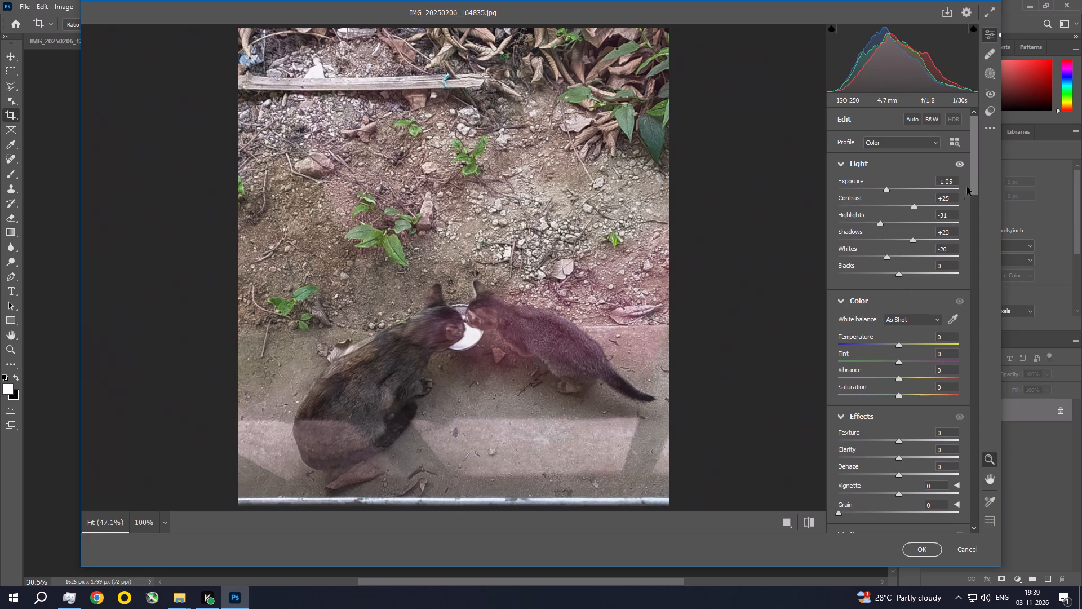
Set the Camera Raw parametric curve's highlights to -25 and lights to -21, and apply the filter to the cat photo.
{"action": "left_click_drag", "start_coordinate": [977, 161], "coordinate": [979, 205]}
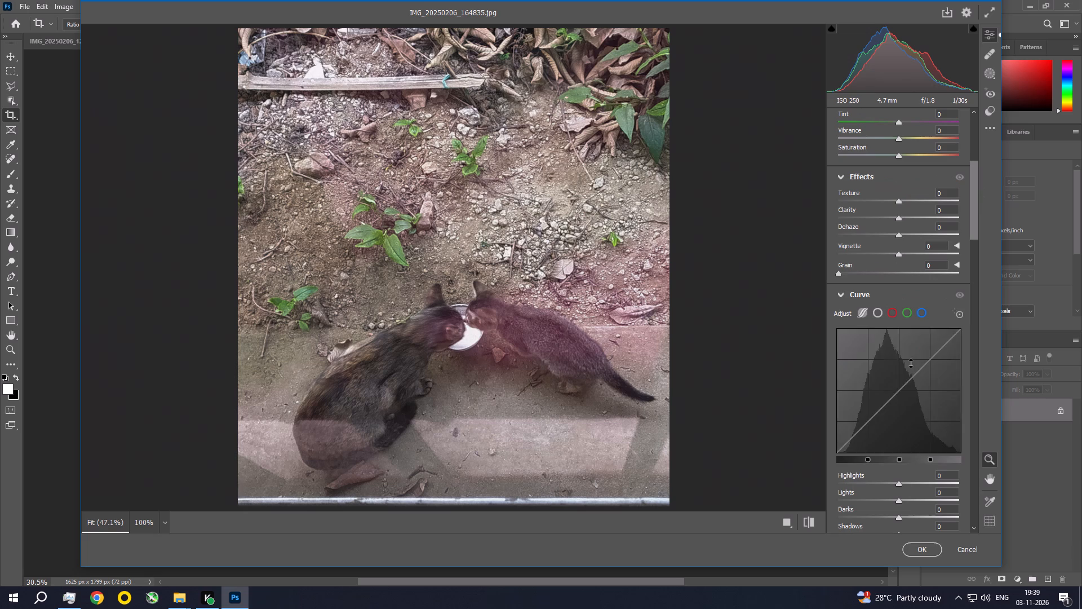
{"action": "left_click_drag", "start_coordinate": [898, 486], "coordinate": [883, 483]}
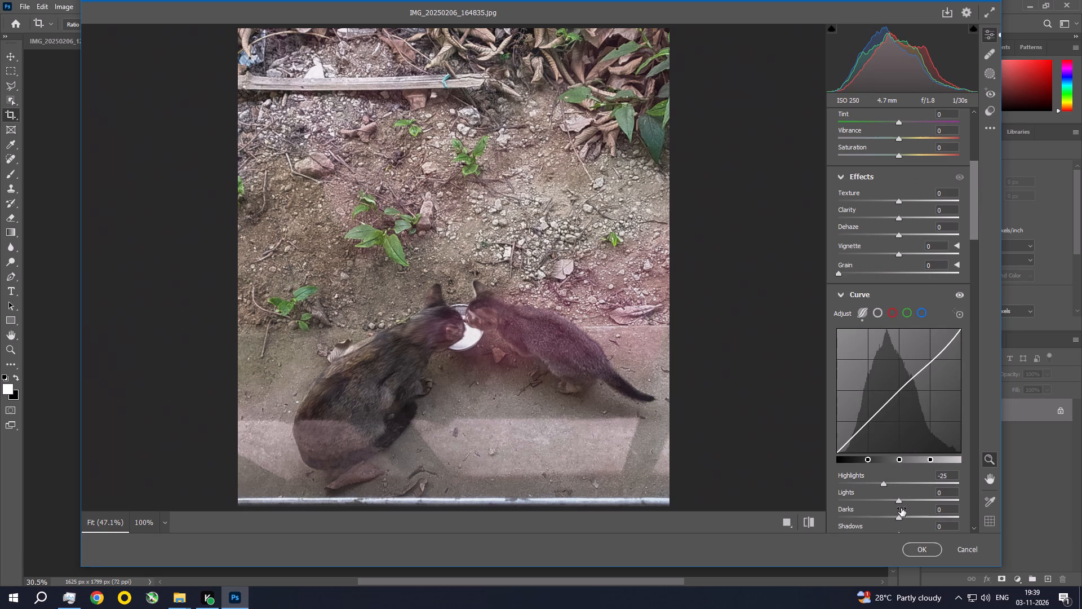
{"action": "left_click_drag", "start_coordinate": [900, 501], "coordinate": [888, 493]}
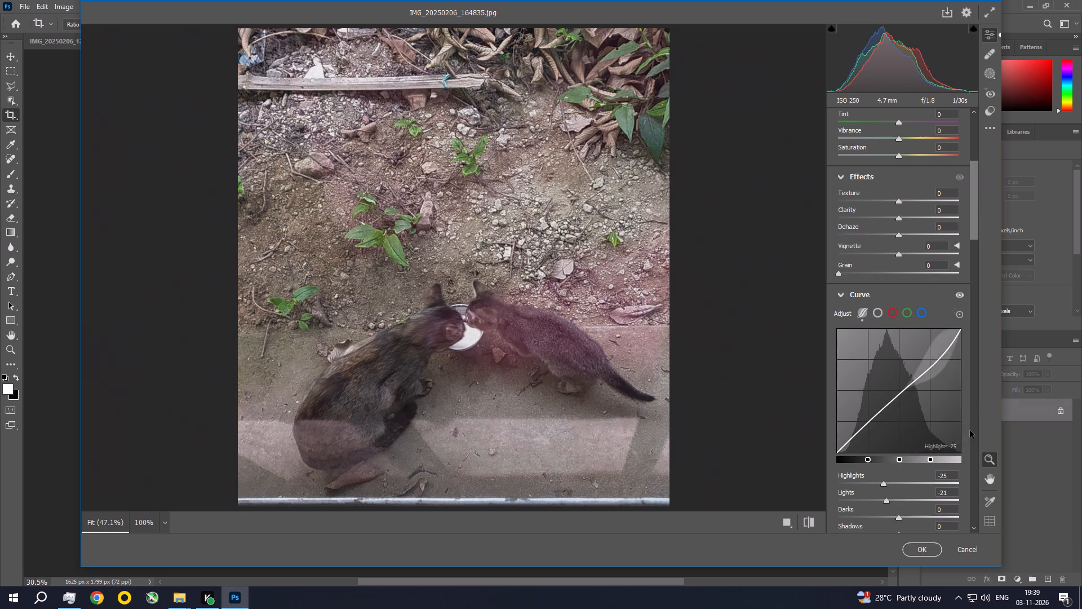
{"action": "left_click", "coordinate": [926, 551]}
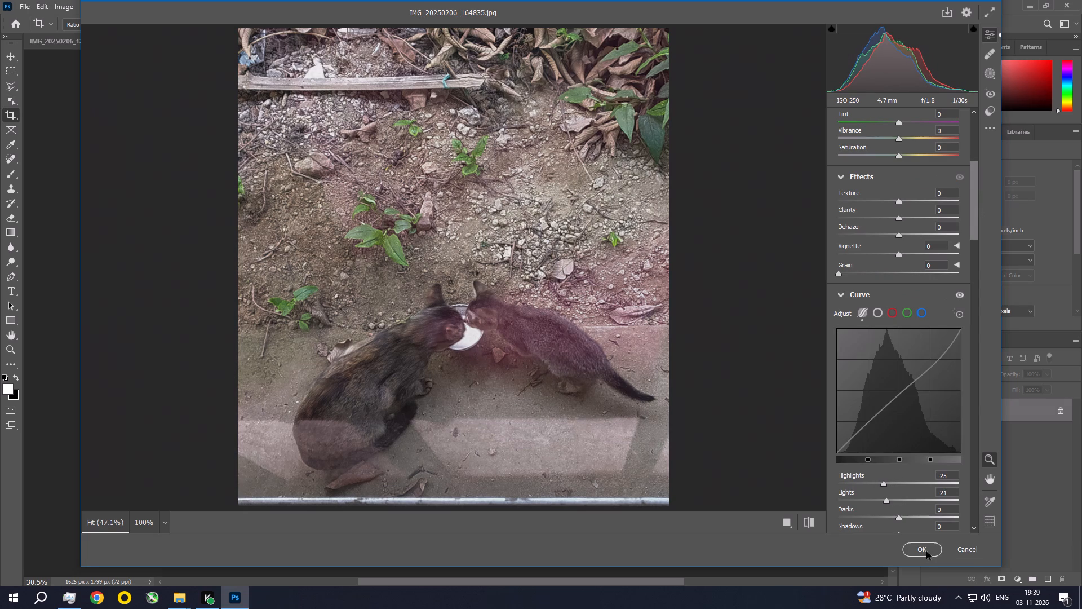
Apply a Photo Filter adjustment to the cat photo using Warming Filter (85) at 25% density.
{"action": "left_click", "coordinate": [63, 1]}
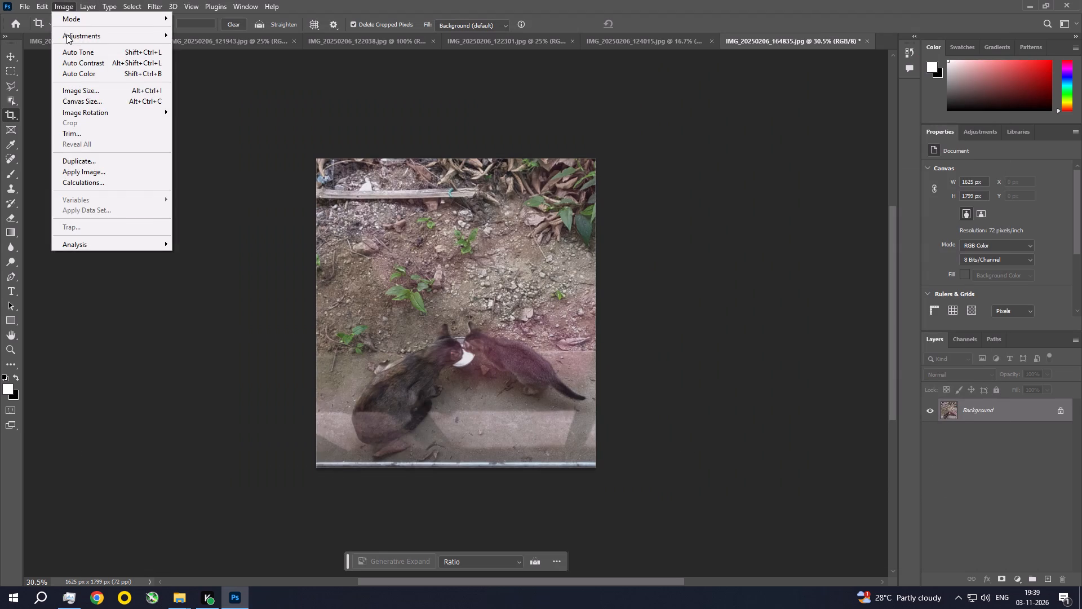
{"action": "left_click", "coordinate": [66, 37]}
{"action": "left_click", "coordinate": [199, 130]}
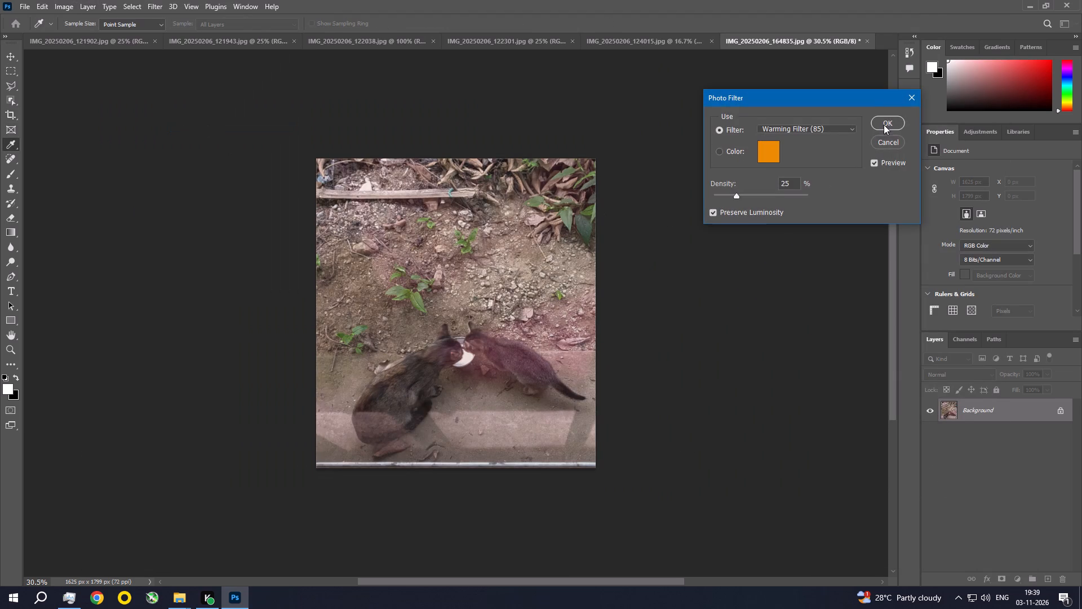
{"action": "left_click", "coordinate": [885, 124]}
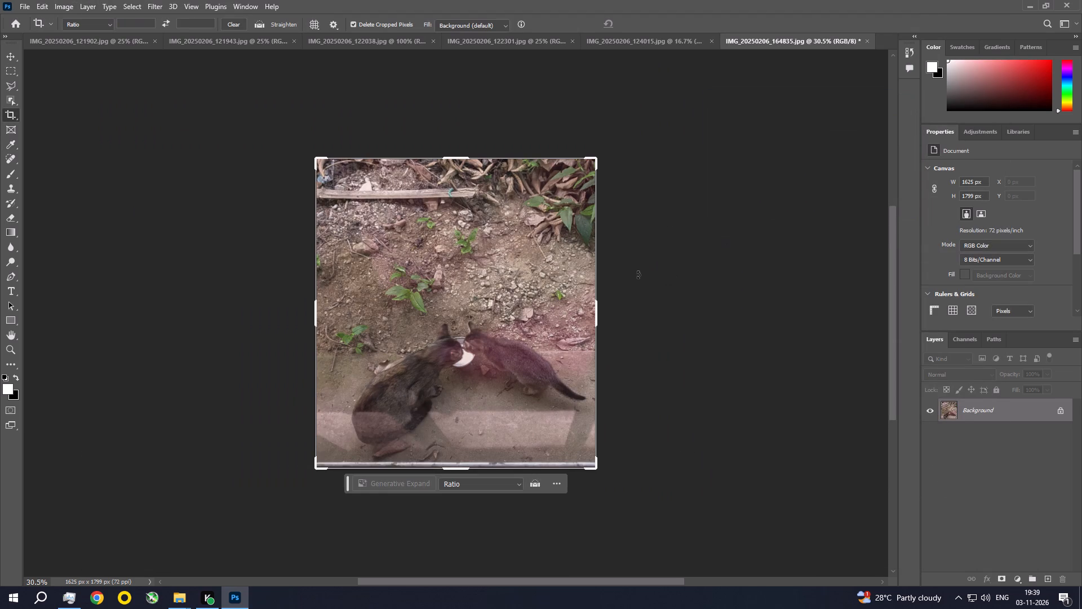
Save the edited cat photo IMG_20250206_164835, accepting the save options.
{"action": "key", "text": "ctrl+s"}
{"action": "left_click", "coordinate": [602, 149]}
Examine the two cats up close in the saved photo IMG_20250206_164835 and close it.
{"action": "key", "text": "ctrl+space"}
{"action": "key", "text": "ctrl+space"}
{"action": "key", "text": "ctrl+space"}
{"action": "key", "text": "ctrl+space"}
{"action": "key", "text": "ctrl+space"}
{"action": "key", "text": "ctrl+space"}
{"action": "key", "text": "ctrl+space"}
{"action": "key", "text": "ctrl+space"}
{"action": "key", "text": "ctrl+space"}
{"action": "key", "text": "ctrl+space"}
{"action": "key", "text": "ctrl+space"}
{"action": "key", "text": "ctrl+space"}
{"action": "key", "text": "ctrl+space"}
{"action": "key", "text": "ctrl+space"}
{"action": "key", "text": "ctrl+space"}
{"action": "key", "text": "ctrl+space"}
{"action": "key", "text": "ctrl+space"}
{"action": "key", "text": "ctrl+space"}
{"action": "key", "text": "ctrl+space"}
{"action": "key", "text": "ctrl+space"}
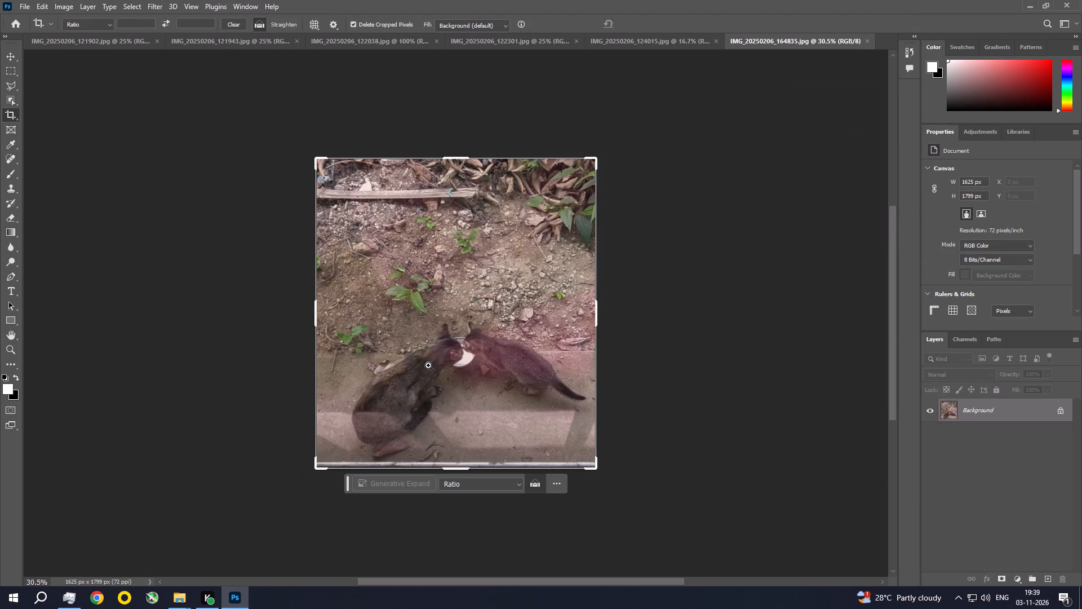
{"action": "triple_click", "coordinate": [484, 355], "text": "ctrl"}
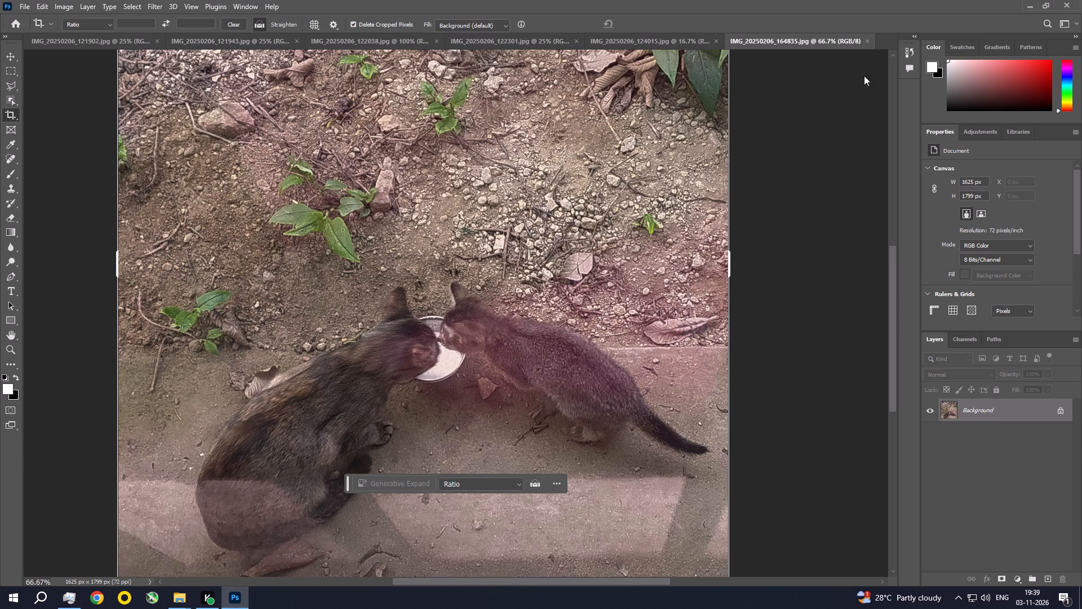
{"action": "left_click", "coordinate": [866, 43]}
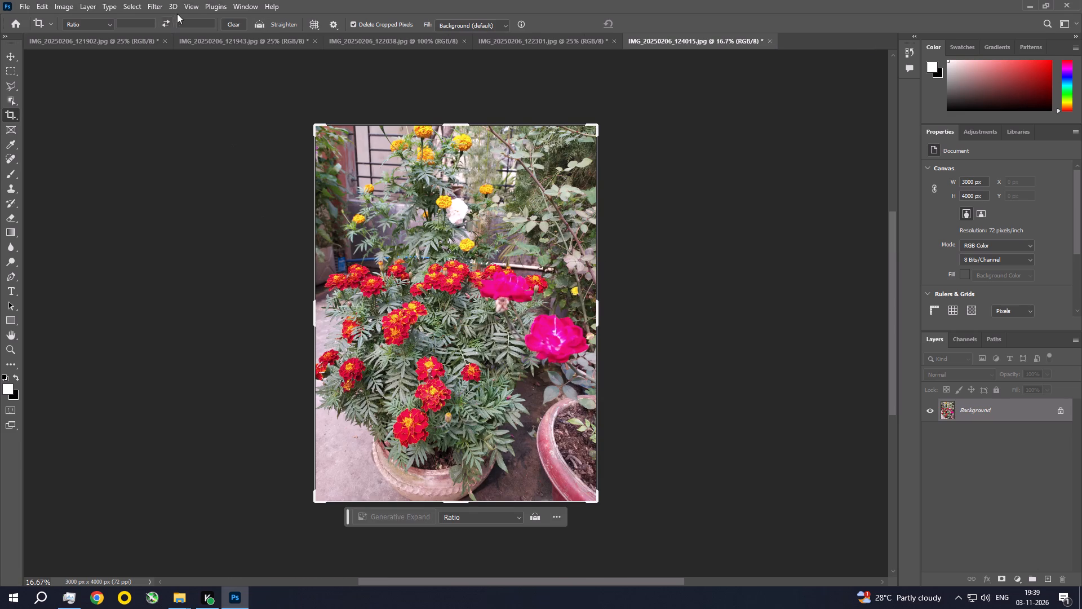
In the Camera Raw Filter, set potted-flower photo IMG_20250206_124015 to exposure -0.75, contrast +16, highlights -29, shadows +18 and whites -30.
{"action": "left_click", "coordinate": [154, 2]}
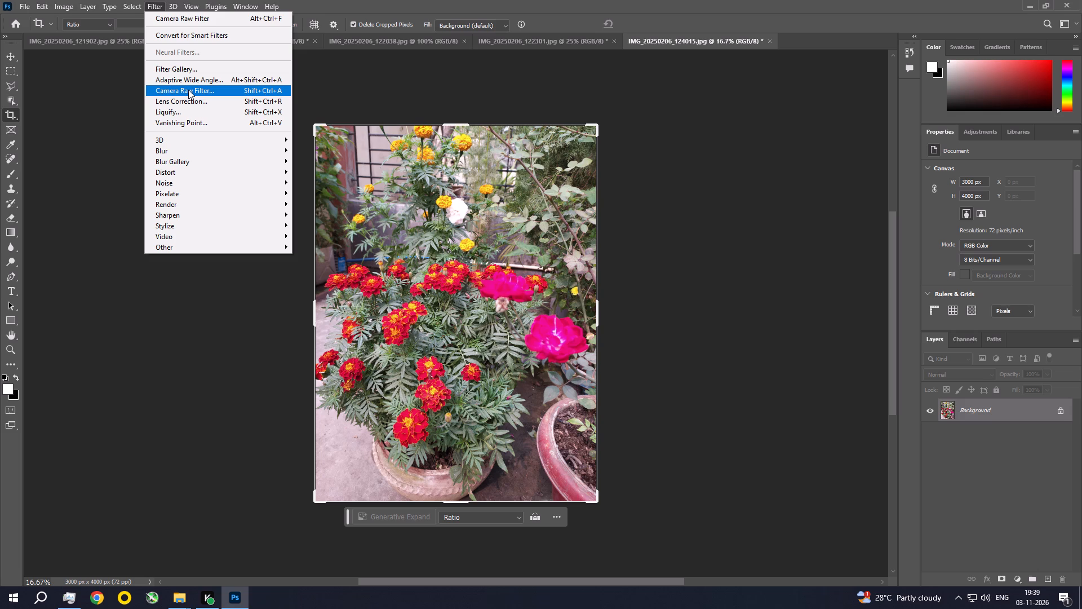
{"action": "left_click", "coordinate": [188, 90]}
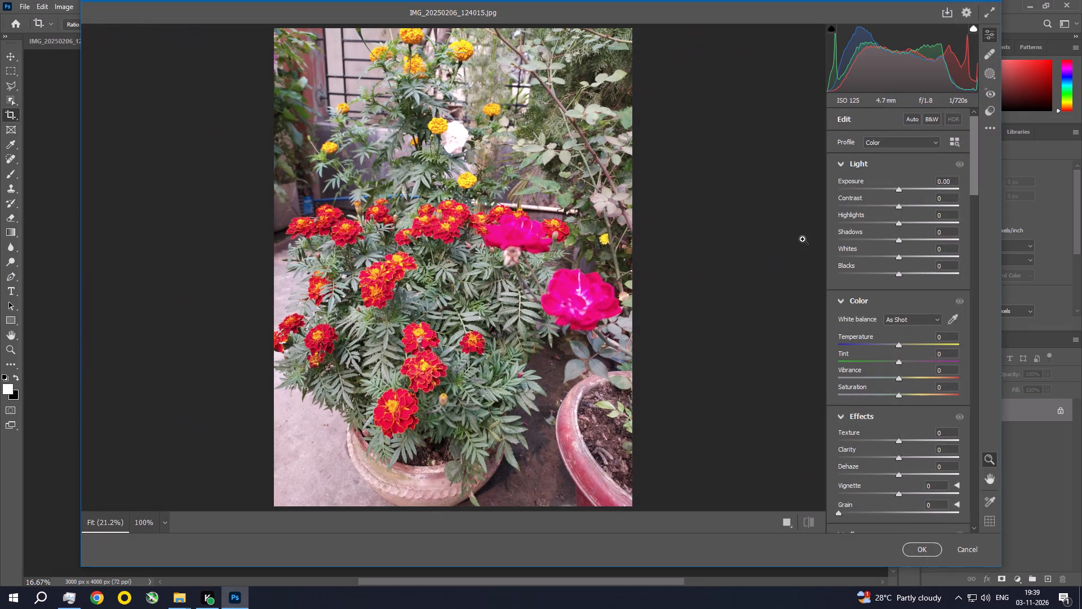
{"action": "key", "text": "ctrl+space"}
{"action": "key", "text": "ctrl+space"}
{"action": "key", "text": "ctrl+space"}
{"action": "key", "text": "ctrl+space"}
{"action": "key", "text": "ctrl+space"}
{"action": "key", "text": "ctrl+space"}
{"action": "key", "text": "ctrl+space"}
{"action": "key", "text": "ctrl+space"}
{"action": "key", "text": "ctrl+space"}
{"action": "key", "text": "ctrl+space"}
{"action": "key", "text": "ctrl+space"}
{"action": "key", "text": "ctrl+space"}
{"action": "key", "text": "ctrl+space"}
{"action": "key", "text": "ctrl+space"}
{"action": "key", "text": "ctrl+space"}
{"action": "key", "text": "ctrl+space"}
{"action": "key", "text": "ctrl+space"}
{"action": "key", "text": "ctrl+space"}
{"action": "key", "text": "ctrl+space"}
{"action": "key", "text": "ctrl+space"}
{"action": "double_click", "coordinate": [454, 245], "text": "ctrl"}
{"action": "left_click", "coordinate": [453, 245], "text": "ctrl"}
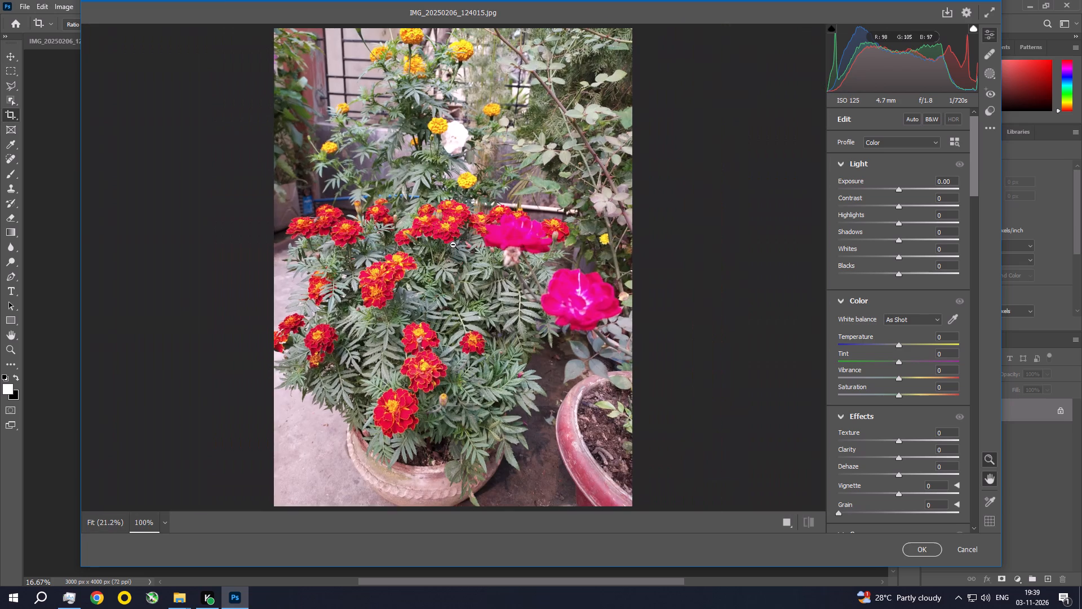
{"action": "left_click", "coordinate": [453, 245], "text": "ctrl"}
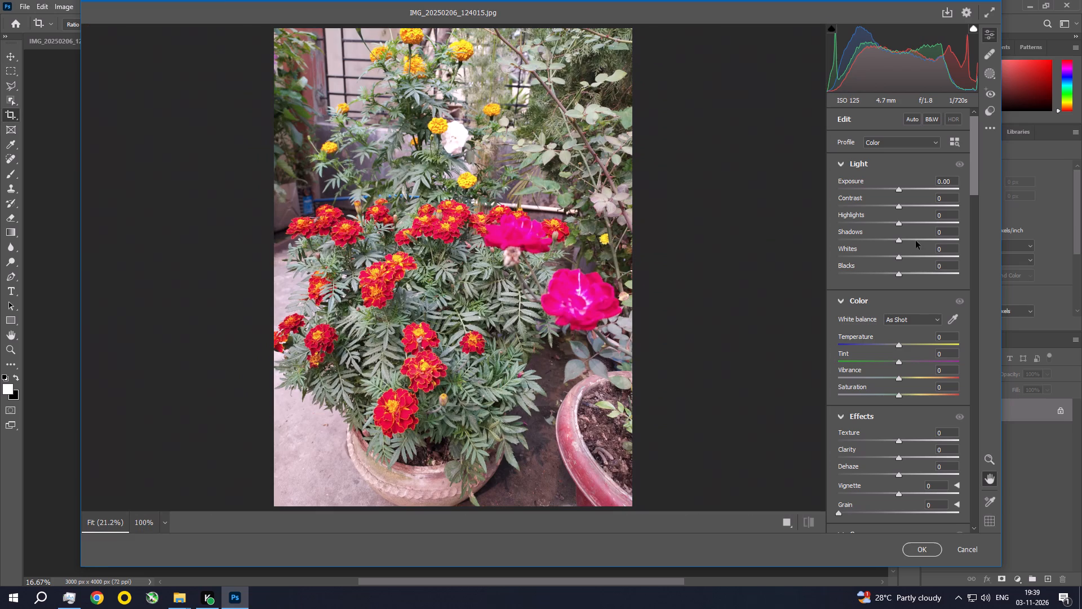
{"action": "left_click_drag", "start_coordinate": [899, 188], "coordinate": [888, 191]}
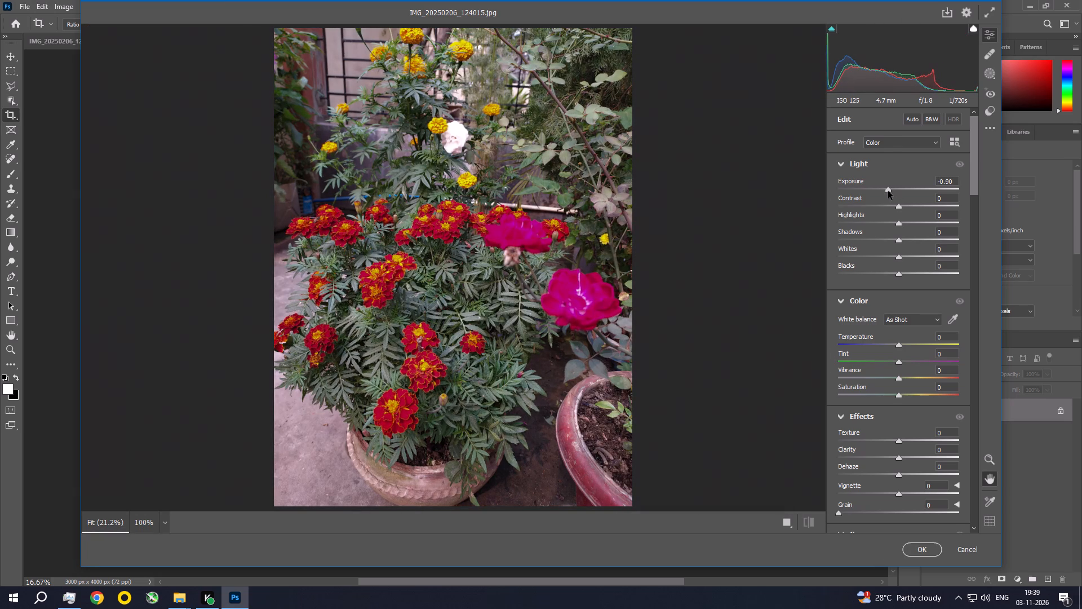
{"action": "left_click_drag", "start_coordinate": [888, 191], "coordinate": [890, 192]}
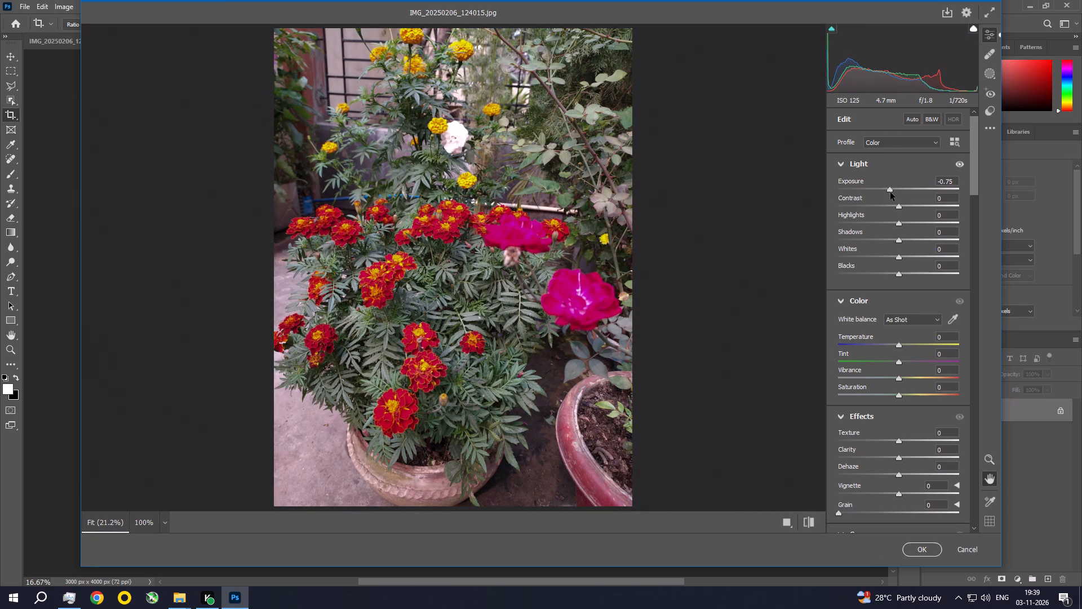
{"action": "left_click_drag", "start_coordinate": [902, 209], "coordinate": [907, 208]}
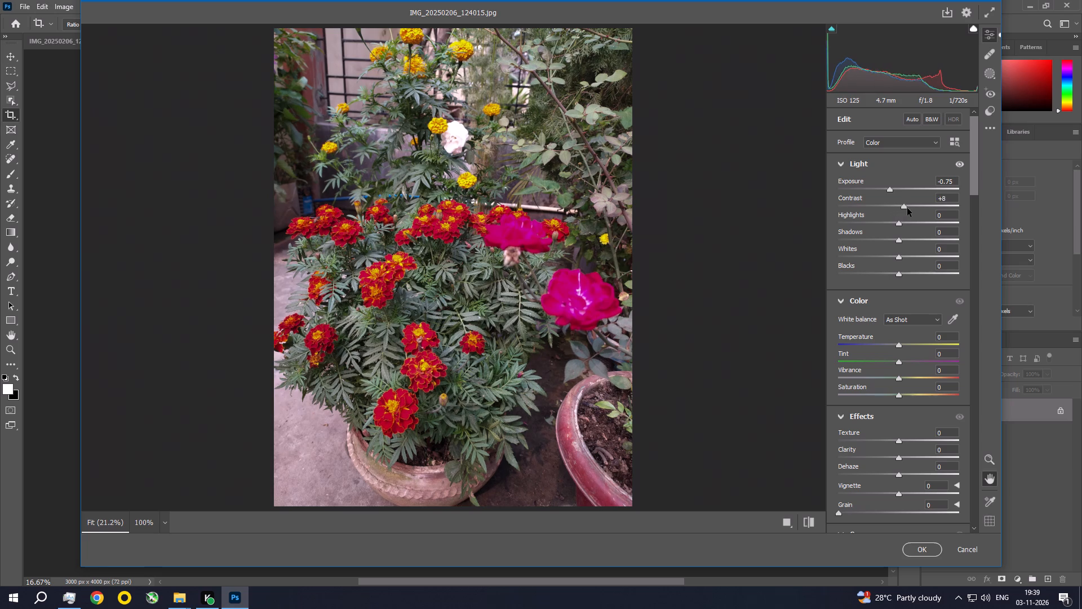
{"action": "left_click_drag", "start_coordinate": [907, 208], "coordinate": [911, 208]}
{"action": "left_click_drag", "start_coordinate": [898, 225], "coordinate": [886, 222]}
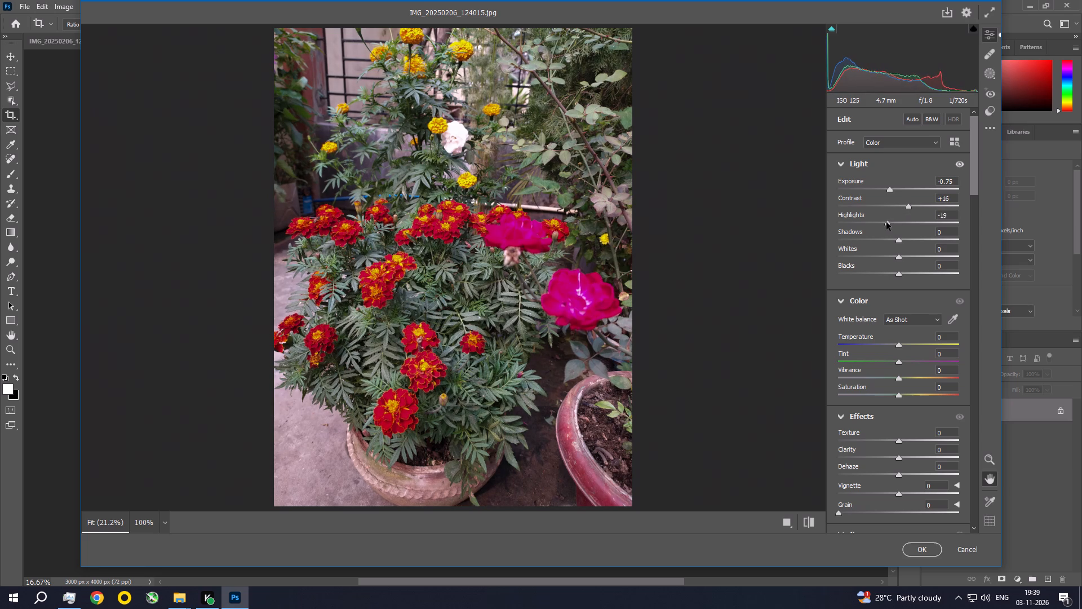
{"action": "left_click_drag", "start_coordinate": [886, 222], "coordinate": [880, 221]}
{"action": "left_click_drag", "start_coordinate": [901, 240], "coordinate": [911, 242]}
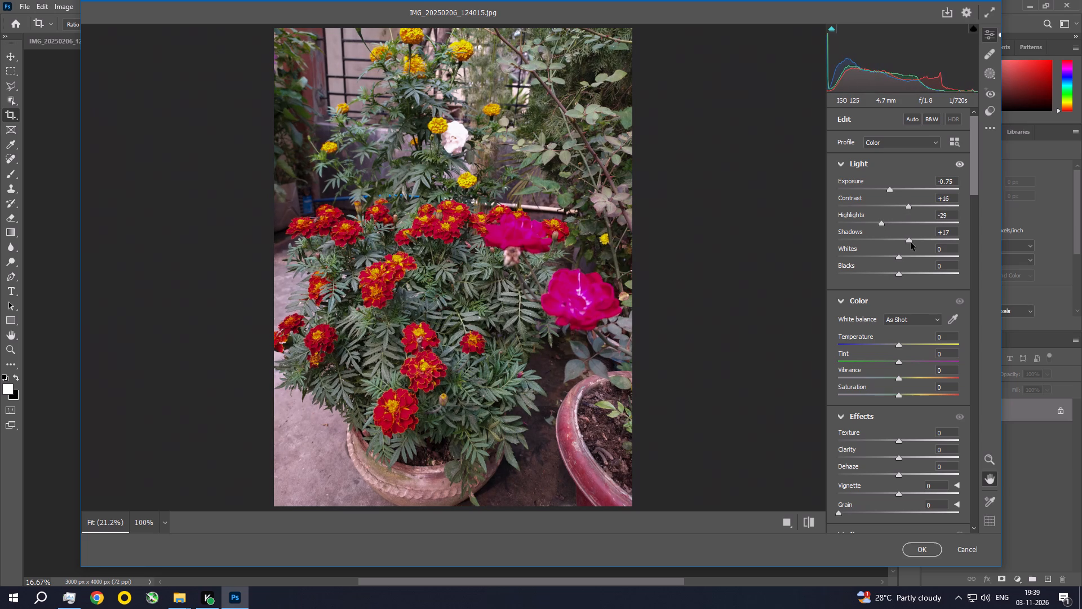
{"action": "left_click_drag", "start_coordinate": [911, 242], "coordinate": [911, 242]}
{"action": "left_click_drag", "start_coordinate": [901, 259], "coordinate": [883, 257]}
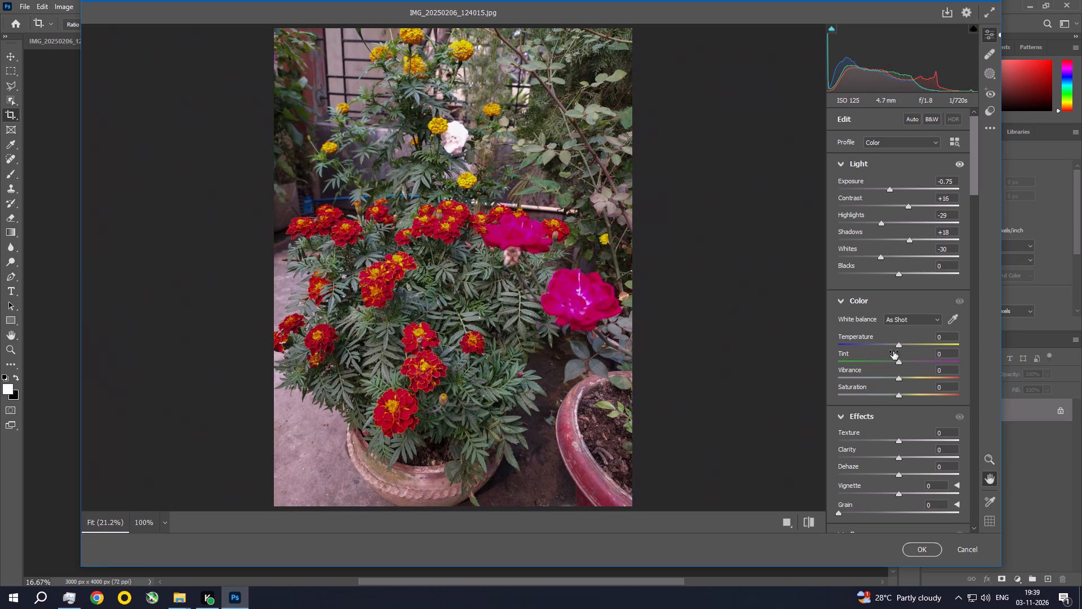
Set the potted-flower photo's Effects to Texture +10 and Clarity +9 in the Camera Raw Filter.
{"action": "left_click_drag", "start_coordinate": [972, 163], "coordinate": [982, 205]}
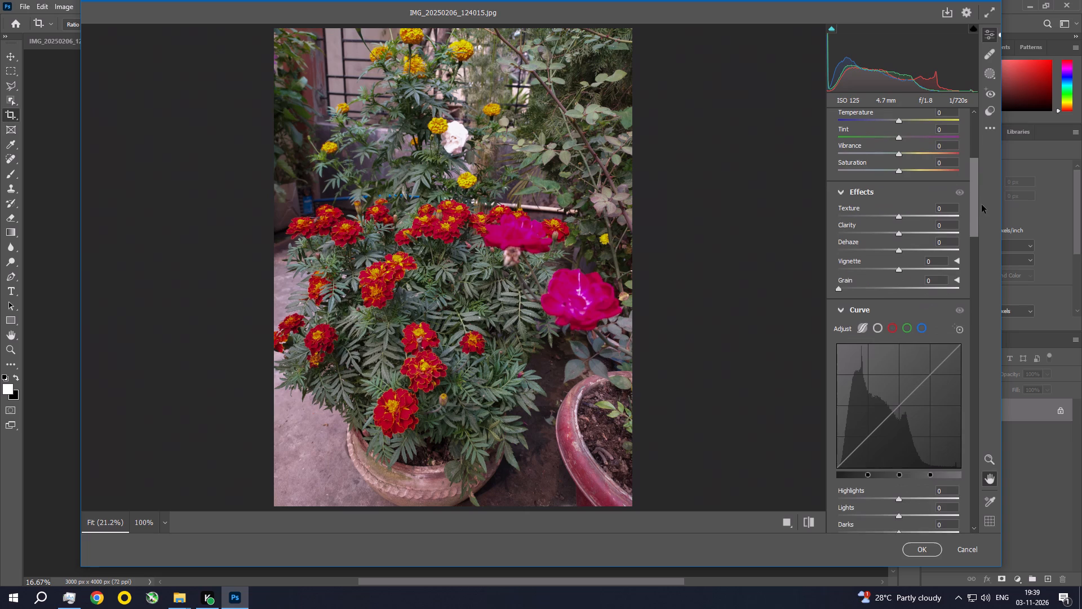
{"action": "left_click_drag", "start_coordinate": [982, 205], "coordinate": [982, 197]}
{"action": "left_click_drag", "start_coordinate": [901, 258], "coordinate": [903, 258]}
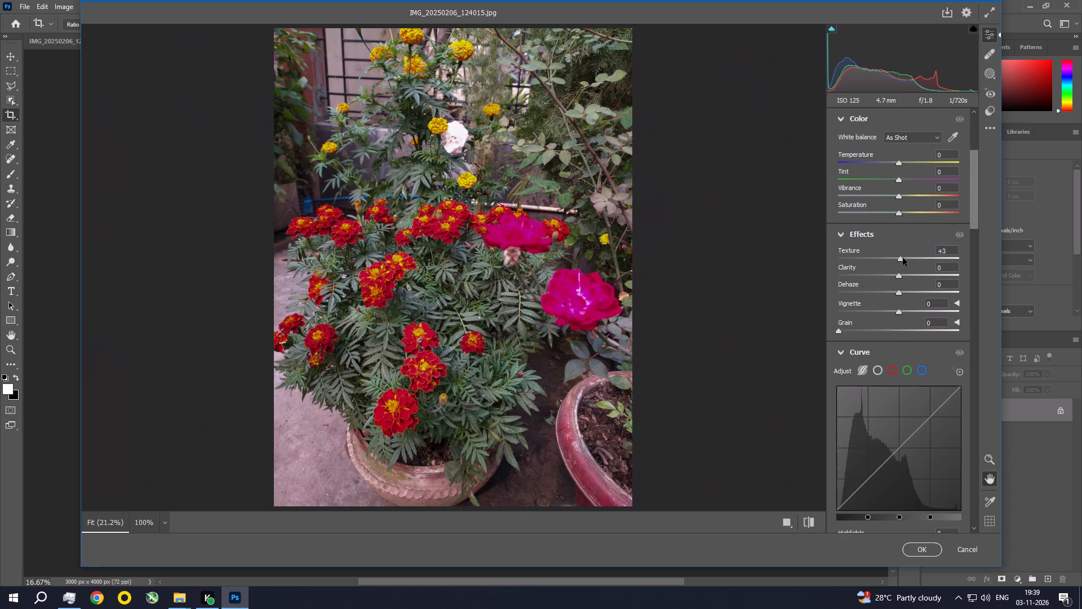
{"action": "left_click_drag", "start_coordinate": [903, 258], "coordinate": [907, 260]}
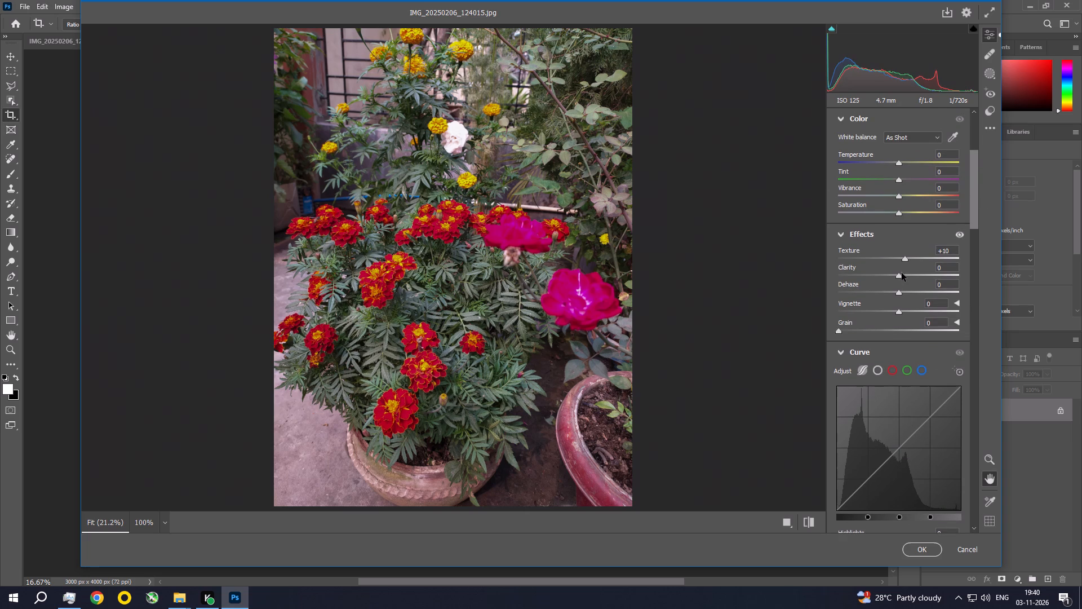
{"action": "left_click_drag", "start_coordinate": [901, 279], "coordinate": [907, 282]}
{"action": "left_click_drag", "start_coordinate": [900, 277], "coordinate": [903, 277]}
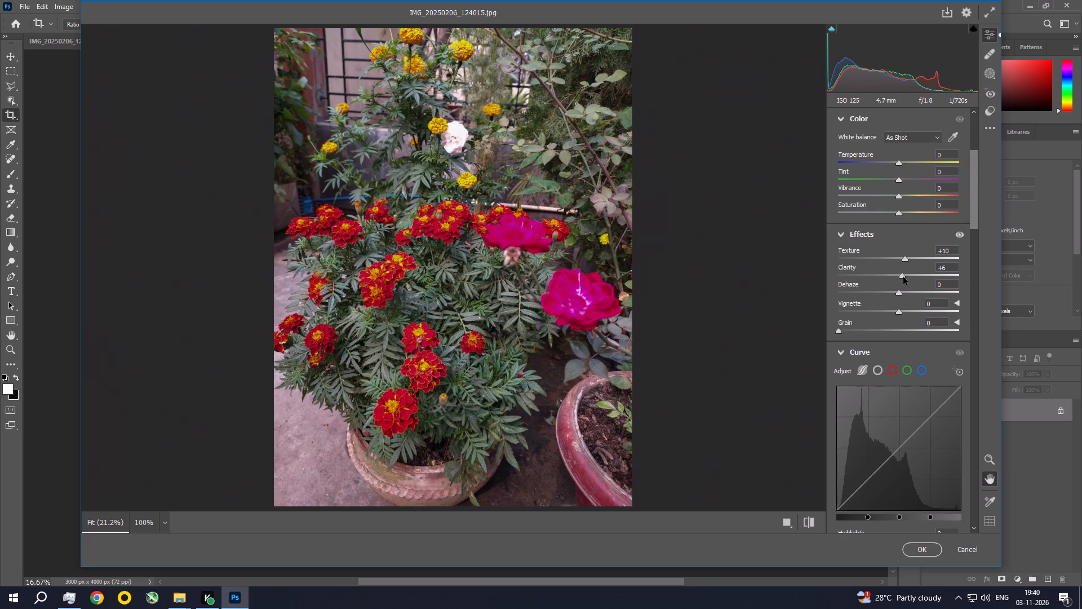
{"action": "left_click_drag", "start_coordinate": [903, 277], "coordinate": [908, 277]}
{"action": "right_click", "coordinate": [906, 277]}
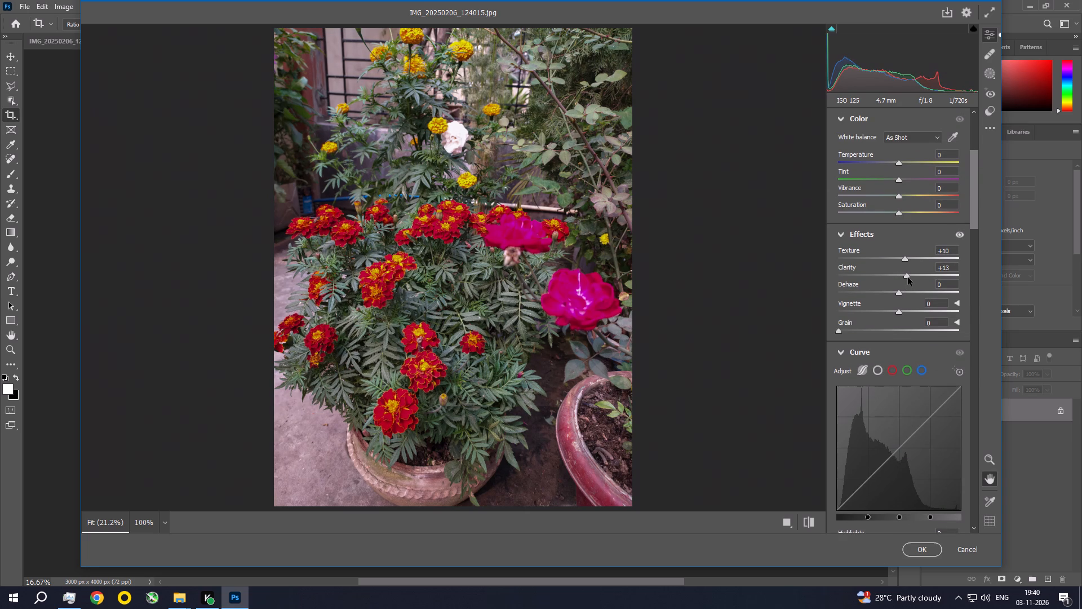
{"action": "left_click_drag", "start_coordinate": [908, 277], "coordinate": [906, 279]}
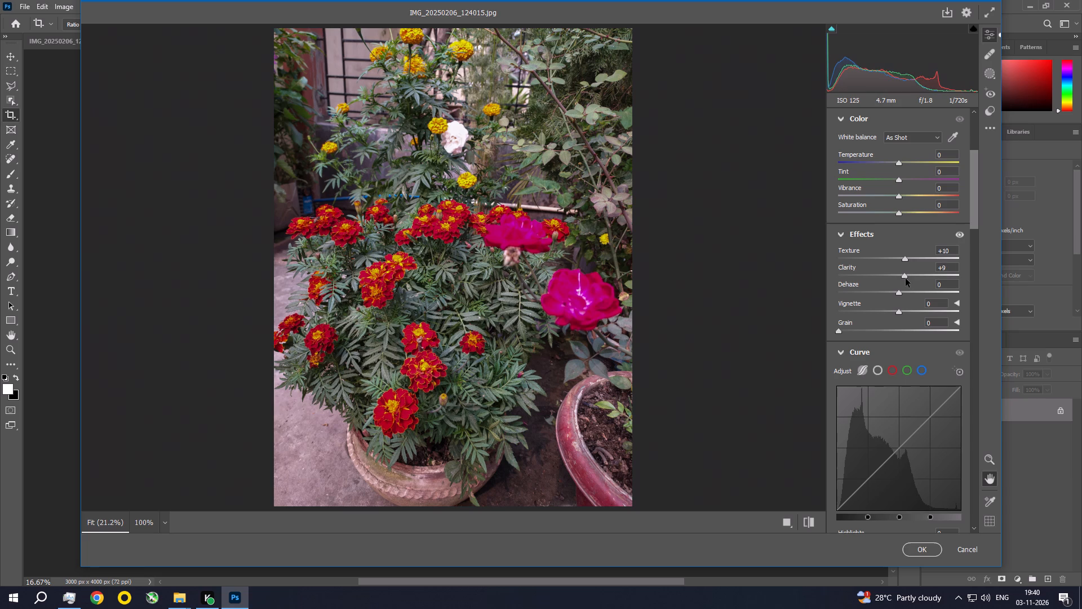
Lower the parametric curve's Highlights to -34 and Lights to about -18.
{"action": "left_click_drag", "start_coordinate": [973, 195], "coordinate": [975, 240]}
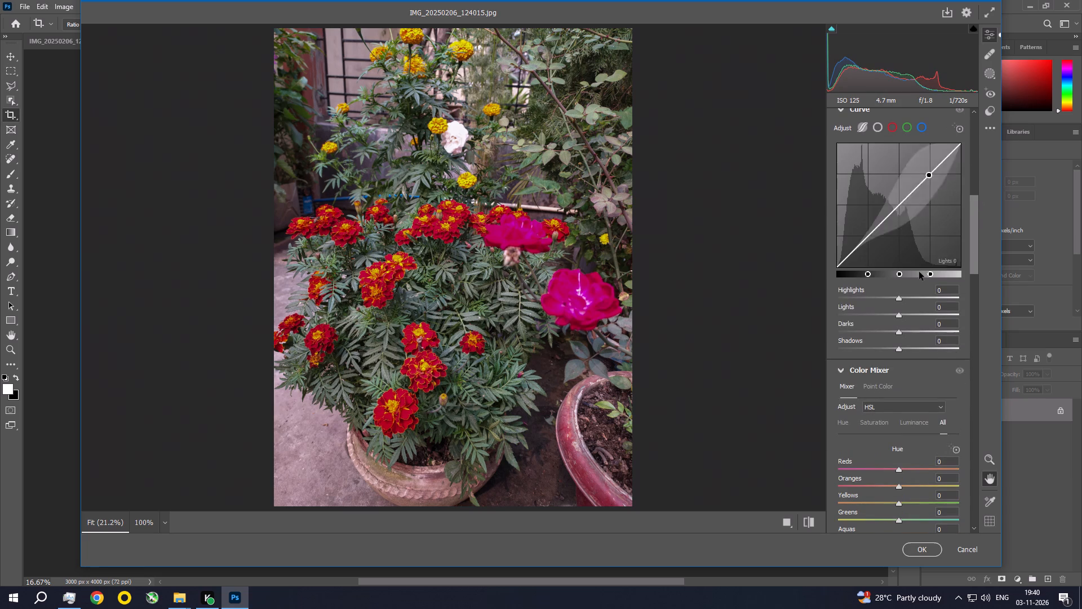
{"action": "left_click_drag", "start_coordinate": [901, 298], "coordinate": [885, 293]}
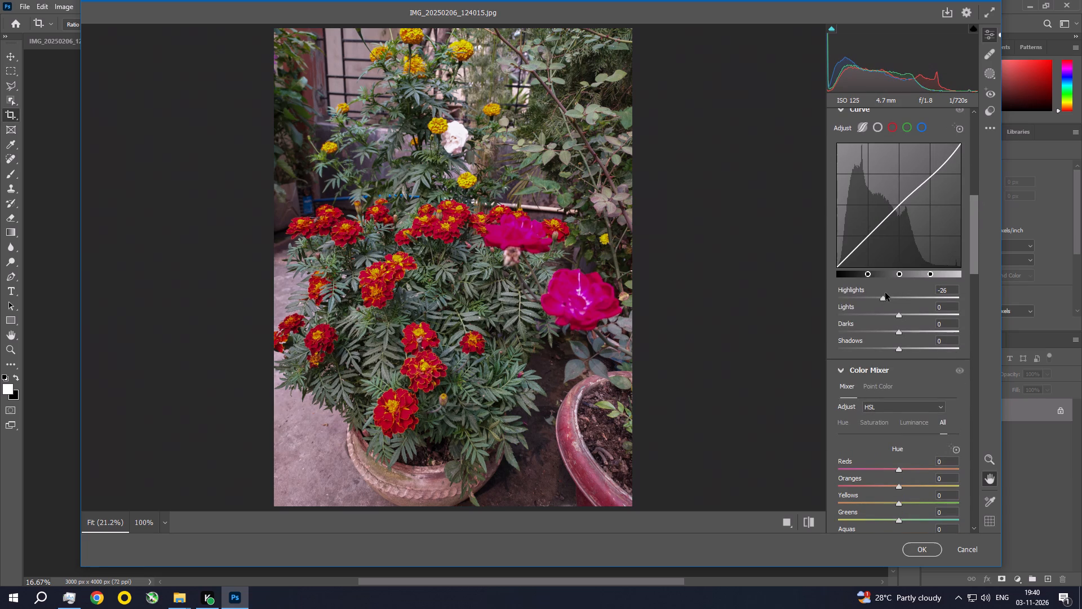
{"action": "left_click_drag", "start_coordinate": [885, 293], "coordinate": [881, 289]}
{"action": "left_click_drag", "start_coordinate": [898, 314], "coordinate": [886, 306]}
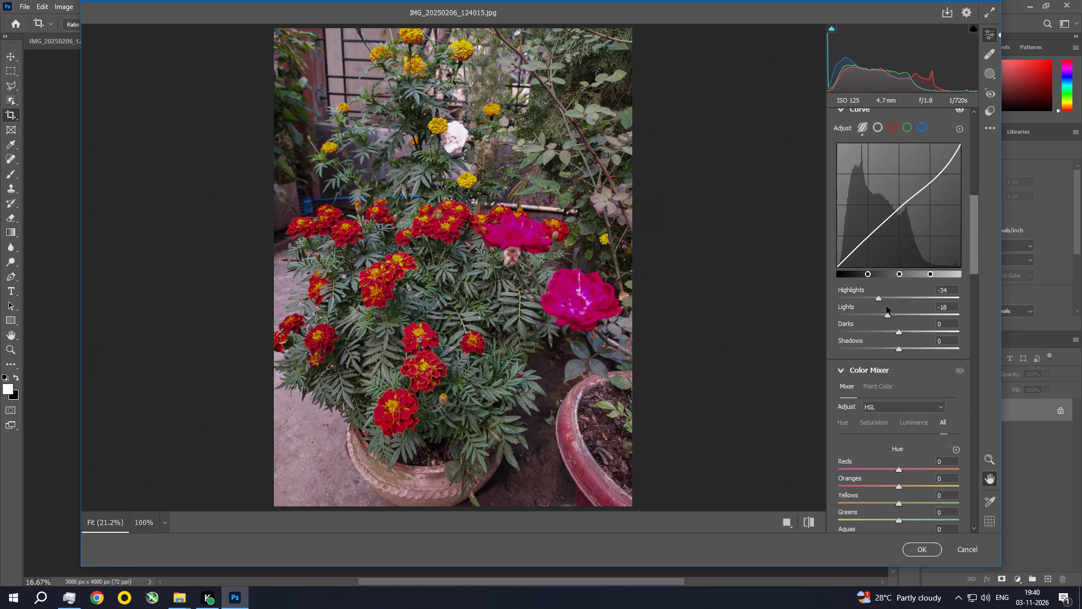
{"action": "left_click_drag", "start_coordinate": [886, 306], "coordinate": [886, 306]}
Apply Lens Blur to the flower photo's background with the bokeh Boost set to 60.
{"action": "left_click_drag", "start_coordinate": [973, 231], "coordinate": [976, 277]}
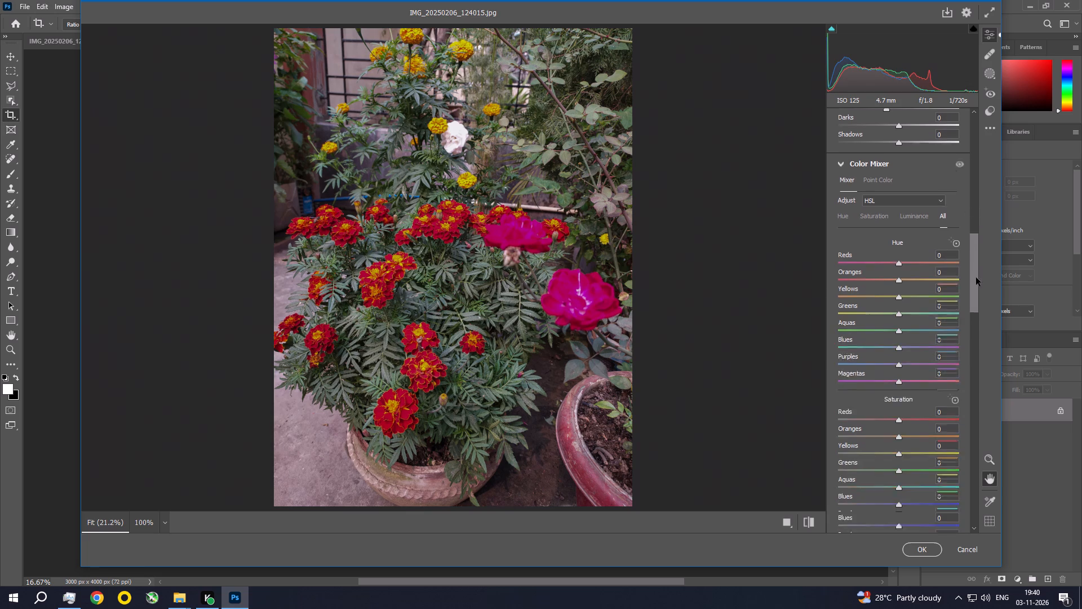
{"action": "left_click_drag", "start_coordinate": [976, 277], "coordinate": [971, 418]}
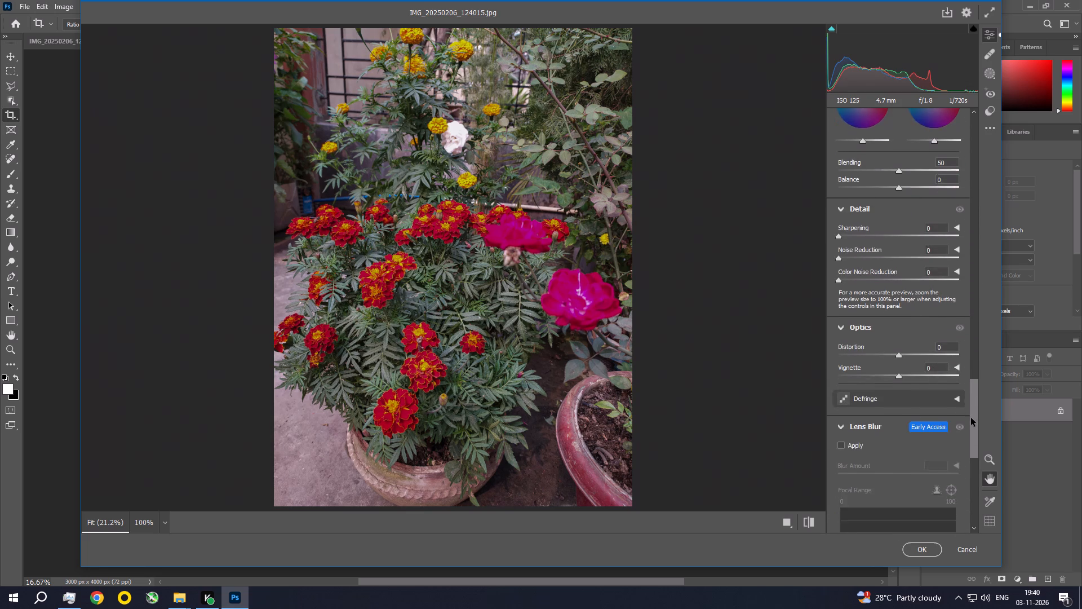
{"action": "left_click_drag", "start_coordinate": [971, 418], "coordinate": [966, 451]}
{"action": "left_click", "coordinate": [846, 255]}
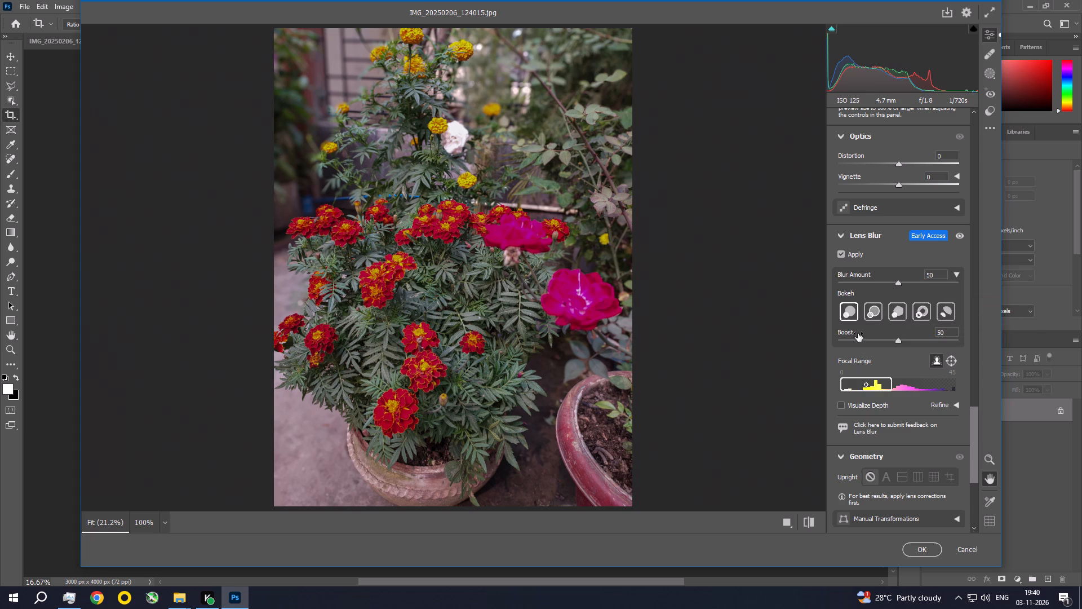
{"action": "left_click_drag", "start_coordinate": [902, 341], "coordinate": [910, 346]}
Set the Color Mixer's Reds saturation to +17 and Oranges luminance to +14, and apply the Camera Raw edits.
{"action": "left_click_drag", "start_coordinate": [977, 454], "coordinate": [999, 342]}
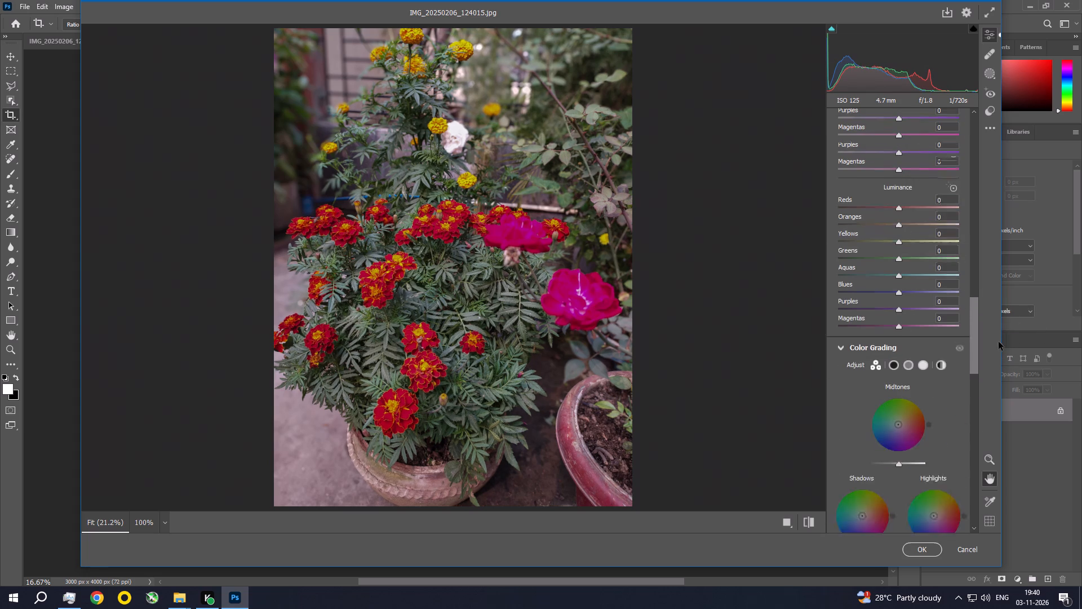
{"action": "left_click_drag", "start_coordinate": [999, 342], "coordinate": [1004, 322]}
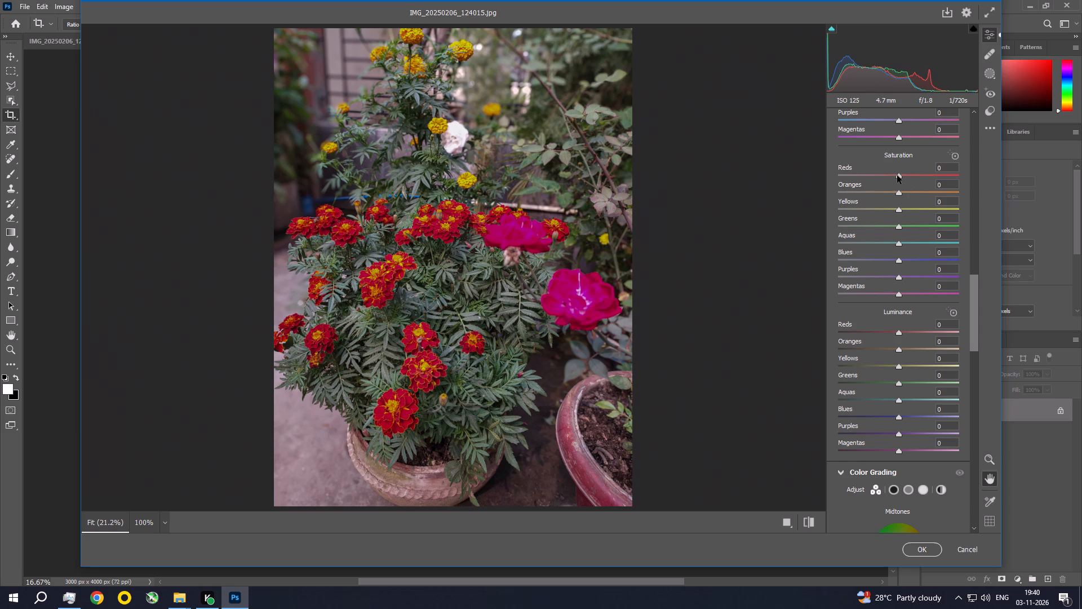
{"action": "left_click_drag", "start_coordinate": [898, 175], "coordinate": [908, 180]}
{"action": "left_click_drag", "start_coordinate": [900, 336], "coordinate": [908, 339]}
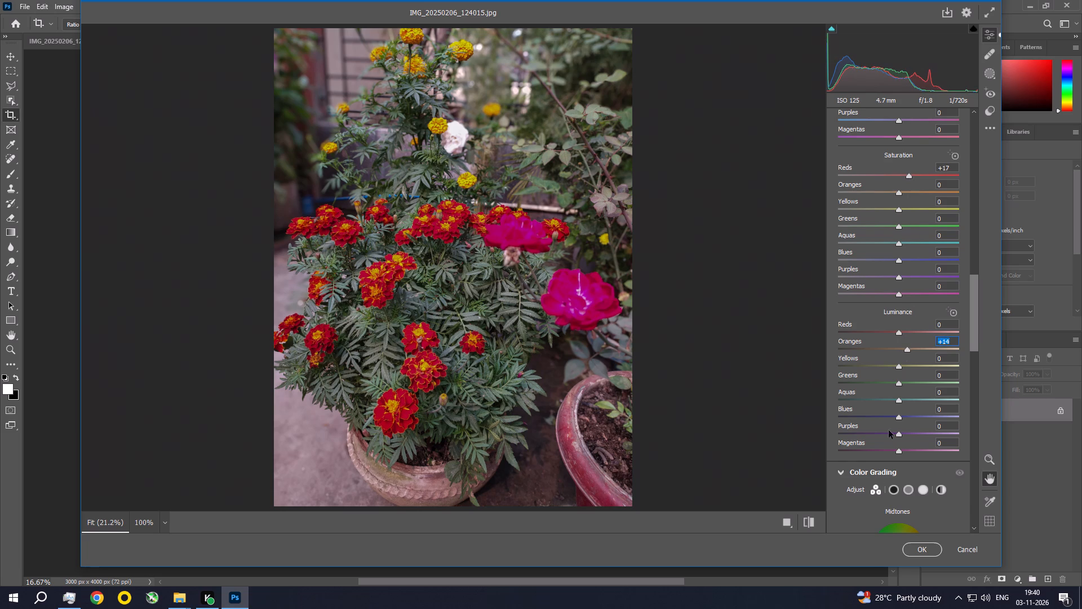
{"action": "left_click", "coordinate": [928, 553]}
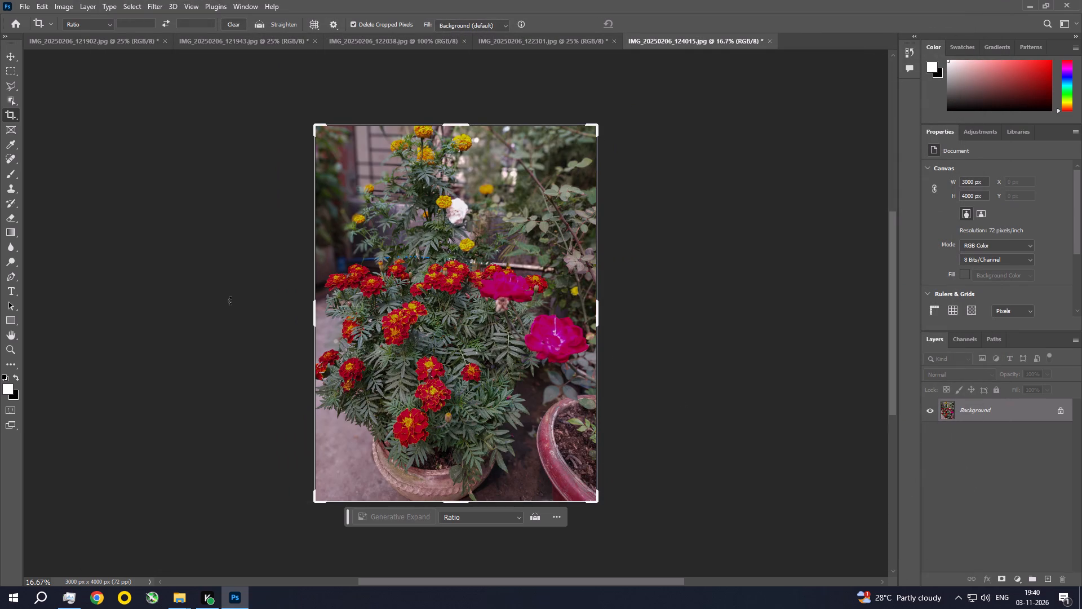
Apply a Photo Filter adjustment to the flower photo using Warming Filter (85) at 25% density.
{"action": "left_click", "coordinate": [63, 11]}
{"action": "left_click", "coordinate": [73, 38]}
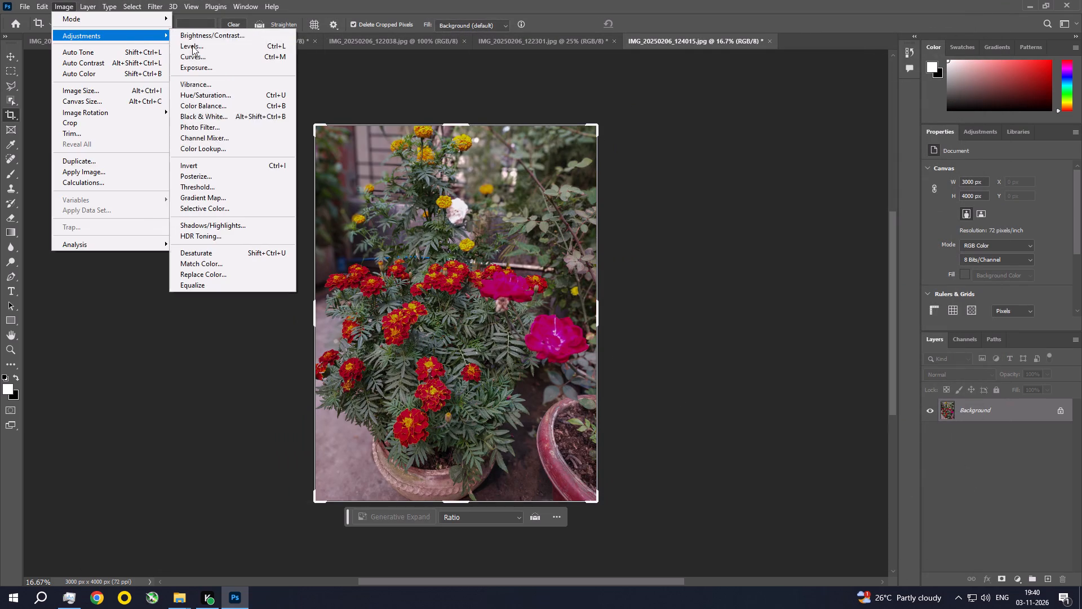
{"action": "left_click", "coordinate": [207, 125]}
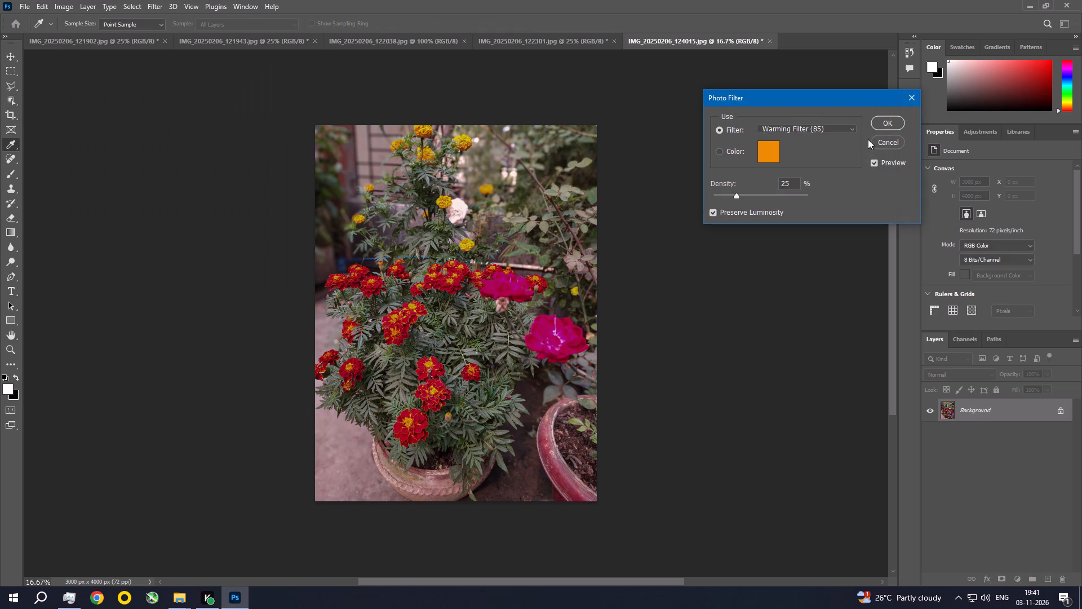
{"action": "left_click", "coordinate": [877, 123]}
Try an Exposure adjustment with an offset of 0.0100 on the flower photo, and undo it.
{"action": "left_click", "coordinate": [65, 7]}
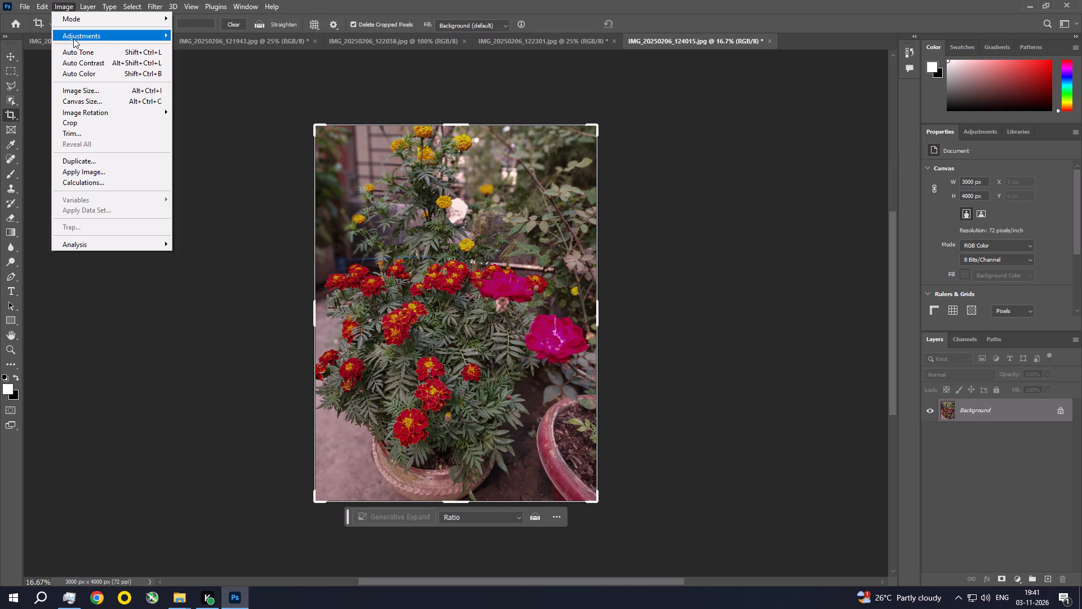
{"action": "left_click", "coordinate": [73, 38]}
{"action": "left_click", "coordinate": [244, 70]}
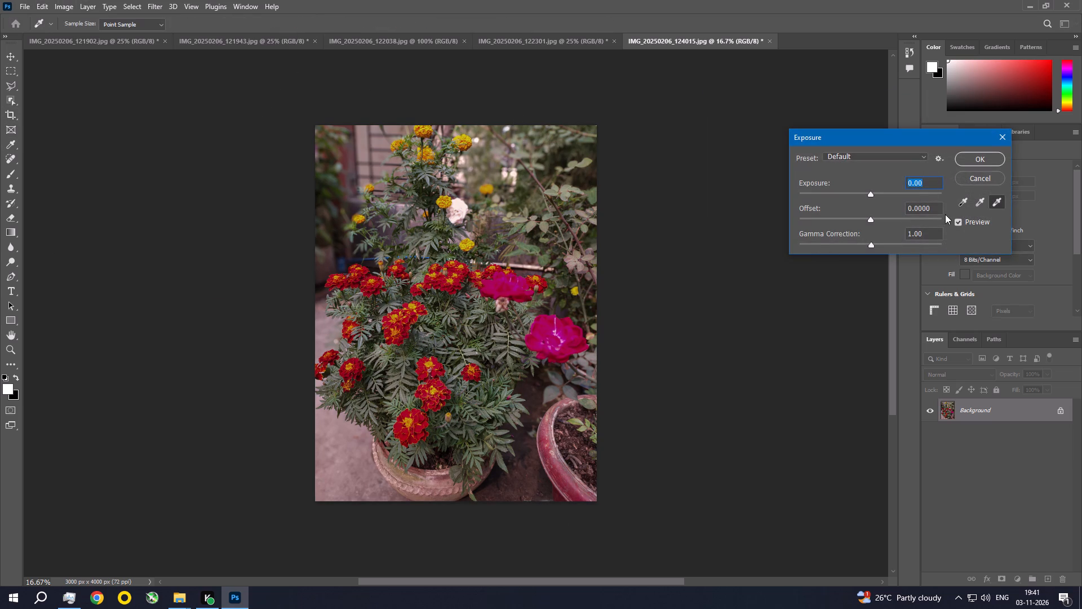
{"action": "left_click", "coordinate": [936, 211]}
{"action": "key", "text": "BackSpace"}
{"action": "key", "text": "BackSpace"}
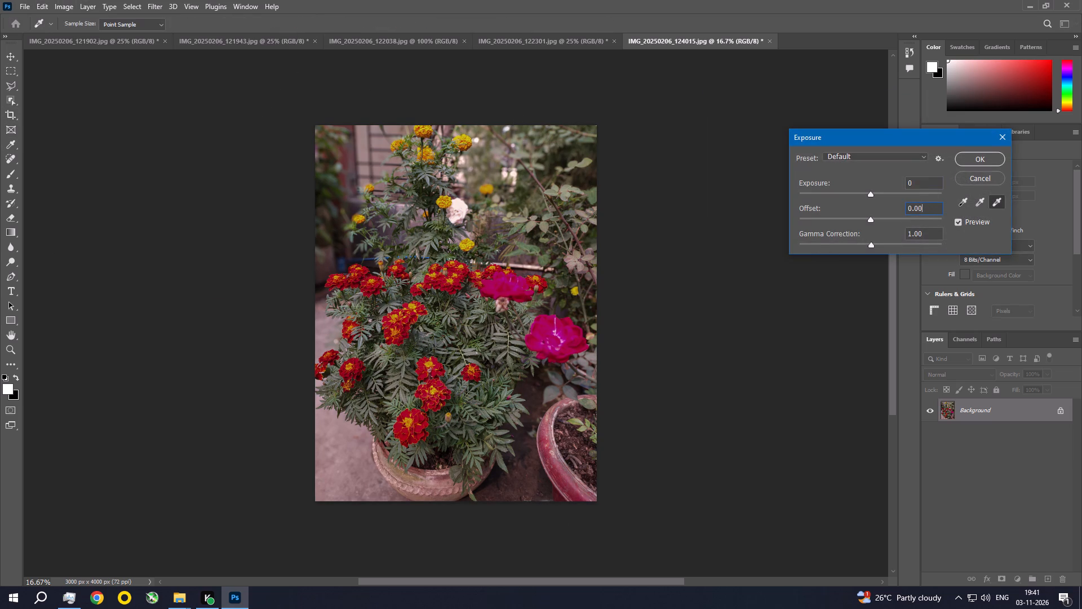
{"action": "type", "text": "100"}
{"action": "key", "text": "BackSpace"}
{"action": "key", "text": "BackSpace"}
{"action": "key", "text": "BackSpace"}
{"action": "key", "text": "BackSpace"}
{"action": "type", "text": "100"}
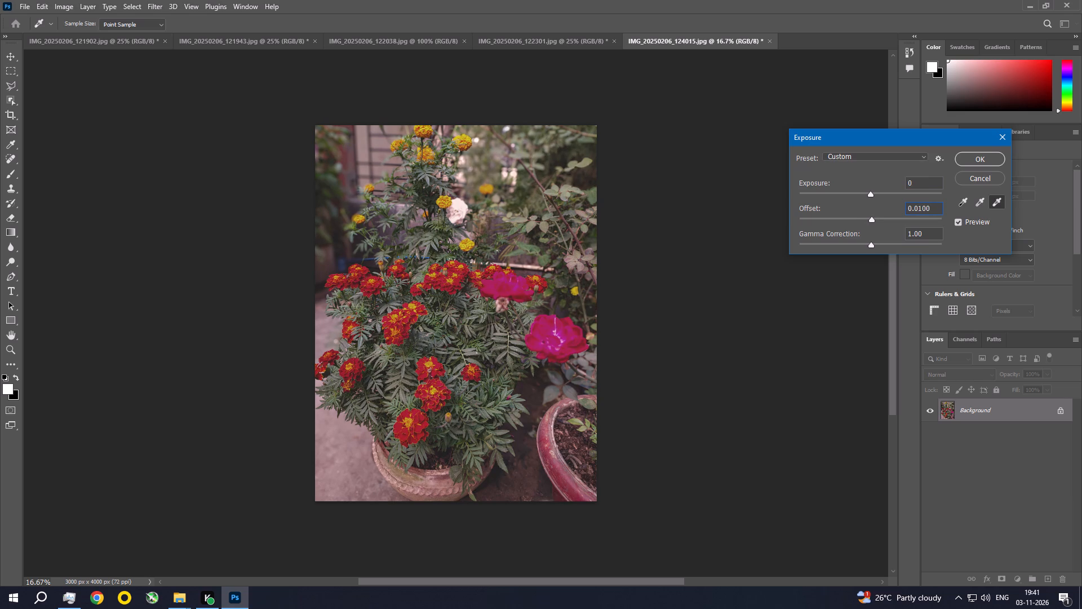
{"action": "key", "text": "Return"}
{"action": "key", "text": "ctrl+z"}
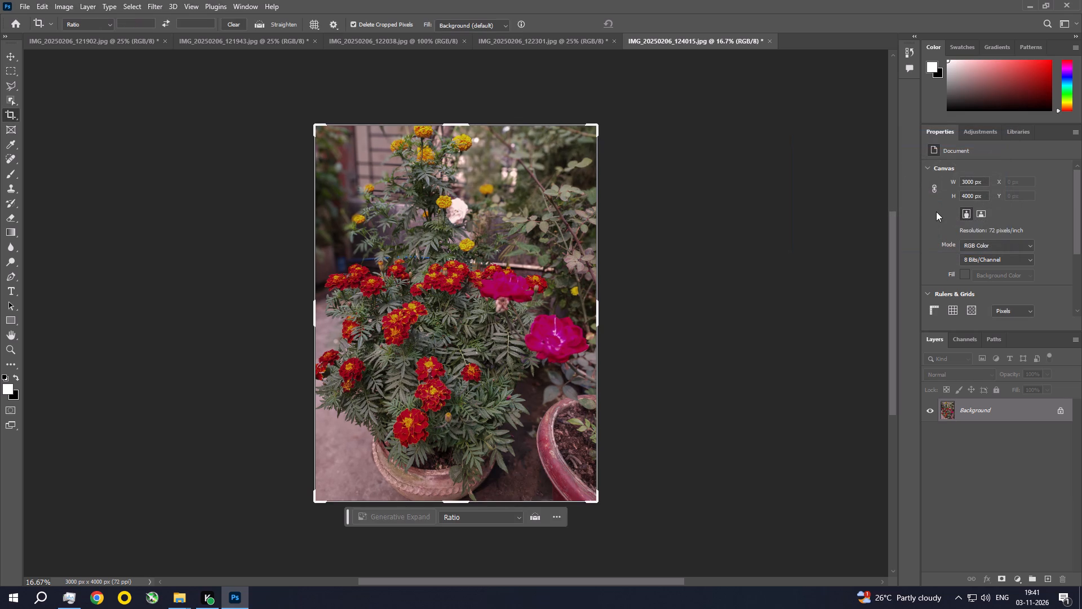
Examine the marigolds and pink roses in the edited photo up close.
{"action": "key", "text": "ctrl+space"}
{"action": "key", "text": "ctrl+space"}
{"action": "key", "text": "ctrl+space"}
{"action": "key", "text": "ctrl+space"}
{"action": "key", "text": "ctrl+space"}
{"action": "key", "text": "ctrl+space"}
{"action": "key", "text": "ctrl+space"}
{"action": "key", "text": "ctrl+space"}
{"action": "key", "text": "ctrl+space"}
{"action": "key", "text": "ctrl+space"}
{"action": "key", "text": "ctrl+space"}
{"action": "key", "text": "ctrl+space"}
{"action": "key", "text": "ctrl+space"}
{"action": "key", "text": "ctrl+space"}
{"action": "key", "text": "ctrl+space"}
{"action": "key", "text": "ctrl+space"}
{"action": "key", "text": "ctrl+space"}
{"action": "key", "text": "ctrl+space"}
{"action": "key", "text": "ctrl+space"}
{"action": "key", "text": "ctrl+space"}
{"action": "double_click", "coordinate": [478, 332], "text": "ctrl"}
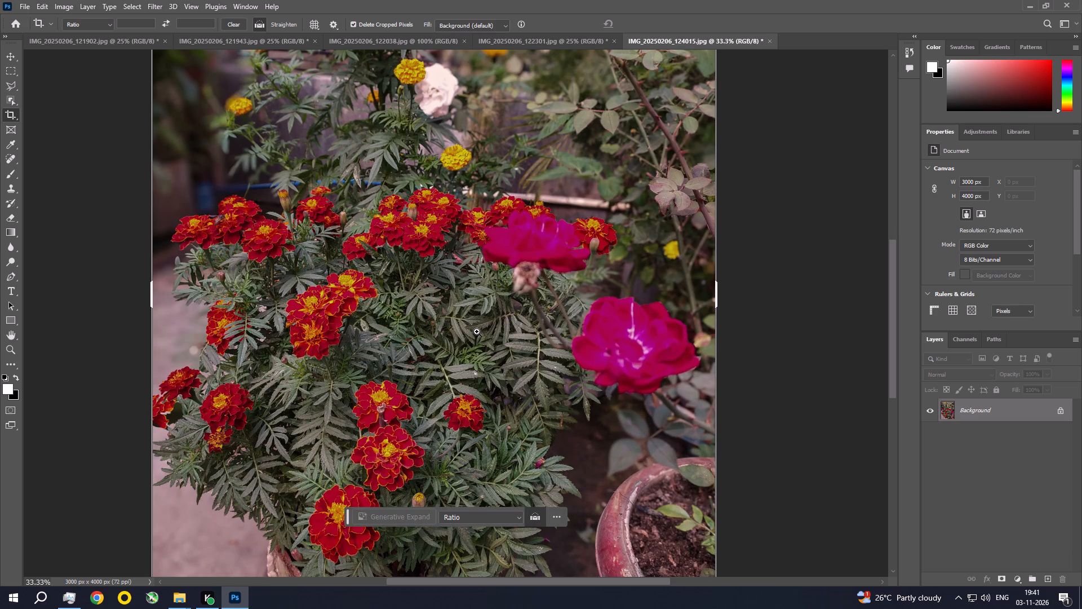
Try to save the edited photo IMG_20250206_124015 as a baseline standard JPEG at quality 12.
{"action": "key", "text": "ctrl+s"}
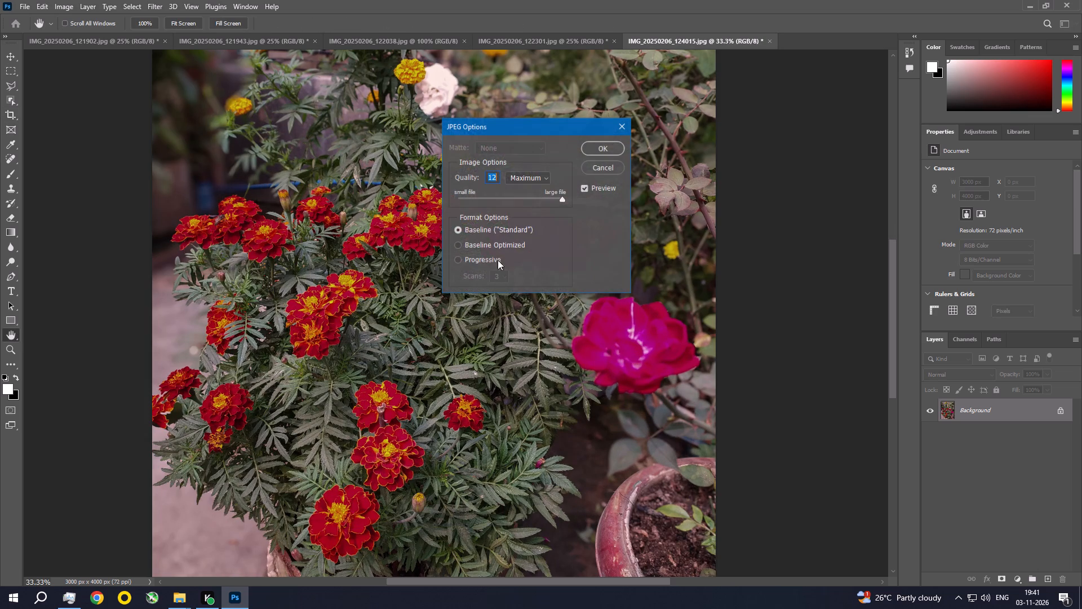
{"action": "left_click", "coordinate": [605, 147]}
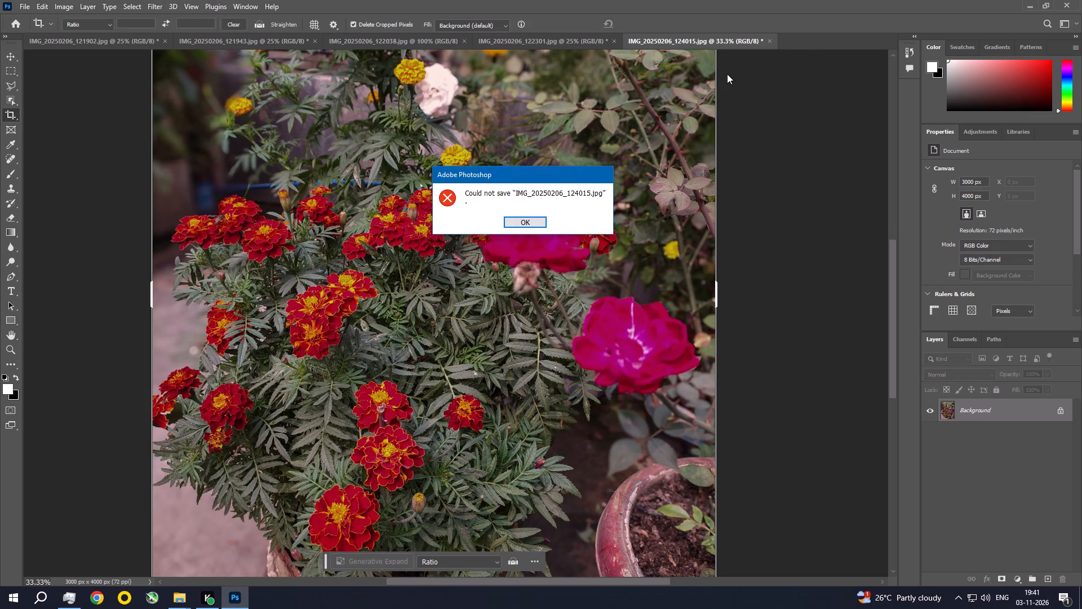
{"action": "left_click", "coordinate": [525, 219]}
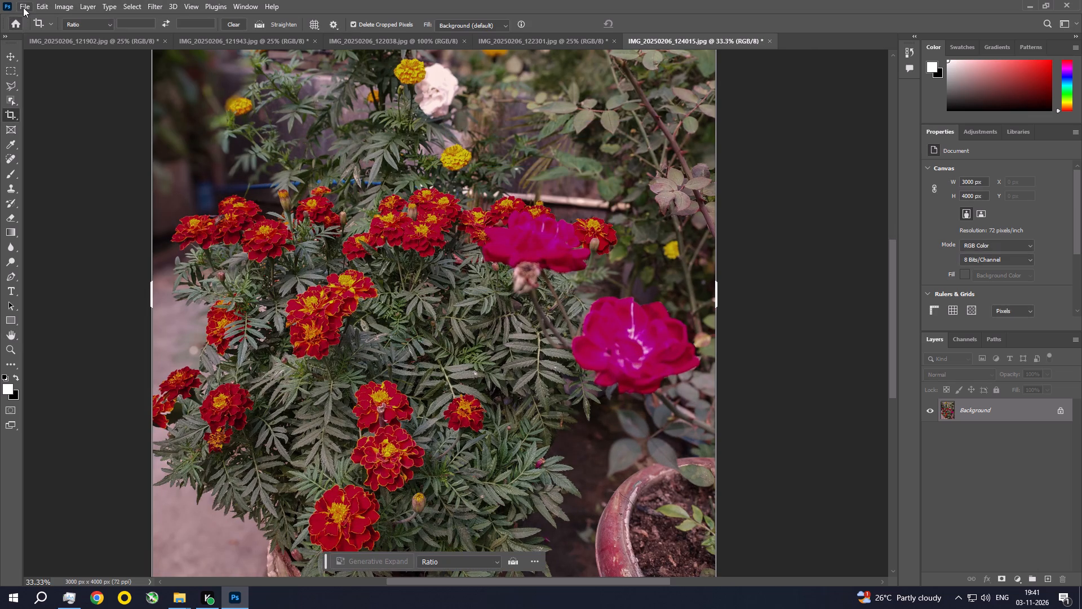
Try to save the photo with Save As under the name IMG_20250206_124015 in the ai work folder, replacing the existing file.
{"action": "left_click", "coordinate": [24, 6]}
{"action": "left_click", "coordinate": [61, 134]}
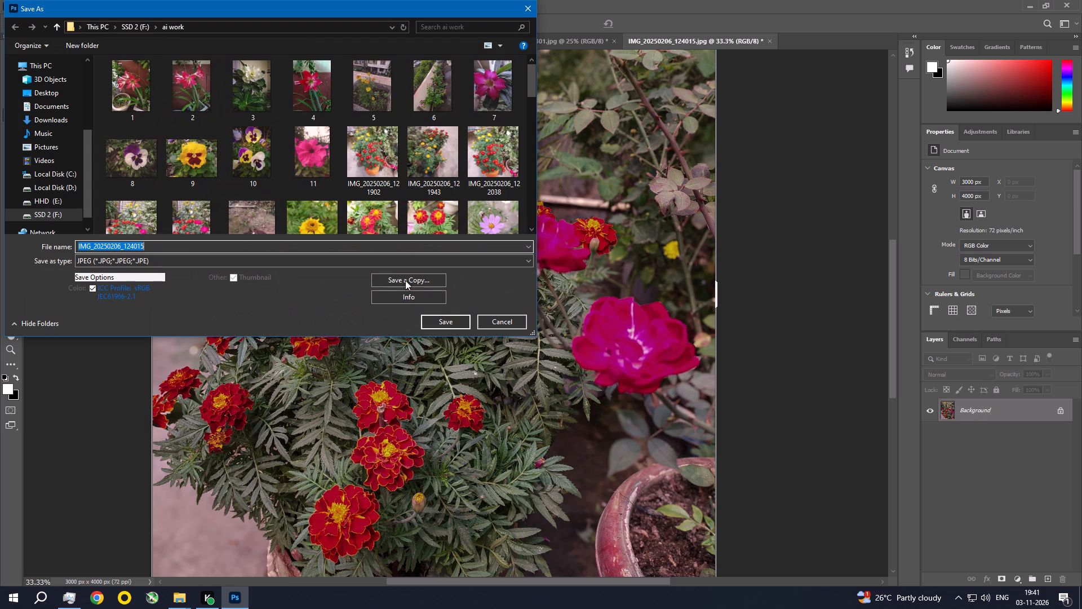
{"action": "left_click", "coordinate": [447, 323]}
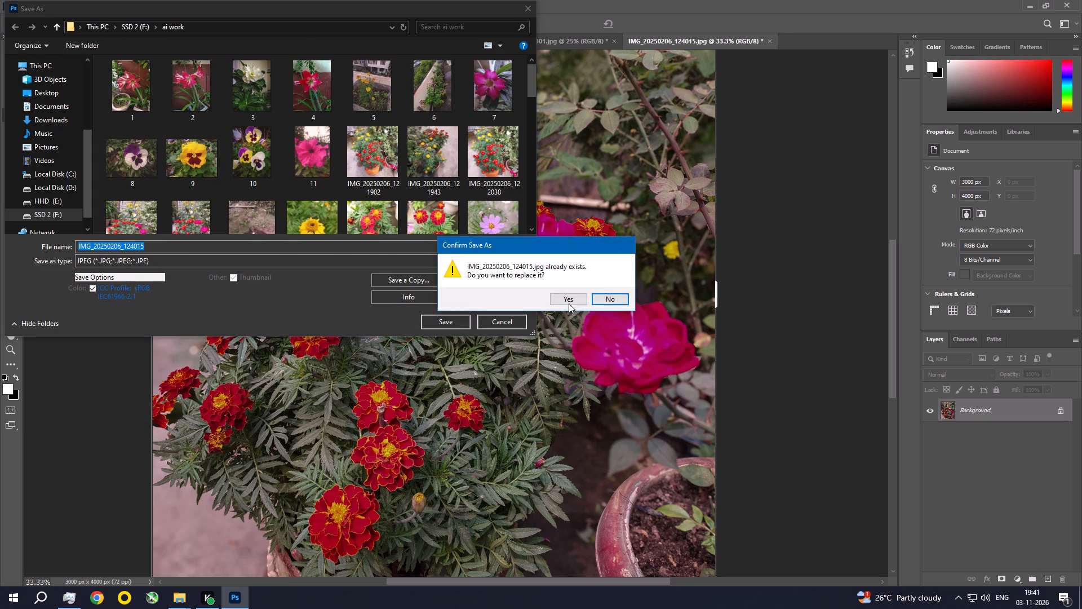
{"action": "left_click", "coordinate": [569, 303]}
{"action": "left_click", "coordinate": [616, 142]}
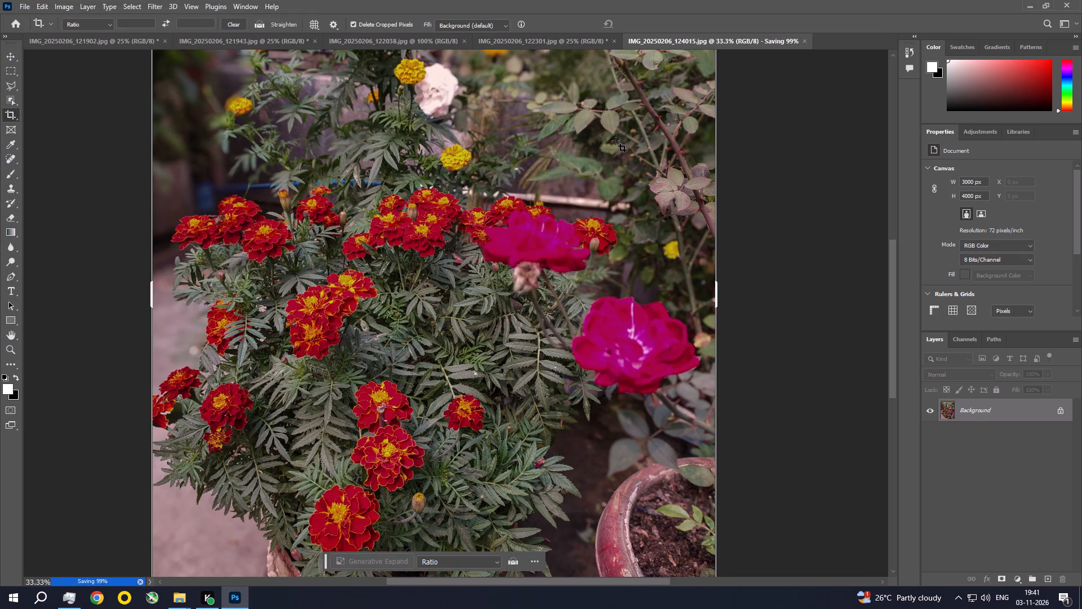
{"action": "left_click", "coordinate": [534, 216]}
Save a copy of the edited photo IMG_20250206_124015 as a JPEG named 12 in the ai work folder.
{"action": "left_click", "coordinate": [25, 8]}
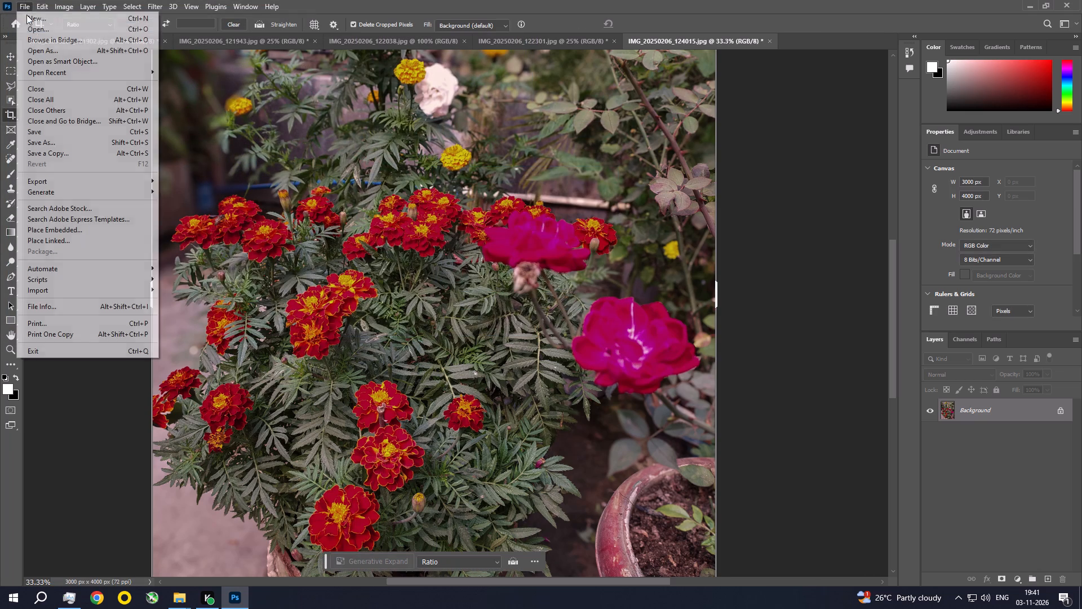
{"action": "left_click", "coordinate": [52, 155]}
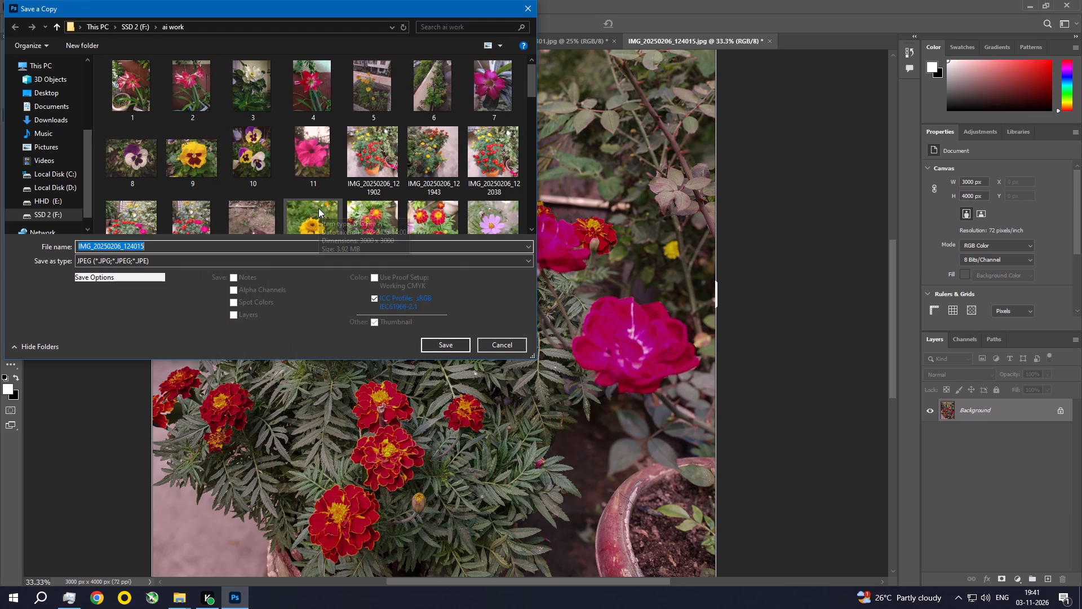
{"action": "type", "text": "12"}
{"action": "left_click", "coordinate": [429, 348]}
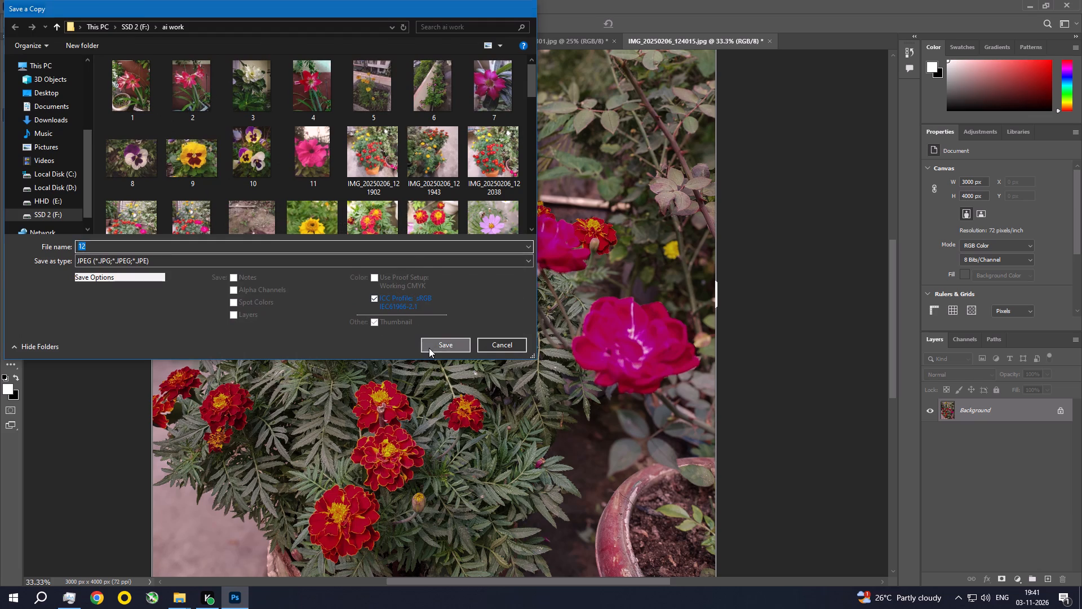
{"action": "left_click", "coordinate": [601, 146]}
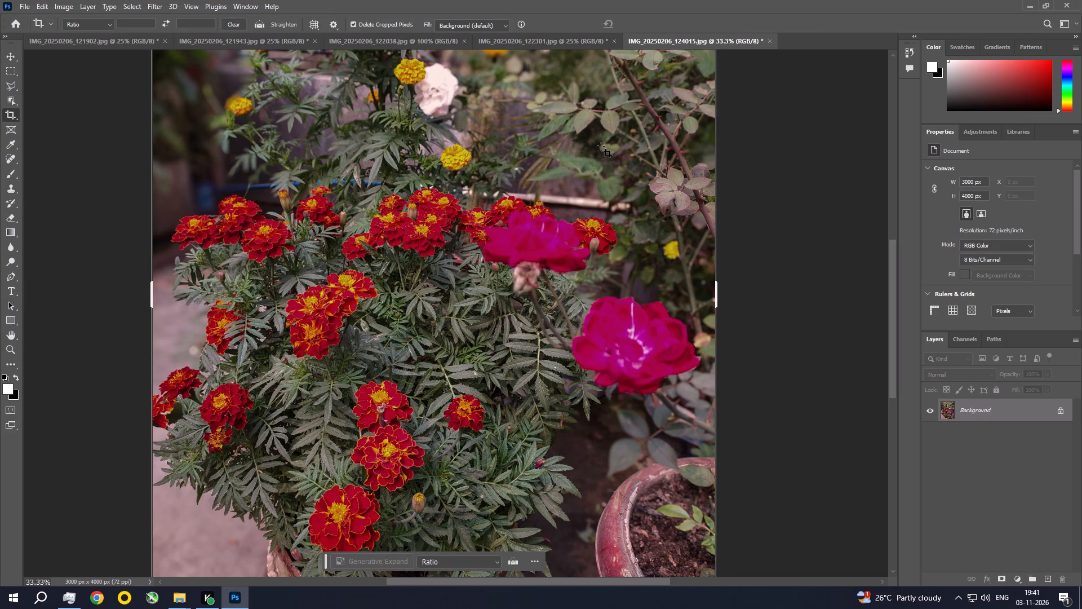
Close the photo IMG_20250206_124015 without saving its changes, and close IMG_20250206_122301.
{"action": "left_click", "coordinate": [770, 41]}
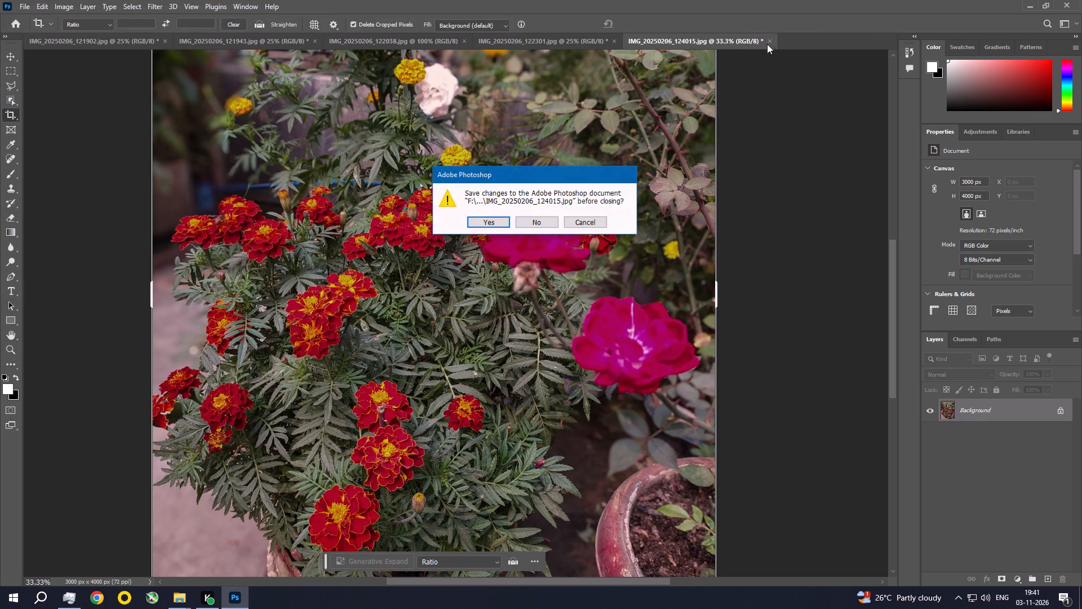
{"action": "left_click", "coordinate": [536, 223]}
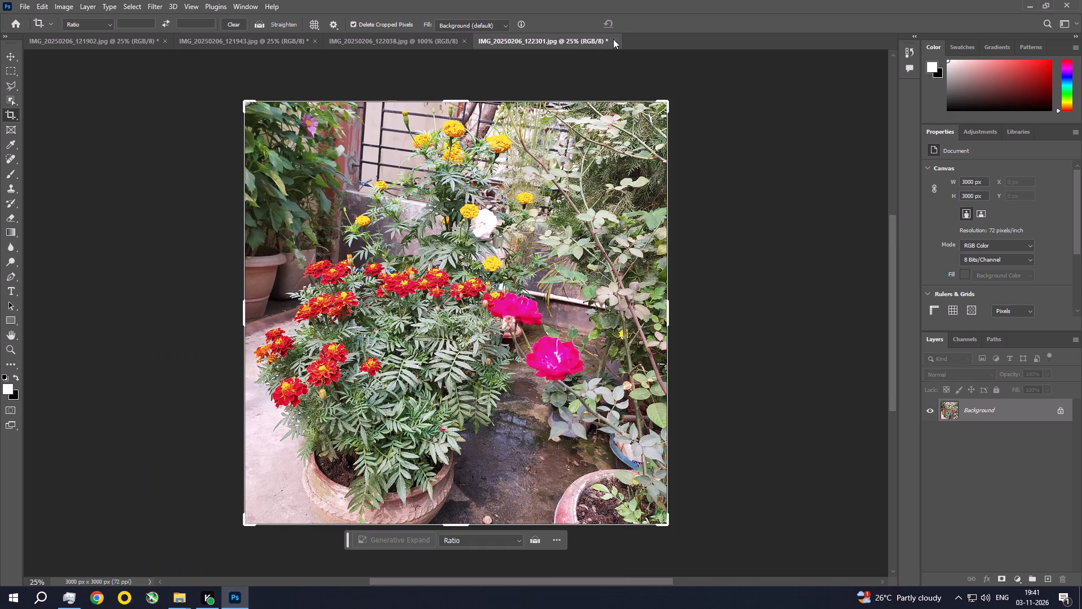
{"action": "left_click", "coordinate": [614, 39]}
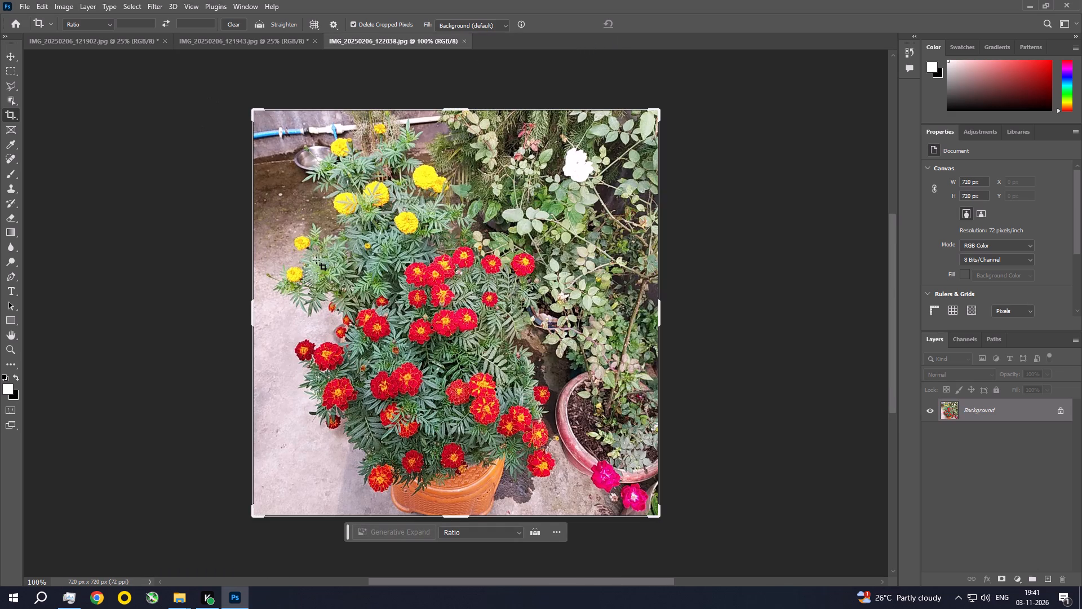
Examine the red marigolds in the photo IMG_20250206_122038 up close.
{"action": "key", "text": "ctrl+space"}
{"action": "key", "text": "ctrl+space"}
{"action": "key", "text": "ctrl+space"}
{"action": "key", "text": "ctrl+space"}
{"action": "key", "text": "ctrl+space"}
{"action": "key", "text": "ctrl+space"}
{"action": "key", "text": "ctrl+space"}
{"action": "key", "text": "ctrl+space"}
{"action": "key", "text": "ctrl+space"}
{"action": "key", "text": "ctrl+space"}
{"action": "key", "text": "ctrl+space"}
{"action": "key", "text": "ctrl+space"}
{"action": "key", "text": "ctrl+space"}
{"action": "key", "text": "ctrl+space"}
{"action": "key", "text": "ctrl+space"}
{"action": "key", "text": "ctrl+space"}
{"action": "key", "text": "ctrl+space"}
{"action": "key", "text": "ctrl+space"}
{"action": "key", "text": "ctrl+space"}
{"action": "key", "text": "ctrl+space"}
{"action": "triple_click", "coordinate": [434, 320], "text": "ctrl"}
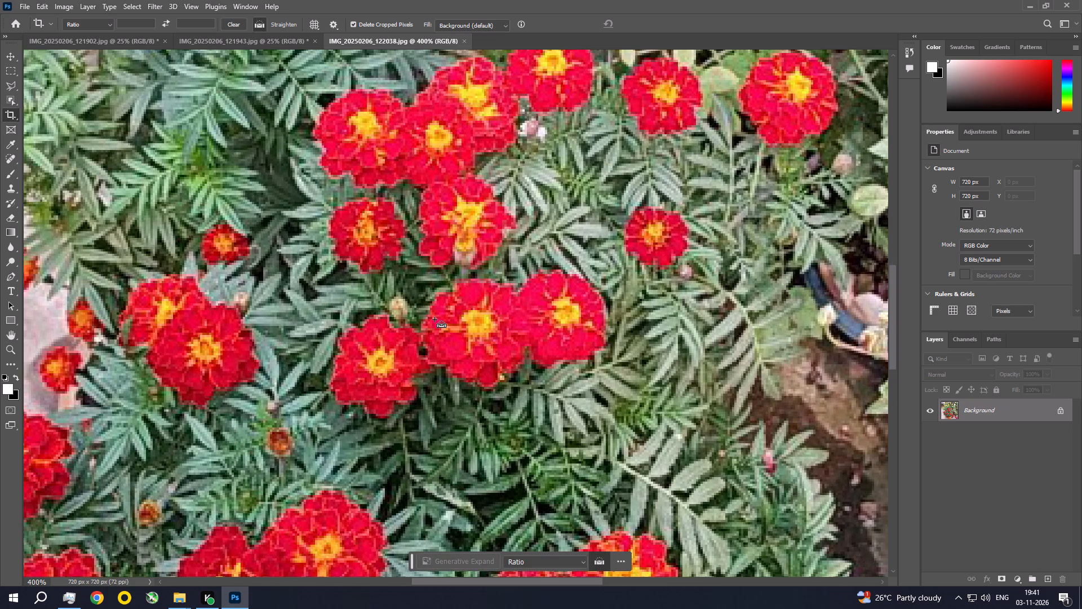
{"action": "key", "text": "ctrl+0"}
{"action": "key", "text": "ctrl+space"}
{"action": "key", "text": "ctrl+space"}
{"action": "key", "text": "ctrl+space"}
{"action": "key", "text": "ctrl+space"}
{"action": "key", "text": "ctrl+space"}
{"action": "key", "text": "ctrl+space"}
{"action": "key", "text": "ctrl+space"}
{"action": "key", "text": "ctrl+space"}
{"action": "key", "text": "ctrl+space"}
{"action": "key", "text": "ctrl+space"}
{"action": "key", "text": "ctrl+space"}
{"action": "key", "text": "ctrl+space"}
{"action": "key", "text": "ctrl+space"}
{"action": "key", "text": "ctrl+space"}
{"action": "key", "text": "ctrl+space"}
{"action": "key", "text": "ctrl+space"}
{"action": "key", "text": "ctrl+space"}
{"action": "key", "text": "ctrl+space"}
{"action": "key", "text": "ctrl+space"}
{"action": "key", "text": "ctrl+space"}
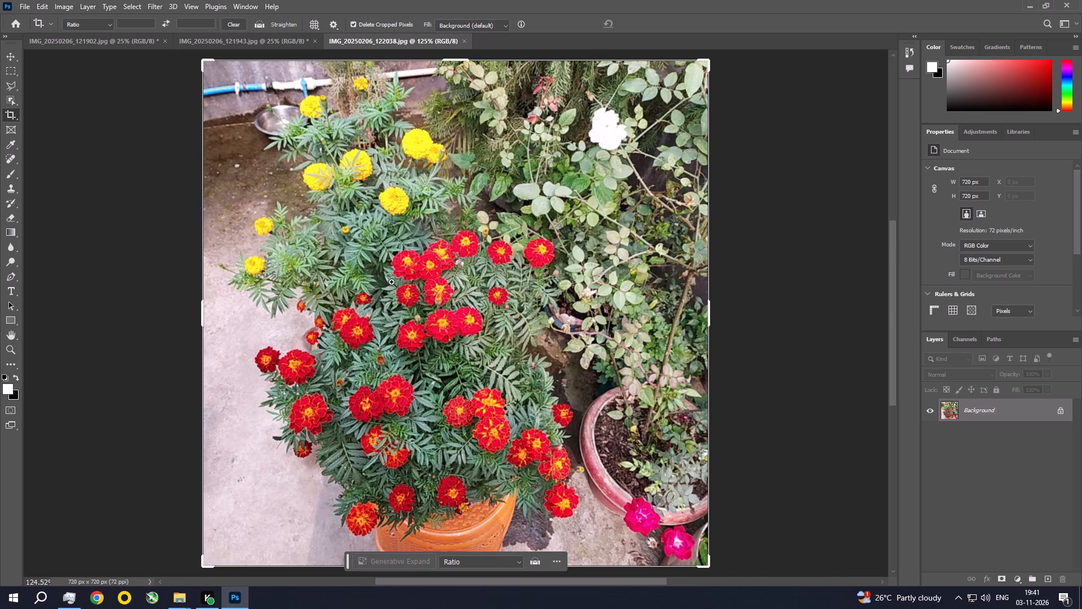
{"action": "double_click", "coordinate": [415, 261], "text": "ctrl"}
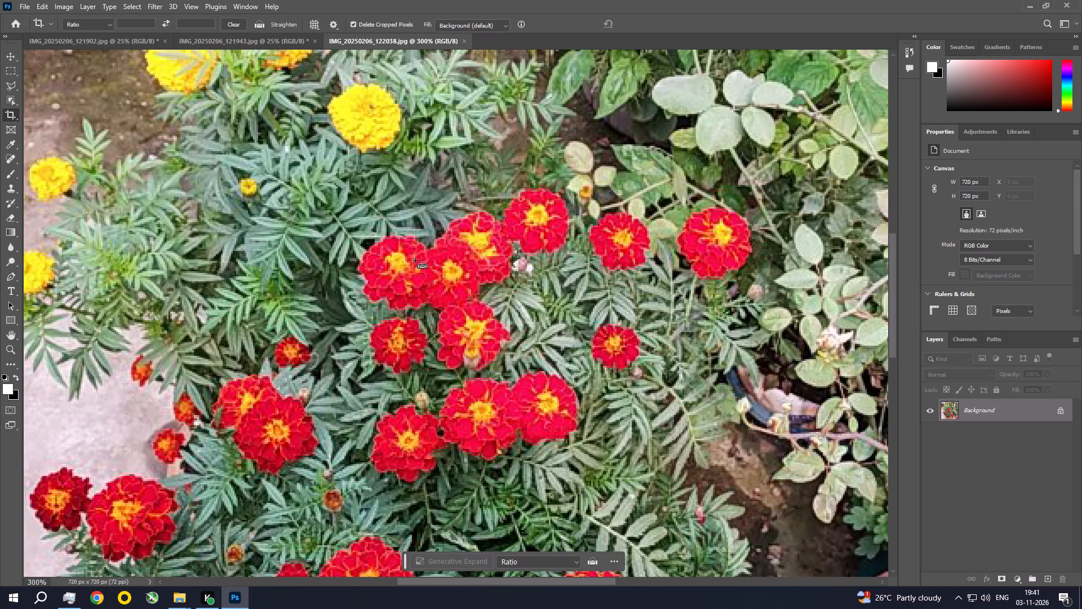
{"action": "key", "text": "ctrl+0"}
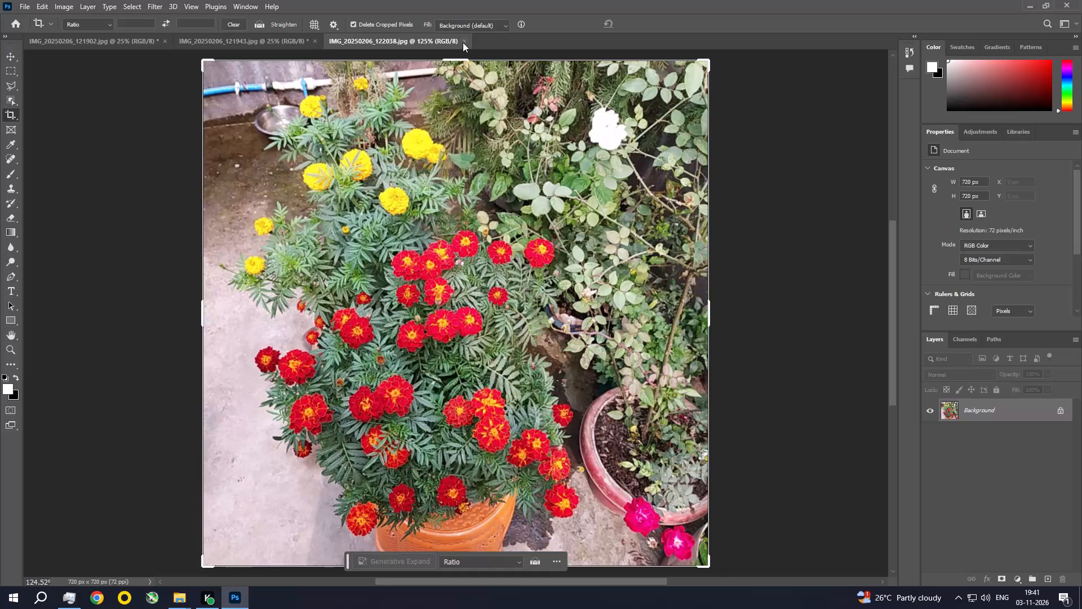
Close the photo IMG_20250206_122038.
{"action": "left_click", "coordinate": [463, 42]}
Examine the yellow marigolds in the photo IMG_20250206_121943 up close.
{"action": "key", "text": "ctrl+space"}
{"action": "key", "text": "ctrl+space"}
{"action": "key", "text": "ctrl+space"}
{"action": "key", "text": "ctrl+space"}
{"action": "key", "text": "ctrl+space"}
{"action": "key", "text": "ctrl+space"}
{"action": "key", "text": "ctrl+space"}
{"action": "key", "text": "ctrl+space"}
{"action": "key", "text": "ctrl+space"}
{"action": "key", "text": "ctrl+space"}
{"action": "key", "text": "ctrl+space"}
{"action": "key", "text": "ctrl+space"}
{"action": "key", "text": "ctrl+space"}
{"action": "key", "text": "ctrl+space"}
{"action": "key", "text": "ctrl+space"}
{"action": "key", "text": "ctrl+space"}
{"action": "key", "text": "ctrl+space"}
{"action": "key", "text": "ctrl+space"}
{"action": "key", "text": "ctrl+space"}
{"action": "key", "text": "ctrl+space"}
{"action": "triple_click", "coordinate": [482, 276], "text": "ctrl"}
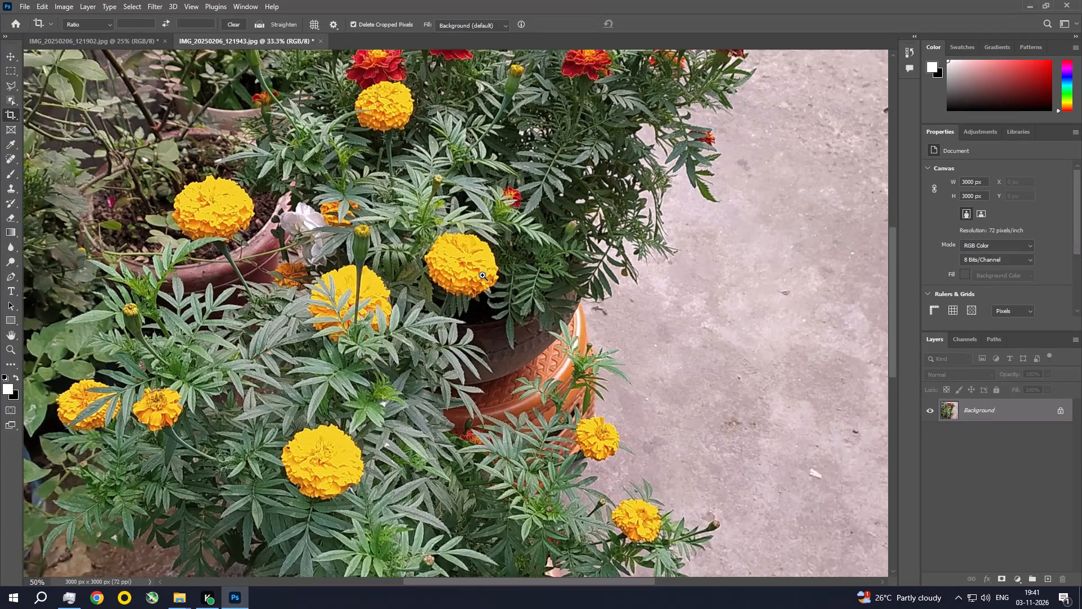
{"action": "key", "text": "ctrl+0"}
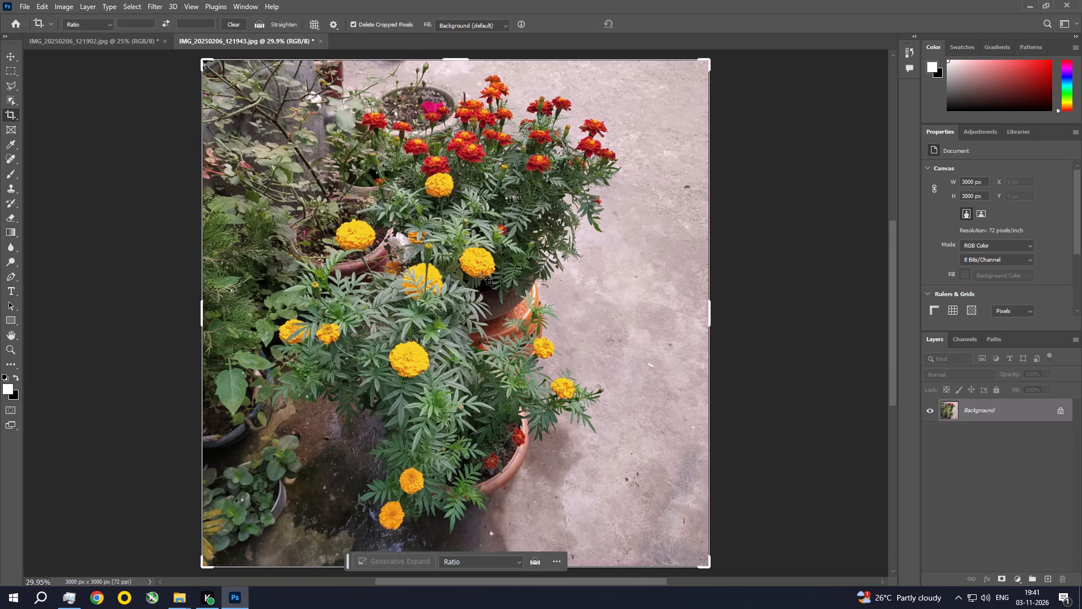
Close the photo IMG_20250206_121943.
{"action": "left_click", "coordinate": [322, 42]}
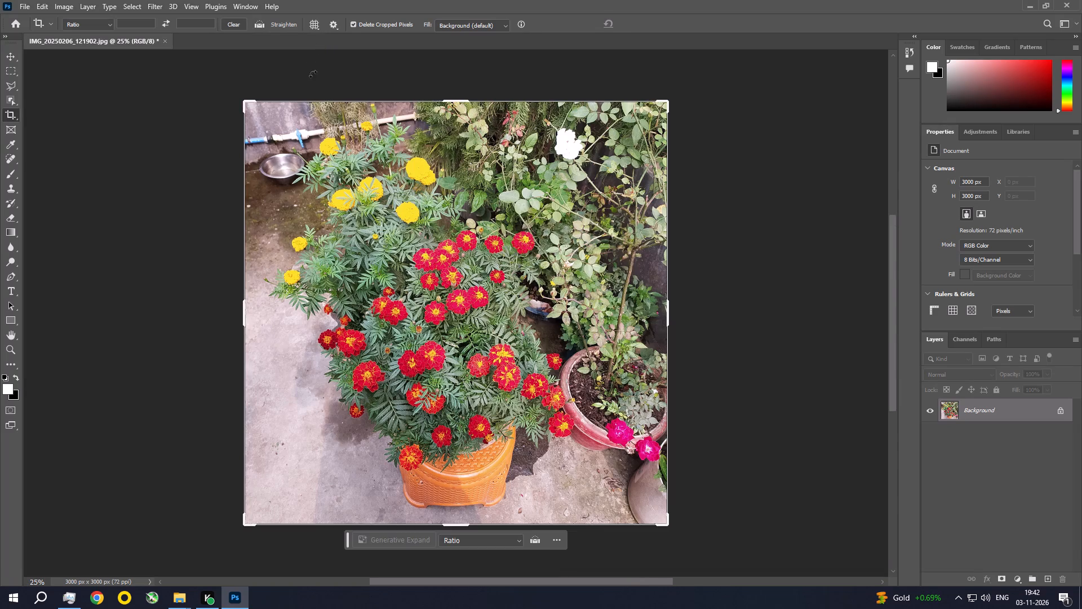
Examine the red marigolds in the photo IMG_20250206_121902 up close.
{"action": "key", "text": "ctrl+space"}
{"action": "key", "text": "ctrl+space"}
{"action": "key", "text": "ctrl+space"}
{"action": "key", "text": "ctrl+space"}
{"action": "key", "text": "ctrl+space"}
{"action": "key", "text": "ctrl+space"}
{"action": "key", "text": "ctrl+space"}
{"action": "key", "text": "ctrl+space"}
{"action": "key", "text": "ctrl+space"}
{"action": "key", "text": "ctrl+space"}
{"action": "key", "text": "ctrl+space"}
{"action": "key", "text": "ctrl+space"}
{"action": "key", "text": "ctrl+space"}
{"action": "key", "text": "ctrl+space"}
{"action": "key", "text": "ctrl+space"}
{"action": "key", "text": "ctrl+space"}
{"action": "key", "text": "ctrl+space"}
{"action": "key", "text": "ctrl+space"}
{"action": "key", "text": "ctrl+space"}
{"action": "key", "text": "ctrl+space"}
{"action": "double_click", "coordinate": [428, 283], "text": "ctrl"}
{"action": "left_click", "coordinate": [428, 283], "text": "ctrl"}
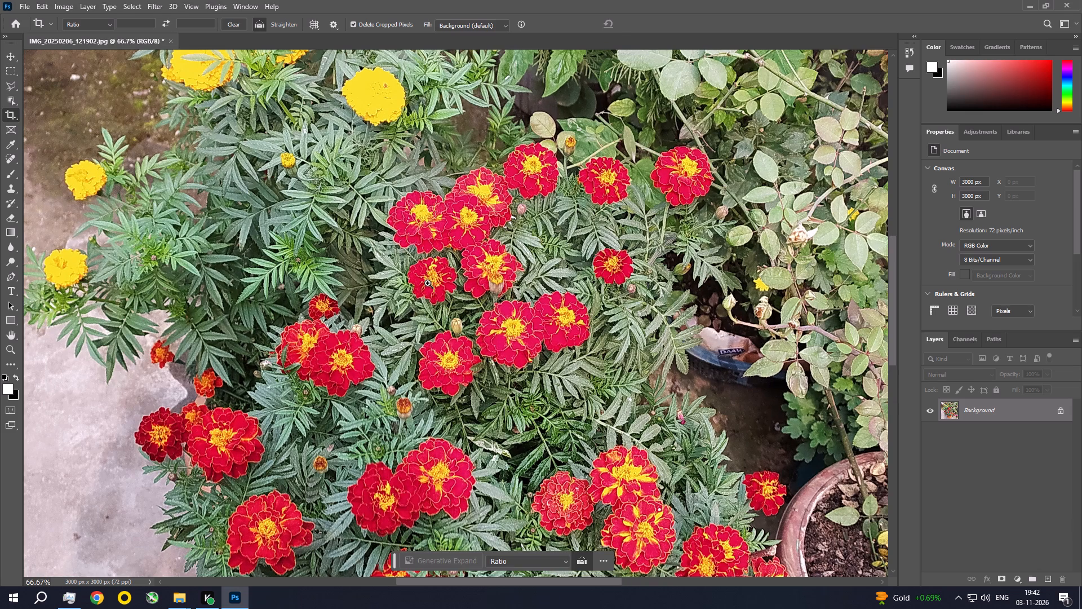
{"action": "key", "text": "ctrl+0"}
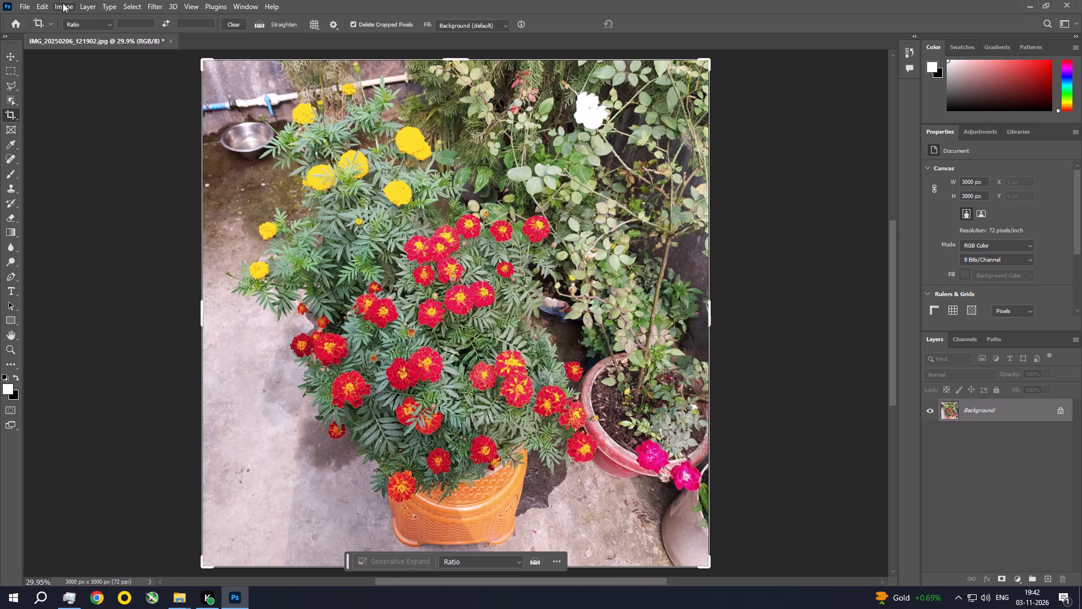
Rotate the photo IMG_20250206_121902 slightly clockwise with the Crop tool and crop it to 2759 x 2759 px.
{"action": "left_click_drag", "start_coordinate": [774, 148], "coordinate": [774, 154]}
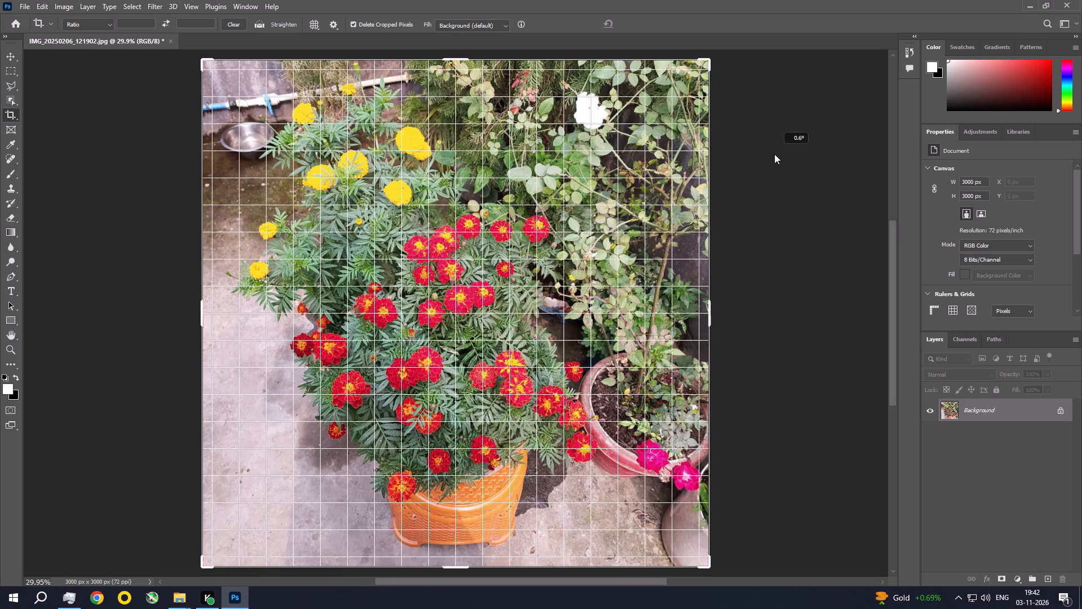
{"action": "left_click_drag", "start_coordinate": [774, 154], "coordinate": [763, 188]}
{"action": "double_click", "coordinate": [561, 215]}
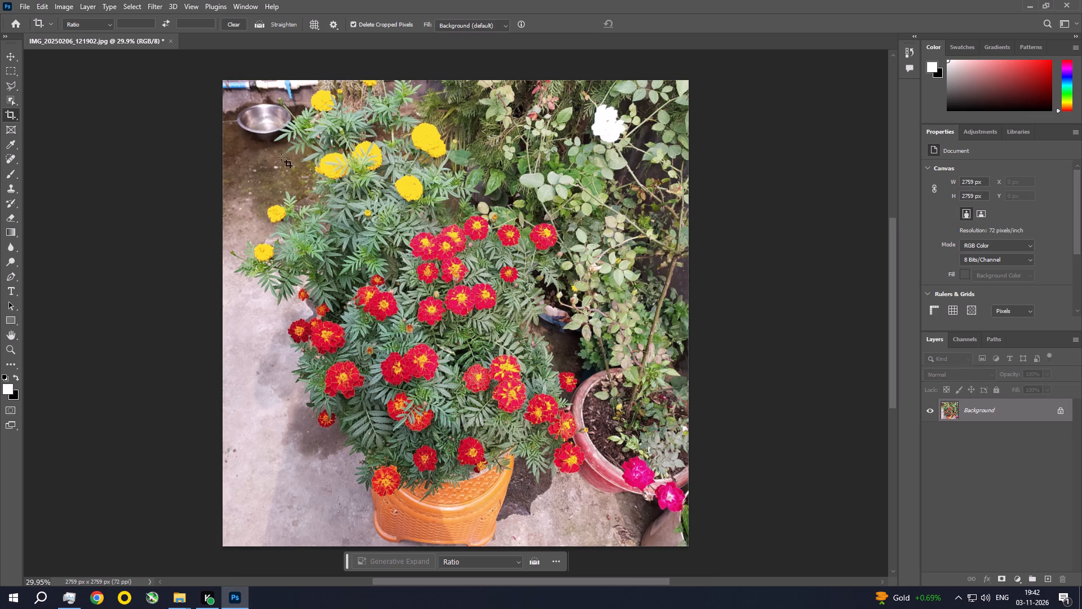
Start a Camera Raw filter on the photo and set Exposure to -0.95 and the curve's Highlights to -19.
{"action": "left_click", "coordinate": [158, 9]}
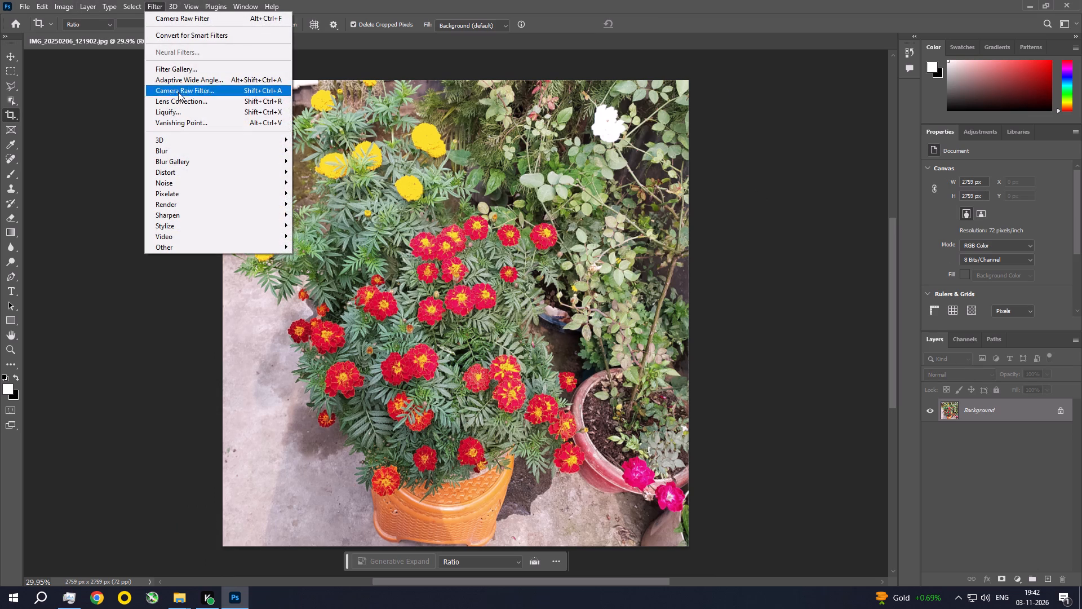
{"action": "left_click", "coordinate": [188, 89]}
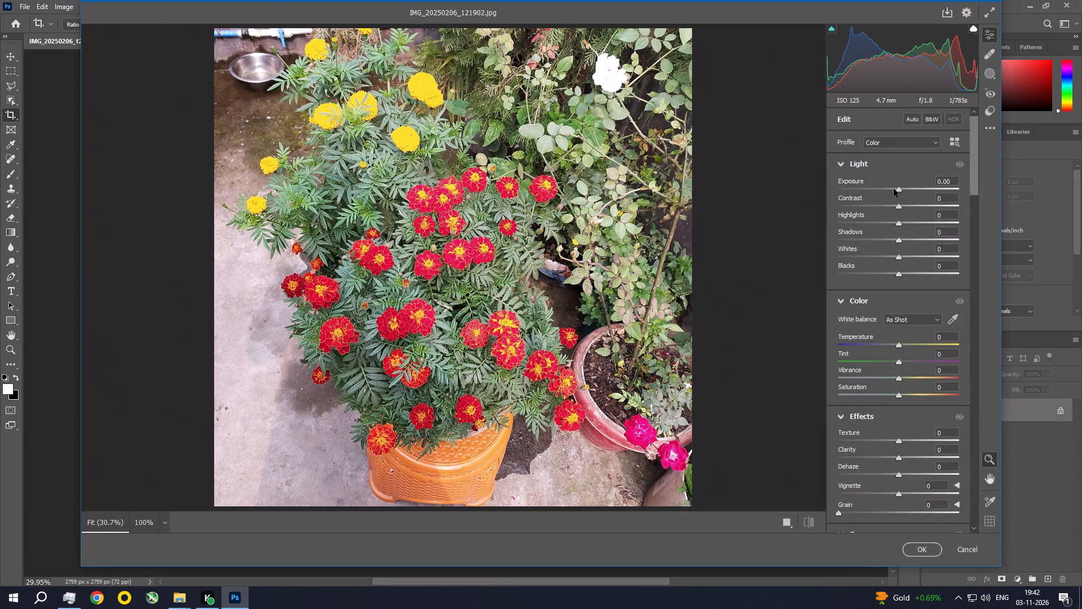
{"action": "left_click_drag", "start_coordinate": [898, 189], "coordinate": [887, 189]}
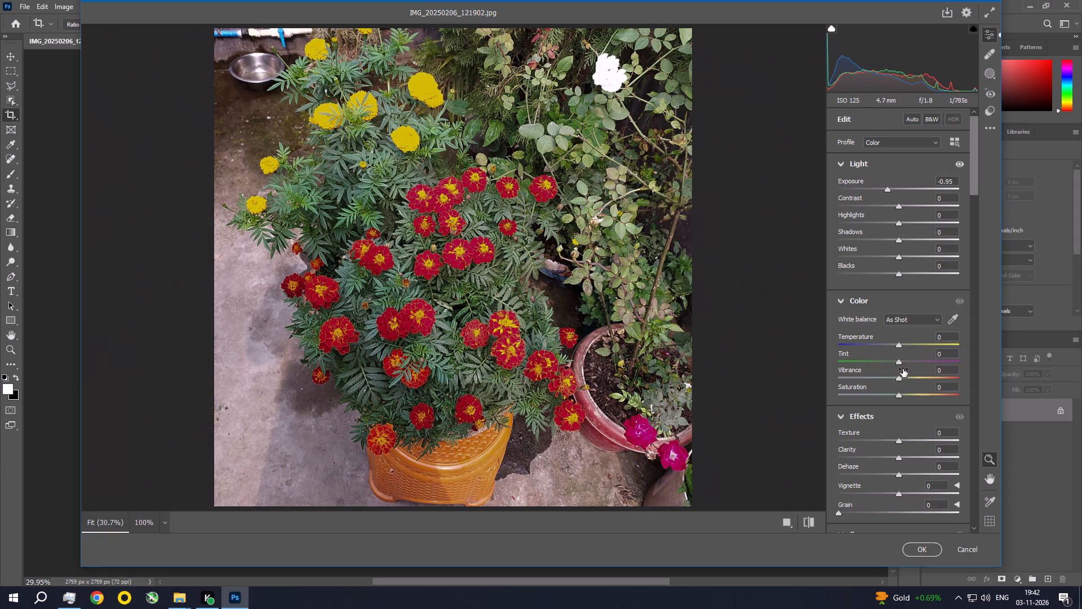
{"action": "left_click_drag", "start_coordinate": [973, 163], "coordinate": [981, 209]}
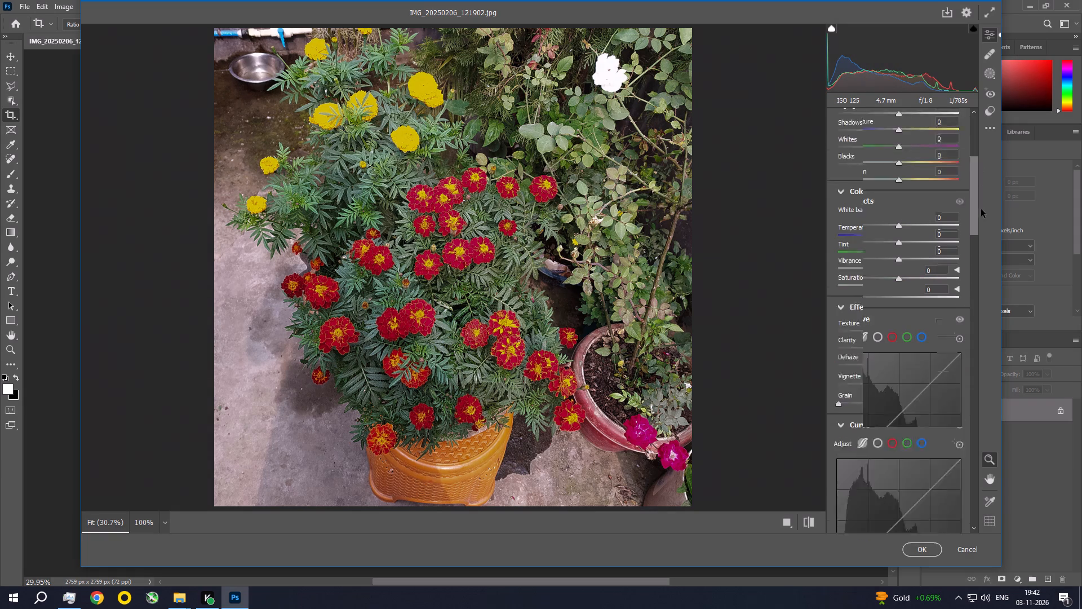
{"action": "left_click_drag", "start_coordinate": [981, 209], "coordinate": [983, 218]}
{"action": "left_click_drag", "start_coordinate": [899, 426], "coordinate": [889, 422]}
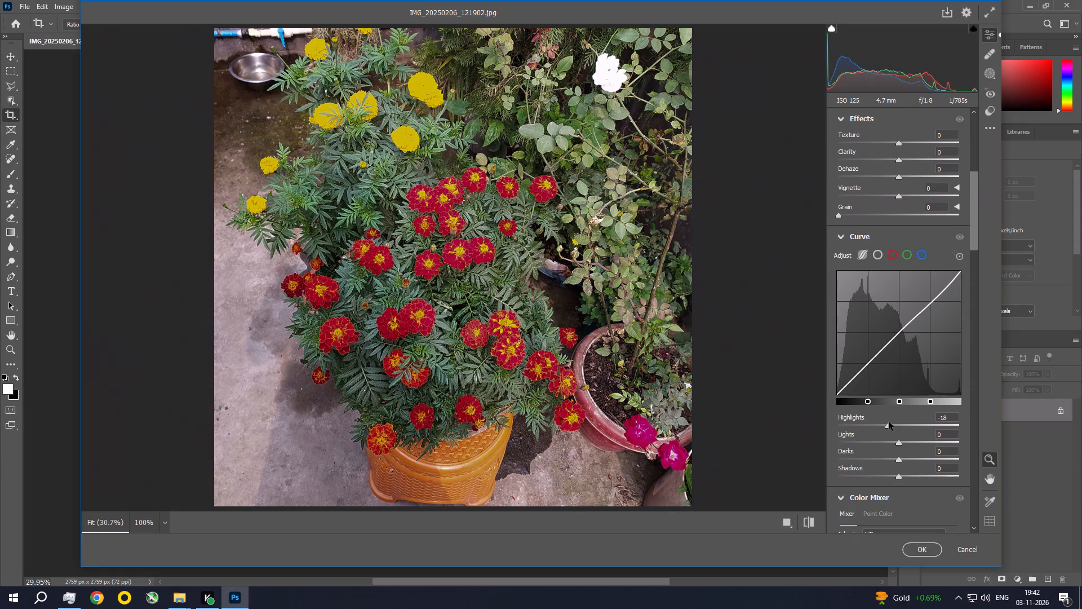
{"action": "left_click_drag", "start_coordinate": [889, 422], "coordinate": [888, 422]}
Set the Camera Raw Contrast to +20 and the curve's Lights to -16.
{"action": "left_click_drag", "start_coordinate": [973, 233], "coordinate": [981, 128]}
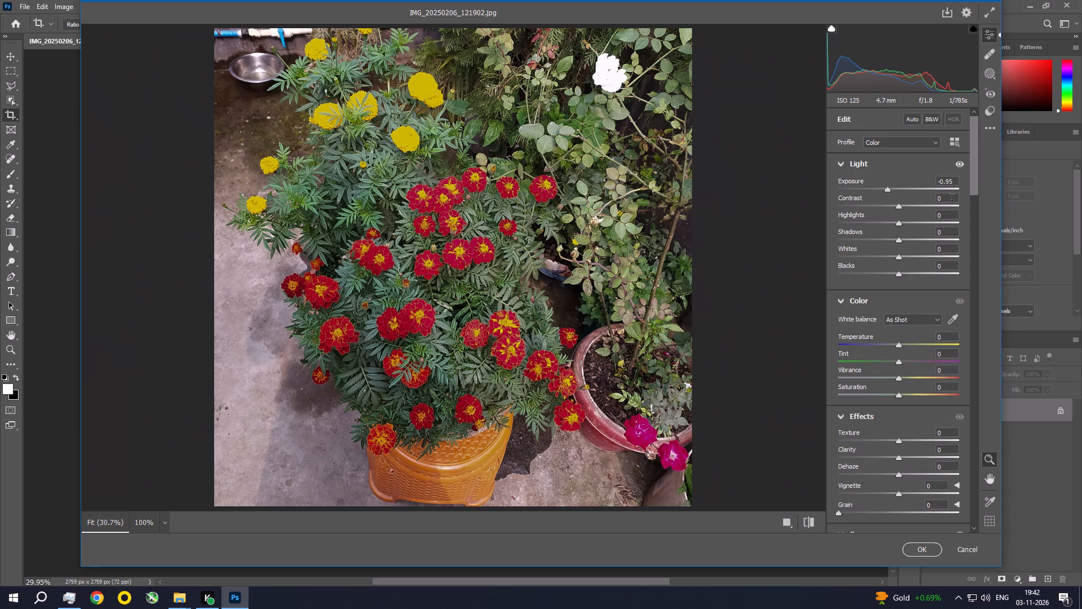
{"action": "left_click_drag", "start_coordinate": [905, 206], "coordinate": [910, 205]}
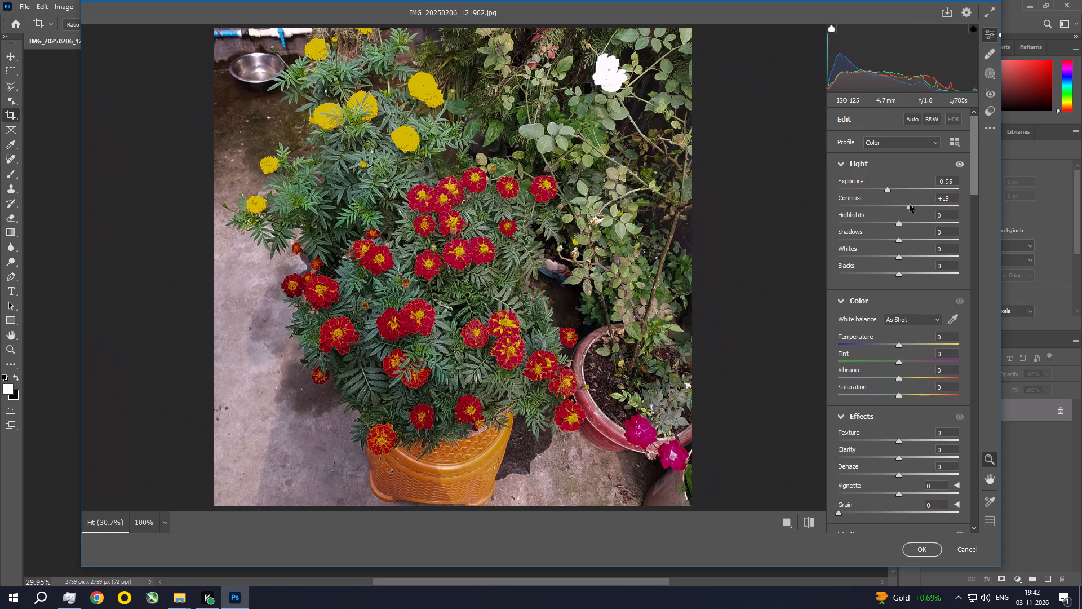
{"action": "left_click_drag", "start_coordinate": [910, 205], "coordinate": [910, 205]}
{"action": "left_click_drag", "start_coordinate": [973, 153], "coordinate": [973, 169]}
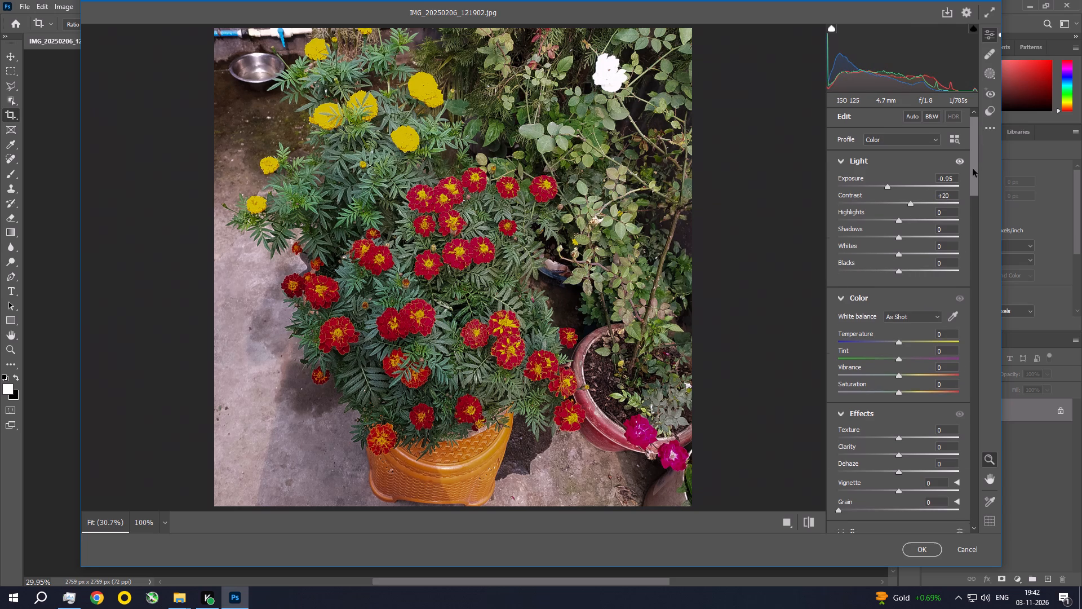
{"action": "left_click_drag", "start_coordinate": [973, 169], "coordinate": [977, 239]}
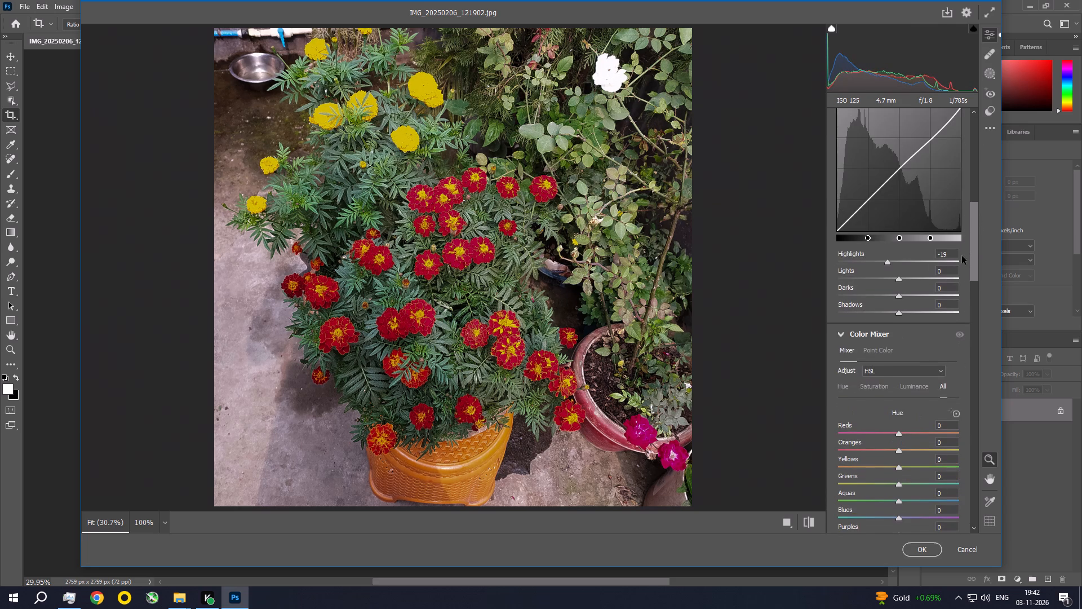
{"action": "left_click_drag", "start_coordinate": [901, 279], "coordinate": [908, 281]}
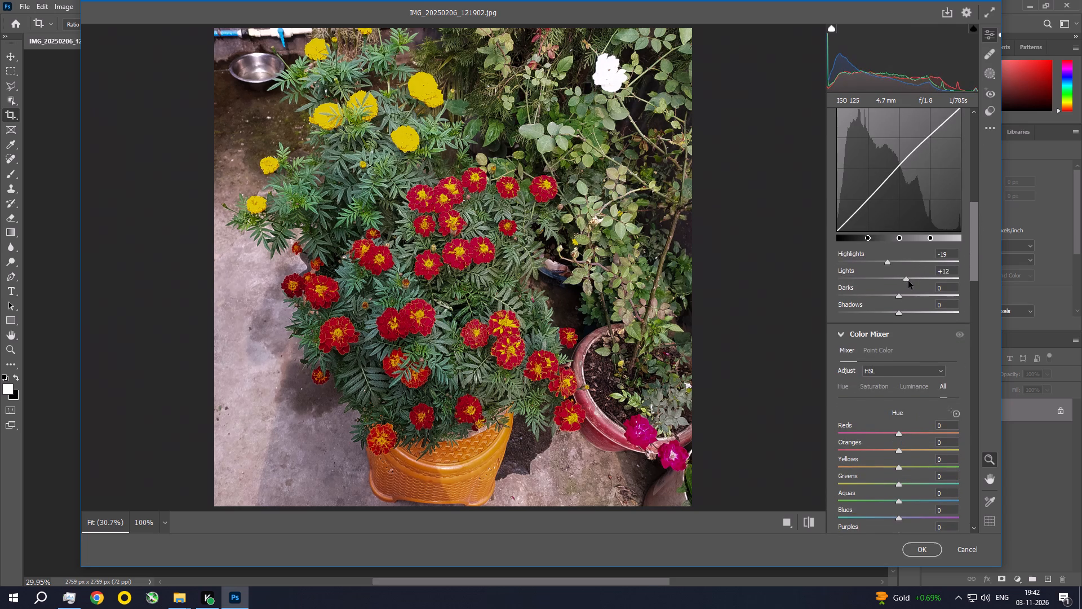
{"action": "left_click_drag", "start_coordinate": [908, 281], "coordinate": [891, 280]}
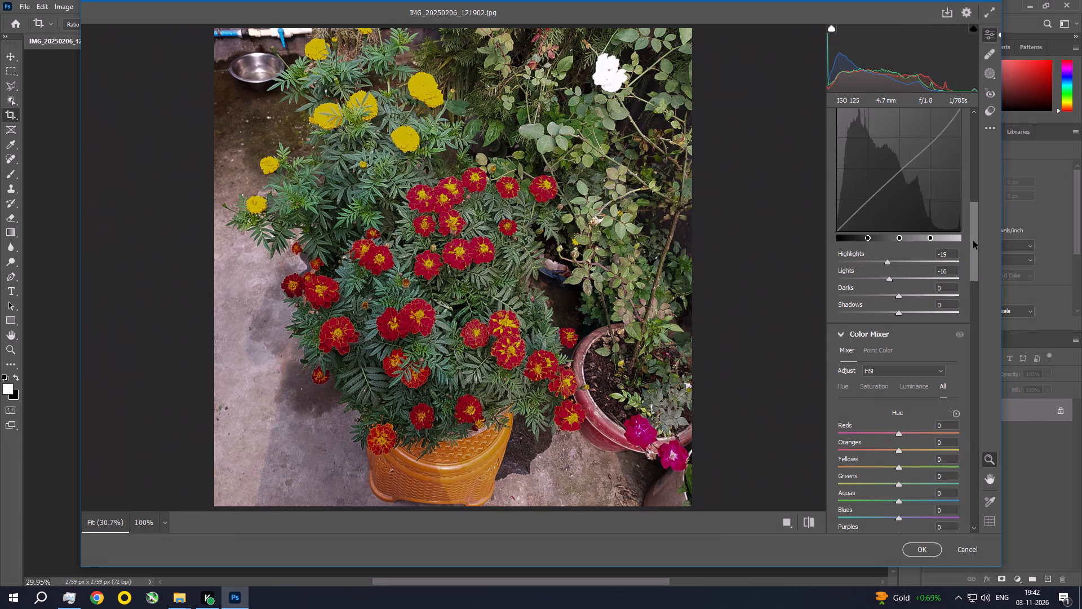
Apply Lens Blur to the photo in the Camera Raw filter with its default blur amount of 50.
{"action": "left_click_drag", "start_coordinate": [973, 241], "coordinate": [974, 416]}
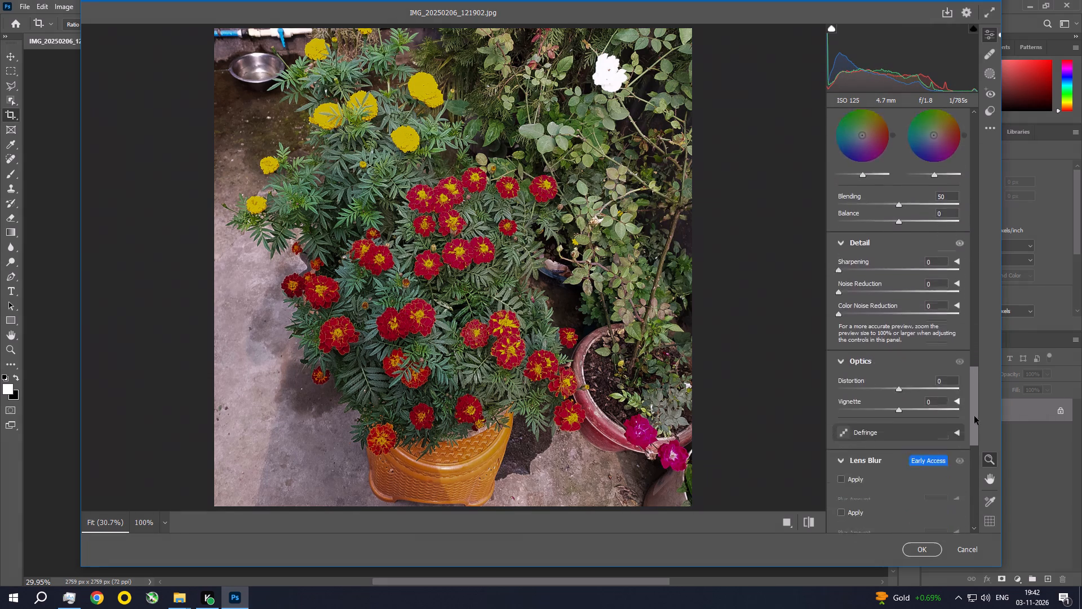
{"action": "left_click_drag", "start_coordinate": [974, 416], "coordinate": [973, 457]}
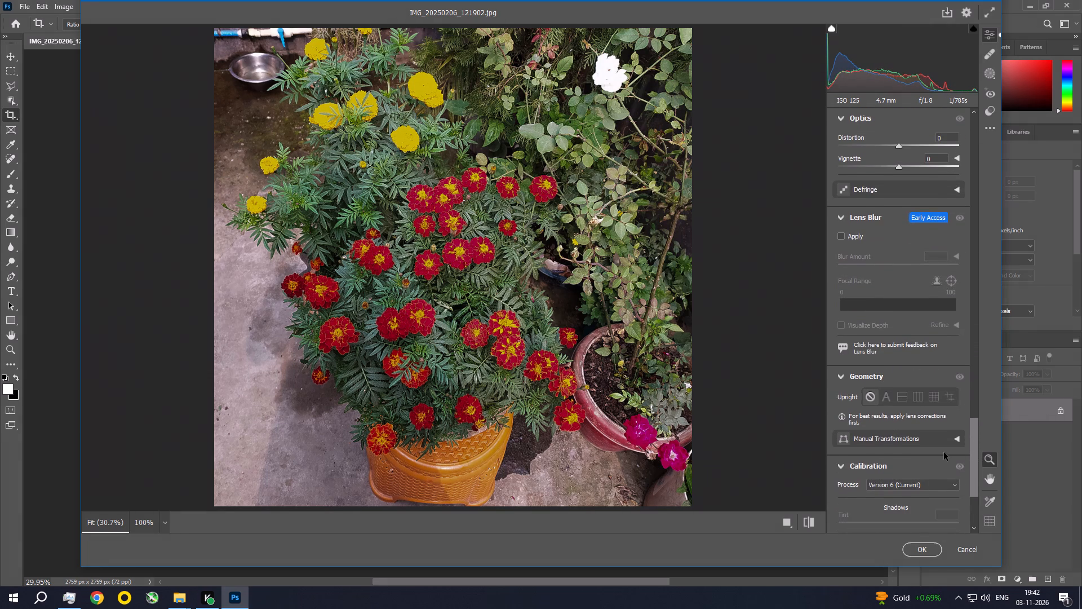
{"action": "left_click", "coordinate": [854, 239]}
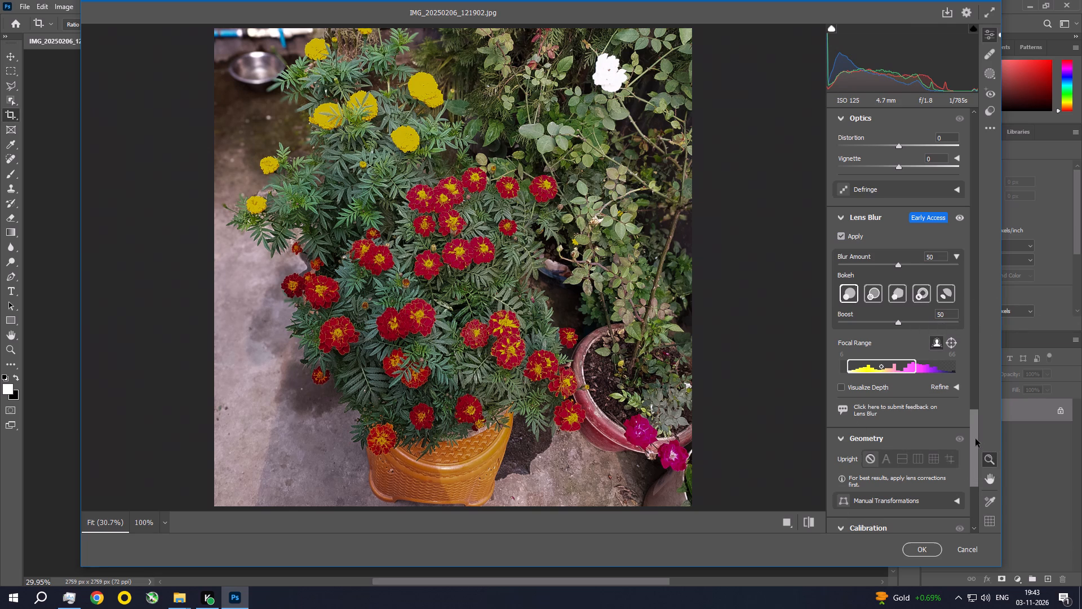
Set the Camera Raw Effects Vignette to -34.
{"action": "left_click_drag", "start_coordinate": [975, 439], "coordinate": [974, 390]}
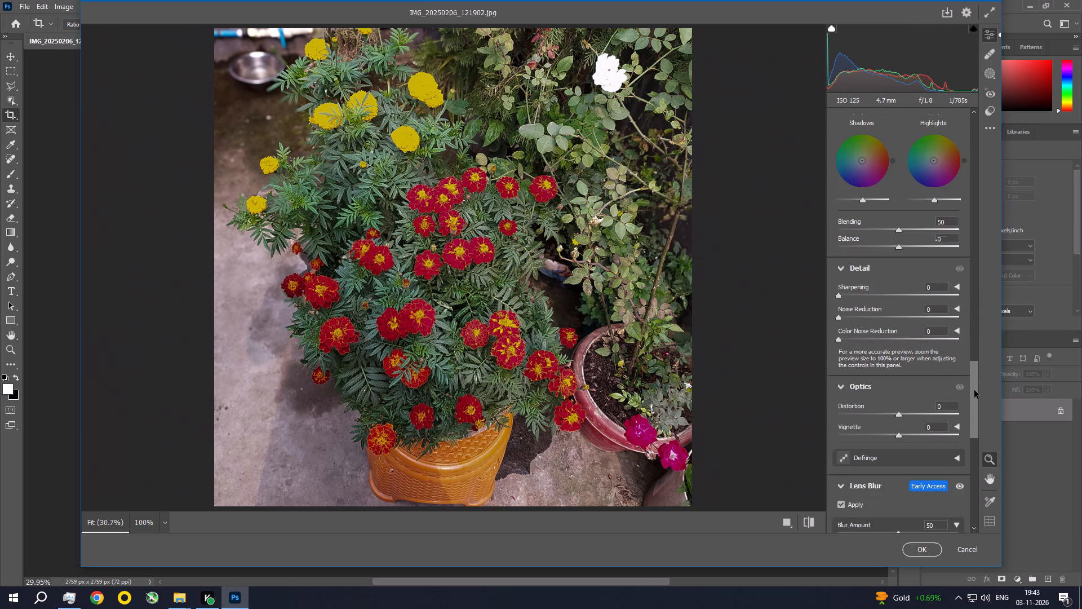
{"action": "left_click_drag", "start_coordinate": [974, 390], "coordinate": [972, 286]}
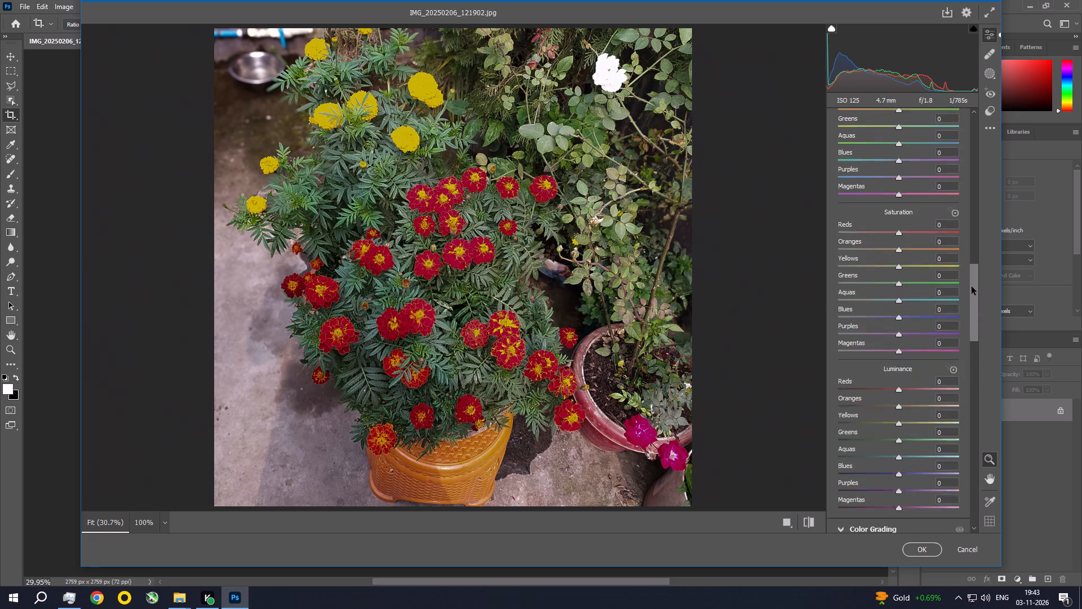
{"action": "left_click_drag", "start_coordinate": [972, 286], "coordinate": [974, 227]}
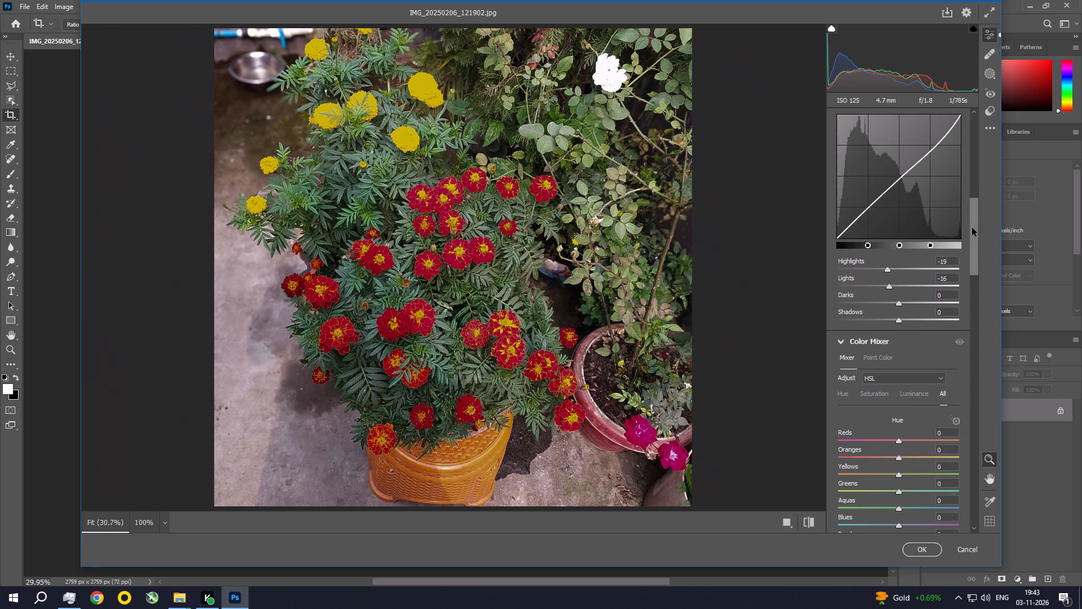
{"action": "left_click_drag", "start_coordinate": [974, 224], "coordinate": [982, 168]}
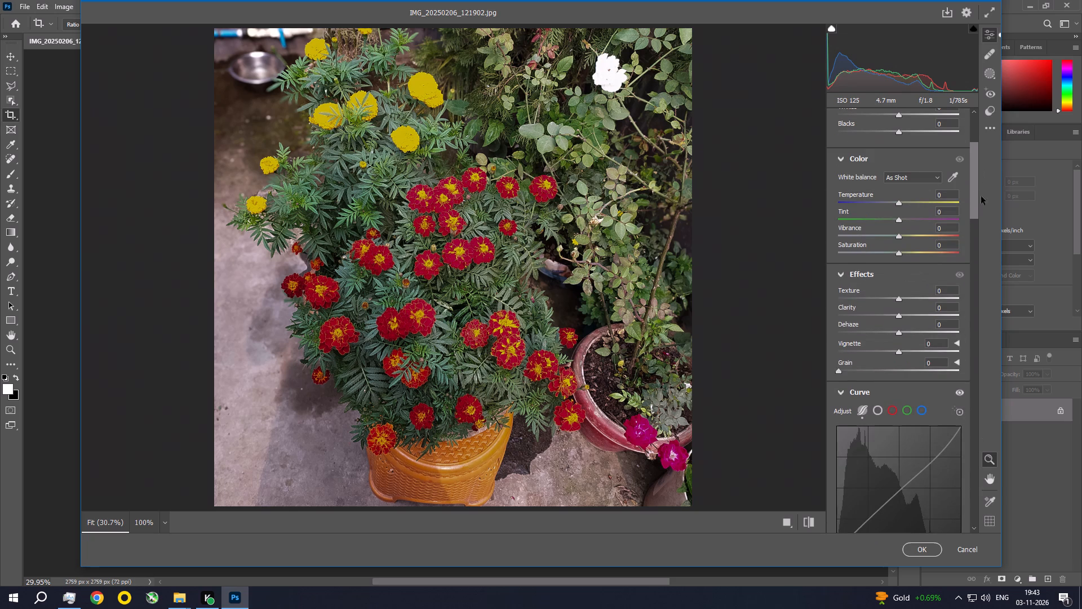
{"action": "left_click_drag", "start_coordinate": [900, 352], "coordinate": [876, 357]}
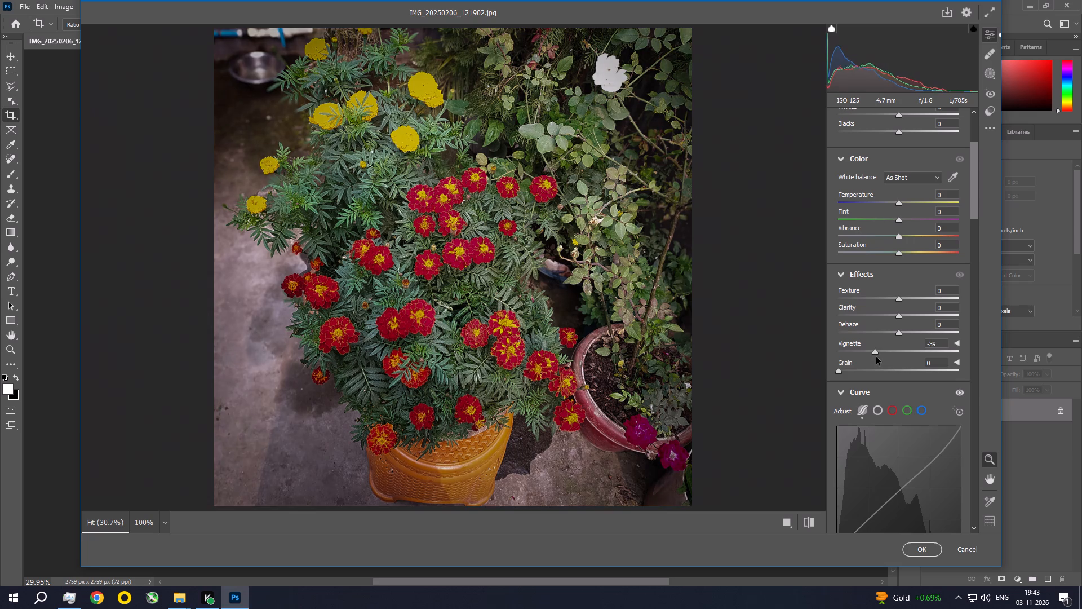
{"action": "left_click_drag", "start_coordinate": [876, 357], "coordinate": [873, 358]}
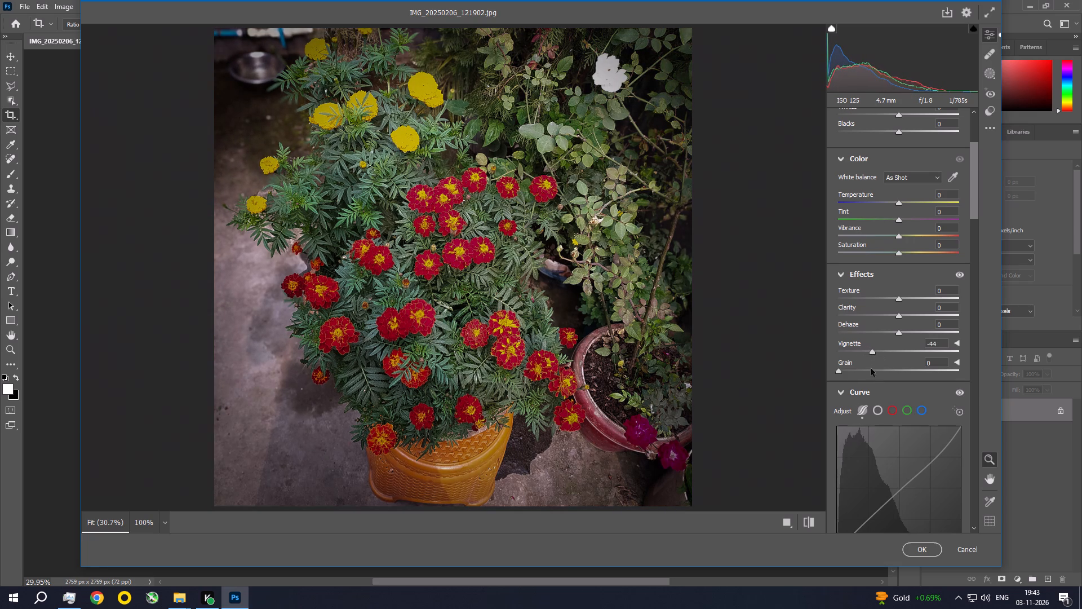
{"action": "left_click_drag", "start_coordinate": [854, 371], "coordinate": [834, 374]}
{"action": "left_click_drag", "start_coordinate": [873, 352], "coordinate": [880, 355]}
Set the vignette's Roundness to +39, adjust its Feather, and apply the Camera Raw filter to the photo.
{"action": "left_click", "coordinate": [957, 342]}
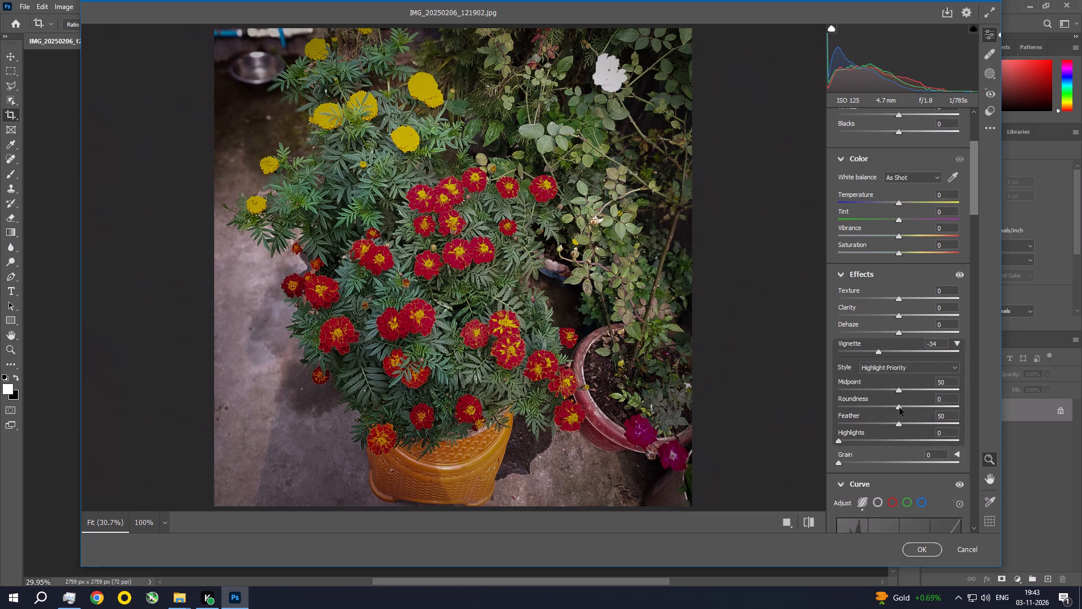
{"action": "left_click_drag", "start_coordinate": [899, 408], "coordinate": [920, 414]}
{"action": "left_click_drag", "start_coordinate": [920, 414], "coordinate": [923, 414]}
{"action": "left_click", "coordinate": [898, 427]}
{"action": "left_click_drag", "start_coordinate": [898, 425], "coordinate": [914, 429]}
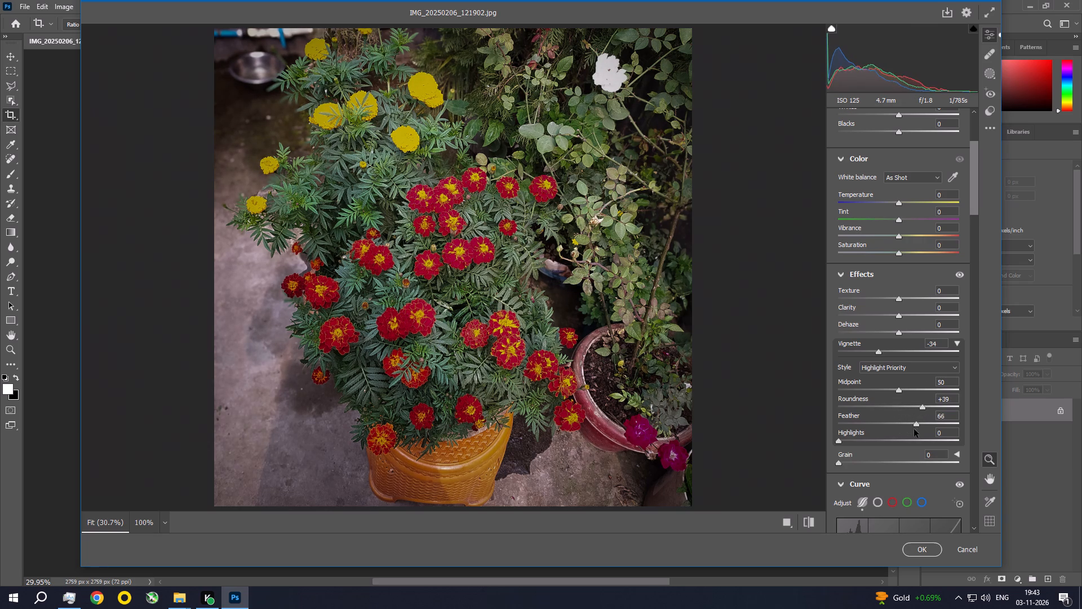
{"action": "left_click_drag", "start_coordinate": [914, 429], "coordinate": [890, 422]}
{"action": "left_click", "coordinate": [913, 551]}
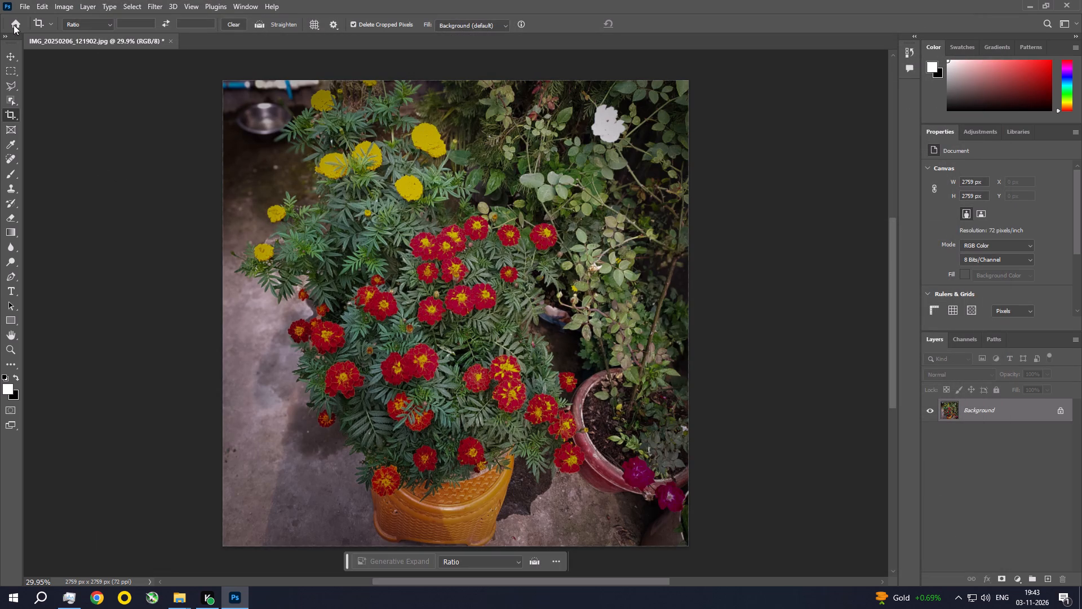
Apply a Photo Filter adjustment to the photo with its preset settings.
{"action": "left_click", "coordinate": [59, 1]}
{"action": "left_click", "coordinate": [82, 31]}
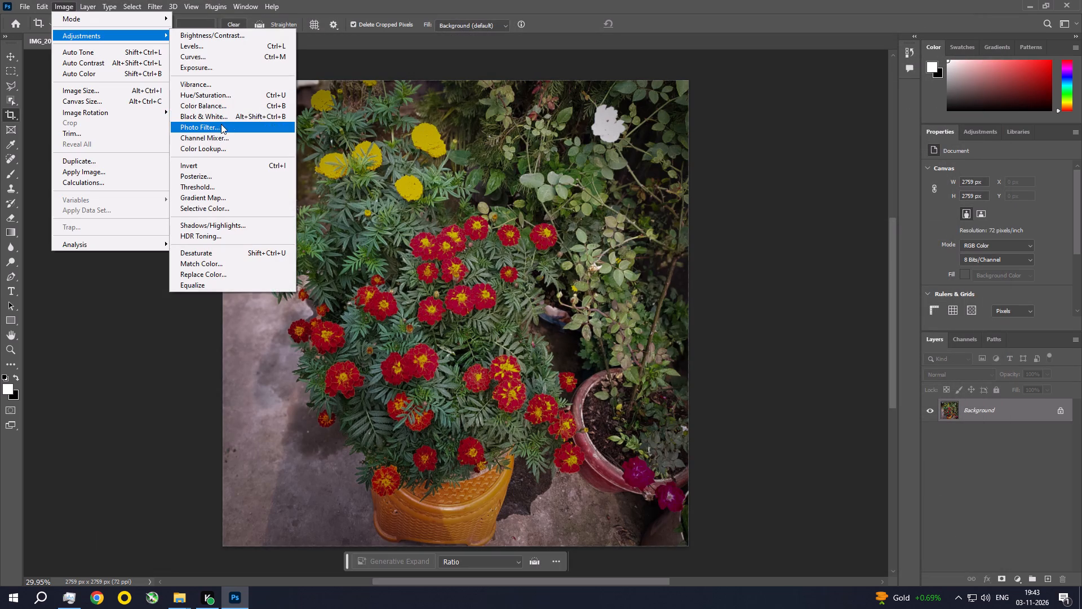
{"action": "left_click", "coordinate": [223, 127]}
{"action": "left_click", "coordinate": [881, 121]}
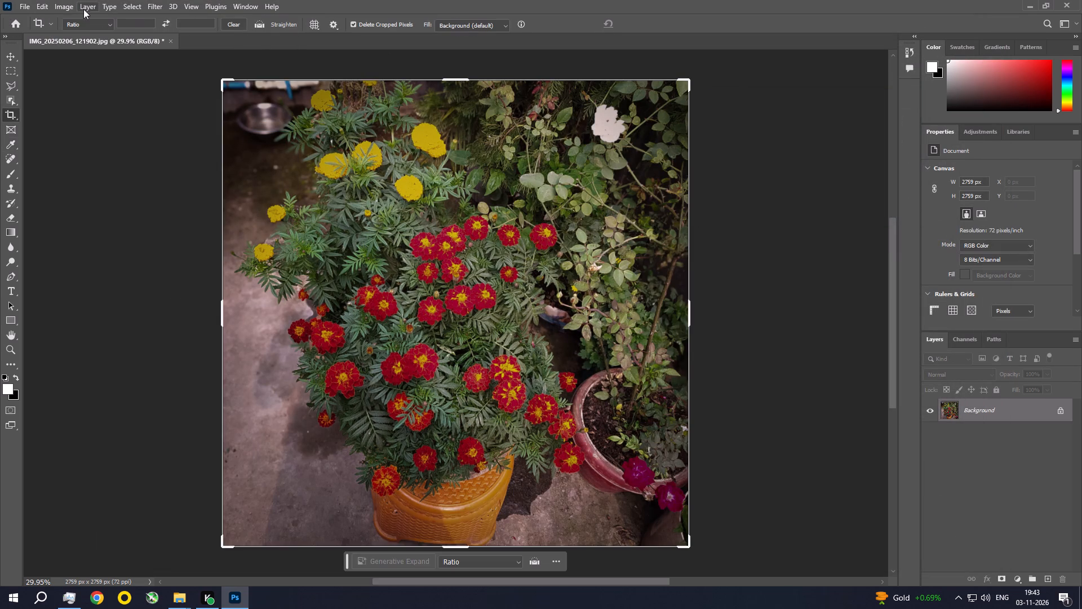
Apply an Exposure adjustment to the photo with the Offset set to 0.0050.
{"action": "left_click", "coordinate": [65, 7]}
{"action": "left_click", "coordinate": [71, 30]}
{"action": "left_click", "coordinate": [243, 68]}
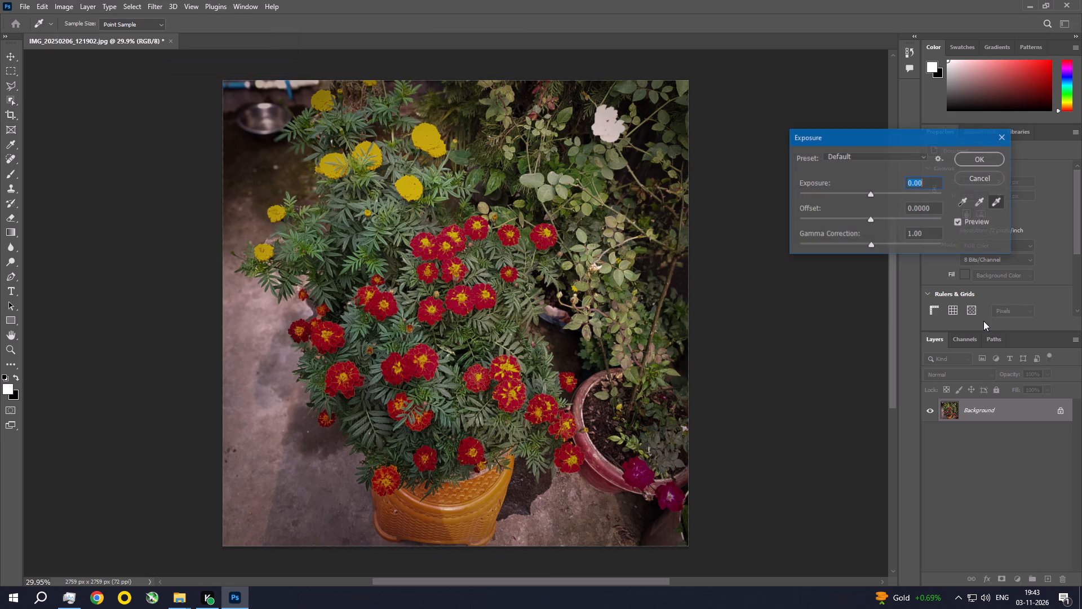
{"action": "left_click", "coordinate": [932, 207]}
{"action": "key", "text": "BackSpace"}
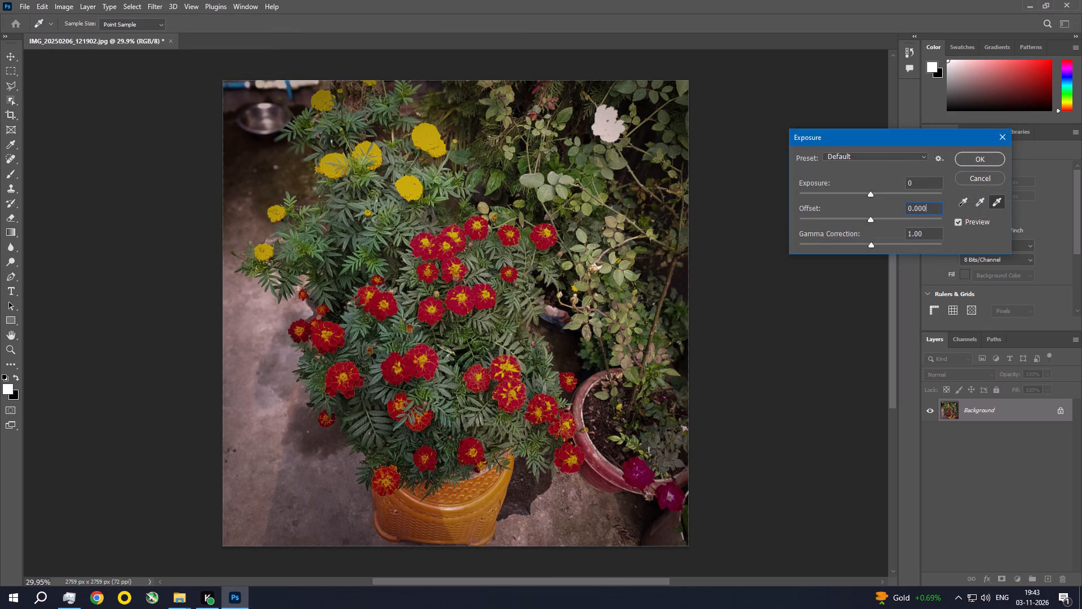
{"action": "key", "text": "BackSpace"}
{"action": "type", "text": "50"}
{"action": "key", "text": "Return"}
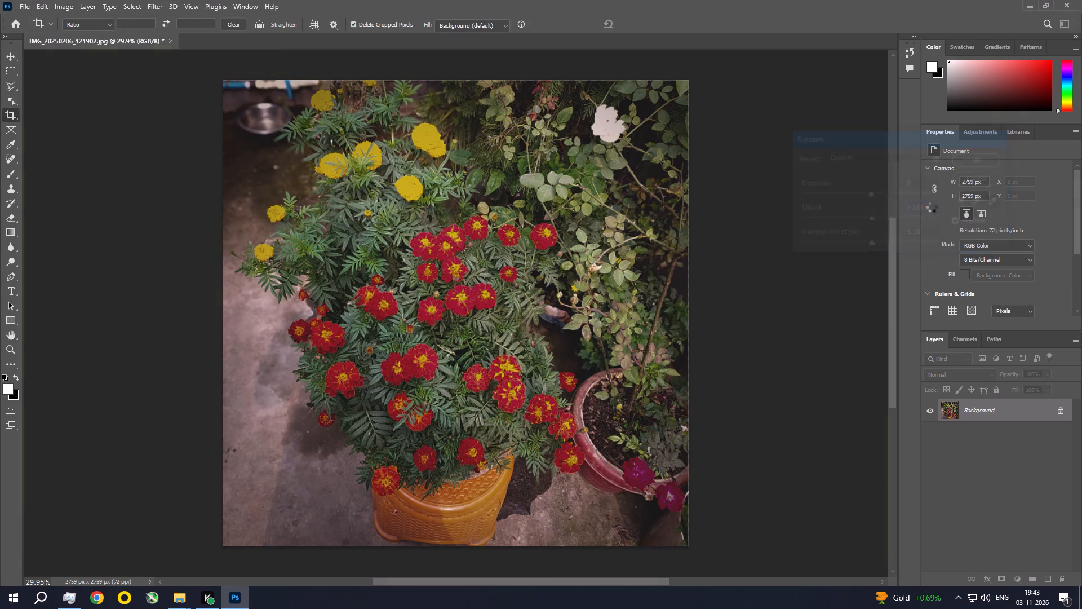
Save the edited photo IMG_20250206_121902 with the offered JPEG options and close it.
{"action": "key", "text": "ctrl+s"}
{"action": "key", "text": "Return"}
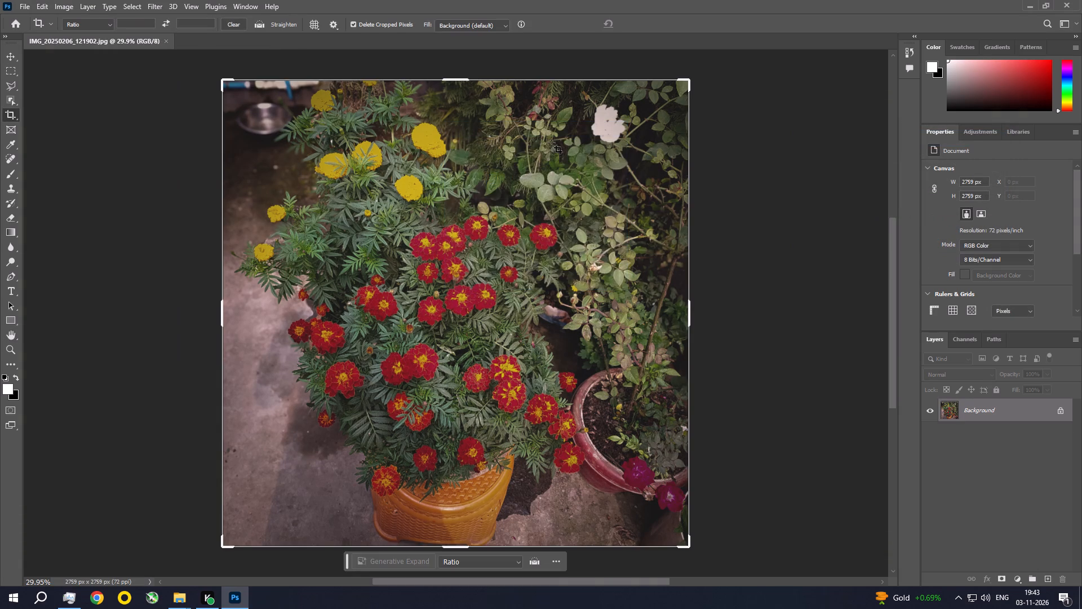
{"action": "left_click", "coordinate": [168, 43]}
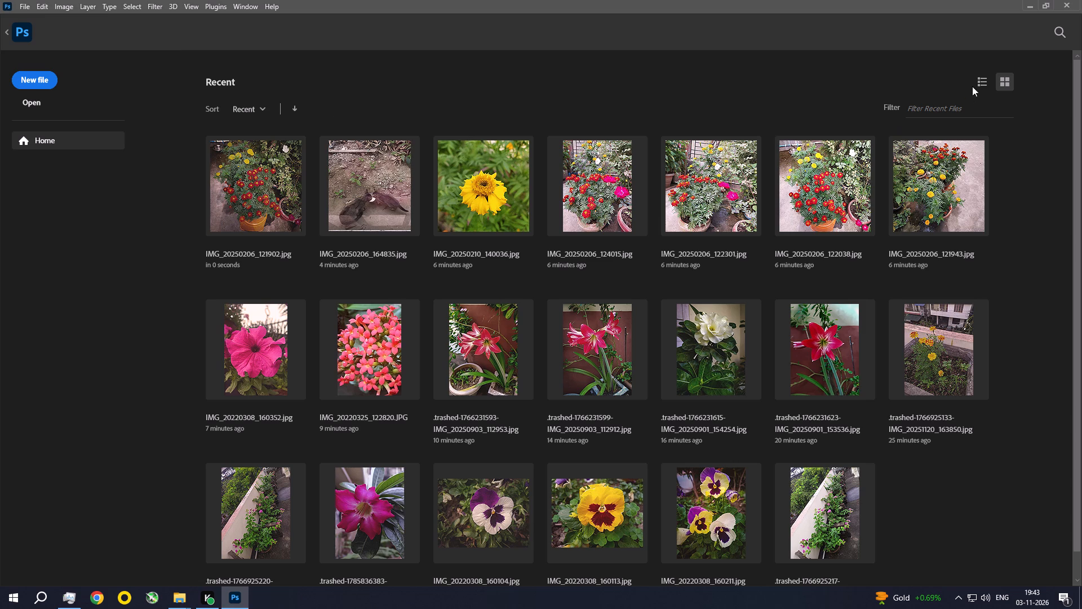
Switch to the ai work folder in File Explorer and rename IMG_20250206_121902 as 13.
{"action": "left_click", "coordinate": [1027, 0]}
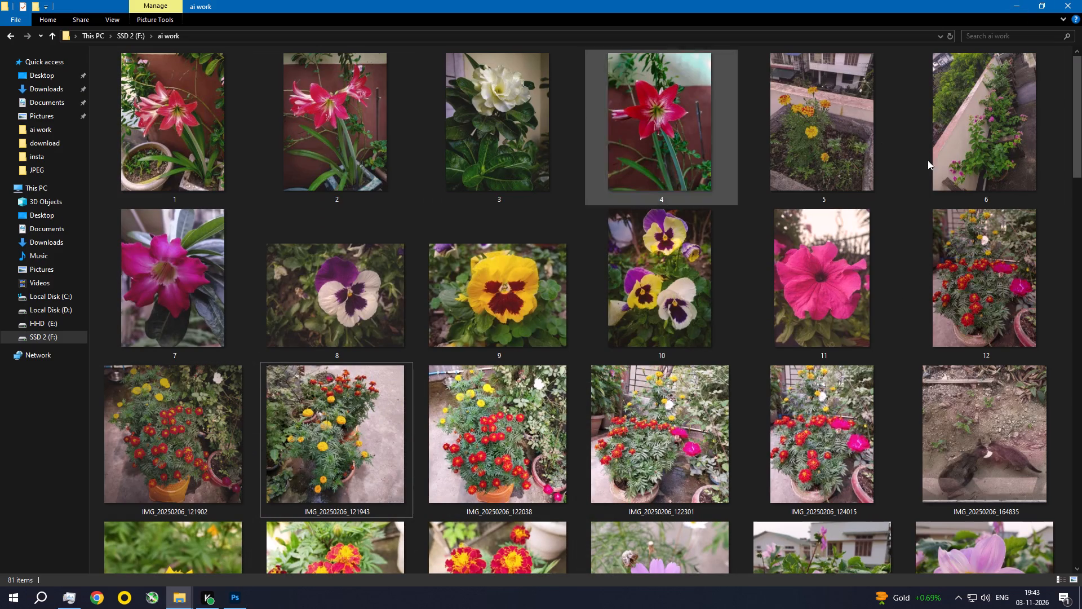
{"action": "left_click", "coordinate": [184, 474]}
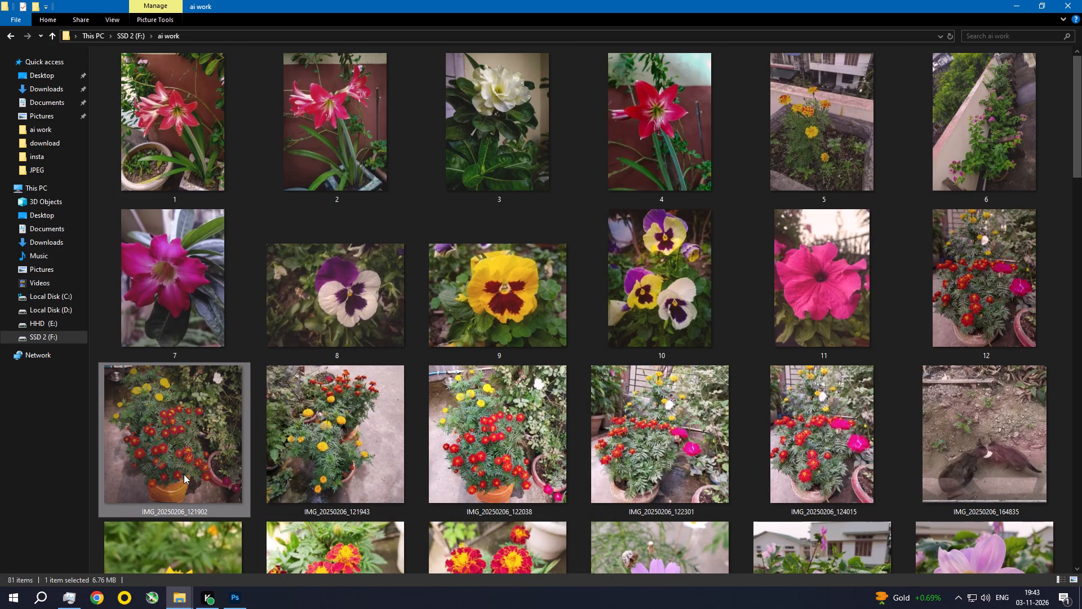
{"action": "key", "text": "F2"}
{"action": "key", "text": "1"}
{"action": "key", "text": "3"}
{"action": "key", "text": "Return"}
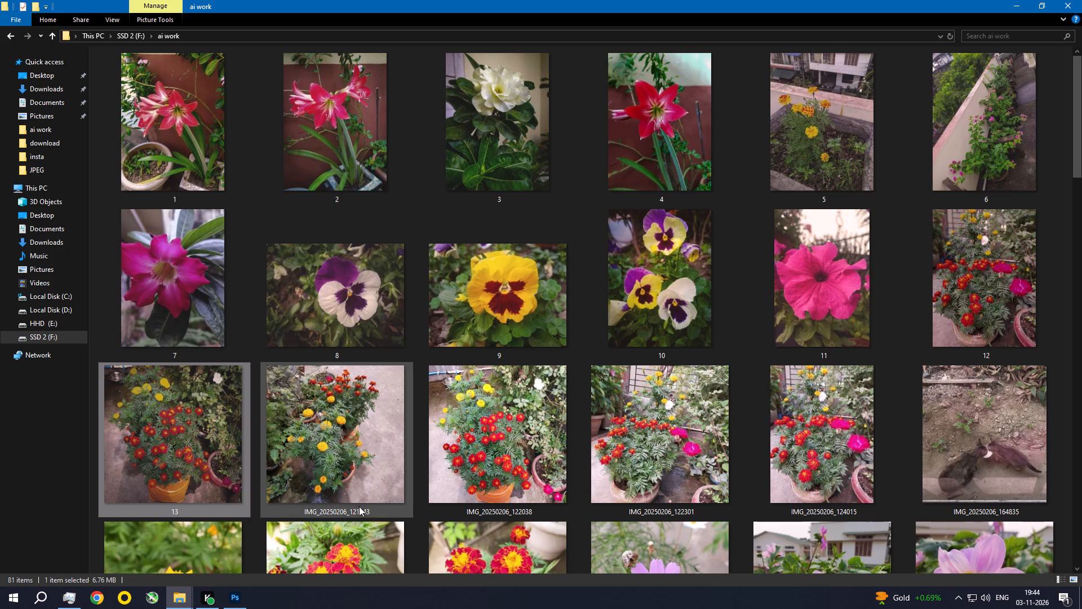
Rename the cat photo IMG_20250206_164835 as 14.
{"action": "left_click", "coordinate": [999, 462]}
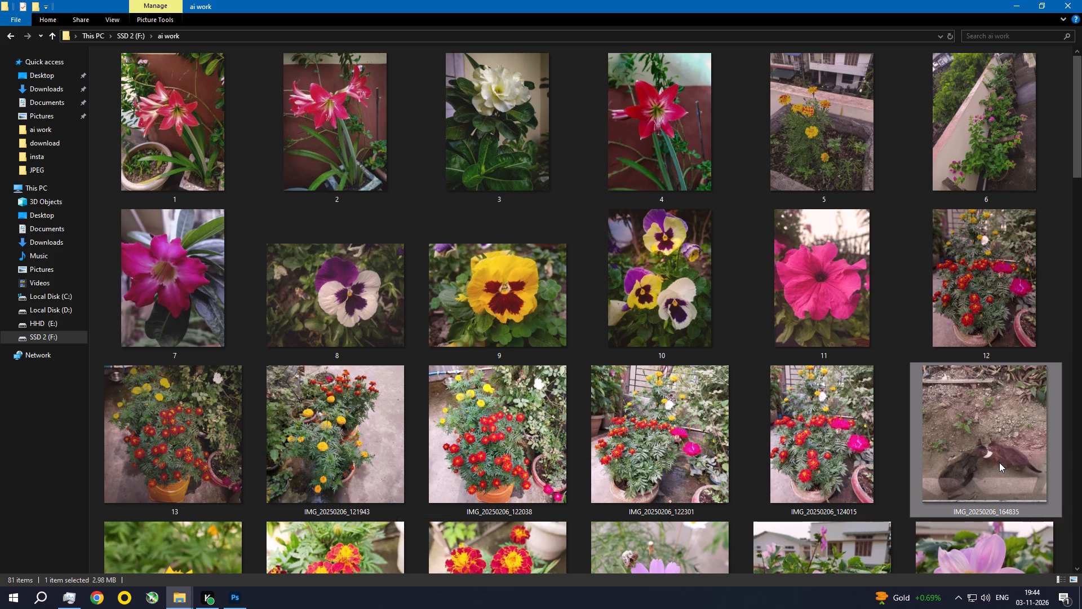
{"action": "key", "text": "F2"}
{"action": "type", "text": "14"}
{"action": "key", "text": "Return"}
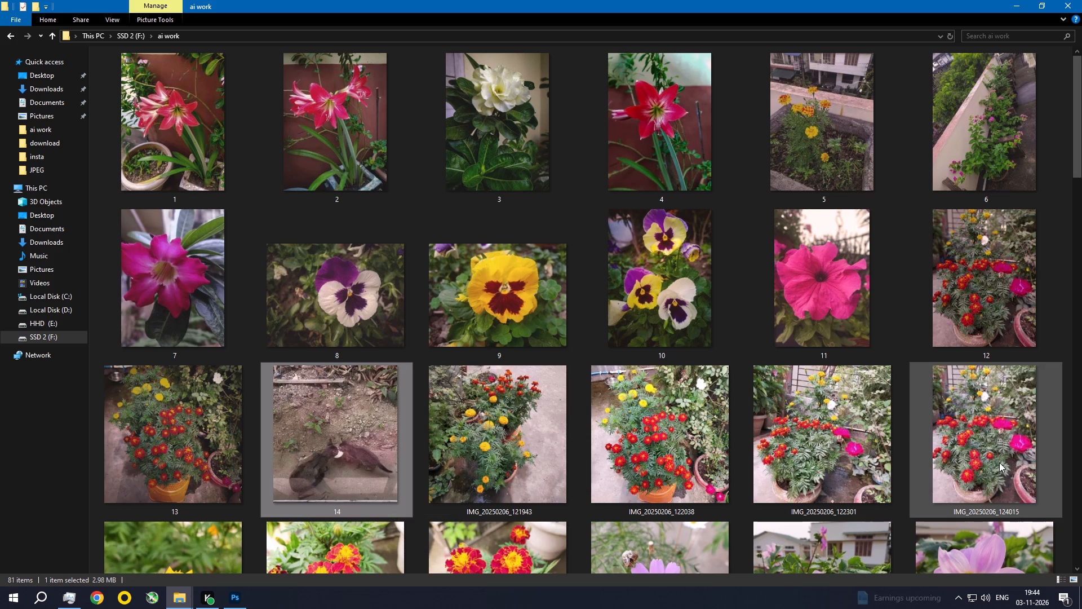
Inspect the photo IMG_20250206_121943 up close in Photos and delete it from the folder.
{"action": "double_click", "coordinate": [463, 379]}
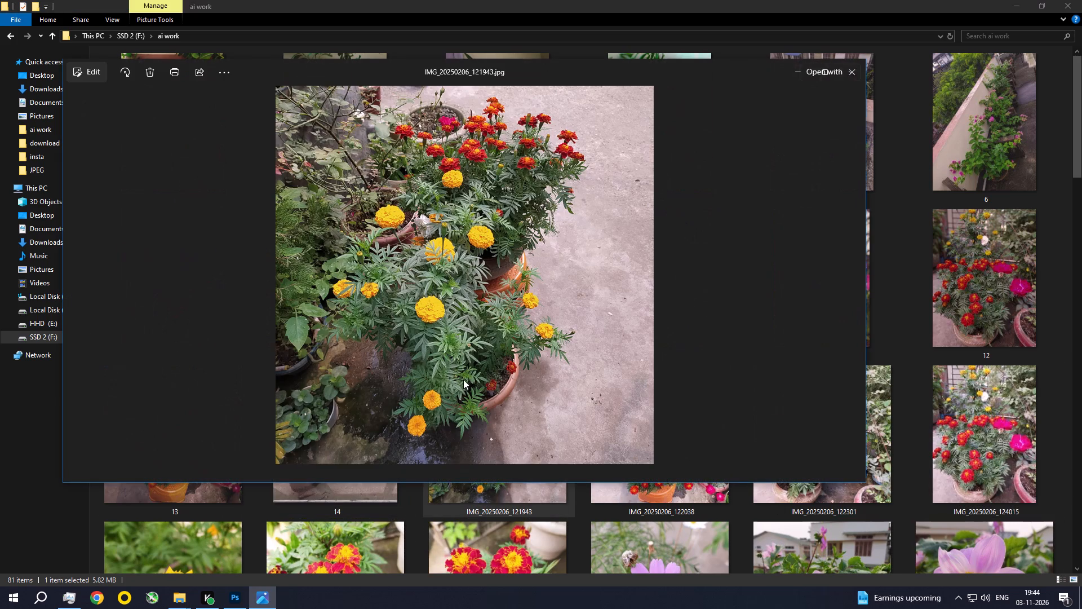
{"action": "scroll", "coordinate": [451, 268], "scroll_direction": "up", "scroll_amount": 1}
{"action": "scroll", "coordinate": [451, 268], "scroll_direction": "down", "scroll_amount": 1}
{"action": "scroll", "coordinate": [451, 268], "scroll_direction": "up", "scroll_amount": 5}
{"action": "scroll", "coordinate": [450, 267], "scroll_direction": "down", "scroll_amount": 2}
{"action": "scroll", "coordinate": [450, 267], "scroll_direction": "up", "scroll_amount": 12}
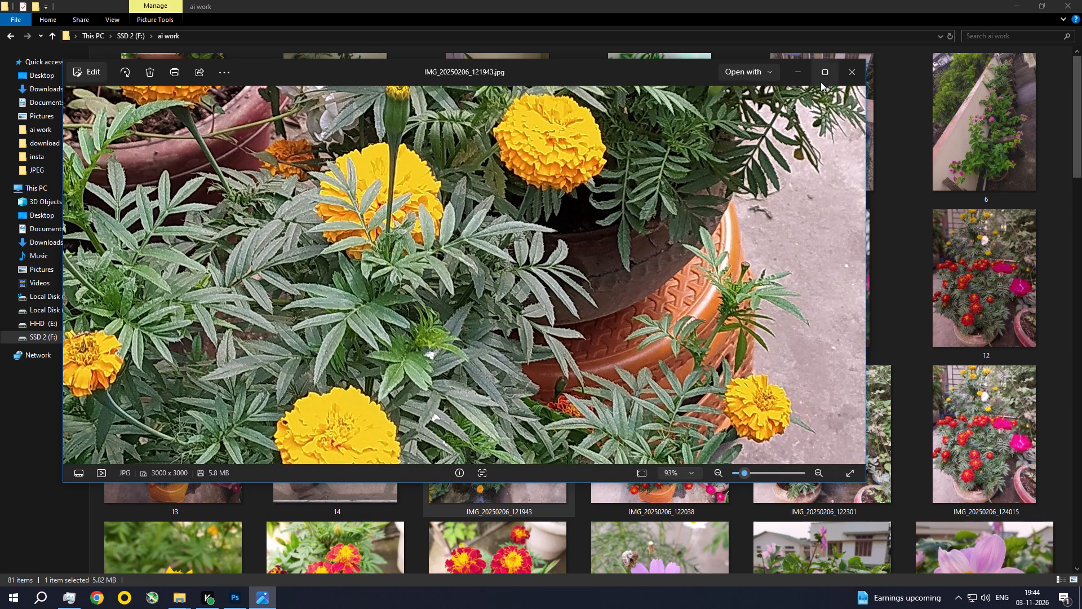
{"action": "left_click", "coordinate": [852, 76]}
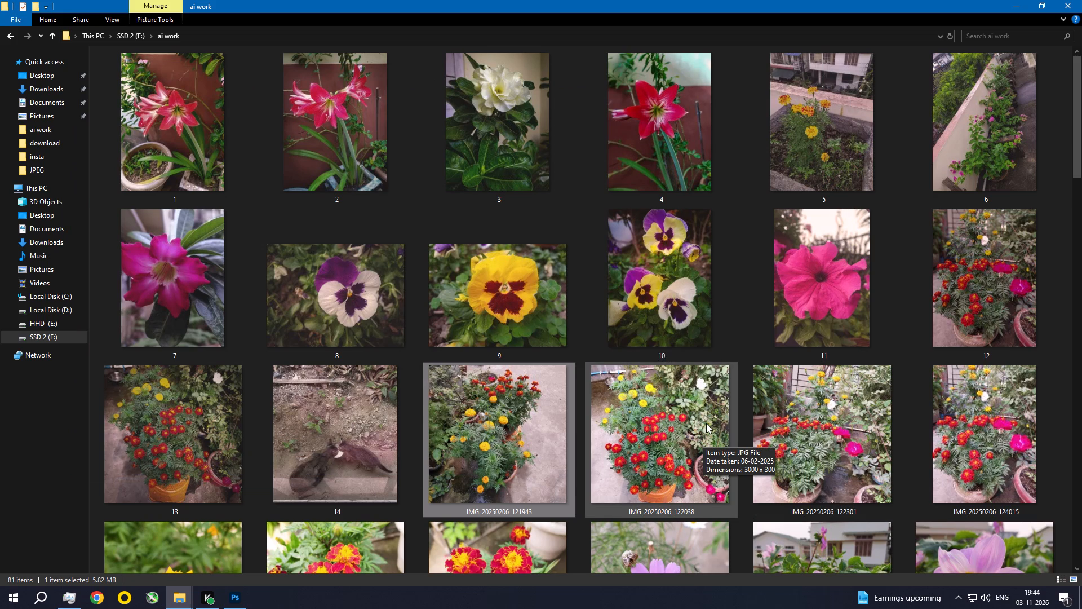
{"action": "key", "text": "Delete"}
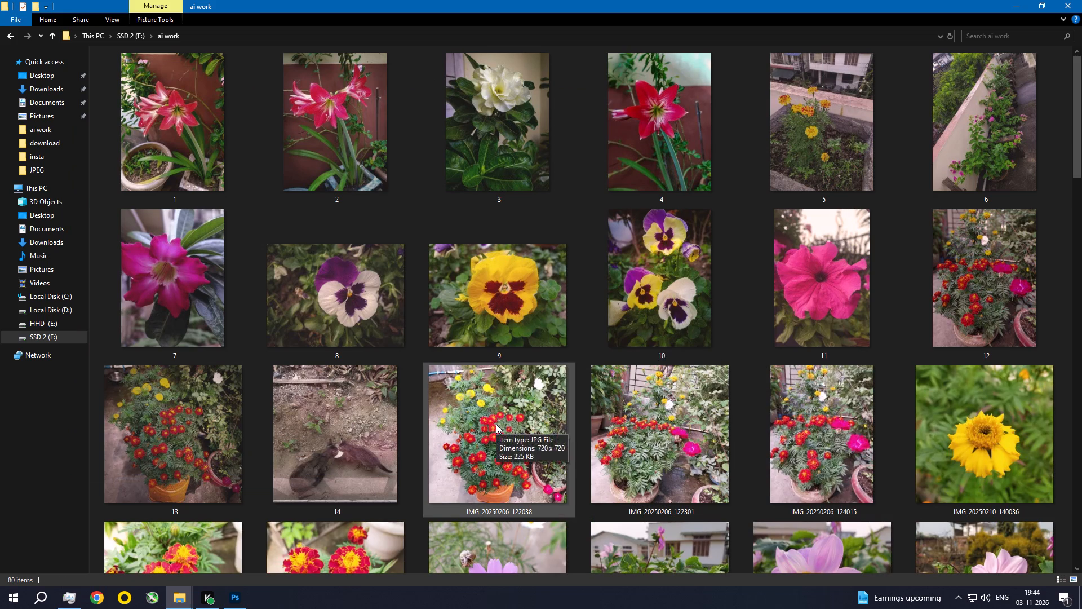
Preview the photo IMG_20250206_122038 and delete it from the folder.
{"action": "double_click", "coordinate": [496, 424]}
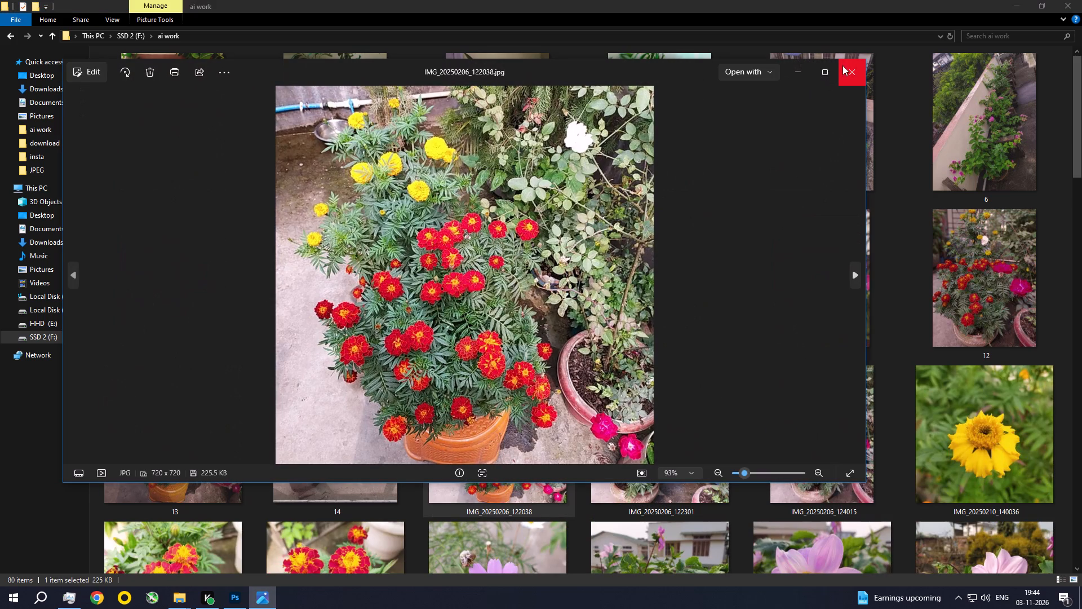
{"action": "left_click", "coordinate": [842, 65]}
{"action": "key", "text": "Delete"}
Preview the photo IMG_20250206_122301 and delete it from the folder.
{"action": "double_click", "coordinate": [470, 429]}
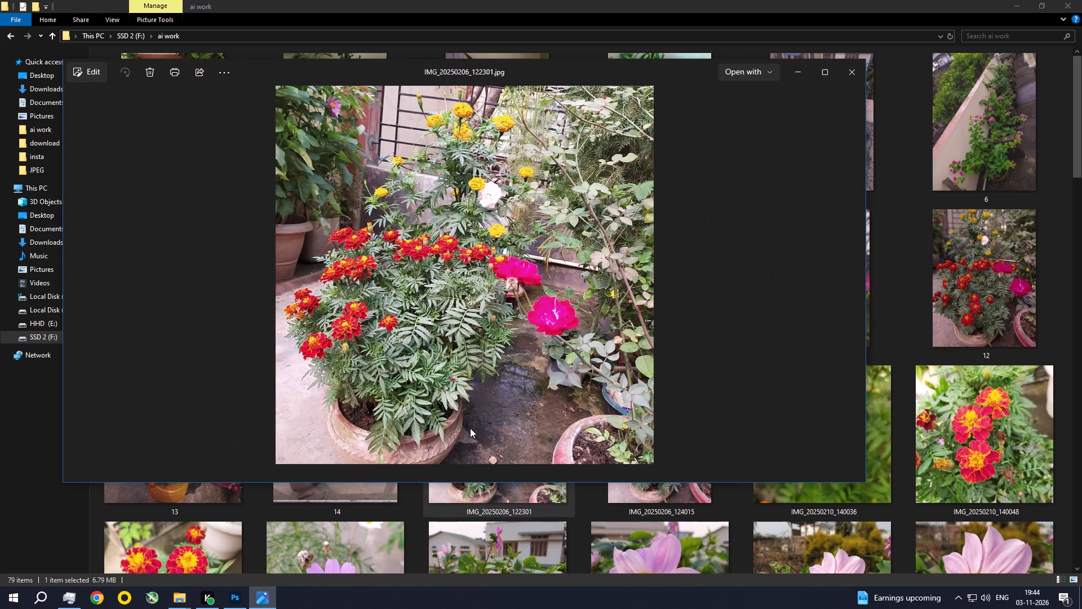
{"action": "left_click", "coordinate": [852, 72]}
{"action": "key", "text": "Delete"}
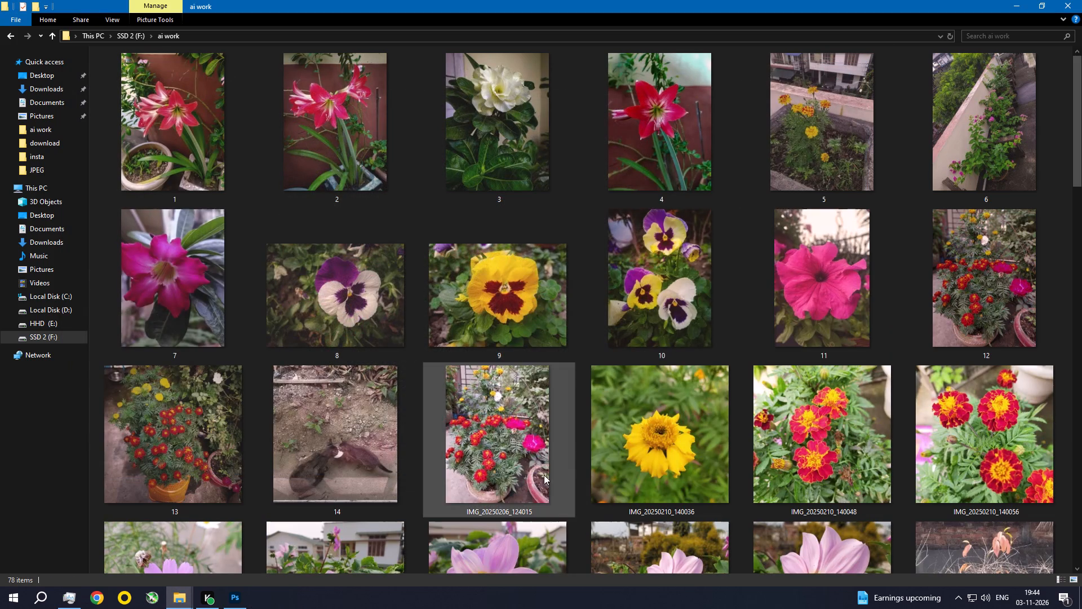
Preview the photo IMG_20250206_124015 and delete it from the folder.
{"action": "double_click", "coordinate": [478, 475]}
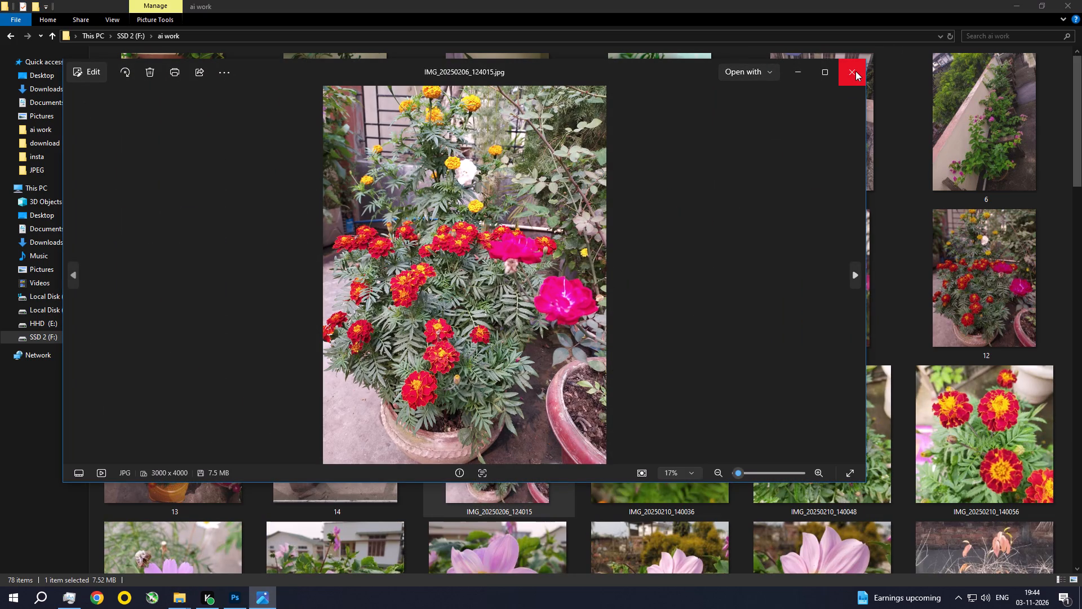
{"action": "left_click", "coordinate": [855, 71]}
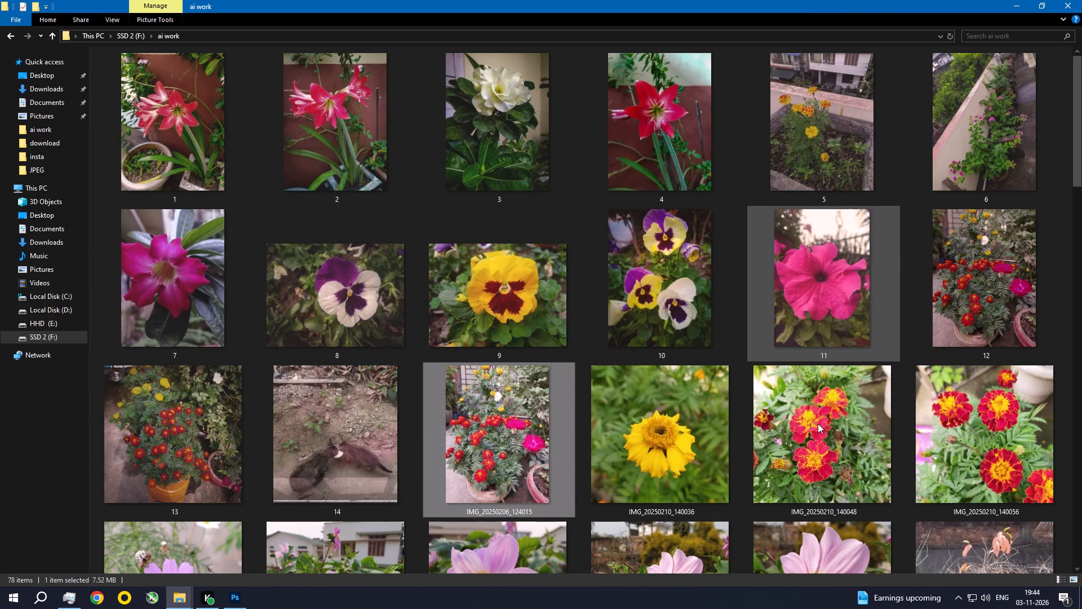
{"action": "key", "text": "Delete"}
Preview the yellow flower photo IMG_20250210_140036 up close in Photos and close the preview.
{"action": "double_click", "coordinate": [508, 434]}
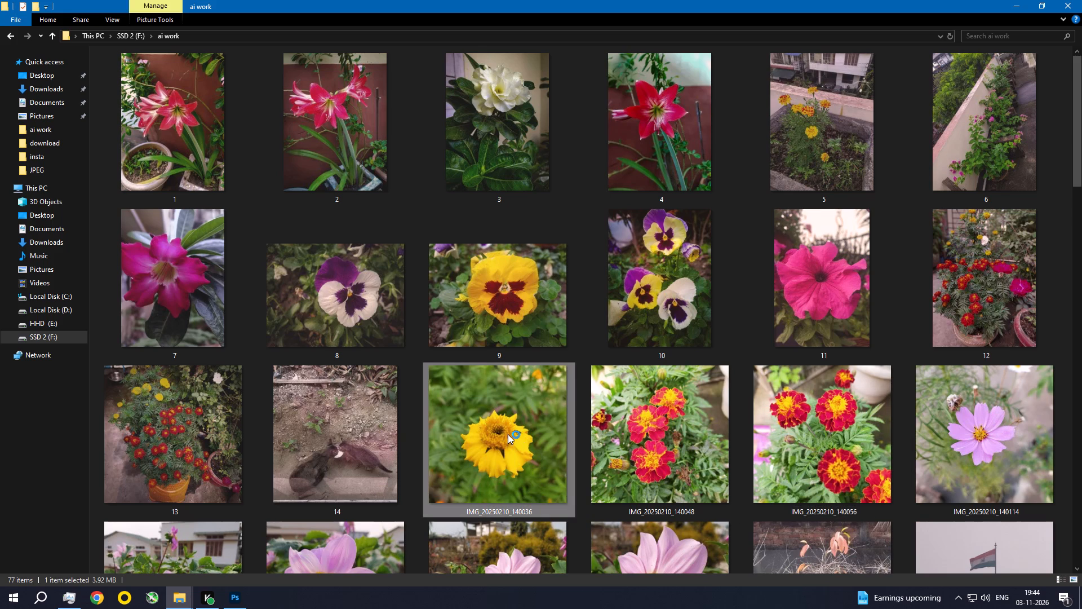
{"action": "scroll", "coordinate": [491, 260], "scroll_direction": "up", "scroll_amount": 5}
{"action": "scroll", "coordinate": [491, 260], "scroll_direction": "down", "scroll_amount": 2}
{"action": "scroll", "coordinate": [491, 260], "scroll_direction": "up", "scroll_amount": 3}
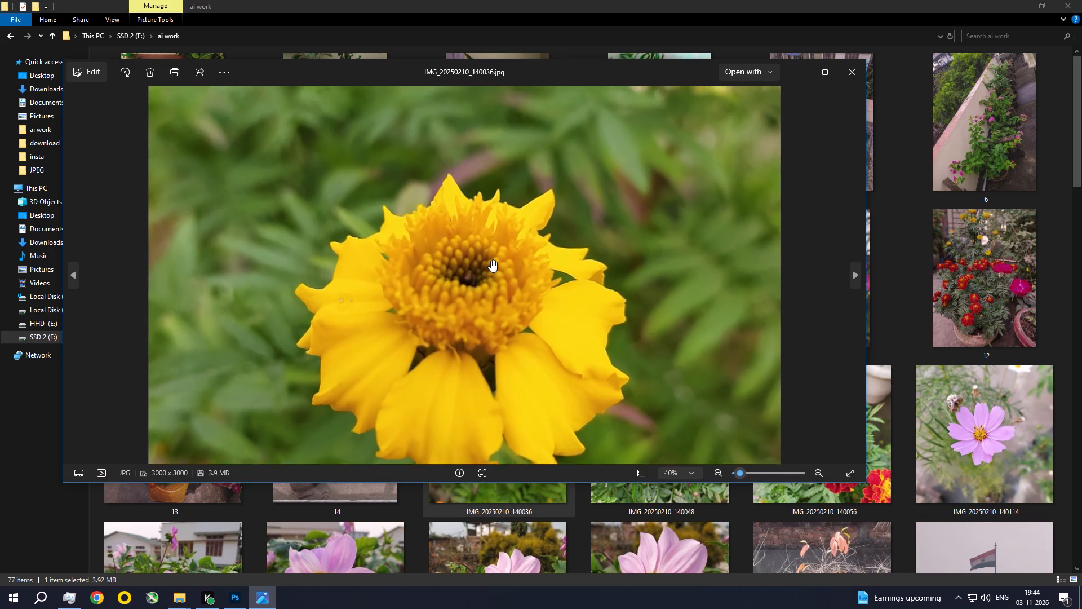
{"action": "left_click", "coordinate": [854, 68]}
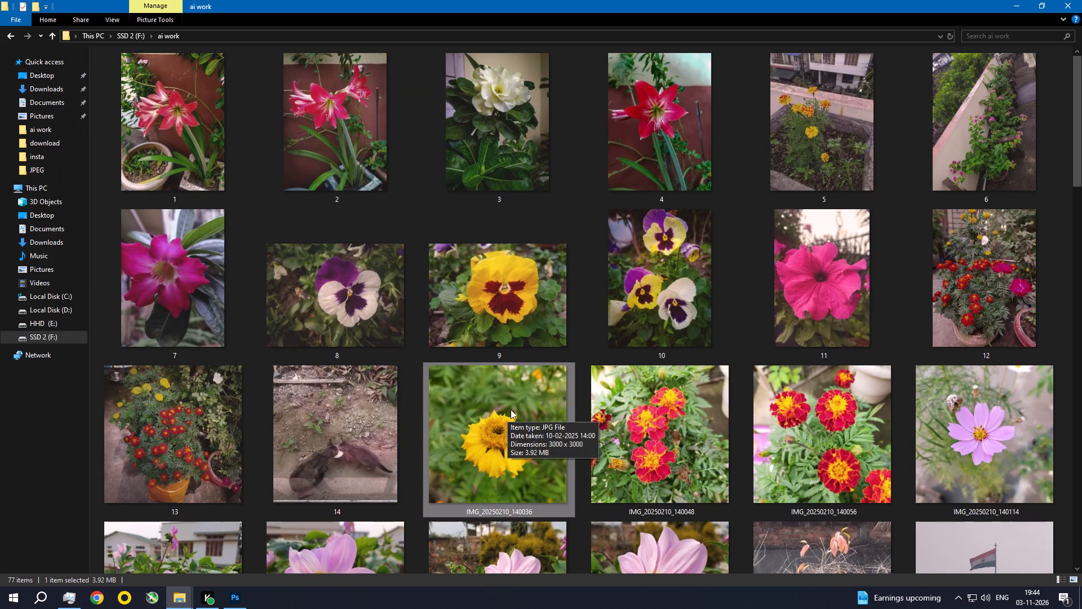
Open the four photos IMG_20250210_140036, 140048, 140056 and 140114 together in Photoshop.
{"action": "left_click", "coordinate": [968, 445], "text": "shift"}
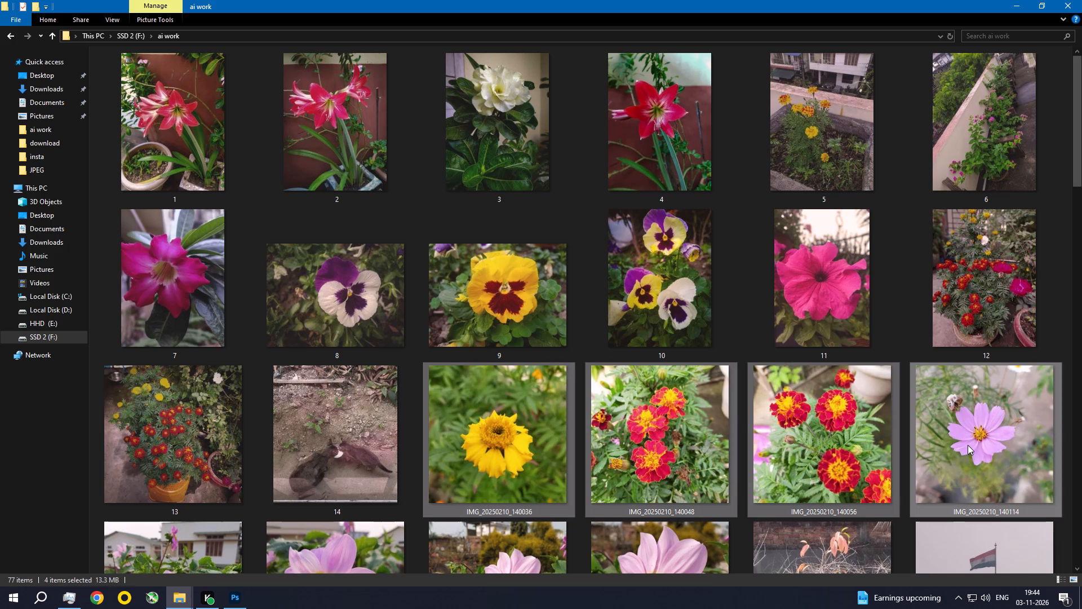
{"action": "left_click_drag", "start_coordinate": [504, 431], "coordinate": [622, 448]}
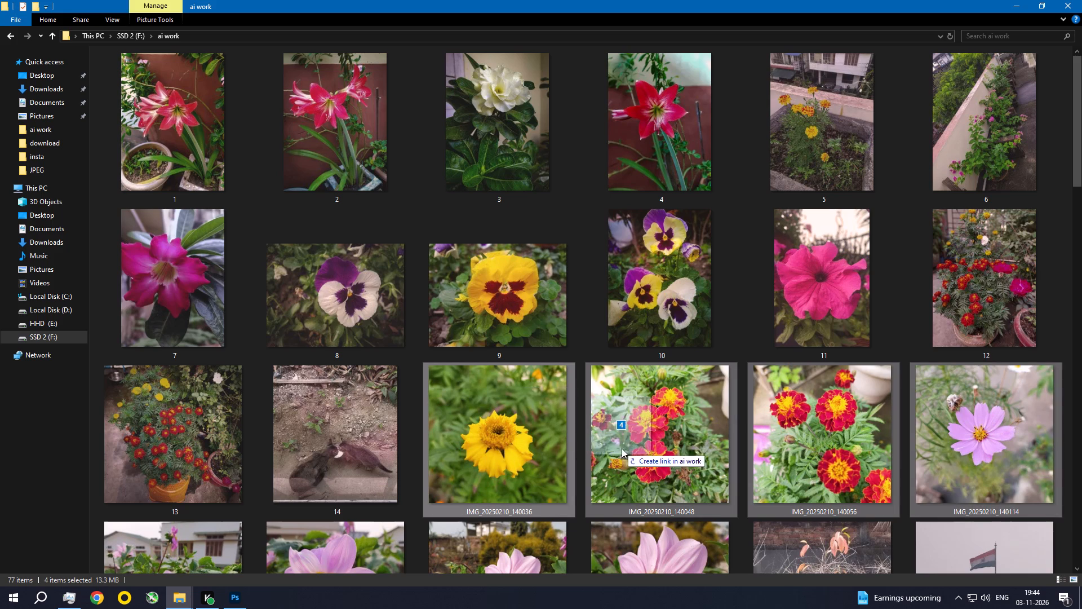
{"action": "left_click_drag", "start_coordinate": [622, 448], "coordinate": [539, 412]}
{"action": "key", "text": "alt+Tab"}
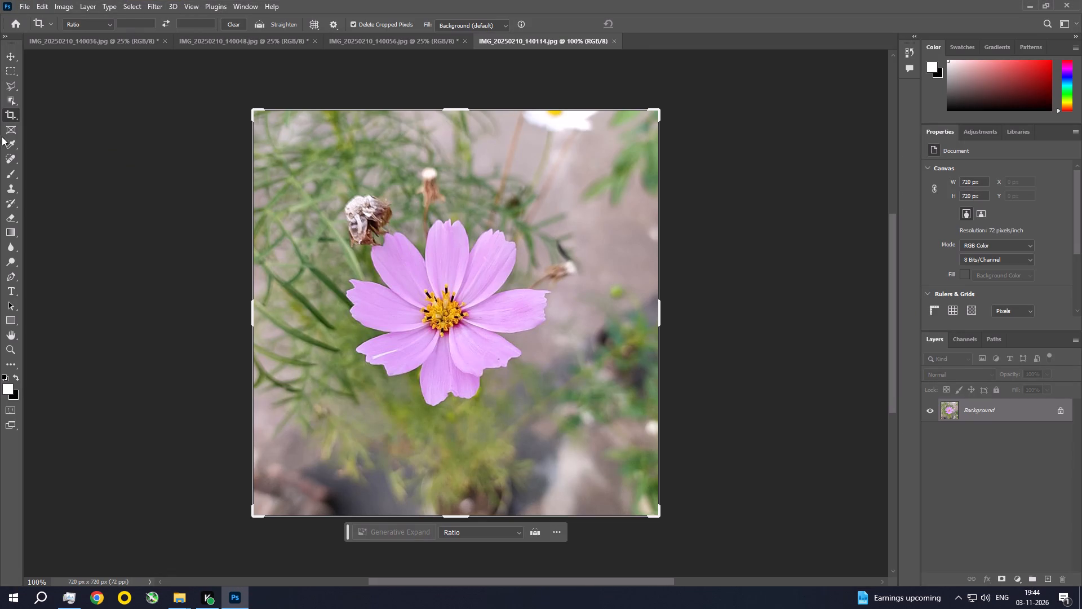
Crop the pink flower photo IMG_20250210_140114 slightly at its edges to 698 x 704 px.
{"action": "left_click", "coordinate": [696, 181]}
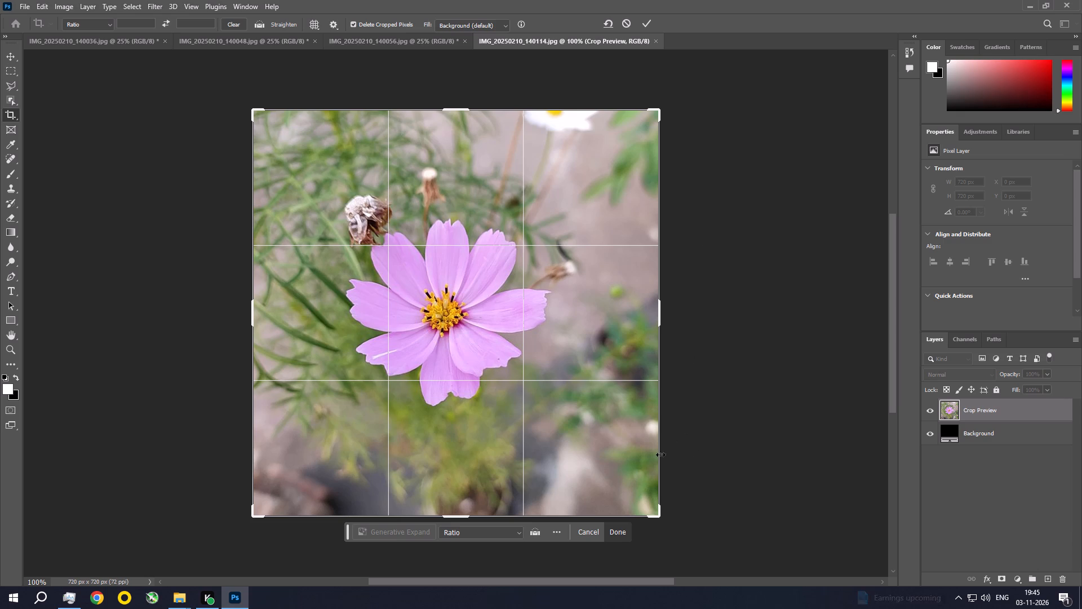
{"action": "left_click_drag", "start_coordinate": [657, 517], "coordinate": [650, 512]}
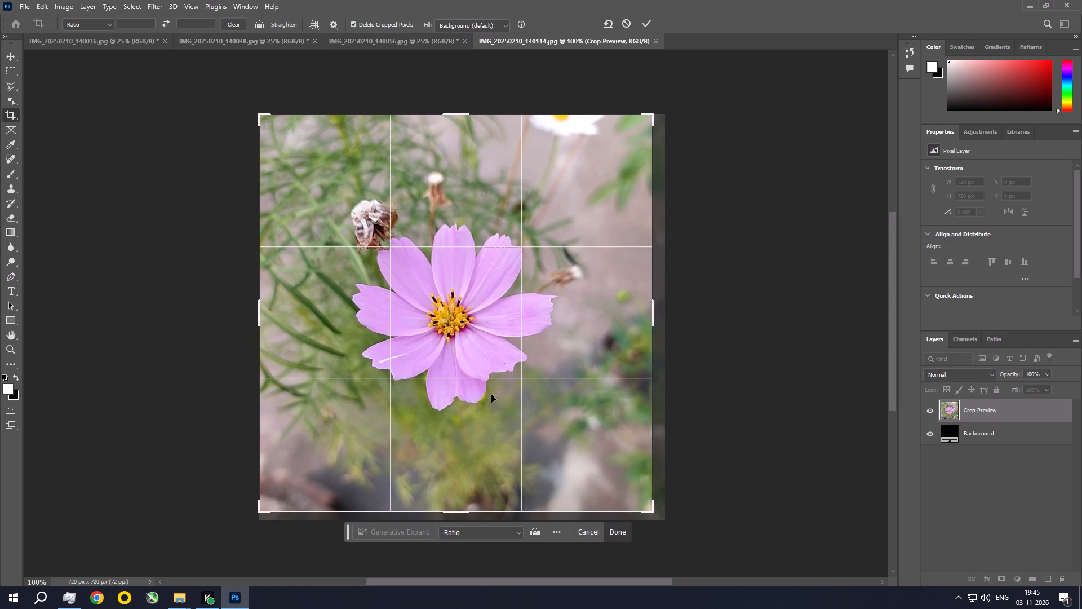
{"action": "double_click", "coordinate": [491, 395]}
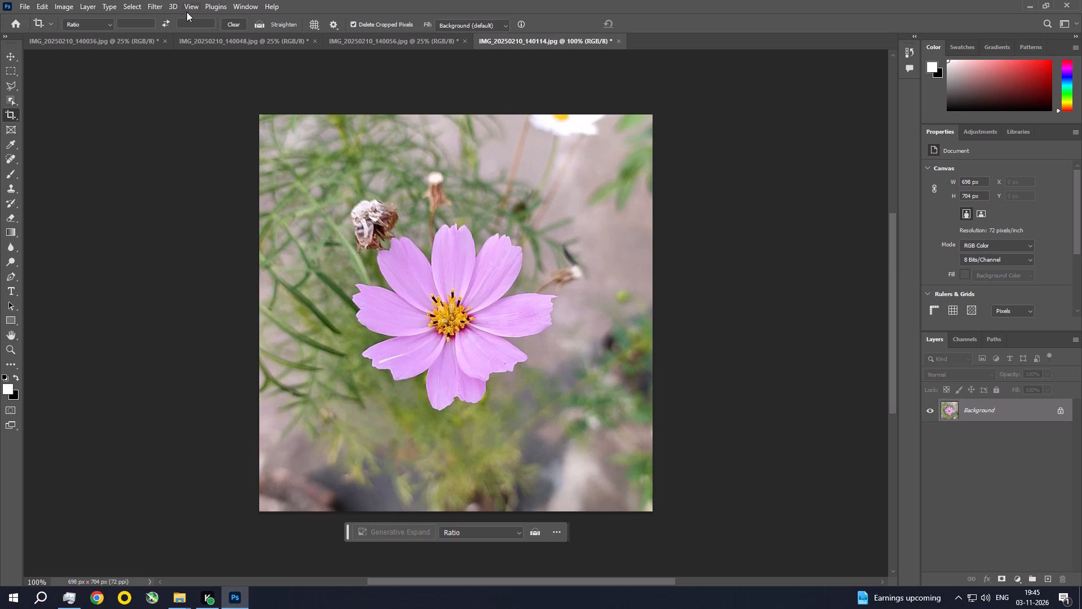
Open the Camera Raw Filter on the cropped pink flower photo and bring up its profile browser.
{"action": "left_click", "coordinate": [188, 0]}
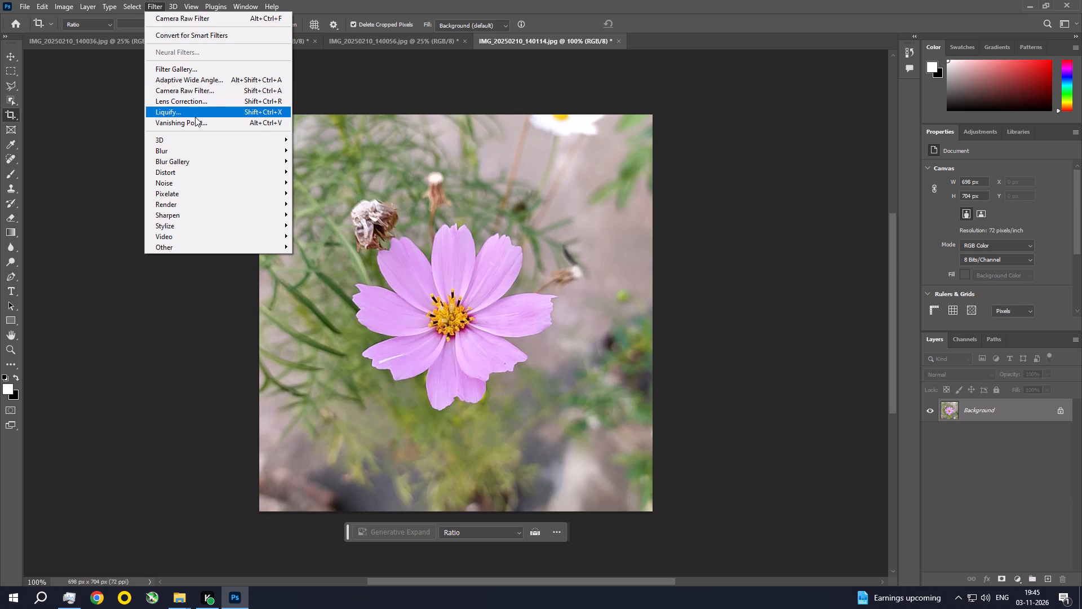
{"action": "left_click", "coordinate": [192, 91]}
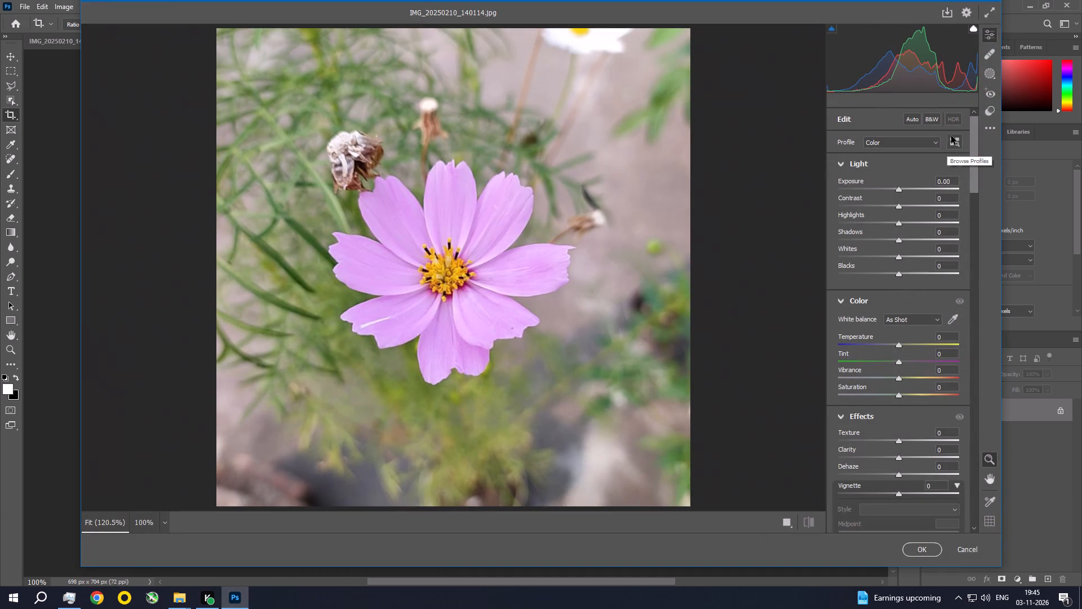
{"action": "left_click", "coordinate": [953, 140]}
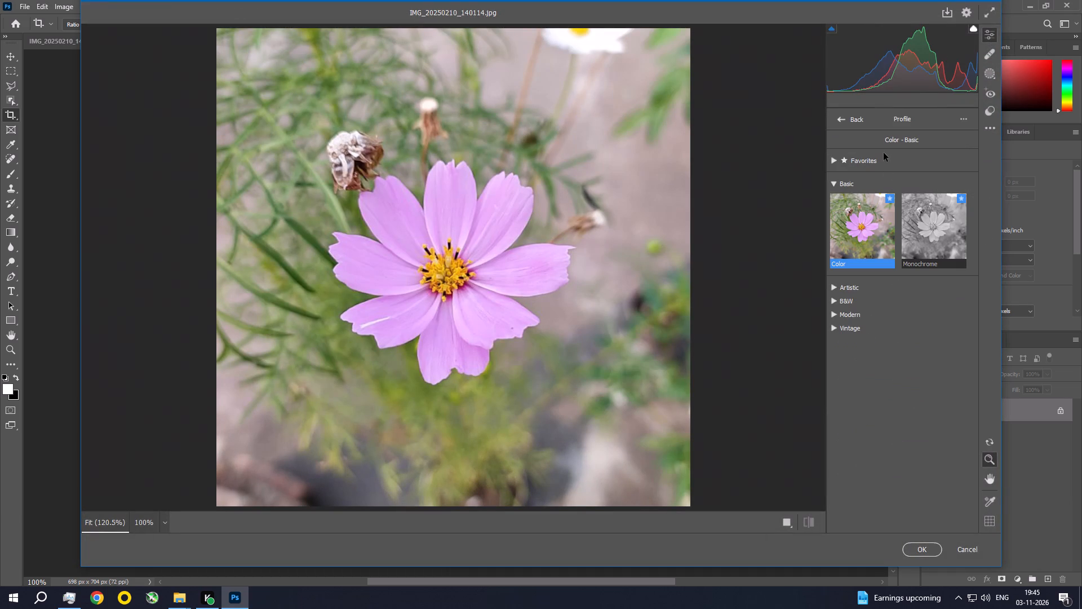
Examine how the Favorites, Artistic and B&W profiles look on the pink flower photo.
{"action": "left_click", "coordinate": [882, 160]}
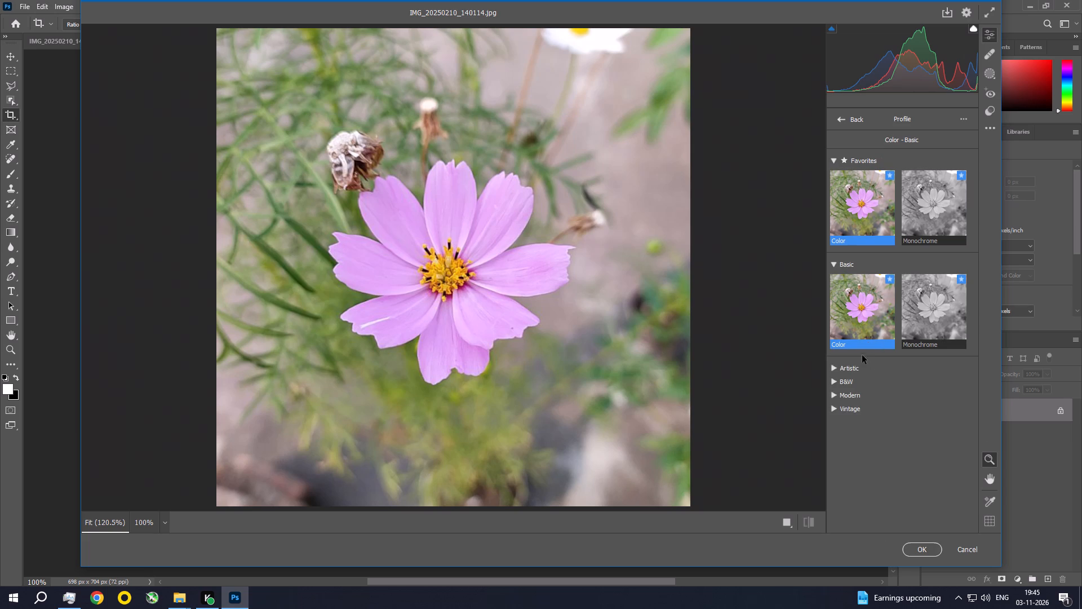
{"action": "left_click", "coordinate": [853, 372]}
{"action": "scroll", "coordinate": [853, 420], "scroll_direction": "down", "scroll_amount": 2}
{"action": "scroll", "coordinate": [854, 422], "scroll_direction": "up", "scroll_amount": 5}
{"action": "scroll", "coordinate": [855, 423], "scroll_direction": "down", "scroll_amount": 5}
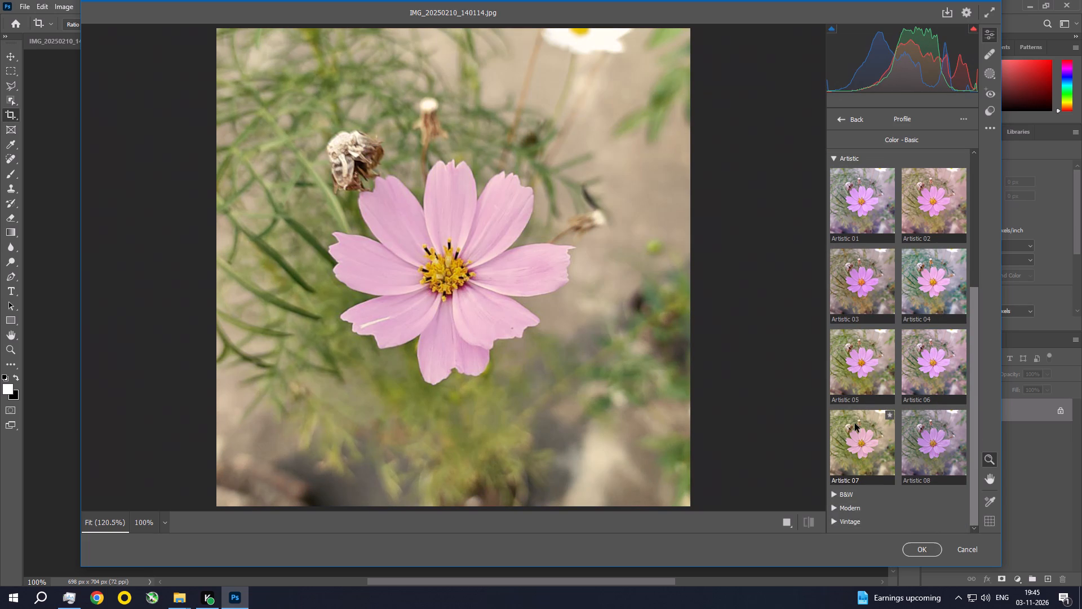
{"action": "left_click", "coordinate": [845, 496]}
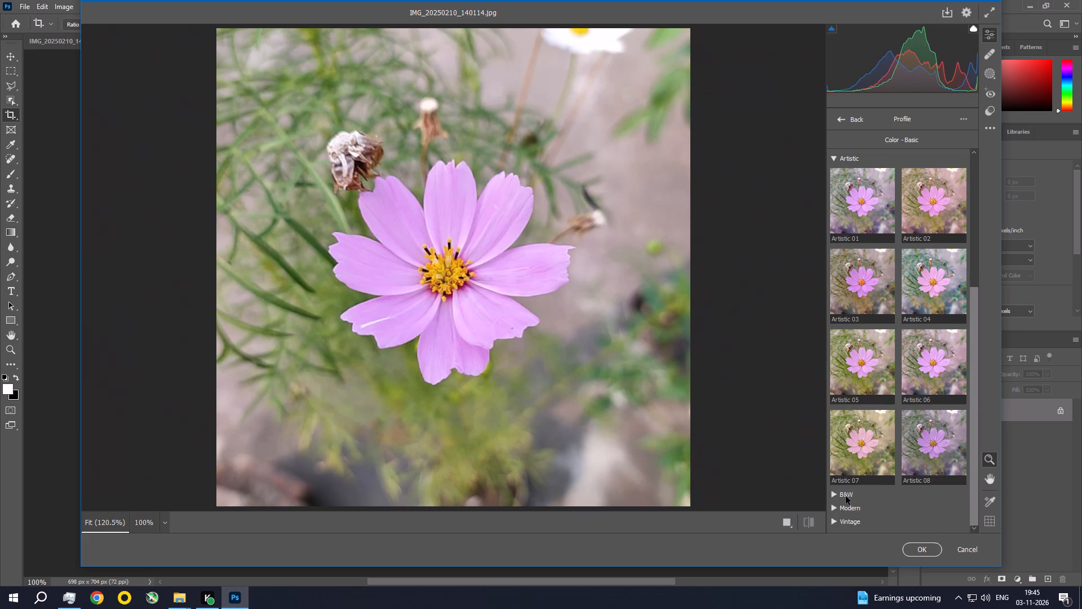
{"action": "left_click", "coordinate": [847, 493]}
{"action": "scroll", "coordinate": [839, 479], "scroll_direction": "down", "scroll_amount": 1}
{"action": "scroll", "coordinate": [839, 479], "scroll_direction": "up", "scroll_amount": 5}
{"action": "scroll", "coordinate": [841, 477], "scroll_direction": "down", "scroll_amount": 7}
{"action": "scroll", "coordinate": [841, 476], "scroll_direction": "up", "scroll_amount": 1}
{"action": "scroll", "coordinate": [841, 474], "scroll_direction": "down", "scroll_amount": 5}
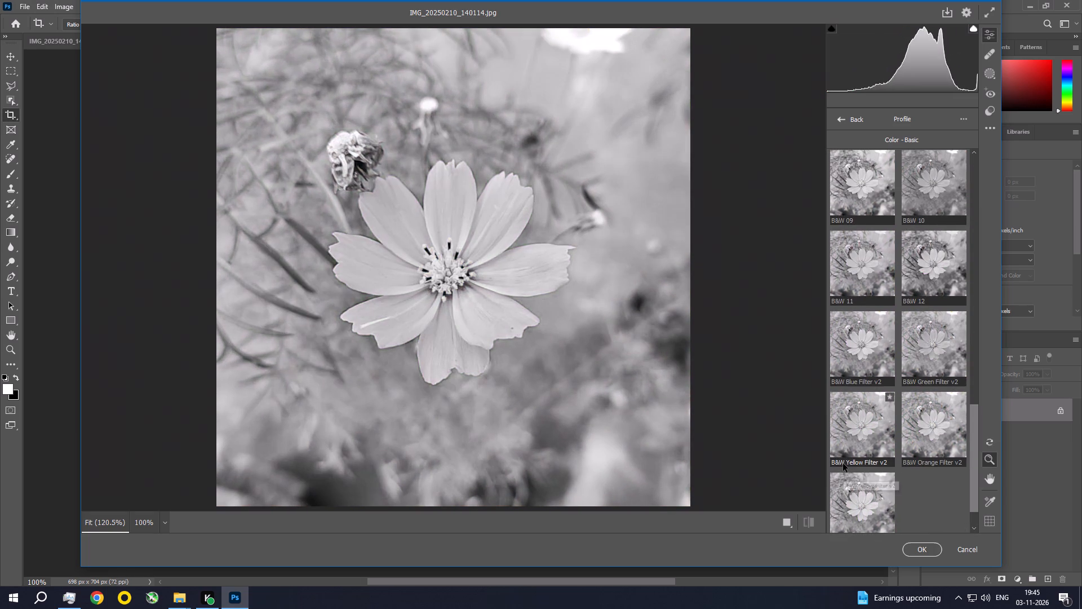
{"action": "scroll", "coordinate": [848, 468], "scroll_direction": "down", "scroll_amount": 2}
{"action": "scroll", "coordinate": [849, 471], "scroll_direction": "up", "scroll_amount": 3}
{"action": "scroll", "coordinate": [849, 471], "scroll_direction": "down", "scroll_amount": 1}
{"action": "scroll", "coordinate": [849, 471], "scroll_direction": "up", "scroll_amount": 1}
{"action": "scroll", "coordinate": [849, 471], "scroll_direction": "down", "scroll_amount": 6}
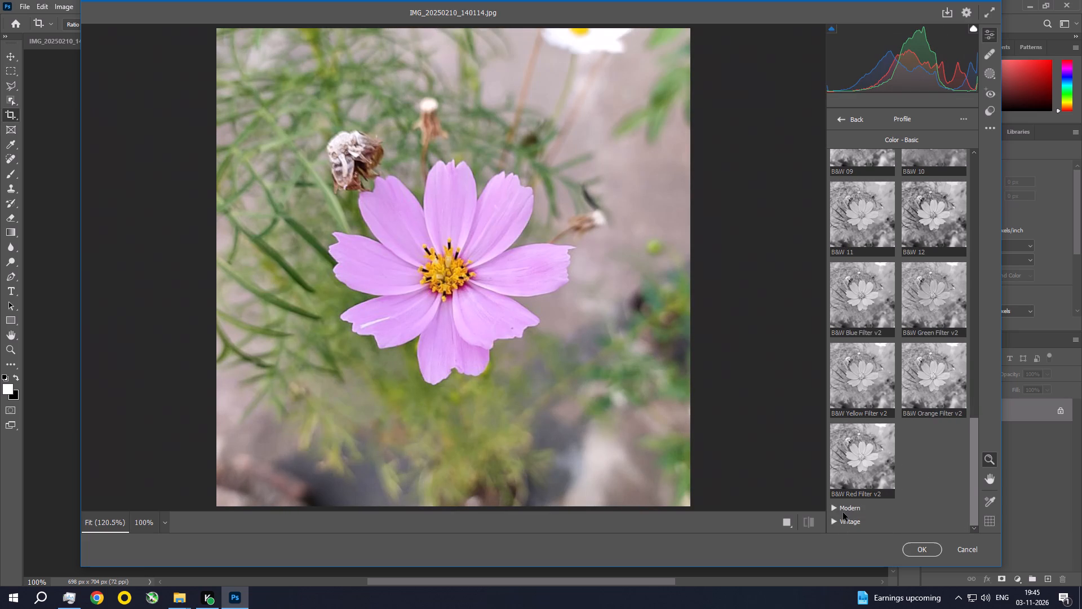
Examine how the Modern and Vintage profiles look on the pink flower photo.
{"action": "left_click", "coordinate": [845, 511]}
{"action": "scroll", "coordinate": [846, 493], "scroll_direction": "down", "scroll_amount": 3}
{"action": "scroll", "coordinate": [846, 493], "scroll_direction": "up", "scroll_amount": 8}
{"action": "scroll", "coordinate": [846, 493], "scroll_direction": "down", "scroll_amount": 2}
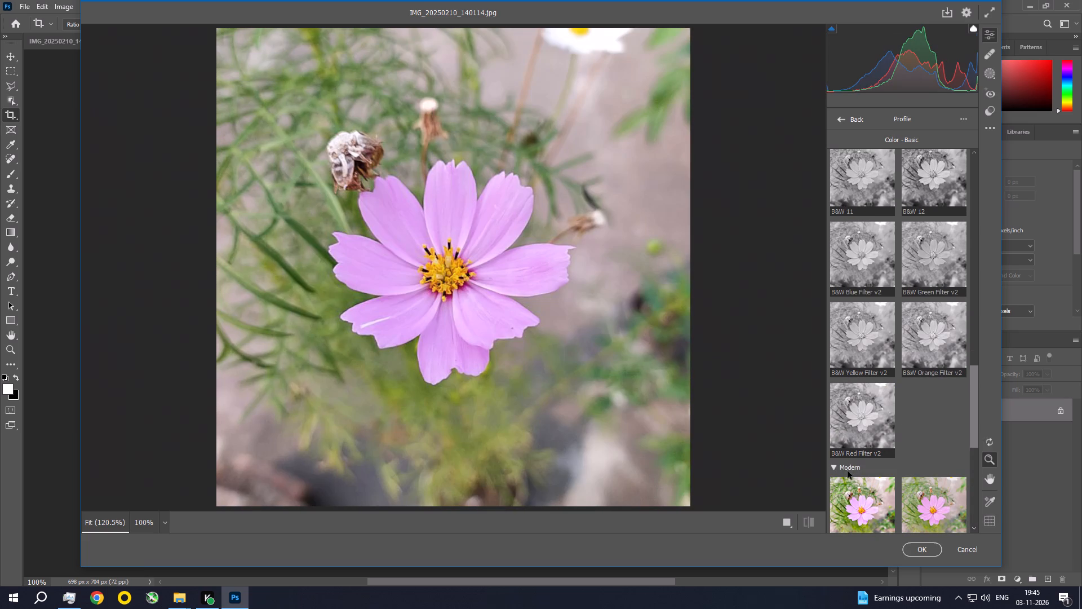
{"action": "scroll", "coordinate": [848, 469], "scroll_direction": "down", "scroll_amount": 5}
{"action": "scroll", "coordinate": [848, 470], "scroll_direction": "up", "scroll_amount": 1}
{"action": "scroll", "coordinate": [848, 470], "scroll_direction": "down", "scroll_amount": 1}
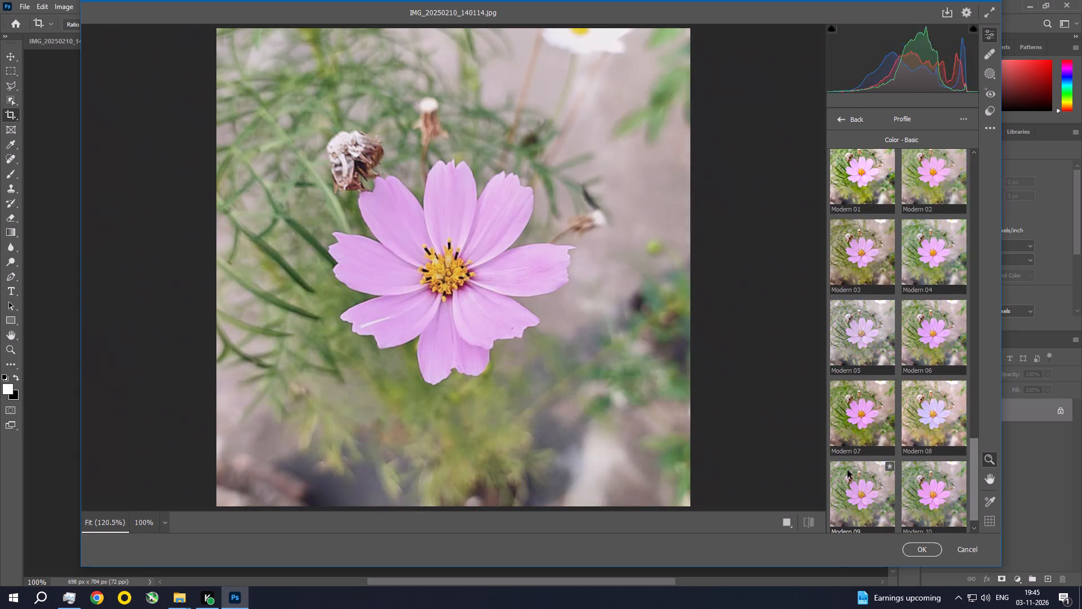
{"action": "scroll", "coordinate": [848, 470], "scroll_direction": "up", "scroll_amount": 3}
{"action": "scroll", "coordinate": [848, 470], "scroll_direction": "down", "scroll_amount": 5}
{"action": "left_click", "coordinate": [845, 526]}
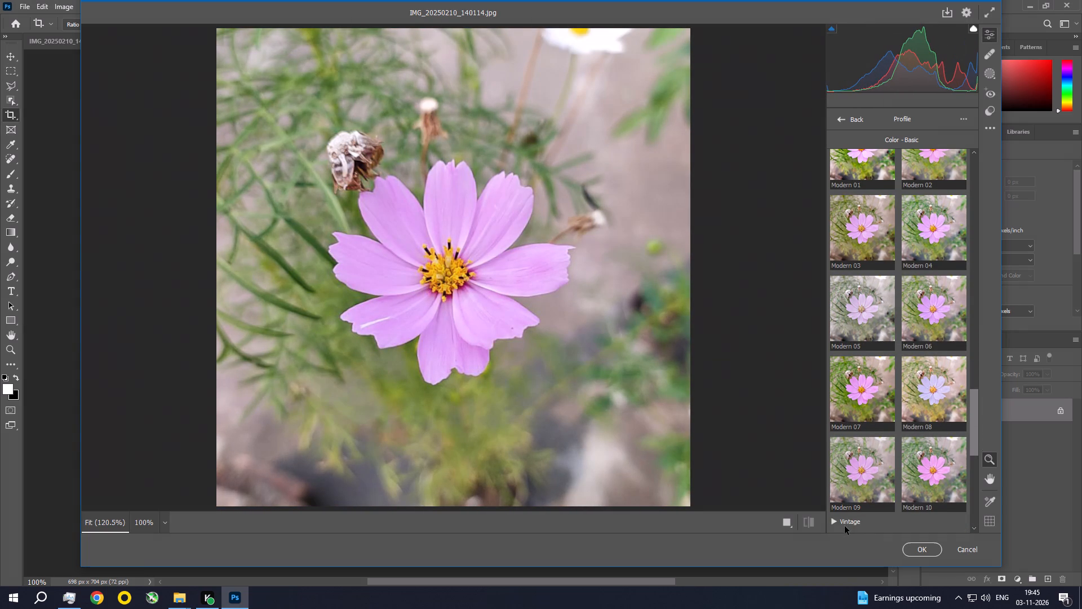
{"action": "scroll", "coordinate": [844, 522], "scroll_direction": "down", "scroll_amount": 5}
{"action": "scroll", "coordinate": [846, 518], "scroll_direction": "up", "scroll_amount": 2}
{"action": "scroll", "coordinate": [846, 518], "scroll_direction": "down", "scroll_amount": 9}
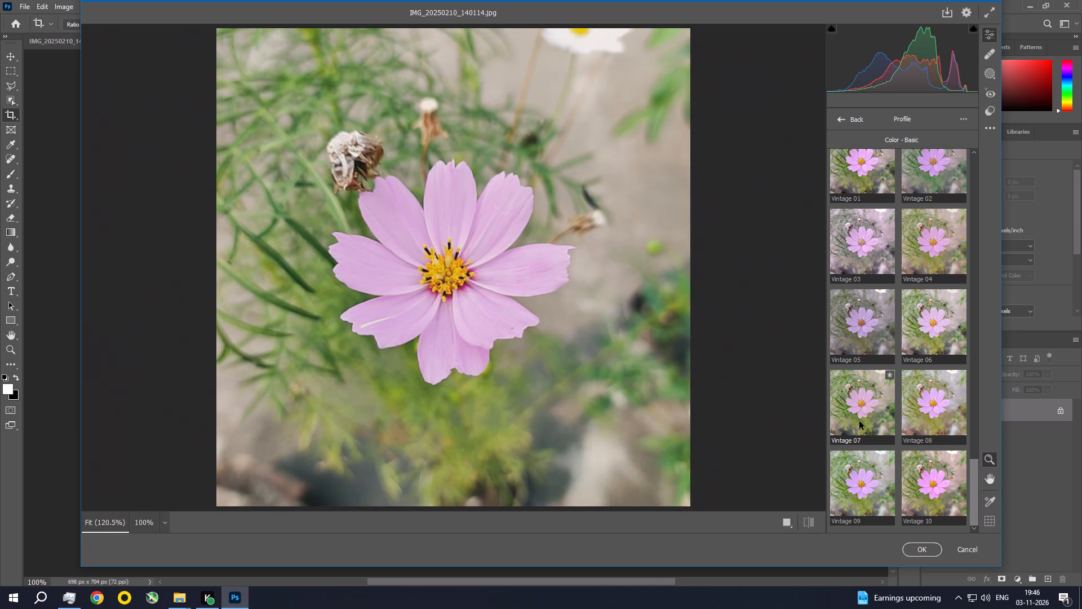
Compare the Vintage and Modern profiles again, apply Modern 07 to the photo and return to the edit settings.
{"action": "scroll", "coordinate": [875, 334], "scroll_direction": "up", "scroll_amount": 1}
{"action": "scroll", "coordinate": [875, 334], "scroll_direction": "down", "scroll_amount": 1}
{"action": "scroll", "coordinate": [875, 334], "scroll_direction": "up", "scroll_amount": 2}
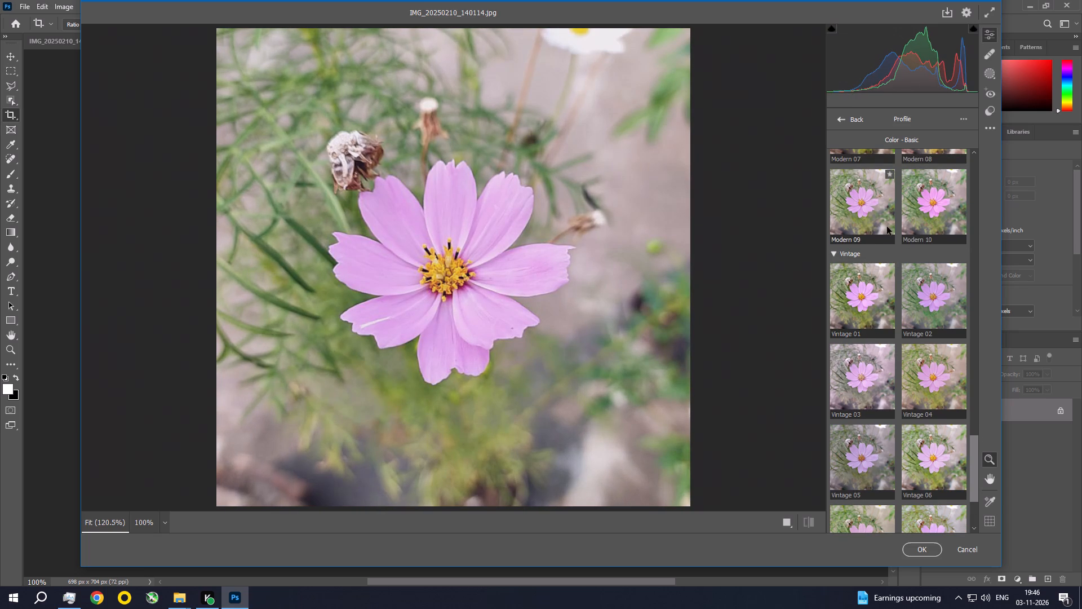
{"action": "scroll", "coordinate": [897, 218], "scroll_direction": "up", "scroll_amount": 1}
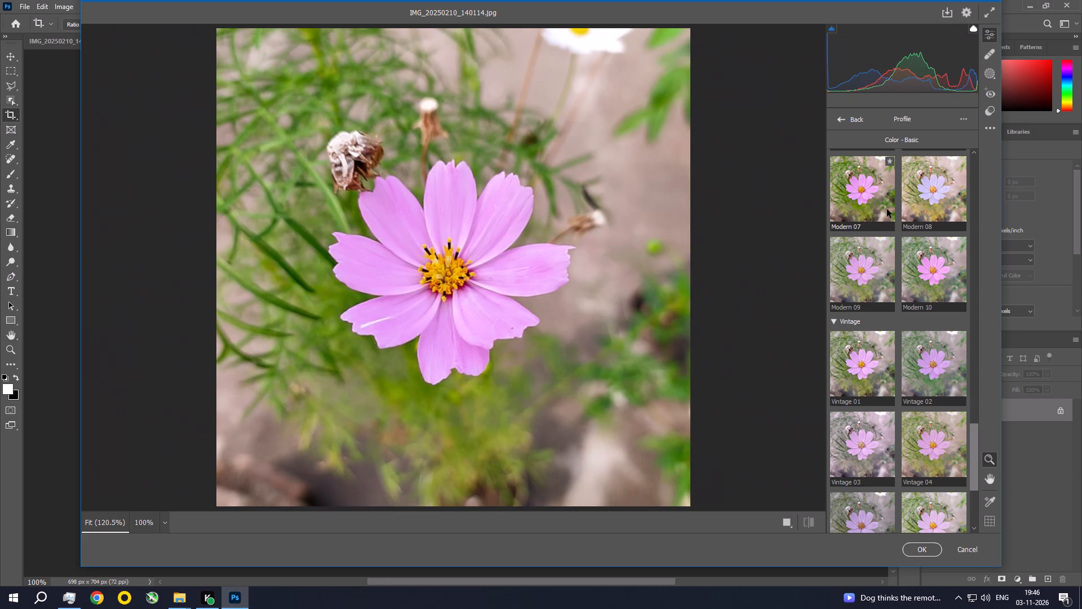
{"action": "scroll", "coordinate": [887, 209], "scroll_direction": "up", "scroll_amount": 1}
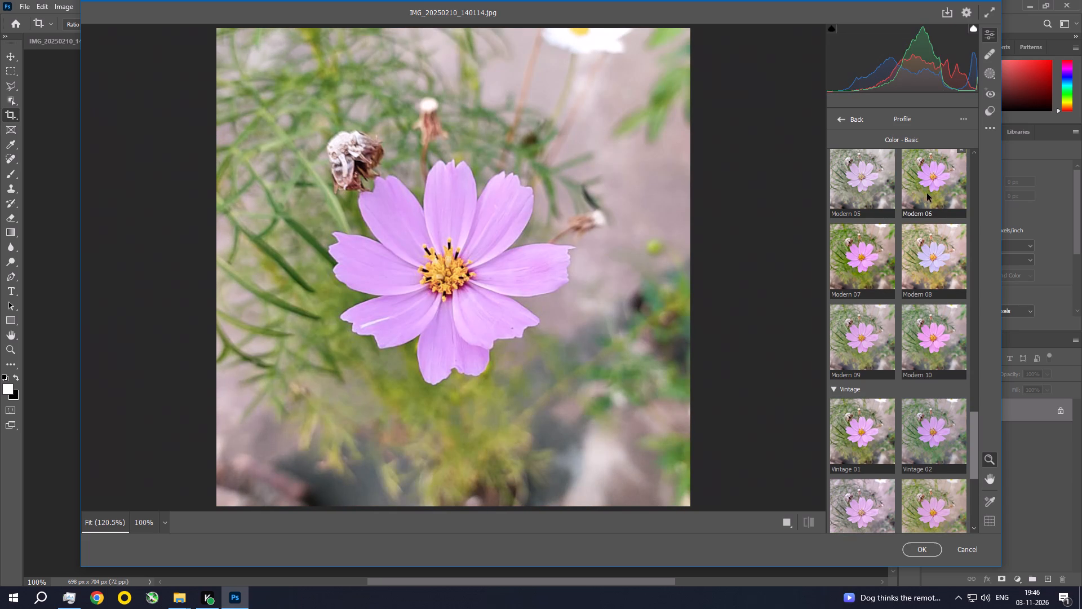
{"action": "scroll", "coordinate": [927, 193], "scroll_direction": "up", "scroll_amount": 1}
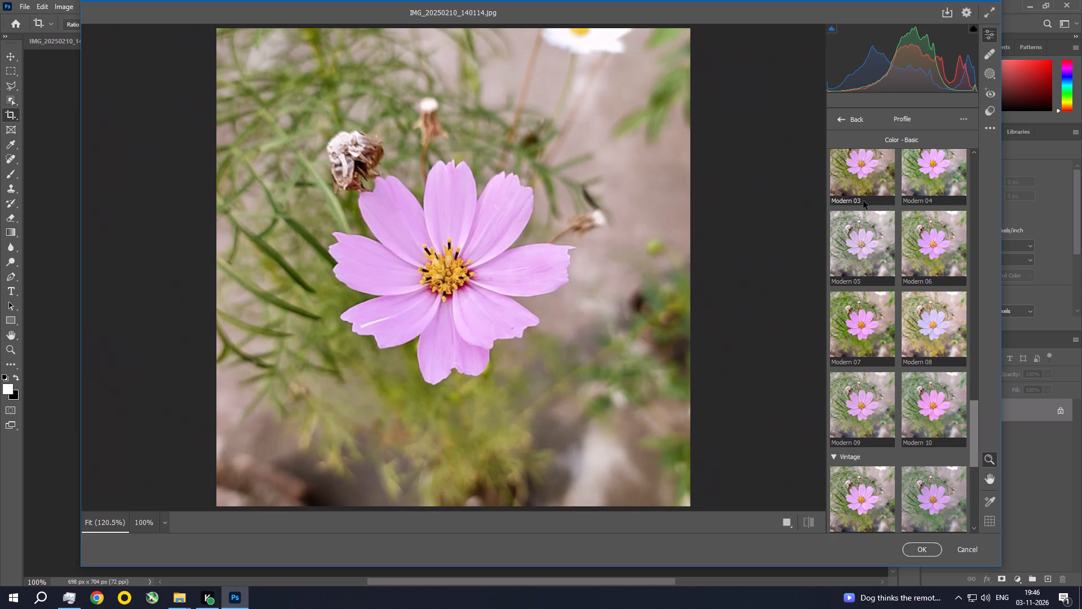
{"action": "scroll", "coordinate": [863, 201], "scroll_direction": "up", "scroll_amount": 1}
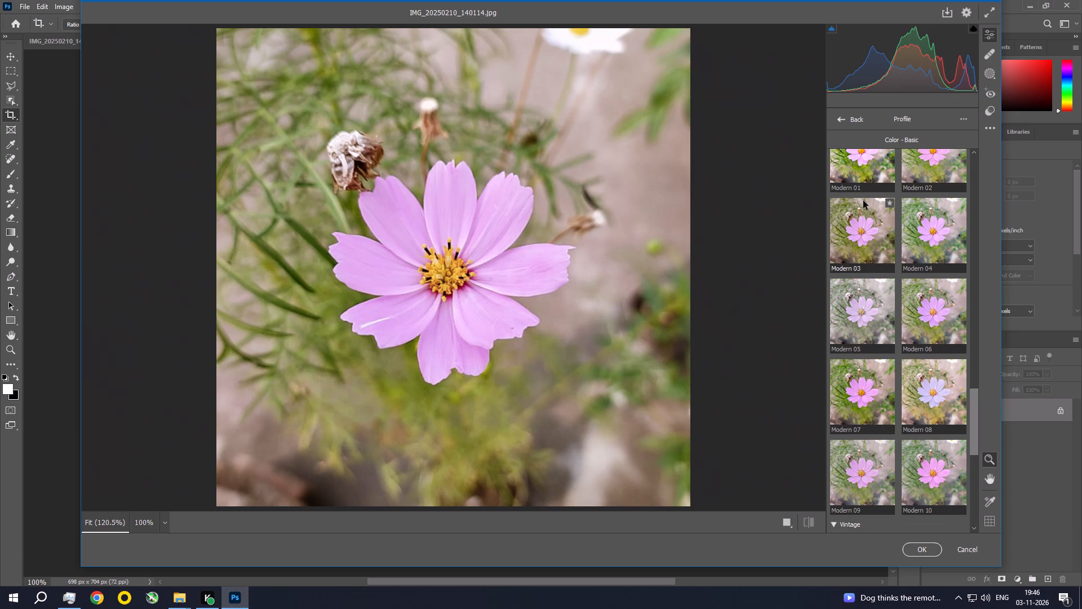
{"action": "scroll", "coordinate": [863, 201], "scroll_direction": "up", "scroll_amount": 1}
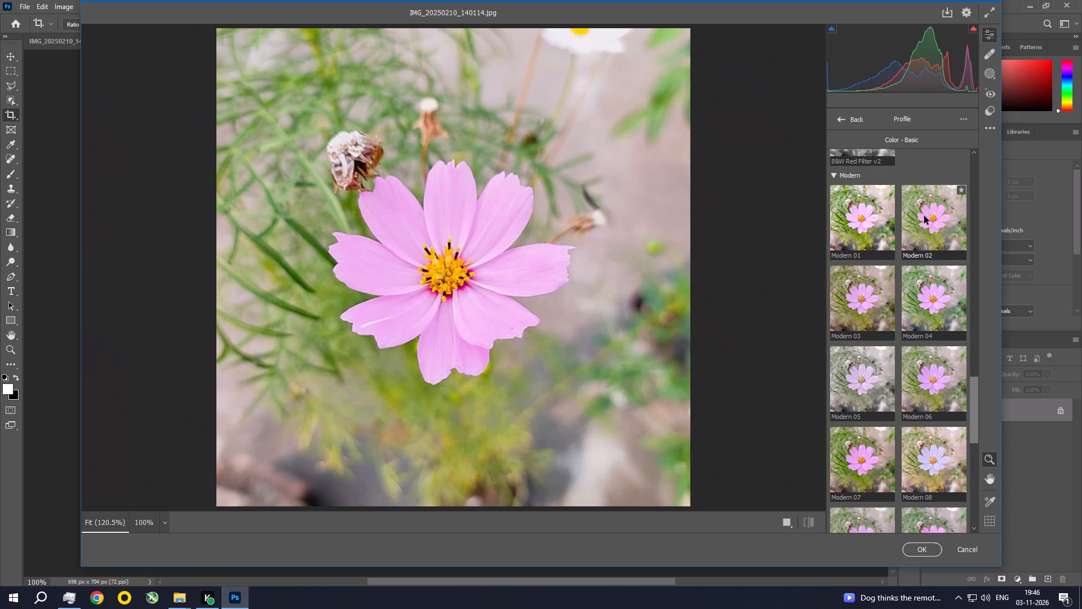
{"action": "scroll", "coordinate": [924, 237], "scroll_direction": "up", "scroll_amount": 2}
{"action": "scroll", "coordinate": [921, 243], "scroll_direction": "down", "scroll_amount": 3}
{"action": "scroll", "coordinate": [920, 244], "scroll_direction": "up", "scroll_amount": 1}
{"action": "scroll", "coordinate": [920, 244], "scroll_direction": "down", "scroll_amount": 2}
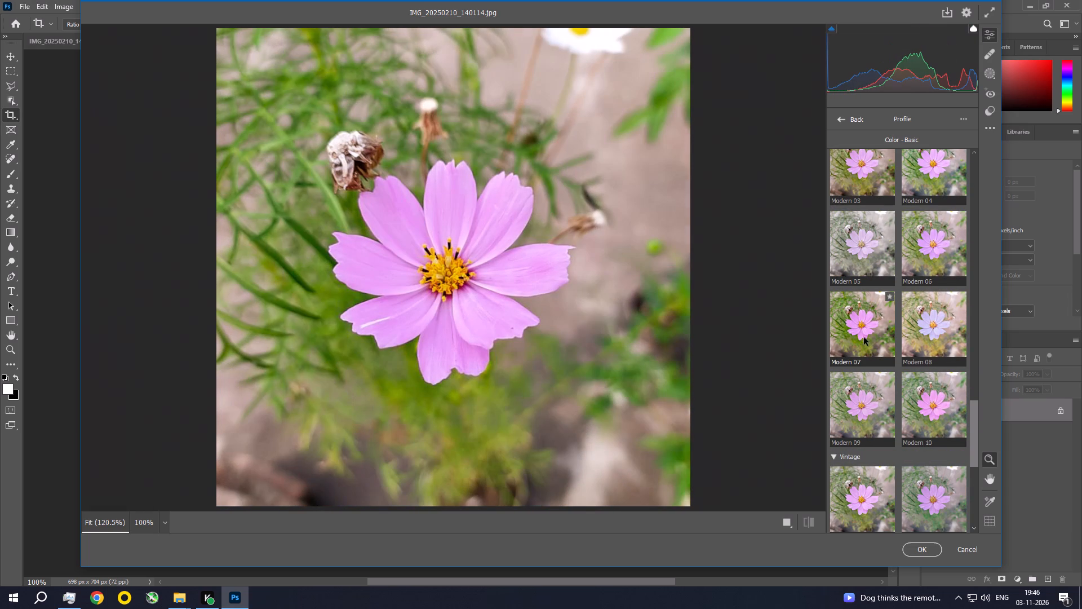
{"action": "left_click", "coordinate": [861, 340]}
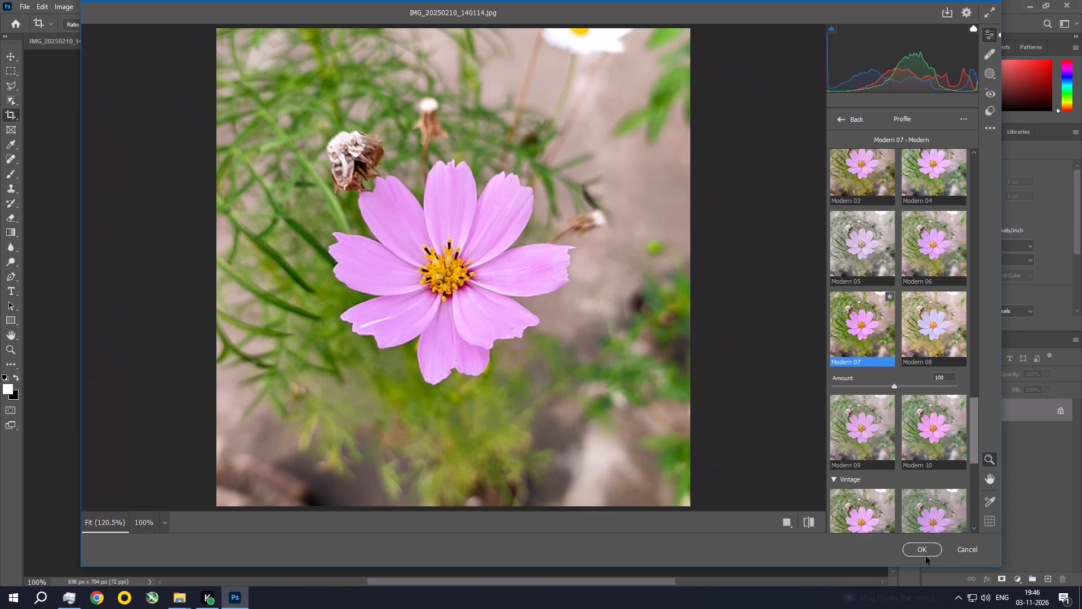
{"action": "left_click", "coordinate": [842, 120]}
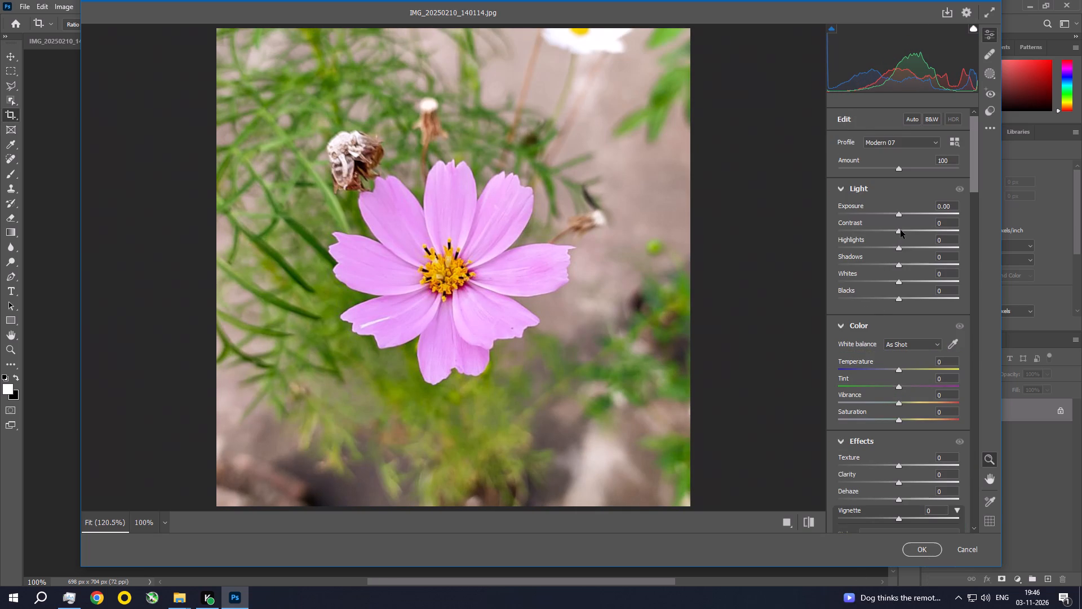
Adjust the photo's light with Contrast +16, Exposure -0.40, Highlights -23 and Shadows +13.
{"action": "left_click_drag", "start_coordinate": [901, 230], "coordinate": [910, 232]}
{"action": "left_click_drag", "start_coordinate": [897, 215], "coordinate": [894, 215]}
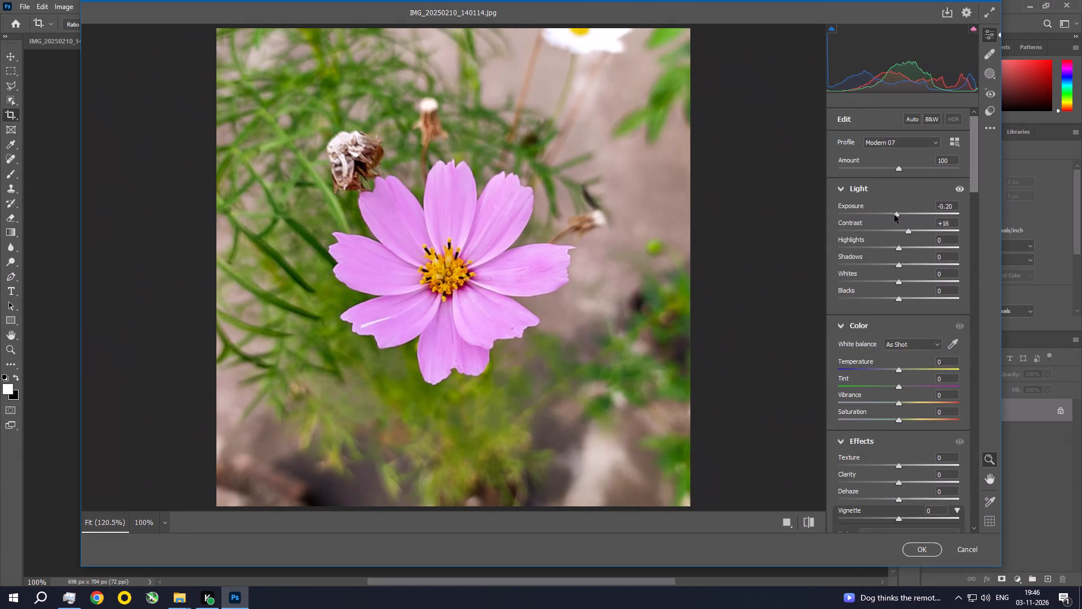
{"action": "left_click_drag", "start_coordinate": [894, 215], "coordinate": [892, 214]}
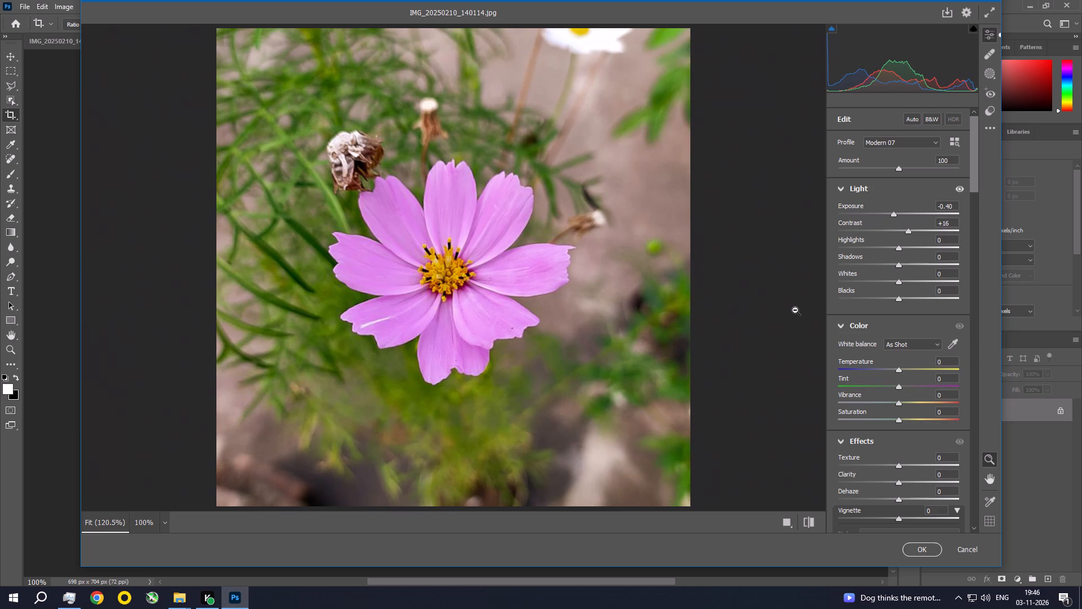
{"action": "left_click_drag", "start_coordinate": [899, 247], "coordinate": [885, 246]}
{"action": "left_click_drag", "start_coordinate": [901, 266], "coordinate": [908, 269]}
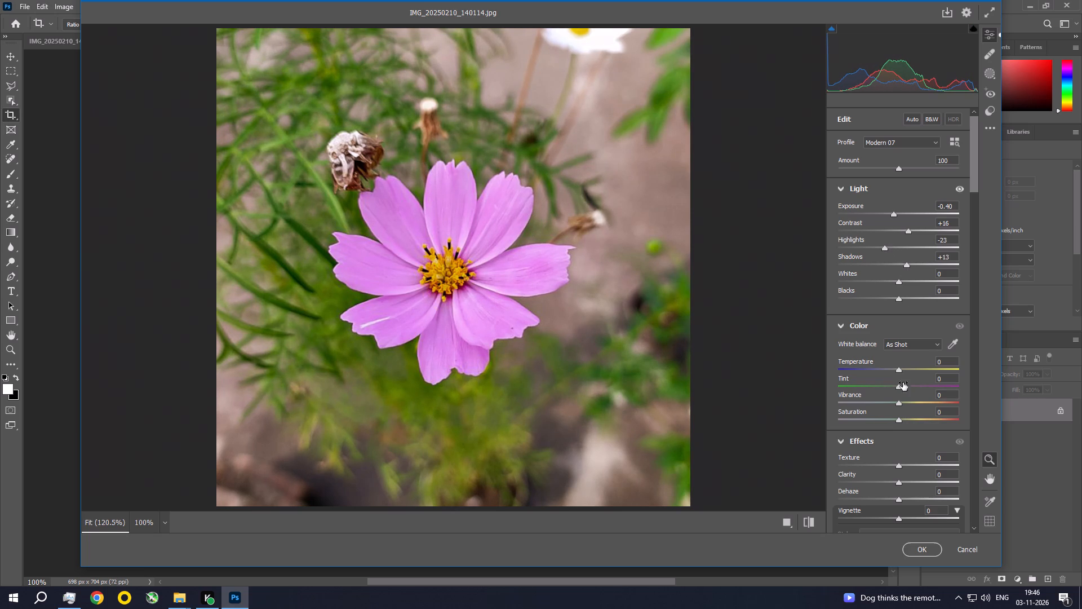
Set the pink flower photo's effects to Texture +8, Clarity +7 and Dehaze -8.
{"action": "left_click_drag", "start_coordinate": [973, 165], "coordinate": [975, 202]}
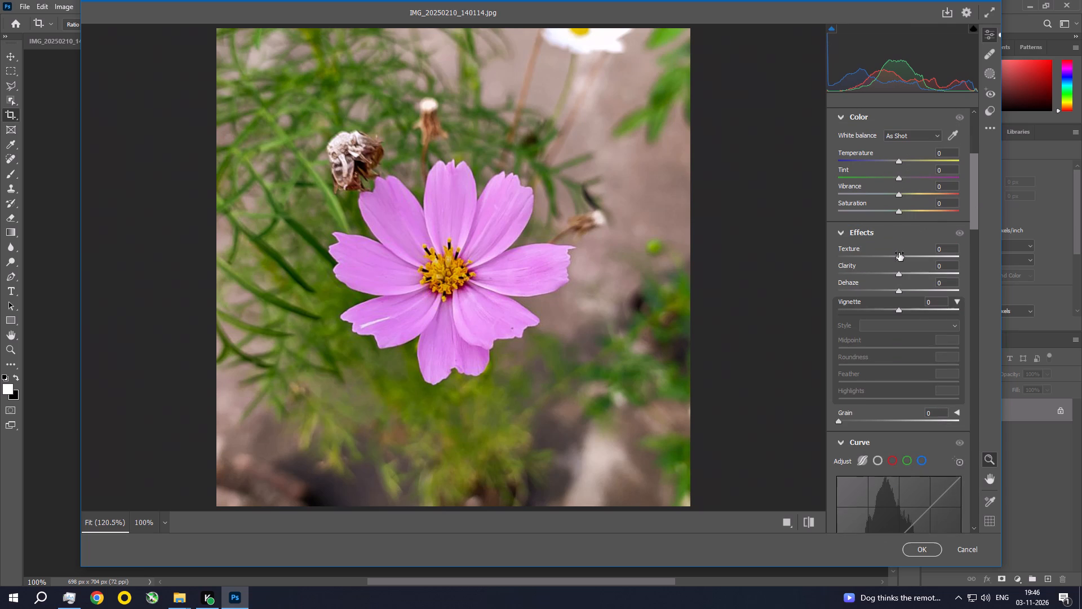
{"action": "left_click_drag", "start_coordinate": [898, 257], "coordinate": [903, 260]}
{"action": "left_click", "coordinate": [897, 274]}
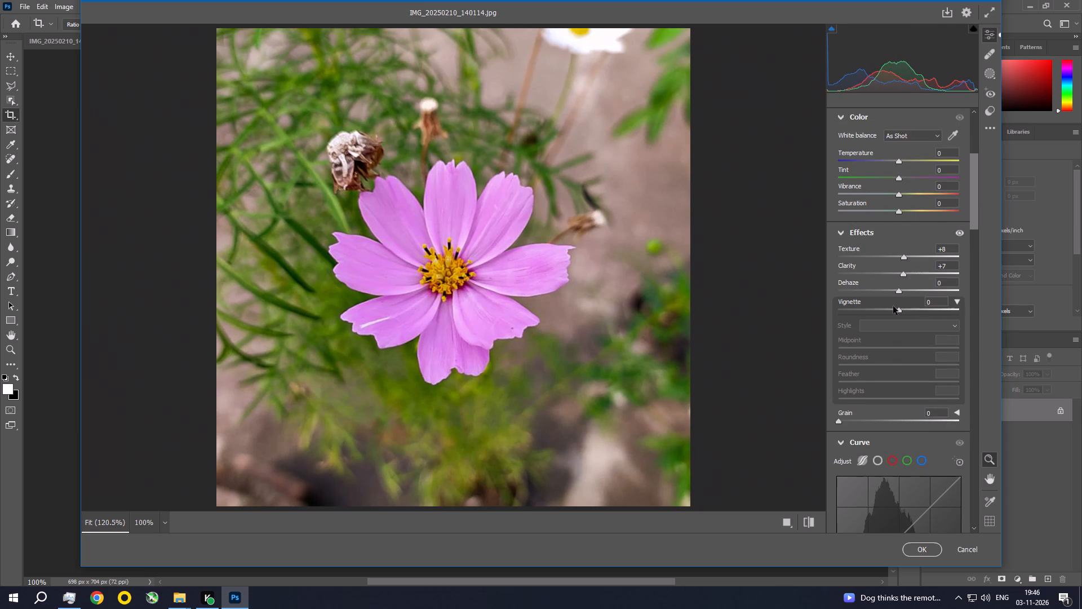
{"action": "left_click_drag", "start_coordinate": [899, 292], "coordinate": [903, 294]}
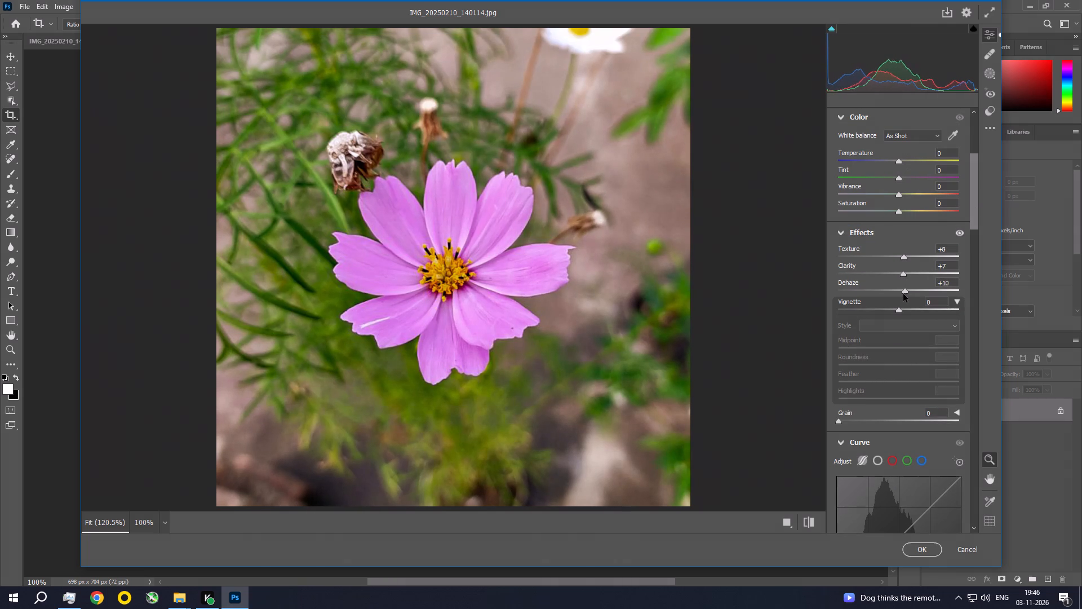
{"action": "left_click_drag", "start_coordinate": [903, 294], "coordinate": [894, 294]}
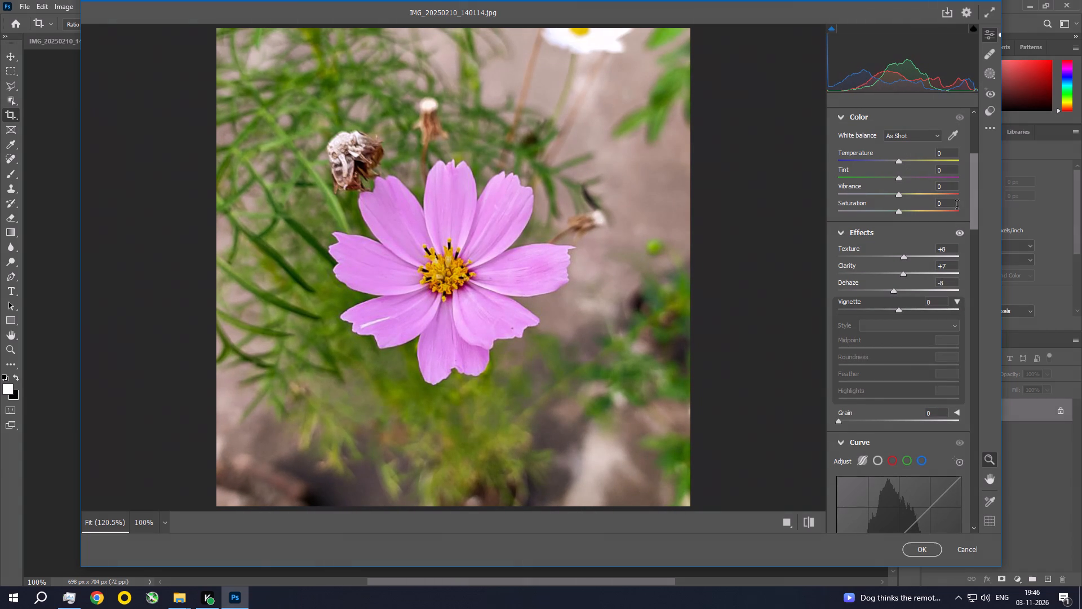
Lower the parametric curve's Highlights to -21 and Lights to -9.
{"action": "left_click_drag", "start_coordinate": [974, 184], "coordinate": [974, 251]}
{"action": "left_click_drag", "start_coordinate": [897, 252], "coordinate": [895, 251]}
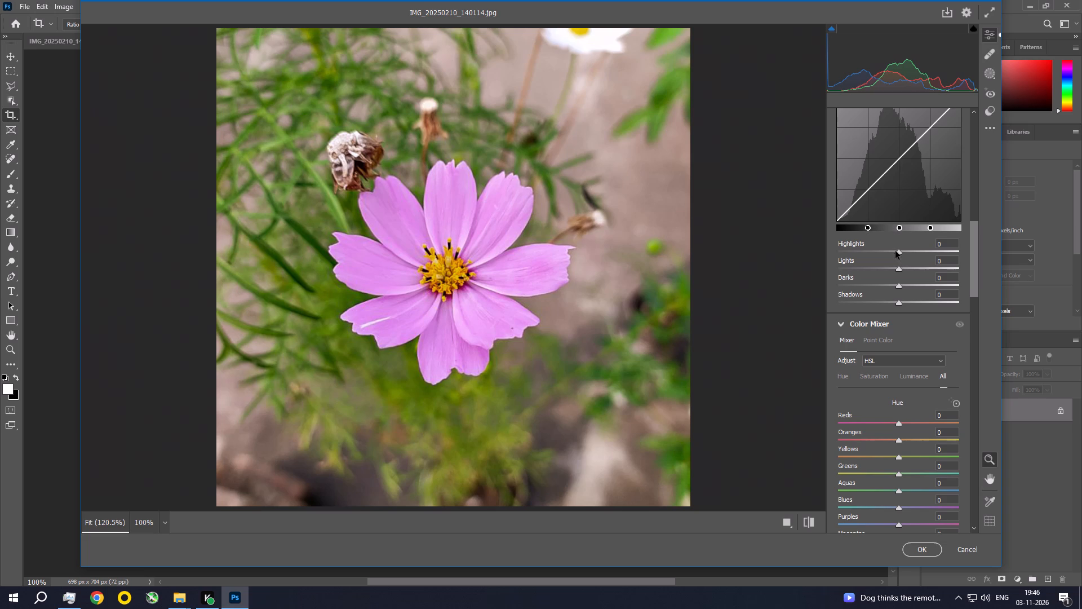
{"action": "left_click_drag", "start_coordinate": [895, 251], "coordinate": [884, 250]}
{"action": "left_click_drag", "start_coordinate": [900, 270], "coordinate": [894, 269]}
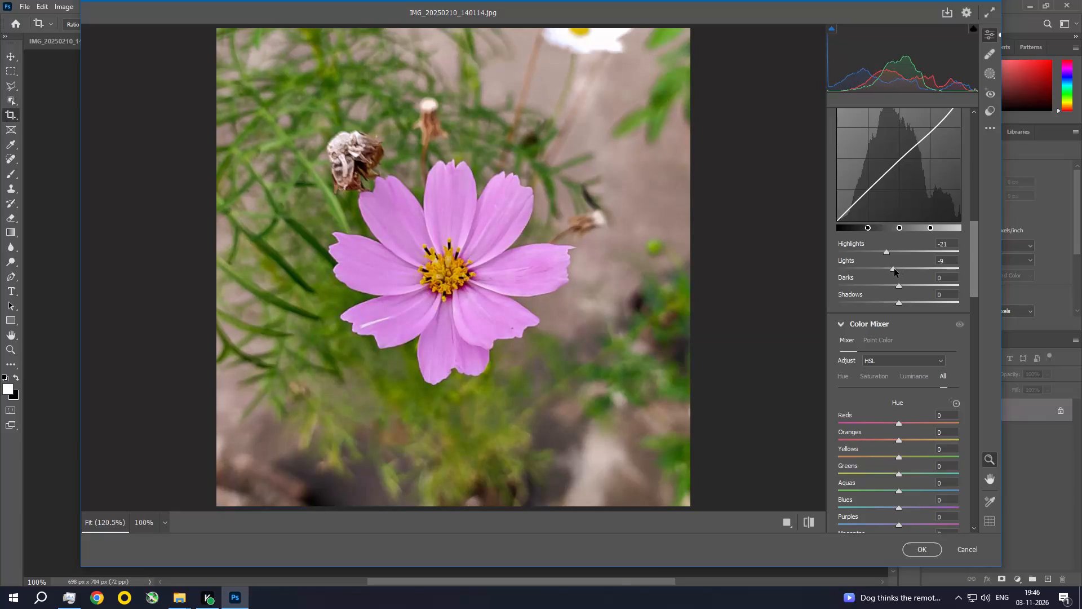
Set the photo's Noise Reduction to 14 and Color Noise Reduction to 15.
{"action": "left_click_drag", "start_coordinate": [973, 260], "coordinate": [963, 360]}
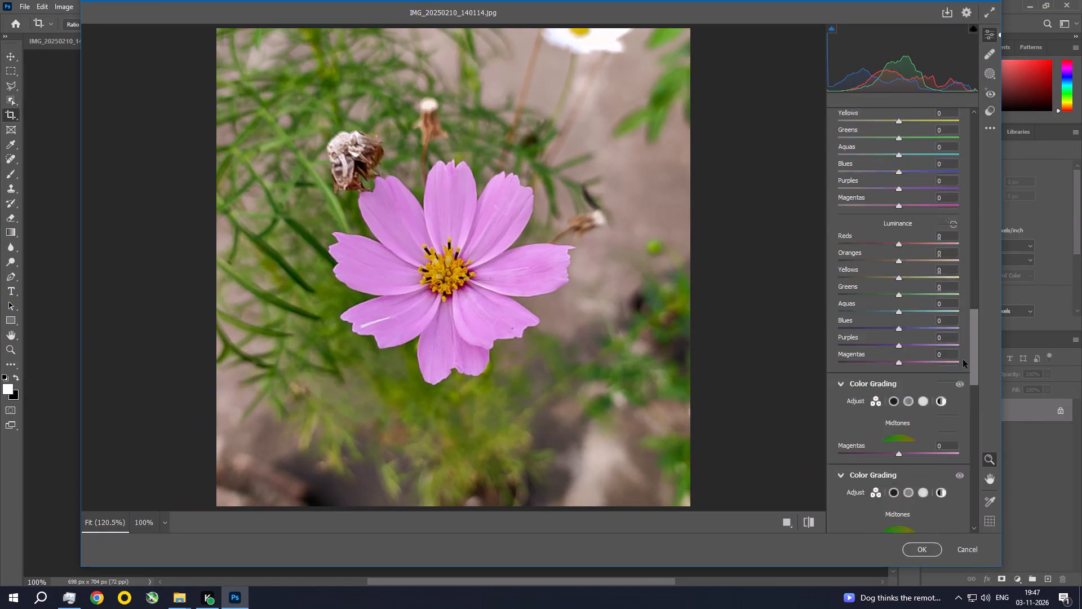
{"action": "left_click_drag", "start_coordinate": [963, 360], "coordinate": [952, 438]}
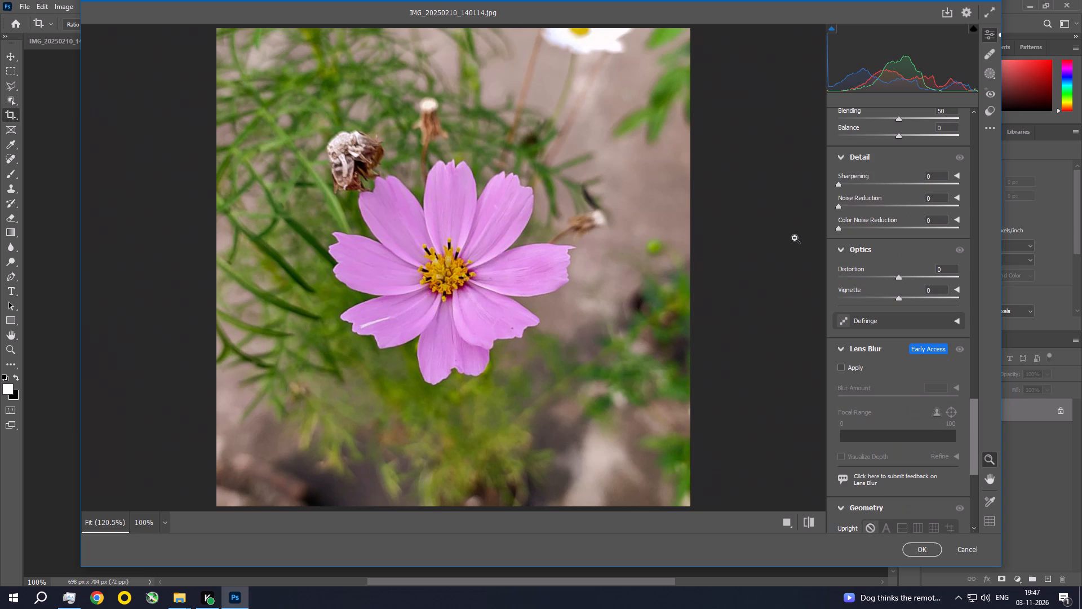
{"action": "left_click_drag", "start_coordinate": [846, 208], "coordinate": [855, 209]}
{"action": "left_click_drag", "start_coordinate": [849, 230], "coordinate": [856, 228]}
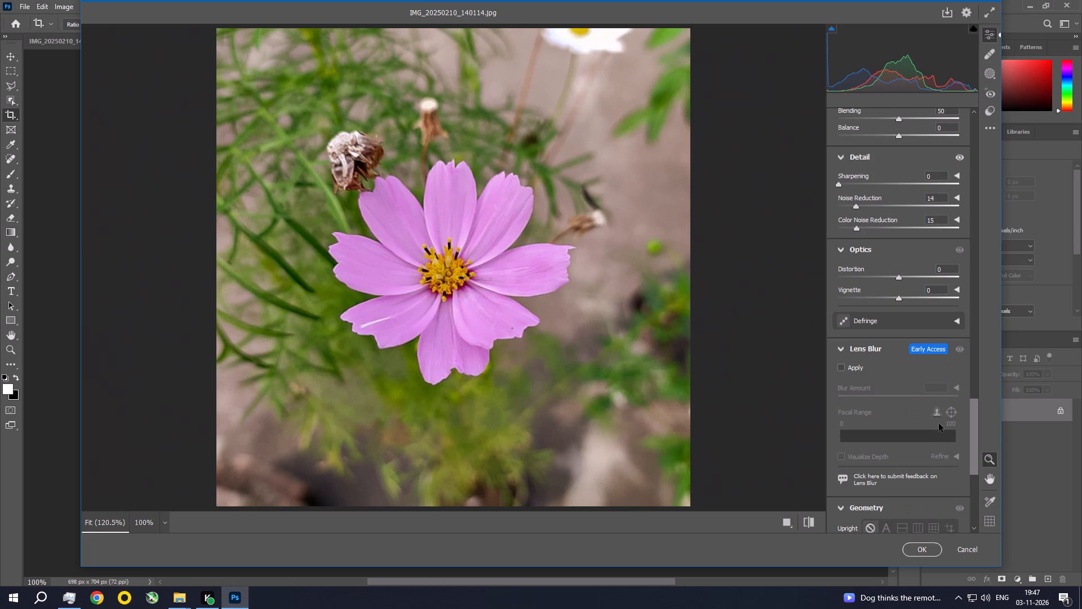
Turn on Lens Blur, try the different bokeh shapes and choose the Ring bokeh.
{"action": "left_click", "coordinate": [841, 368]}
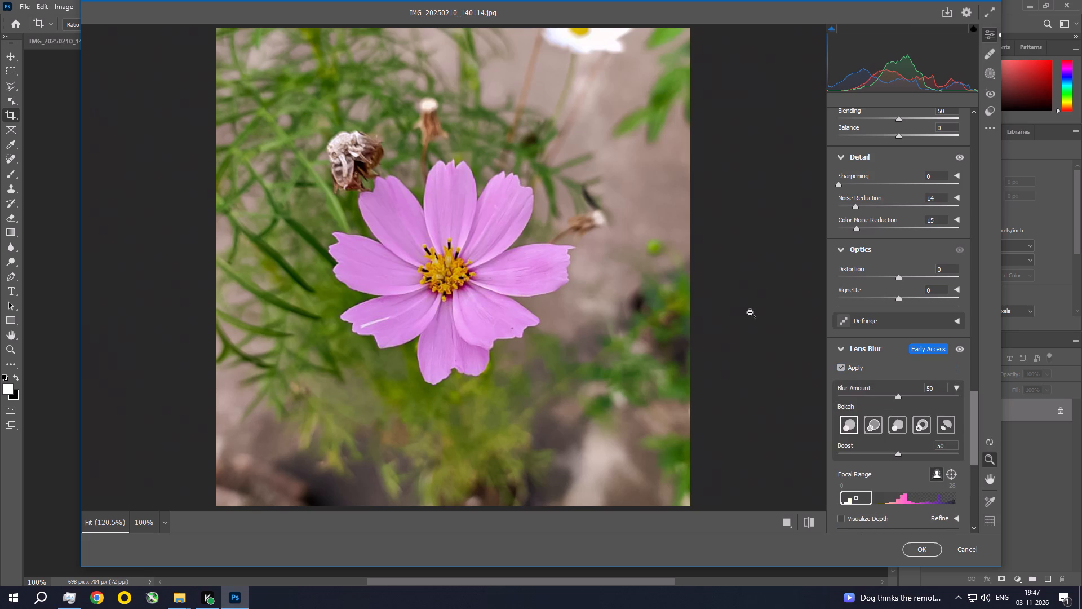
{"action": "left_click", "coordinate": [870, 430]}
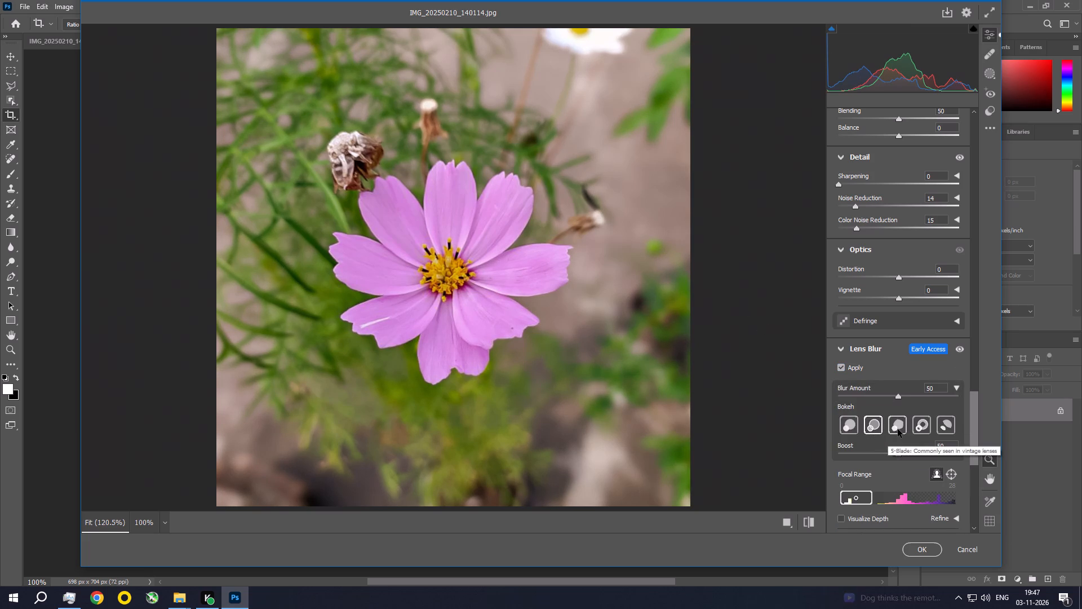
{"action": "left_click", "coordinate": [898, 429]}
{"action": "left_click", "coordinate": [927, 428]}
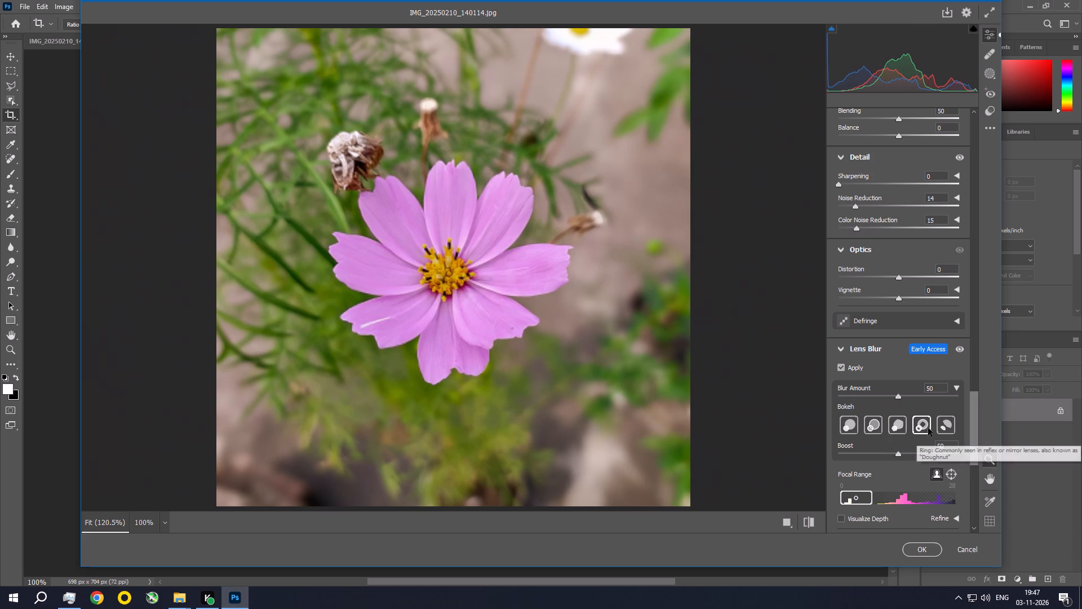
{"action": "left_click", "coordinate": [959, 425]}
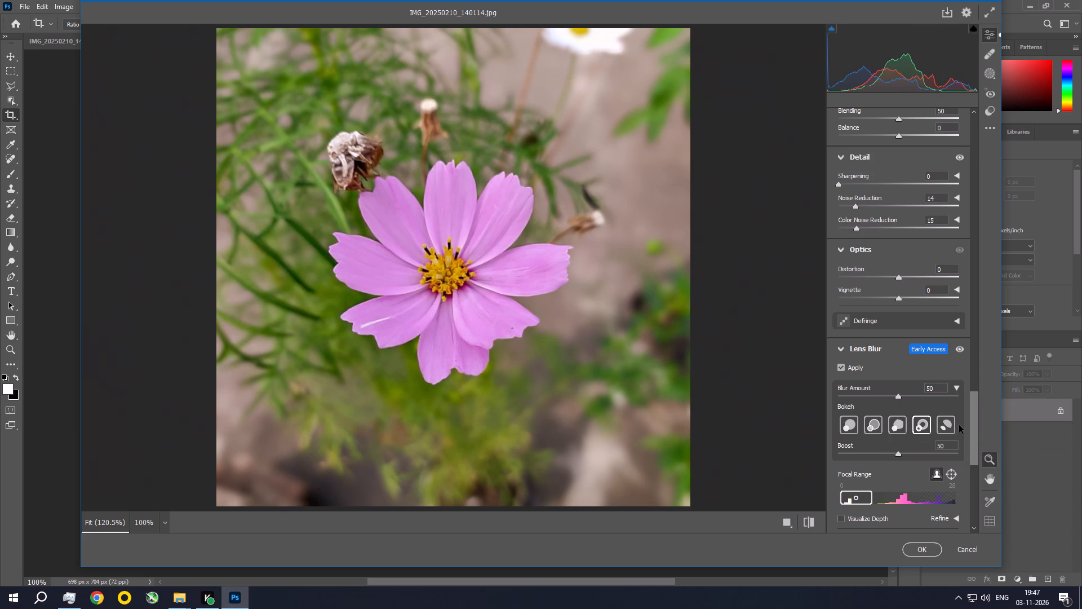
{"action": "left_click", "coordinate": [949, 427]}
{"action": "left_click", "coordinate": [920, 425]}
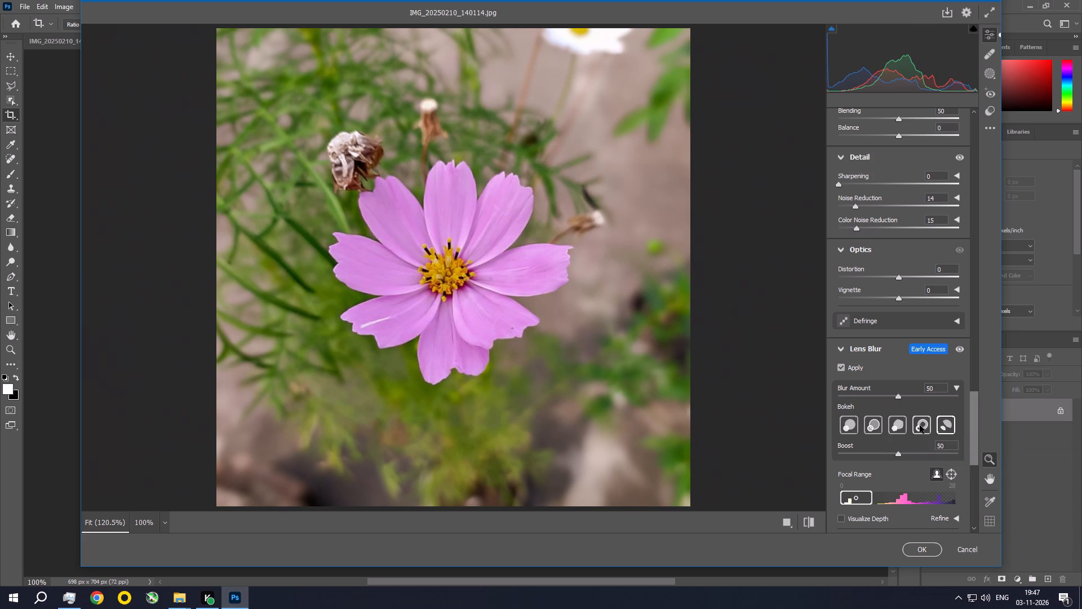
Raise the Lens Blur Boost to 100, look over the photo and settings, and apply the Camera Raw edits.
{"action": "left_click_drag", "start_coordinate": [899, 456], "coordinate": [911, 458]}
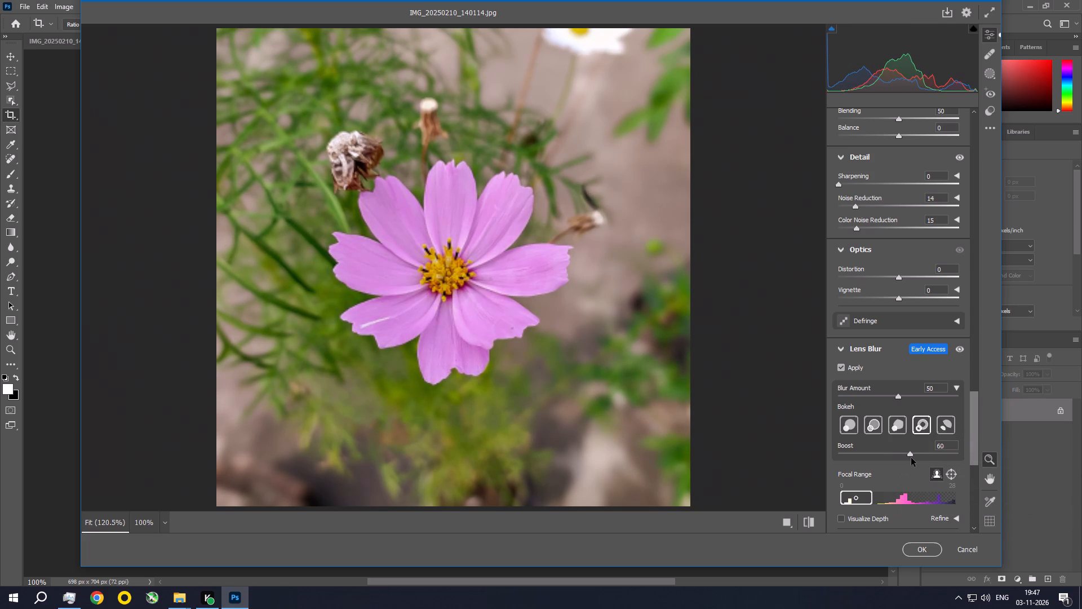
{"action": "left_click_drag", "start_coordinate": [911, 458], "coordinate": [941, 461]}
{"action": "left_click_drag", "start_coordinate": [937, 458], "coordinate": [955, 463]}
{"action": "left_click_drag", "start_coordinate": [941, 453], "coordinate": [963, 454]}
{"action": "left_click", "coordinate": [427, 236]}
{"action": "left_click", "coordinate": [427, 236]}
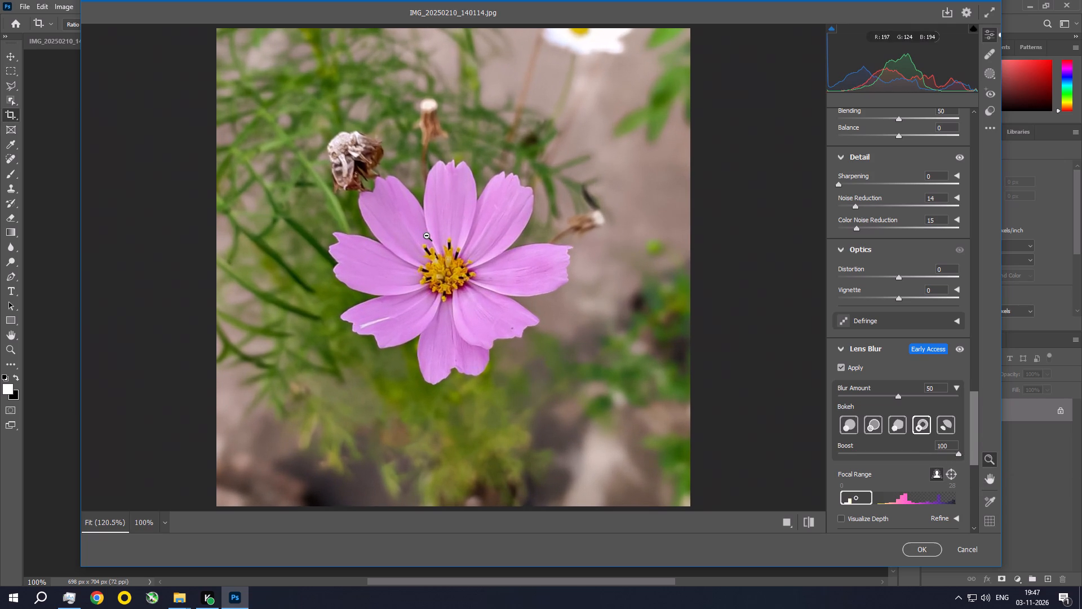
{"action": "left_click_drag", "start_coordinate": [974, 426], "coordinate": [975, 463]}
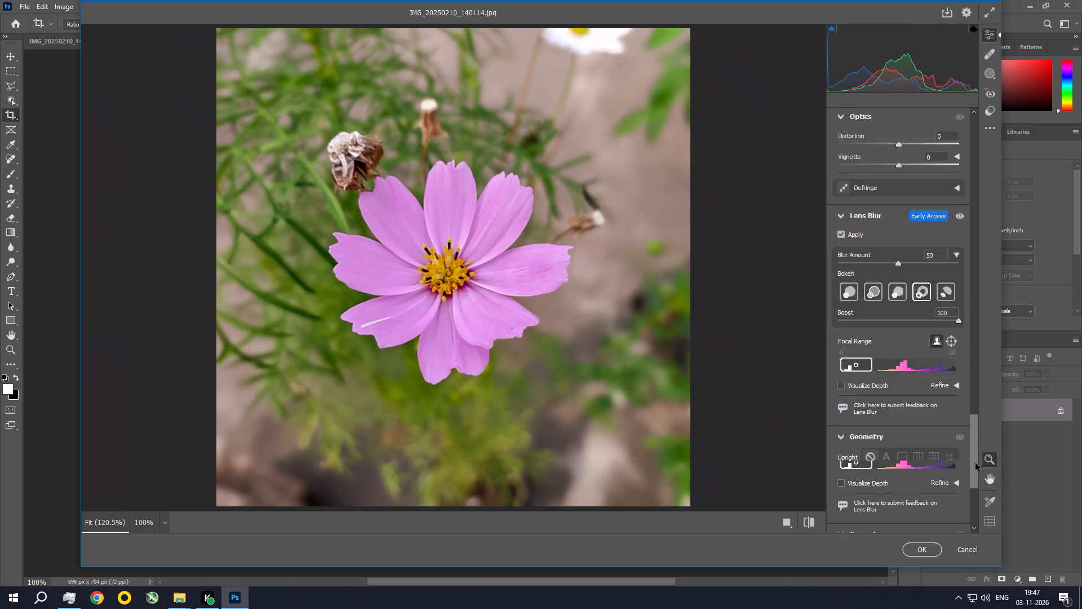
{"action": "left_click_drag", "start_coordinate": [975, 463], "coordinate": [965, 171]}
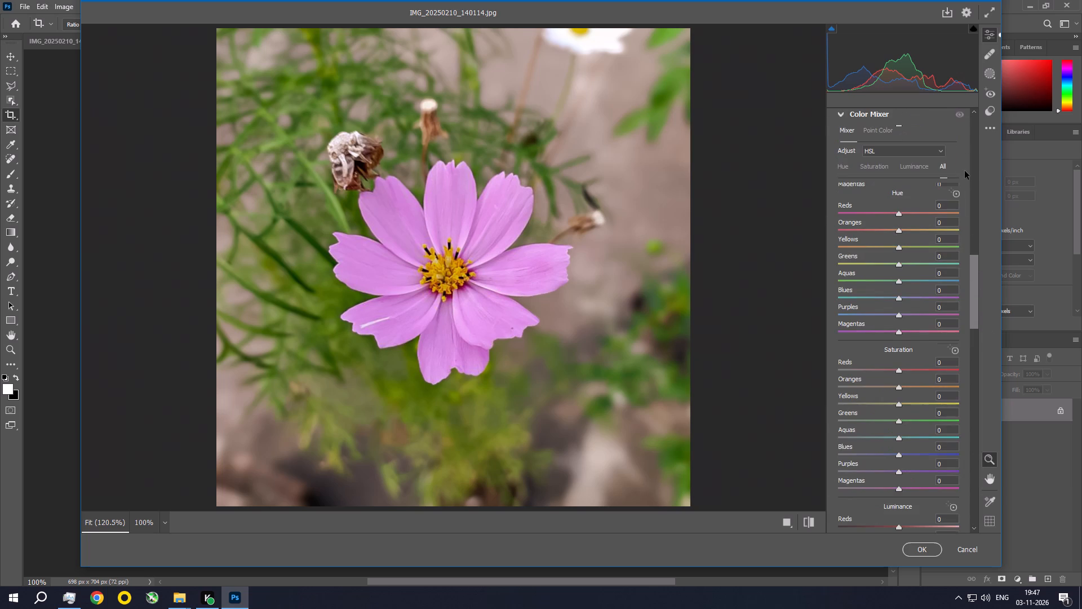
{"action": "left_click_drag", "start_coordinate": [965, 171], "coordinate": [965, 164]}
{"action": "left_click_drag", "start_coordinate": [974, 167], "coordinate": [977, 122]}
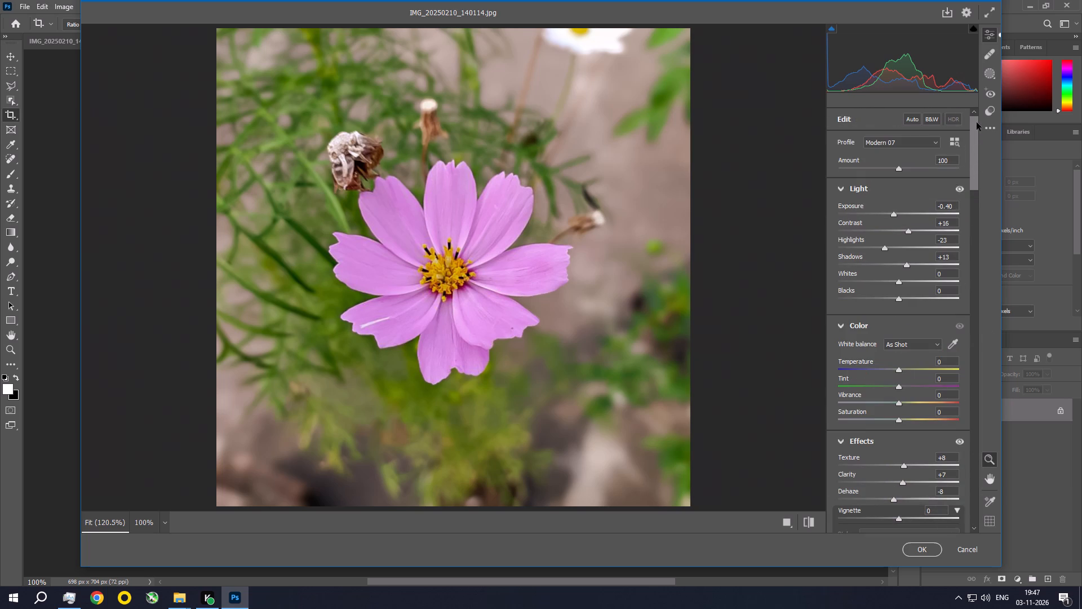
{"action": "left_click_drag", "start_coordinate": [977, 122], "coordinate": [976, 120]}
{"action": "left_click", "coordinate": [918, 556]}
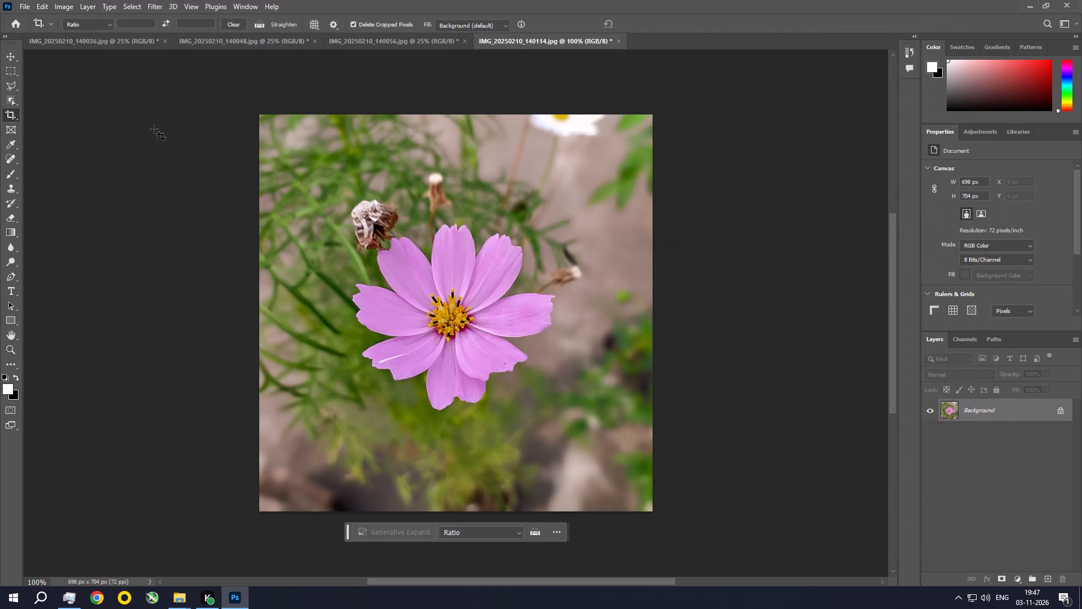
Warm the pink flower photo's tones with a Photo Filter adjustment.
{"action": "left_click", "coordinate": [66, 3]}
{"action": "left_click", "coordinate": [69, 31]}
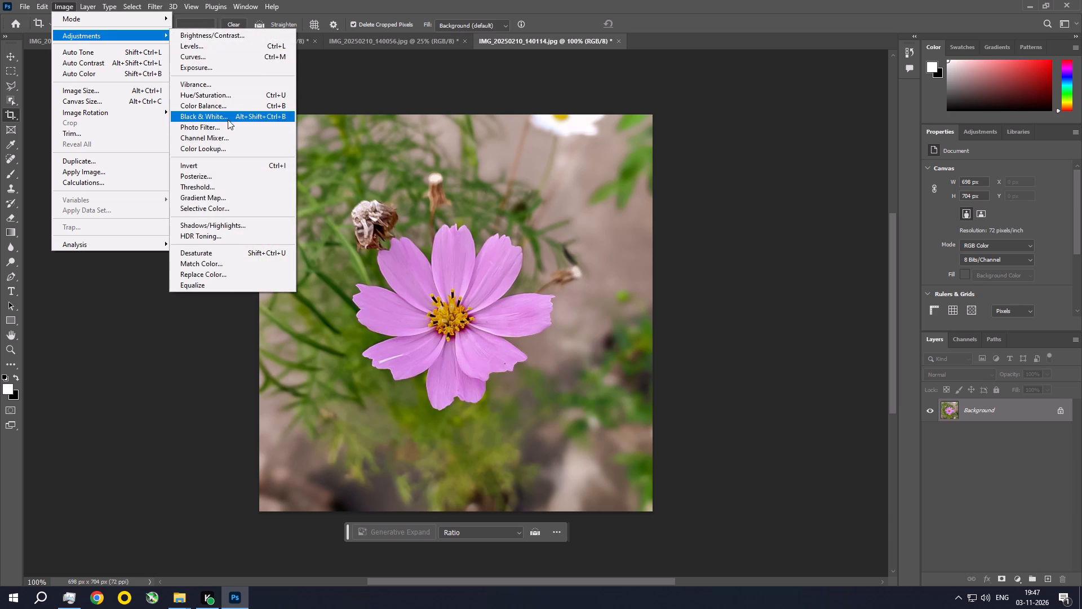
{"action": "left_click", "coordinate": [227, 123]}
{"action": "left_click_drag", "start_coordinate": [743, 193], "coordinate": [754, 200]}
{"action": "left_click", "coordinate": [890, 124]}
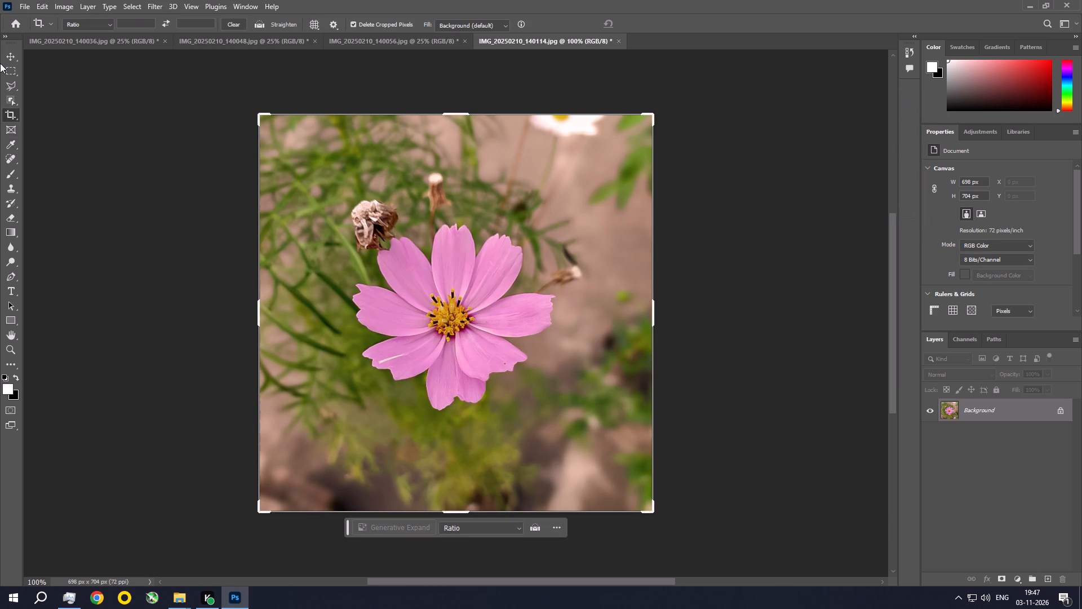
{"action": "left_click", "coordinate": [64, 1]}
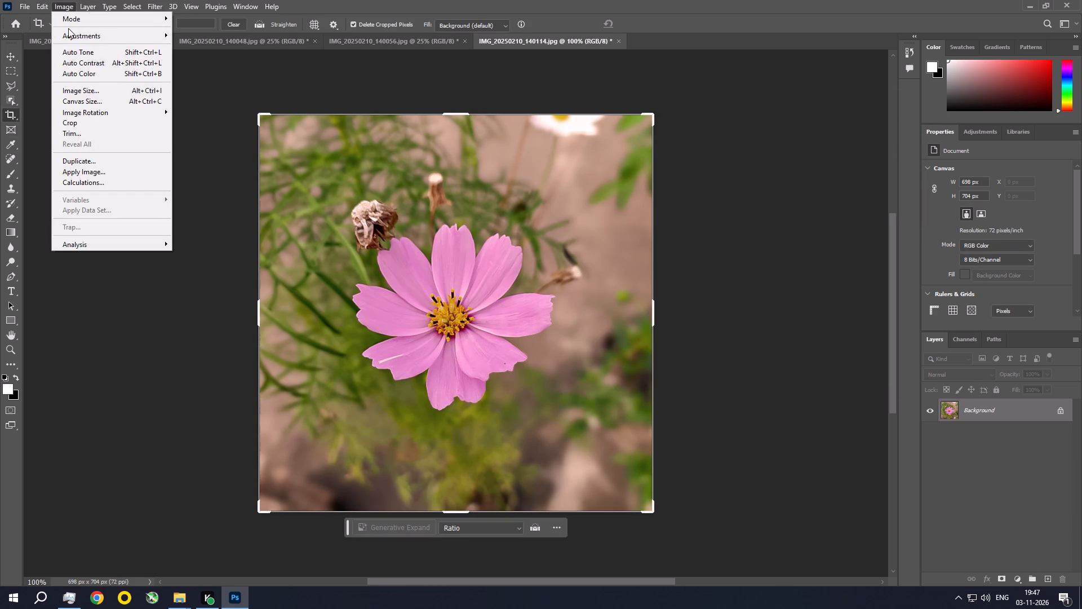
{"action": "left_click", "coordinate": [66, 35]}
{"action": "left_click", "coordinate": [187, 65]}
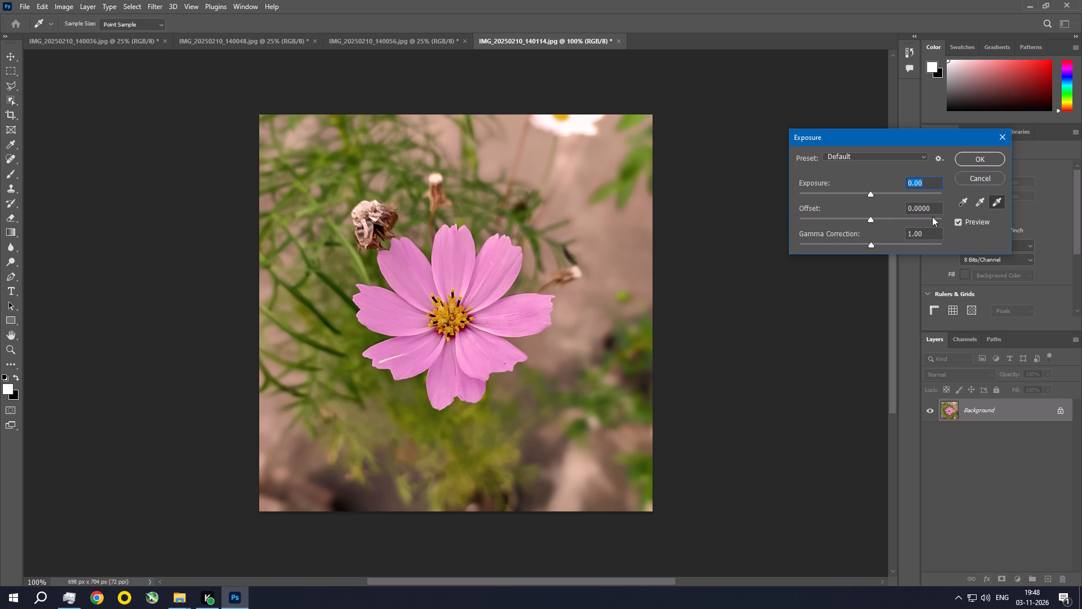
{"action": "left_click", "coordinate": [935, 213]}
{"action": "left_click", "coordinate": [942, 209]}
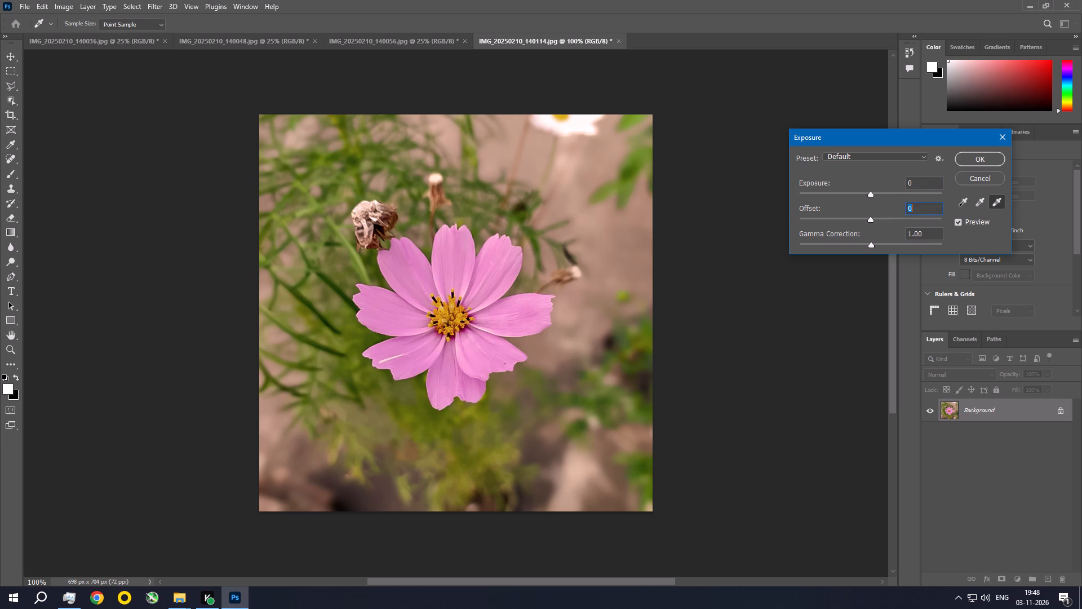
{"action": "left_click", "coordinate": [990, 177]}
Apply an Exposure adjustment to the pink flower photo with Offset 0.0050.
{"action": "left_click", "coordinate": [69, 1]}
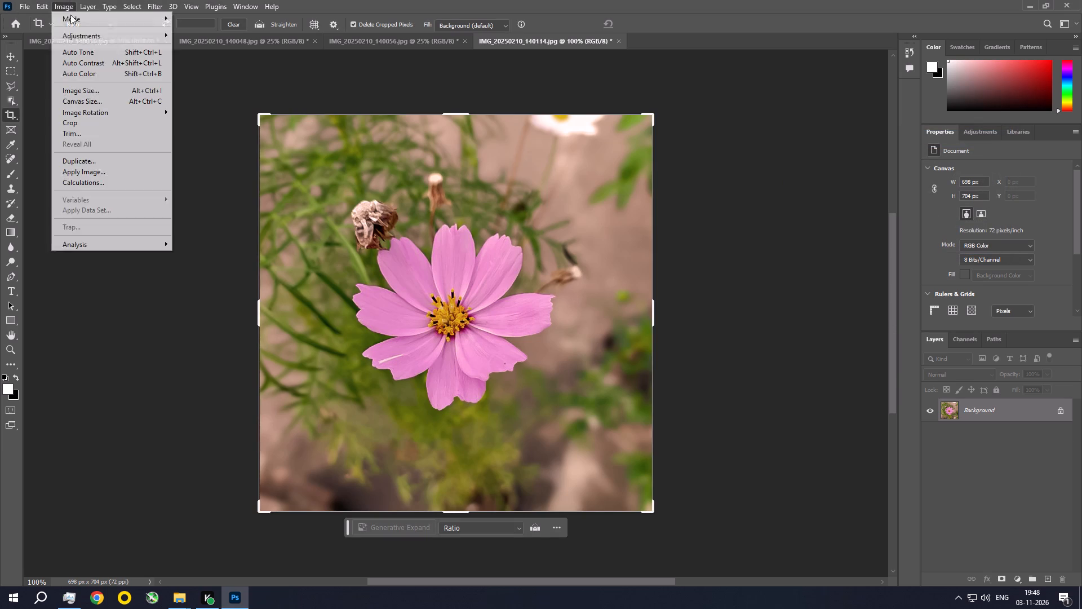
{"action": "left_click", "coordinate": [75, 37]}
{"action": "left_click", "coordinate": [251, 69]}
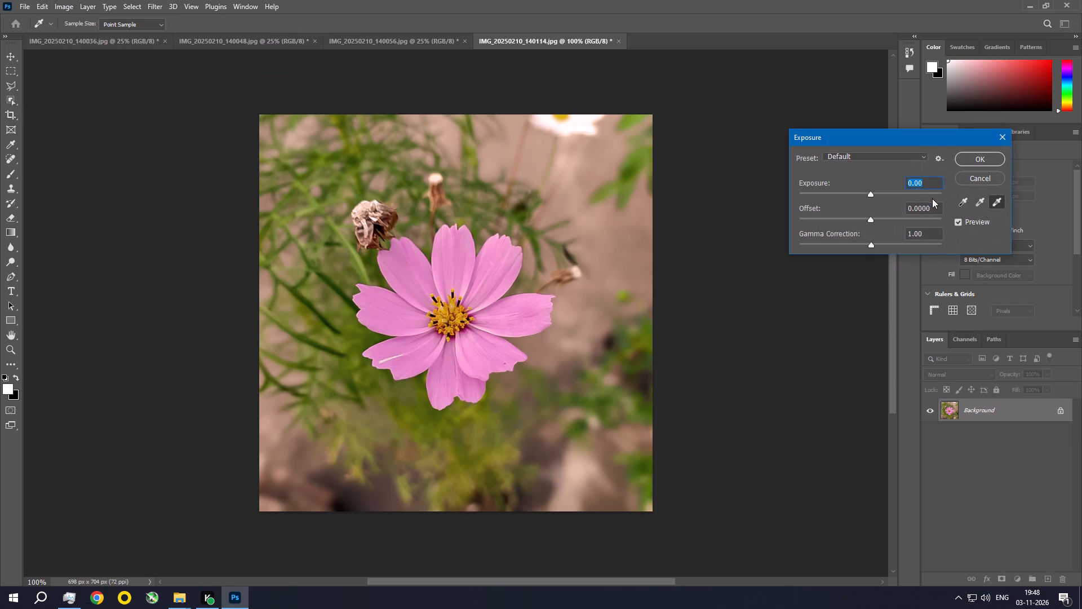
{"action": "left_click", "coordinate": [934, 207]}
{"action": "key", "text": "BackSpace"}
{"action": "key", "text": "BackSpace"}
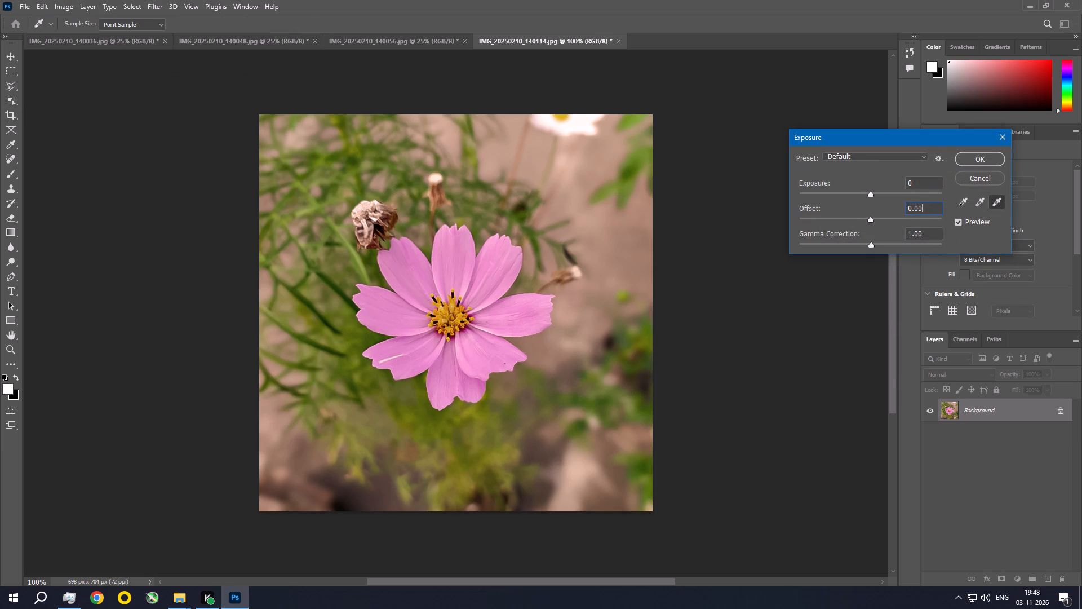
{"action": "type", "text": "50"}
{"action": "key", "text": "Return"}
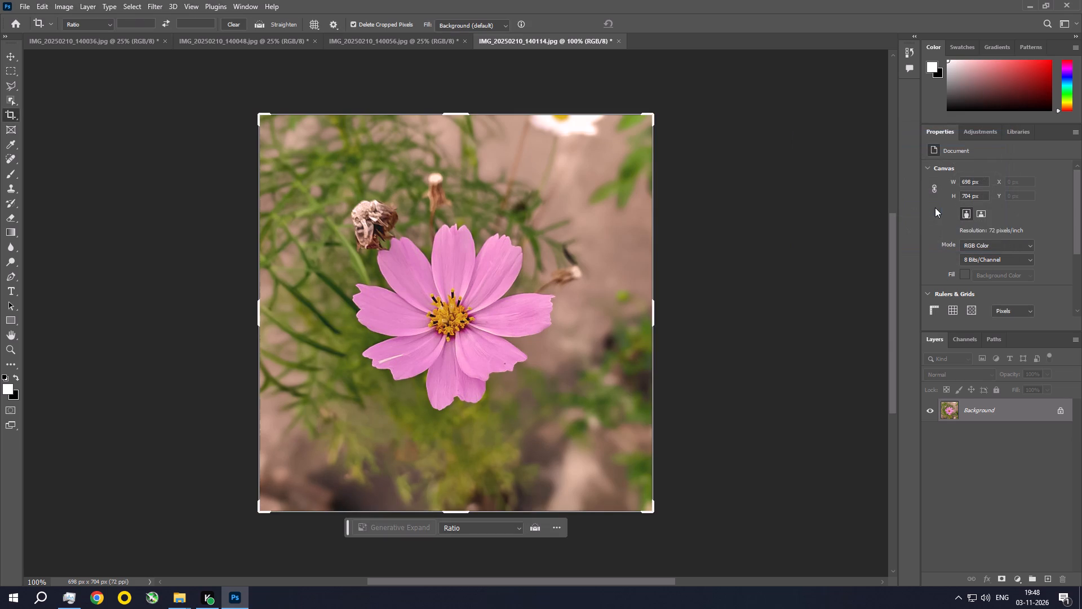
Save the edited pink flower photo as JPEG with the current options and close it.
{"action": "key", "text": "ctrl+s"}
{"action": "key", "text": "Return"}
{"action": "left_click", "coordinate": [617, 42]}
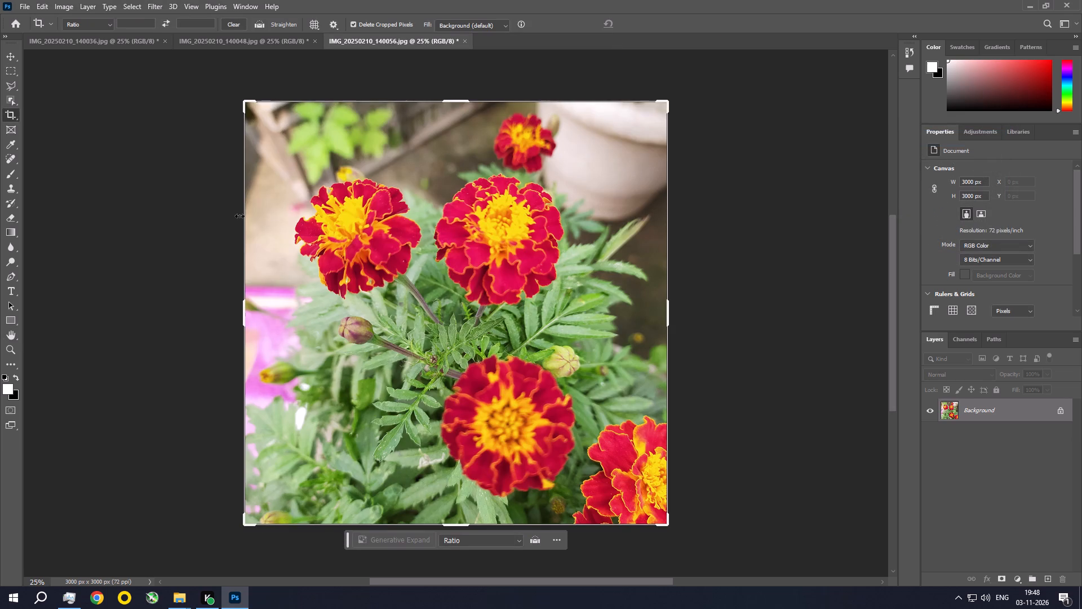
Close the red marigold photo IMG_20250210_140056.jpg.
{"action": "left_click", "coordinate": [467, 41]}
{"action": "key", "text": "ctrl+space"}
{"action": "key", "text": "ctrl+space"}
{"action": "key", "text": "ctrl+space"}
{"action": "key", "text": "ctrl+space"}
{"action": "key", "text": "ctrl+space"}
{"action": "key", "text": "ctrl+space"}
{"action": "key", "text": "ctrl+space"}
{"action": "key", "text": "ctrl+space"}
{"action": "key", "text": "ctrl+space"}
{"action": "key", "text": "ctrl+space"}
{"action": "key", "text": "ctrl+space"}
{"action": "key", "text": "ctrl+space"}
{"action": "key", "text": "ctrl+space"}
{"action": "key", "text": "ctrl+space"}
{"action": "key", "text": "ctrl+space"}
{"action": "key", "text": "ctrl+space"}
{"action": "key", "text": "ctrl+space"}
{"action": "key", "text": "ctrl+space"}
{"action": "key", "text": "ctrl+space"}
{"action": "key", "text": "ctrl+space"}
{"action": "double_click", "coordinate": [438, 320], "text": "ctrl"}
{"action": "left_click", "coordinate": [429, 247], "text": "ctrl"}
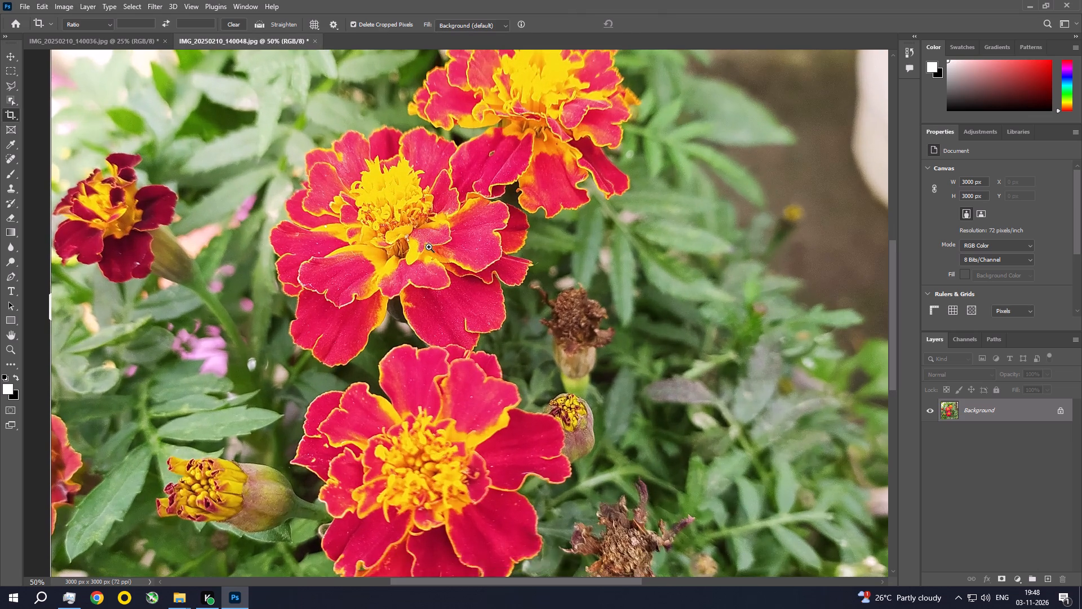
Slightly rotate and crop the red marigold photo IMG_20250210_140048.jpg to about 2395 x 2582 px around the blooms.
{"action": "key", "text": "ctrl+0"}
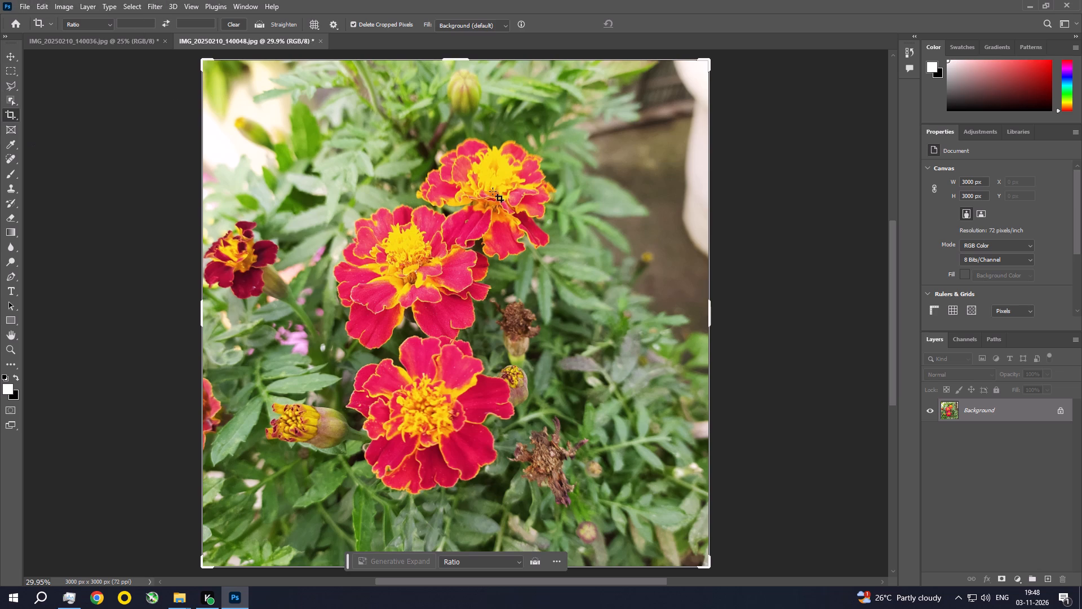
{"action": "left_click_drag", "start_coordinate": [788, 184], "coordinate": [788, 178]}
{"action": "left_click_drag", "start_coordinate": [705, 140], "coordinate": [688, 139]}
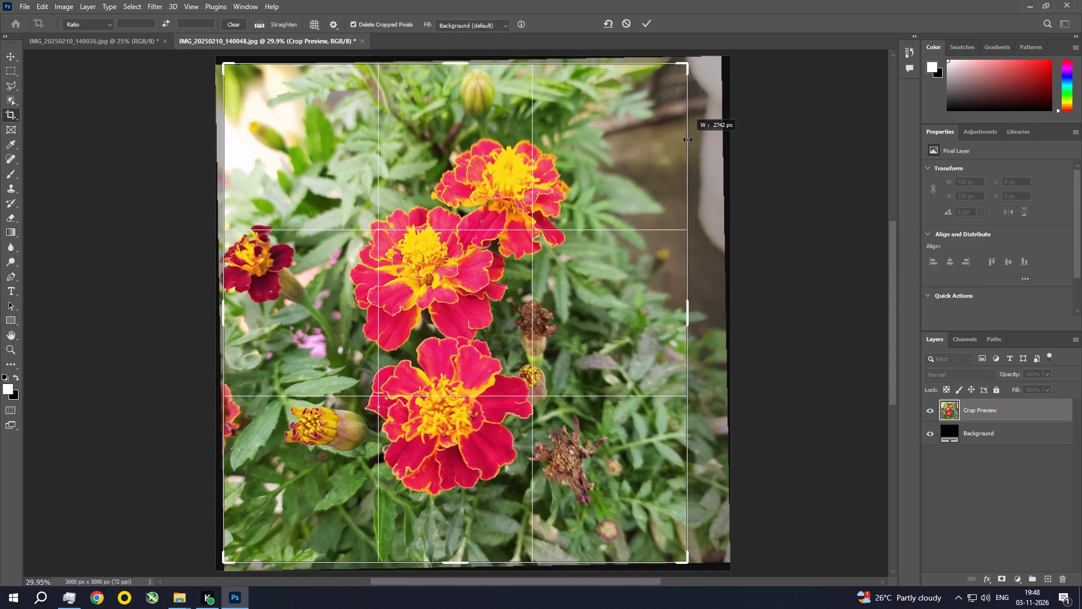
{"action": "left_click_drag", "start_coordinate": [688, 139], "coordinate": [675, 133]}
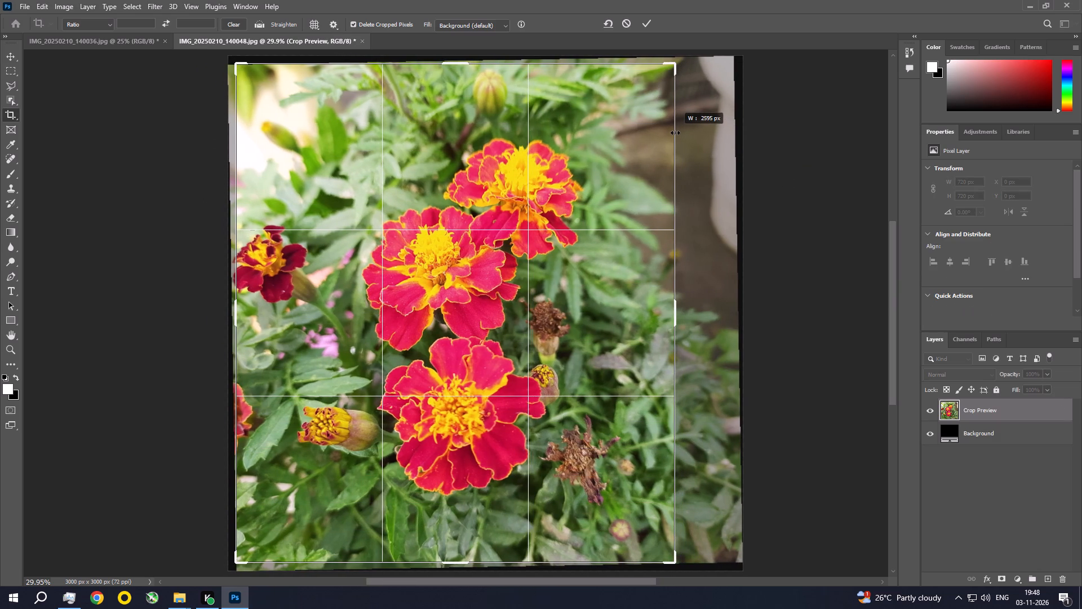
{"action": "left_click_drag", "start_coordinate": [675, 133], "coordinate": [677, 133]}
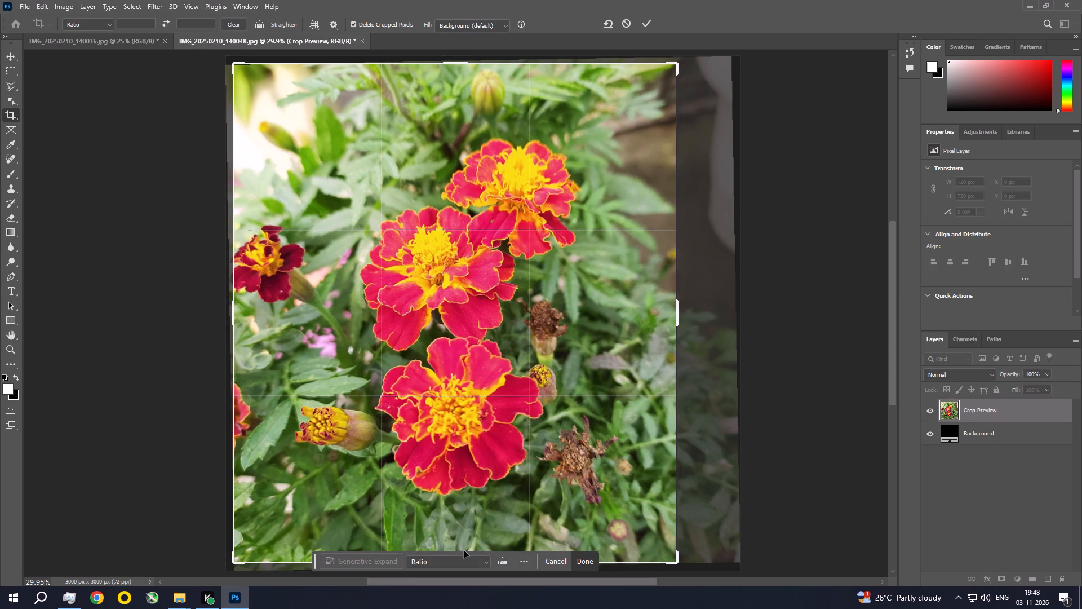
{"action": "left_click_drag", "start_coordinate": [286, 564], "coordinate": [288, 549]}
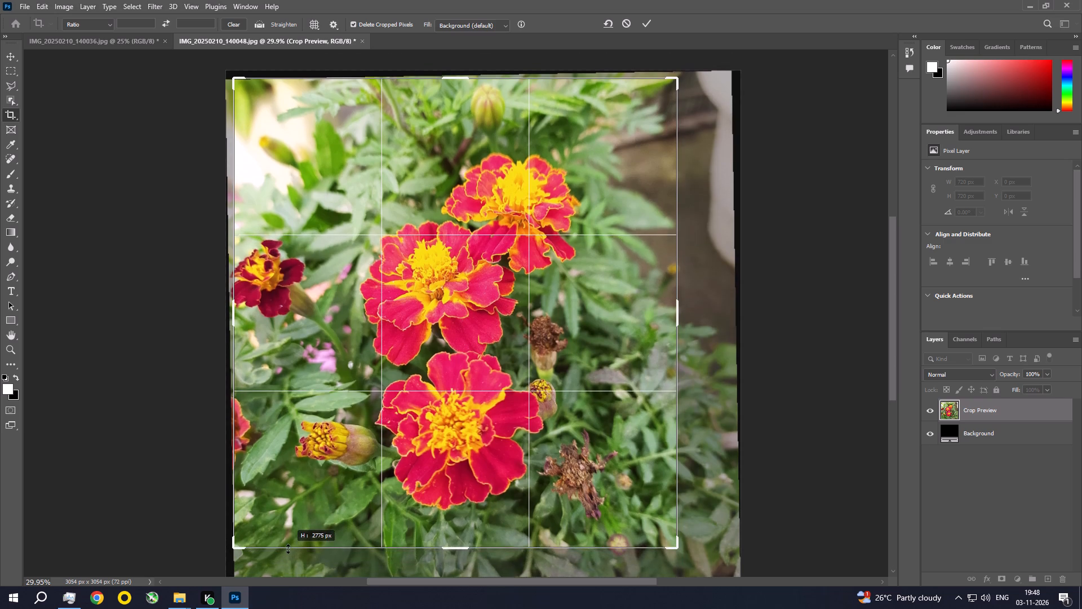
{"action": "left_click_drag", "start_coordinate": [288, 549], "coordinate": [287, 541]}
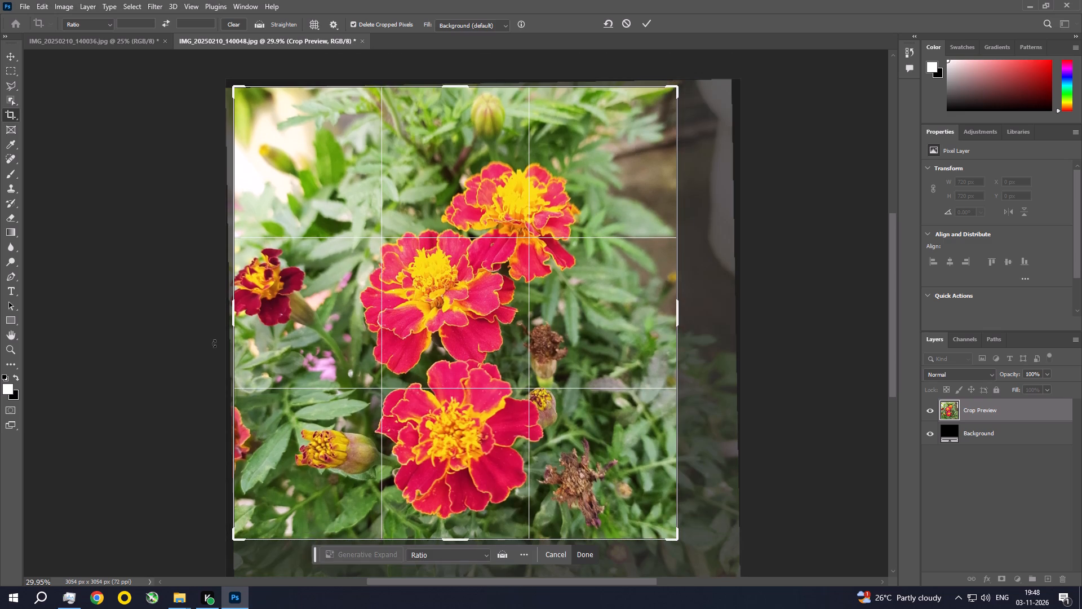
{"action": "left_click_drag", "start_coordinate": [233, 341], "coordinate": [252, 352]}
{"action": "left_click_drag", "start_coordinate": [483, 361], "coordinate": [502, 367]}
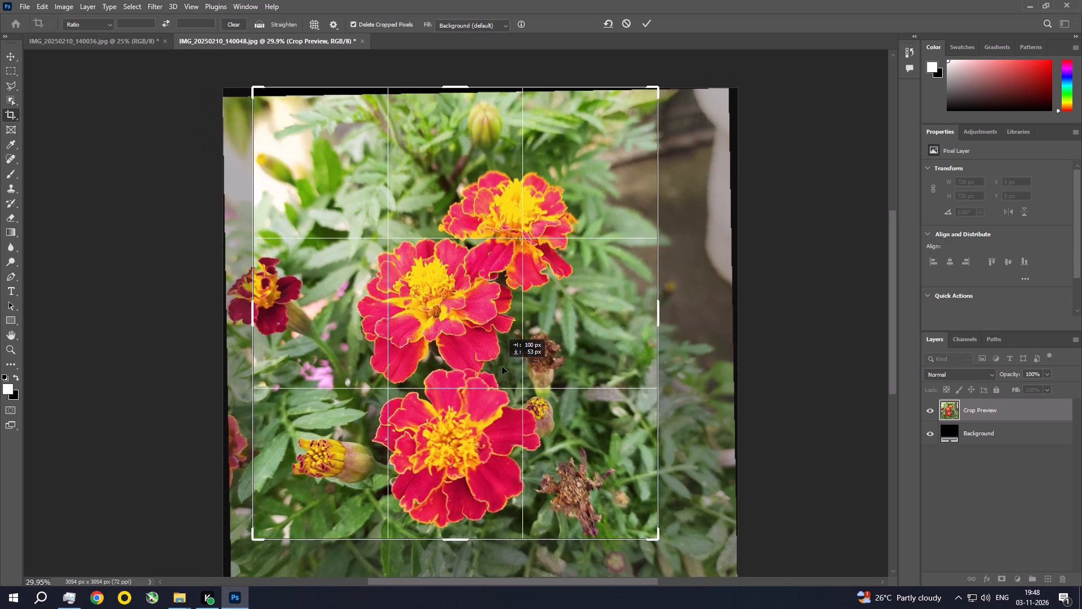
{"action": "left_click_drag", "start_coordinate": [502, 367], "coordinate": [515, 372]}
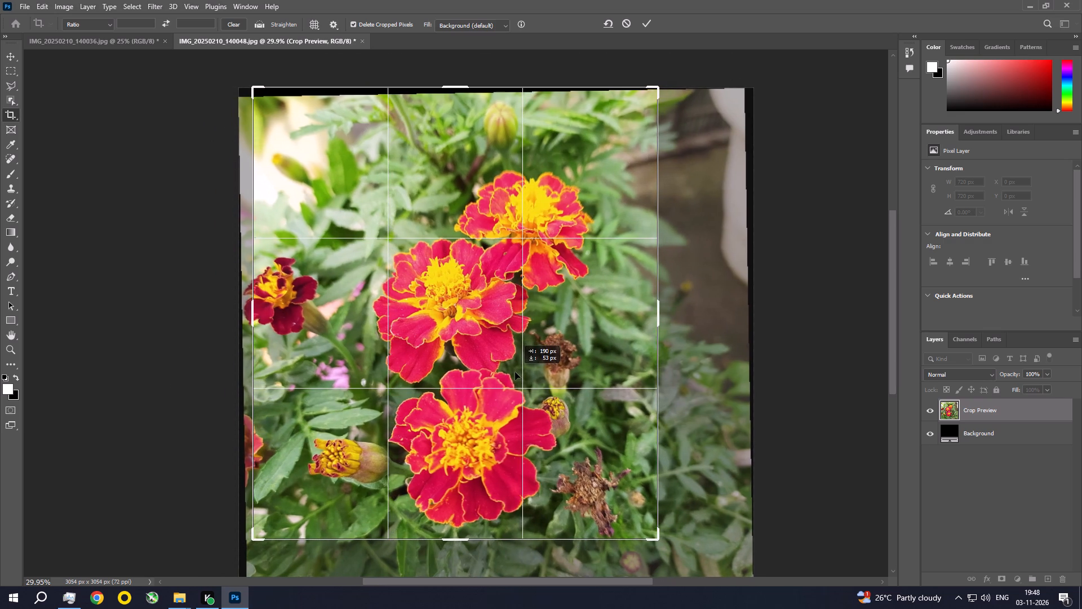
{"action": "left_click_drag", "start_coordinate": [515, 372], "coordinate": [529, 376]}
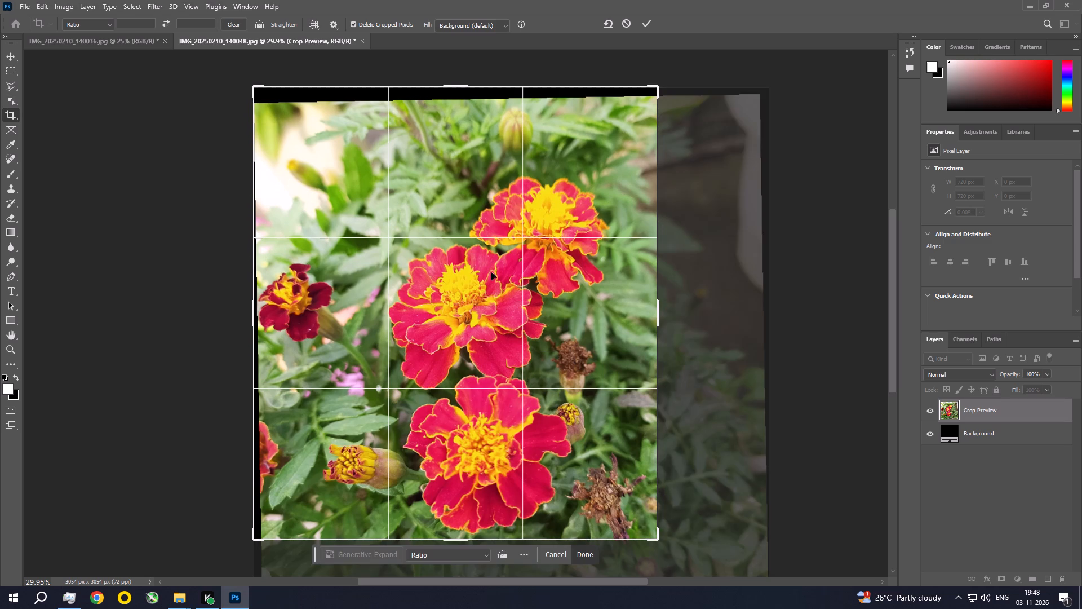
{"action": "left_click_drag", "start_coordinate": [447, 86], "coordinate": [449, 94]}
{"action": "left_click_drag", "start_coordinate": [323, 244], "coordinate": [302, 235]}
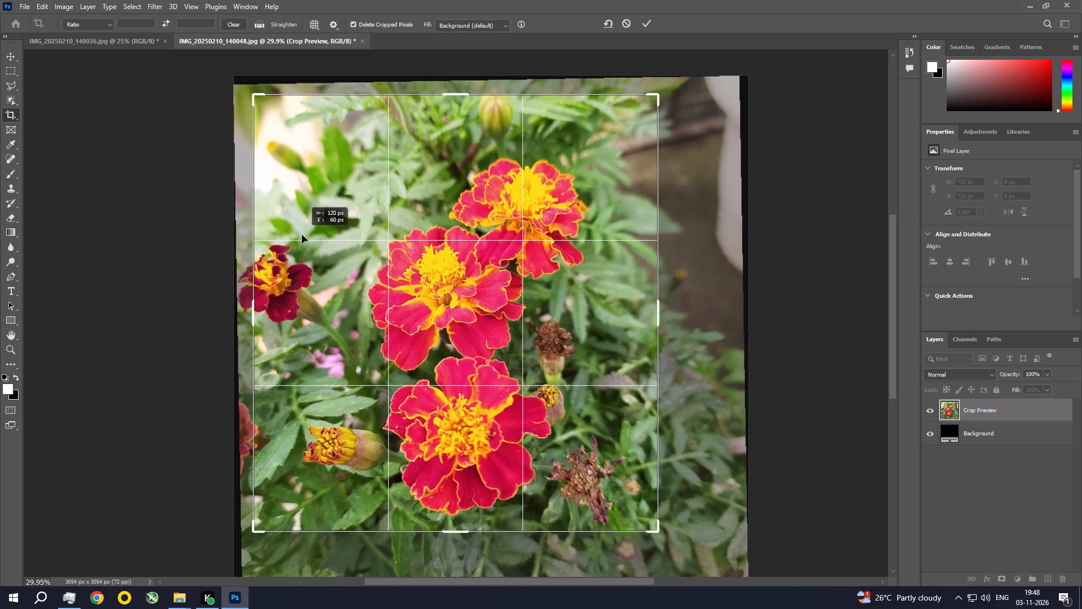
{"action": "left_click_drag", "start_coordinate": [302, 235], "coordinate": [311, 245]}
{"action": "double_click", "coordinate": [312, 249]}
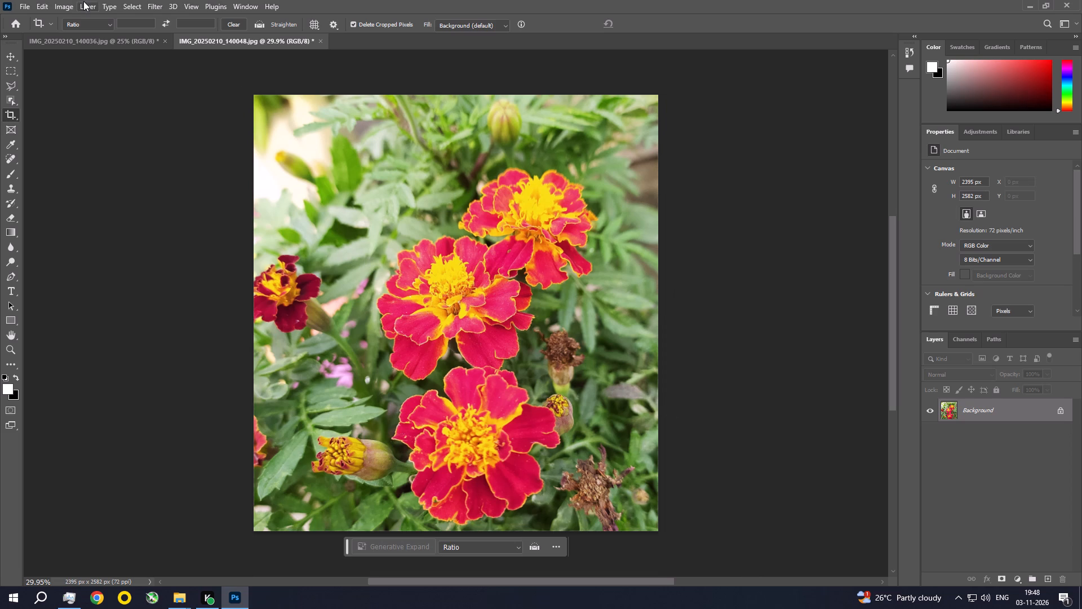
In the Camera Raw Filter, set the red marigold photo's Exposure to -0.60 and Highlights to -23.
{"action": "left_click", "coordinate": [150, 3]}
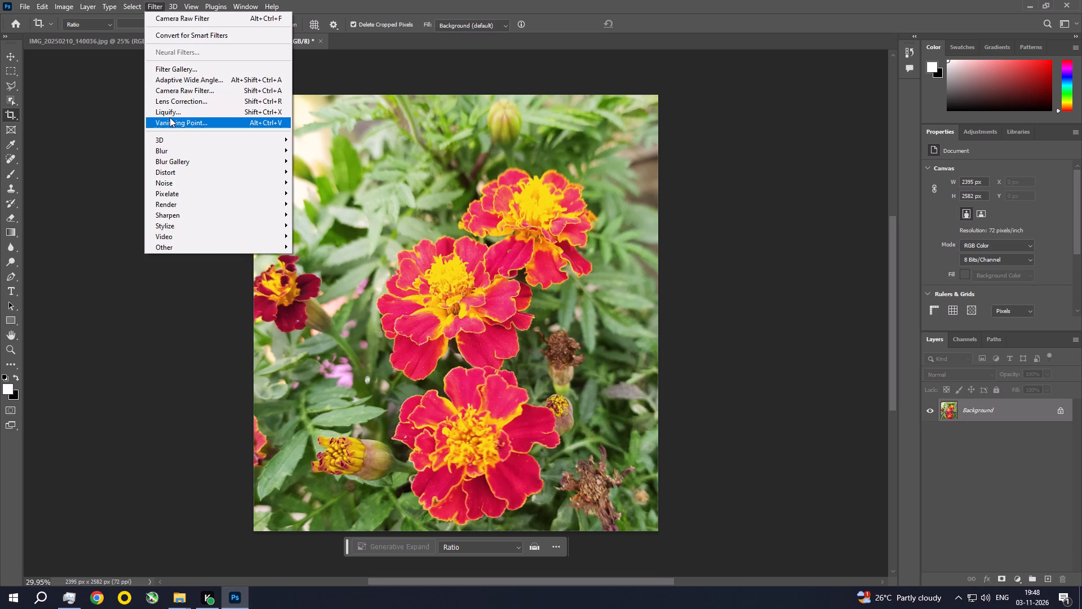
{"action": "left_click", "coordinate": [179, 92]}
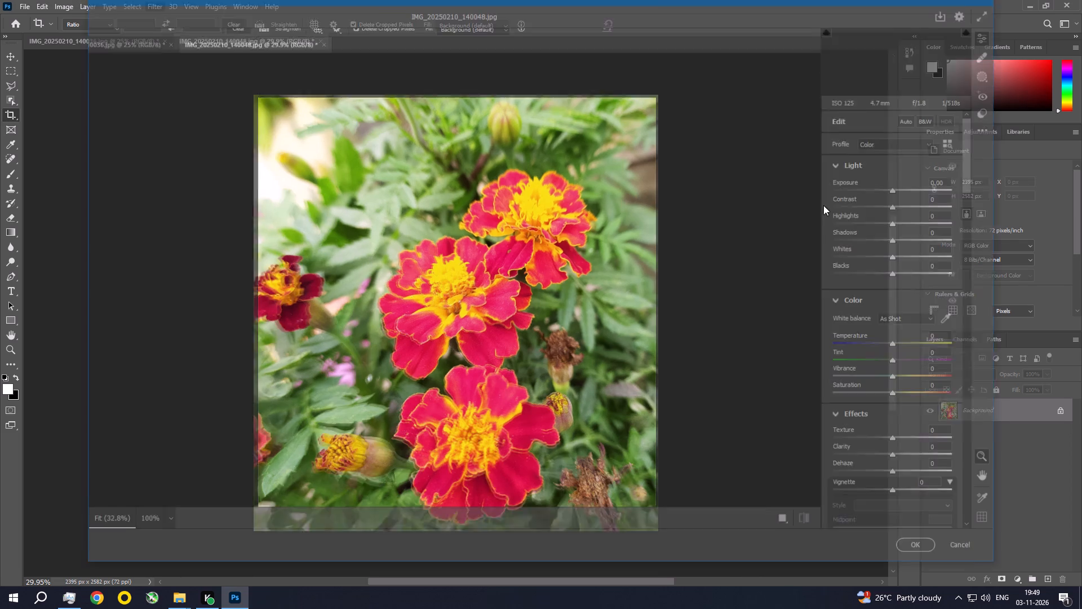
{"action": "left_click_drag", "start_coordinate": [895, 188], "coordinate": [886, 186]}
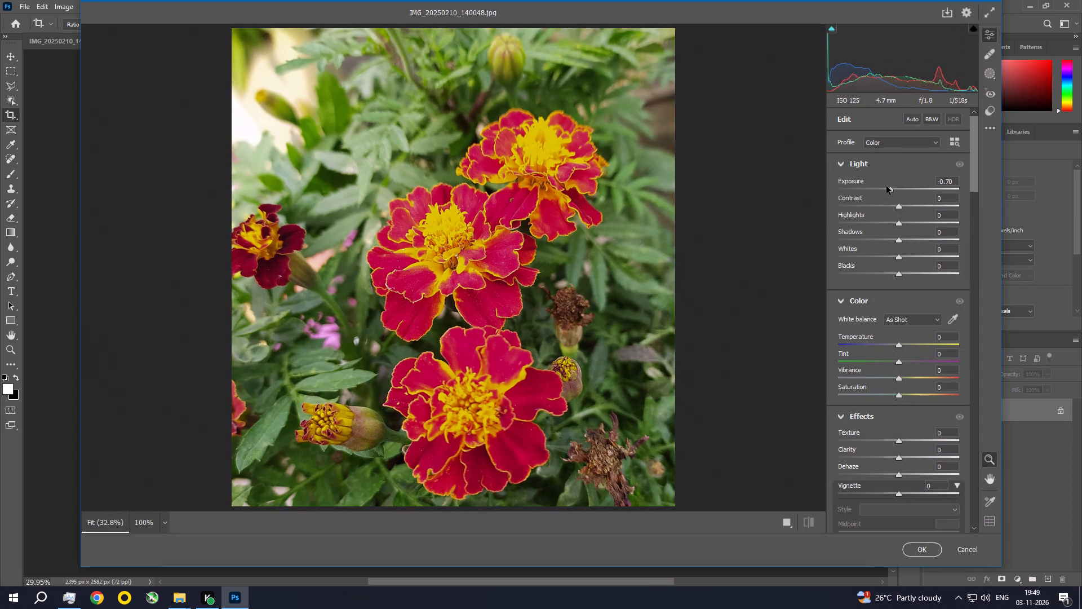
{"action": "left_click_drag", "start_coordinate": [886, 186], "coordinate": [888, 186]}
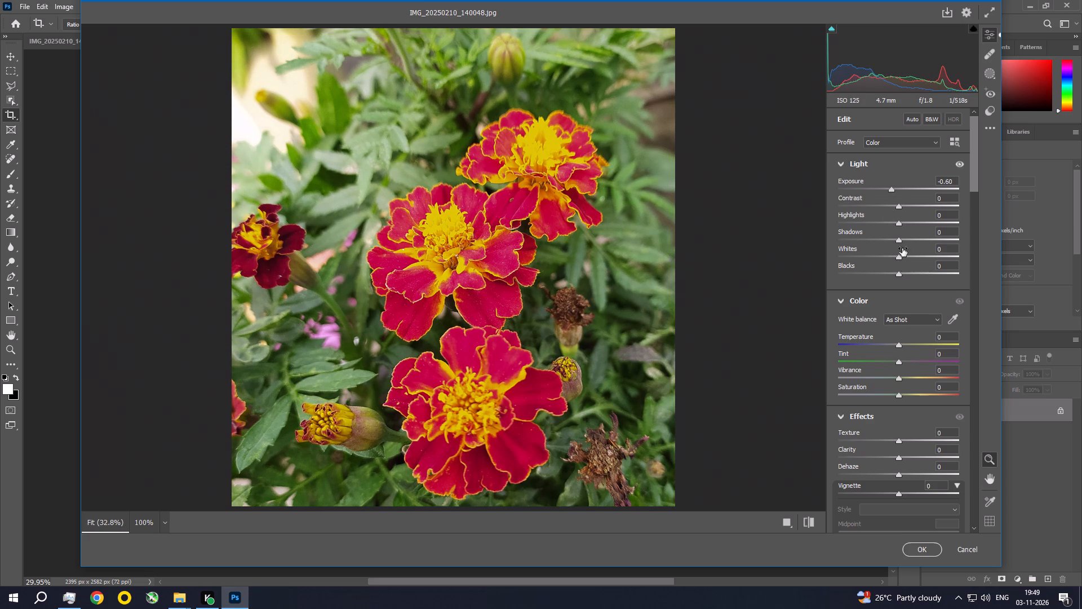
{"action": "left_click_drag", "start_coordinate": [898, 222], "coordinate": [884, 221]}
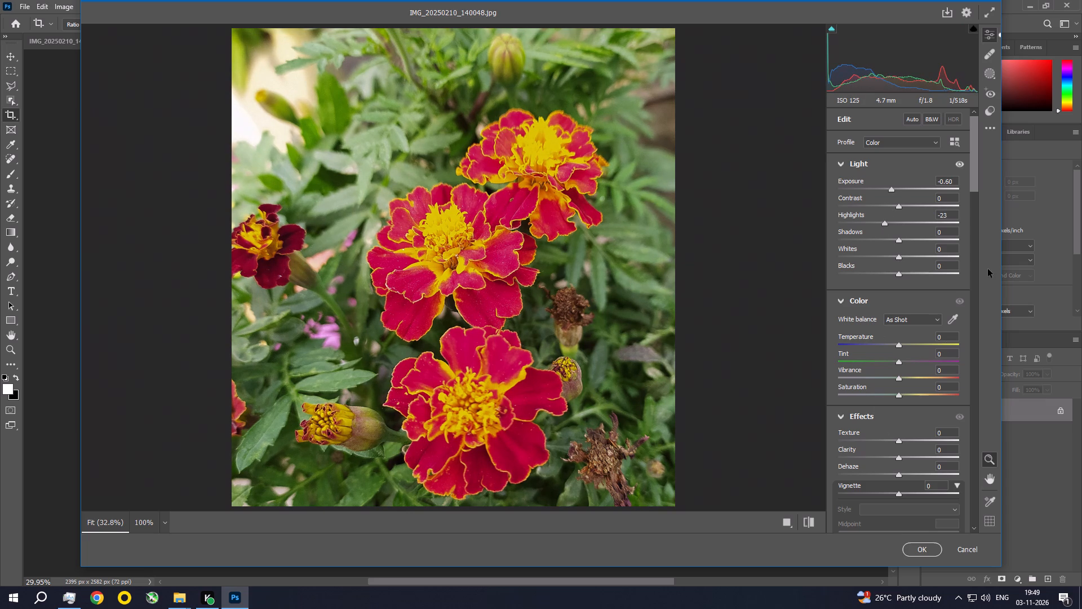
Lower the Highlights and Lights of the Camera Raw tone curve for the red marigold photo.
{"action": "left_click_drag", "start_coordinate": [974, 166], "coordinate": [973, 216]}
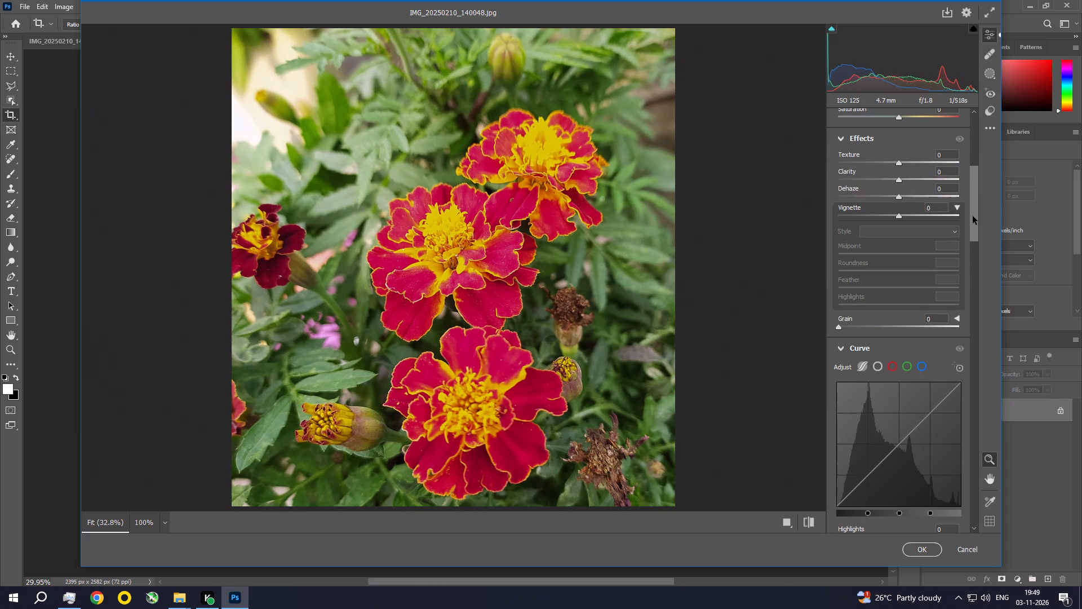
{"action": "left_click_drag", "start_coordinate": [973, 216], "coordinate": [972, 255]}
{"action": "left_click_drag", "start_coordinate": [896, 320], "coordinate": [880, 318]}
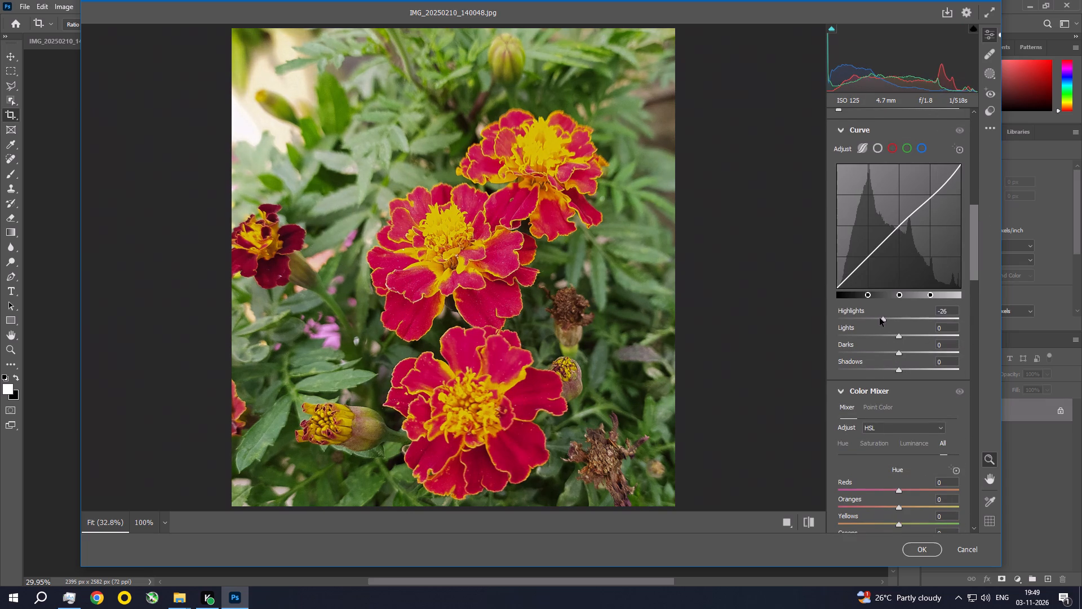
{"action": "left_click_drag", "start_coordinate": [880, 318], "coordinate": [877, 318]}
{"action": "left_click_drag", "start_coordinate": [897, 336], "coordinate": [884, 333]}
{"action": "left_click_drag", "start_coordinate": [973, 253], "coordinate": [992, 135]}
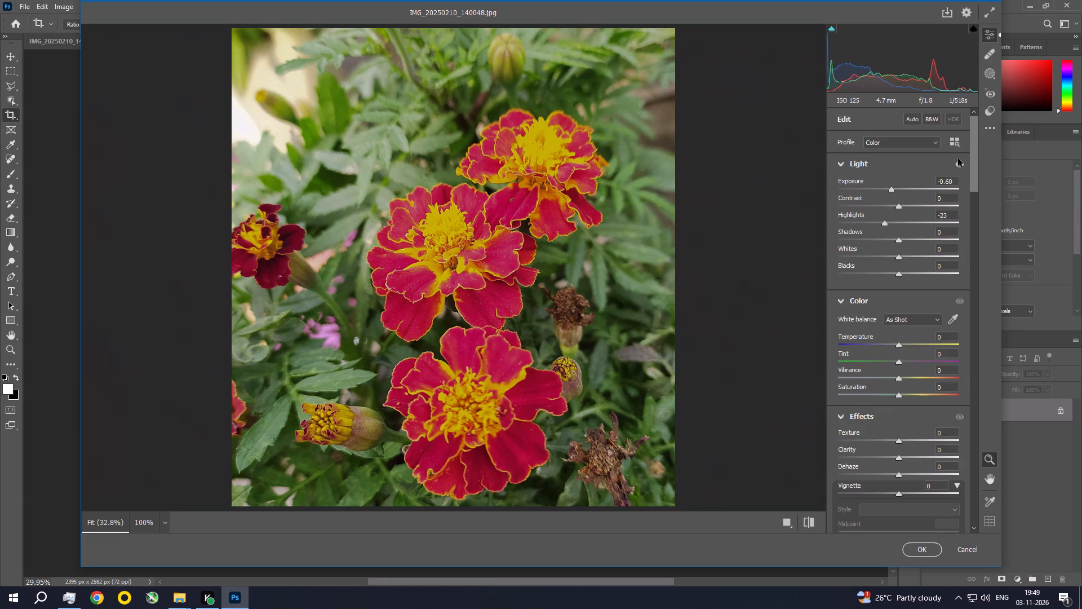
Try the Artistic 01, 08 and 07 profiles, choose Artistic 05, and apply the Camera Raw edits to the marigold photo.
{"action": "left_click", "coordinate": [957, 147]}
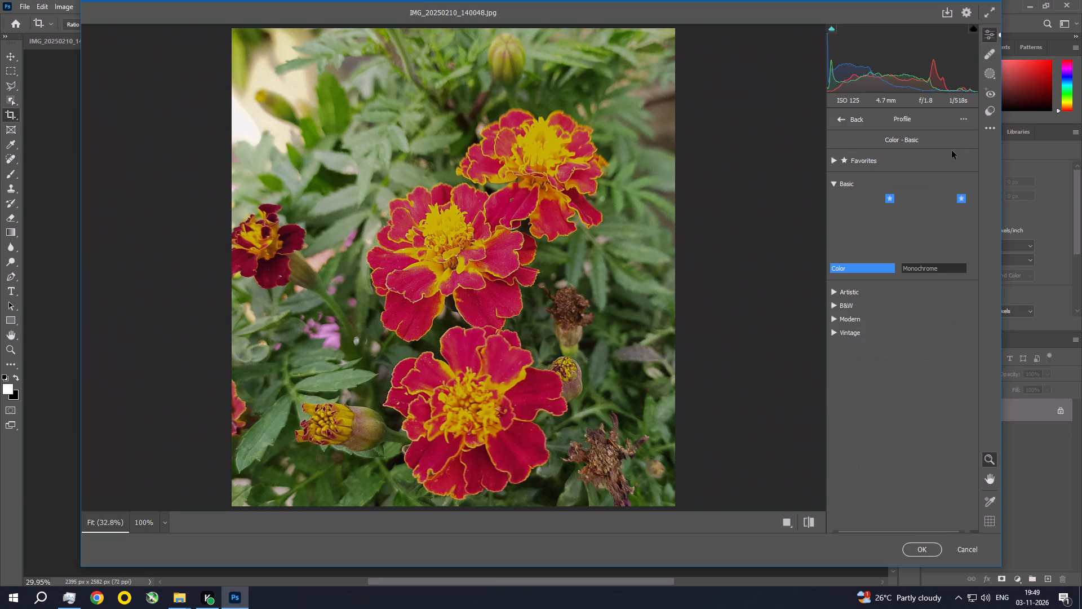
{"action": "left_click", "coordinate": [840, 294]}
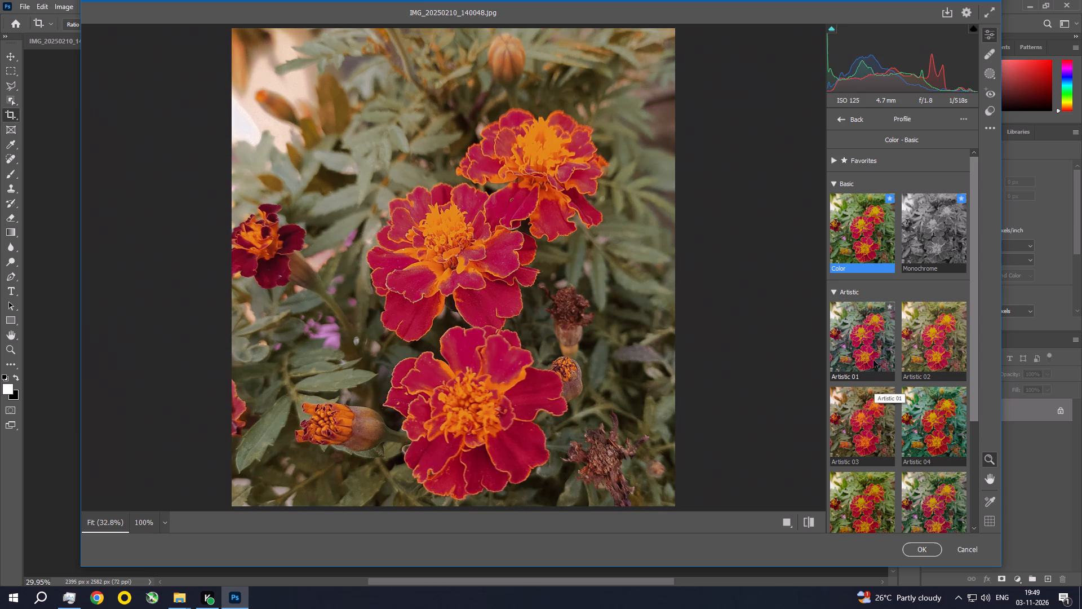
{"action": "left_click", "coordinate": [872, 342]}
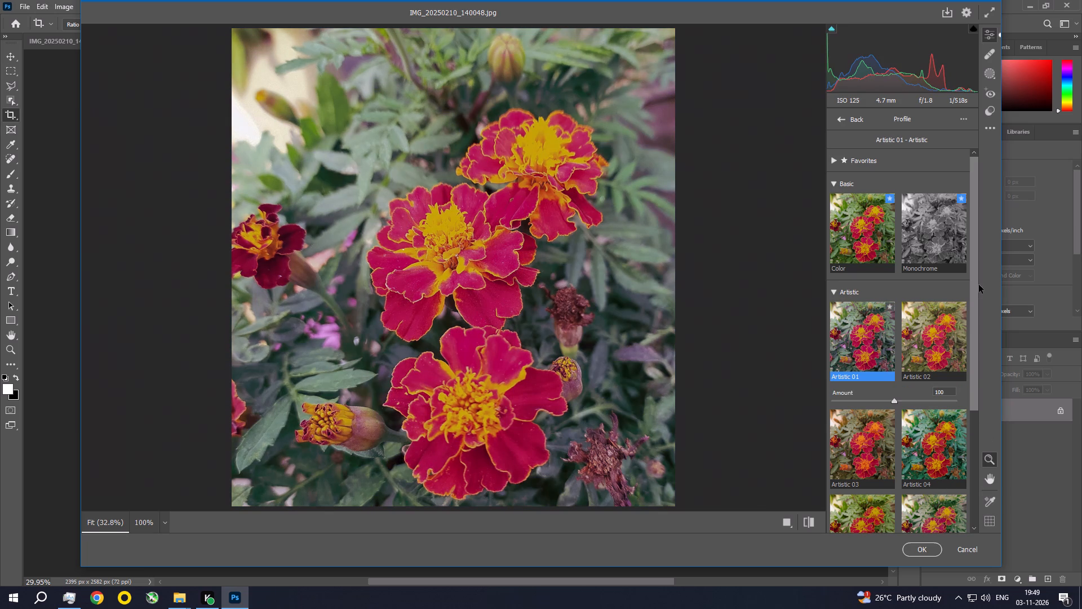
{"action": "left_click_drag", "start_coordinate": [974, 286], "coordinate": [983, 399]}
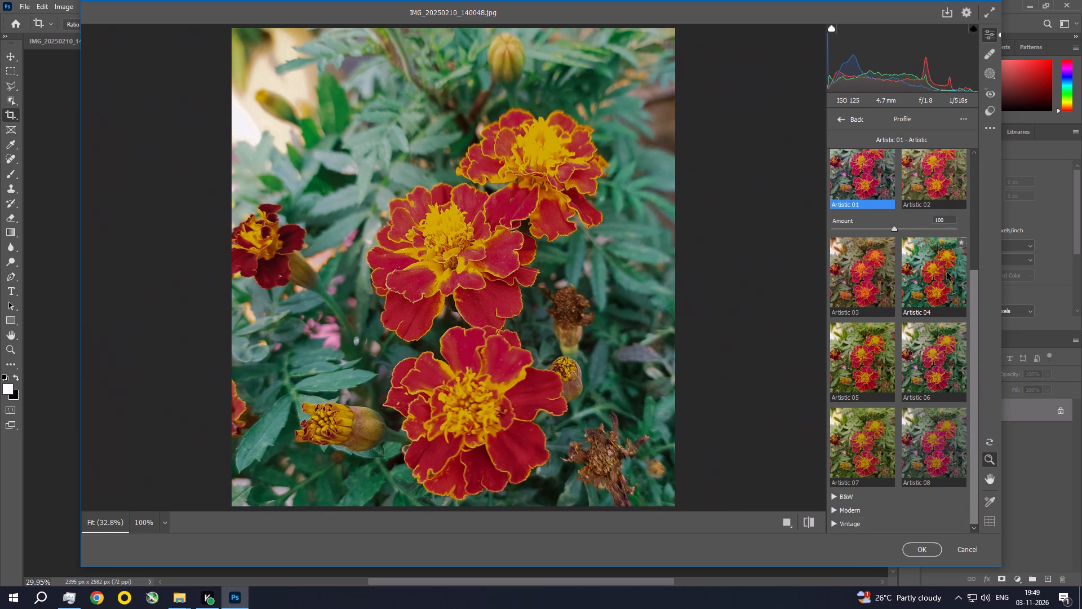
{"action": "left_click", "coordinate": [932, 436]}
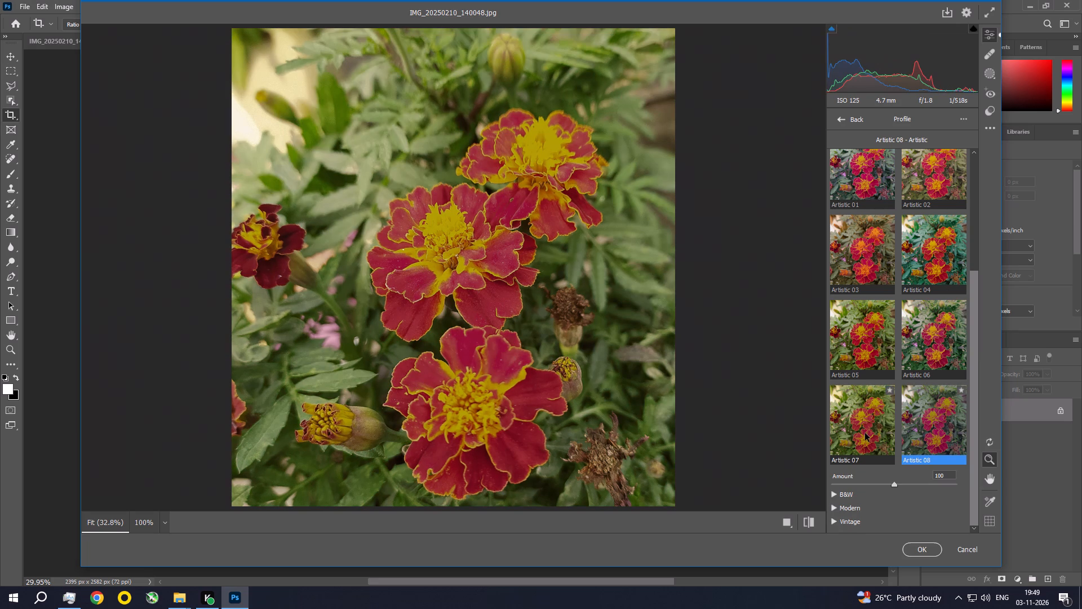
{"action": "left_click", "coordinate": [865, 433]}
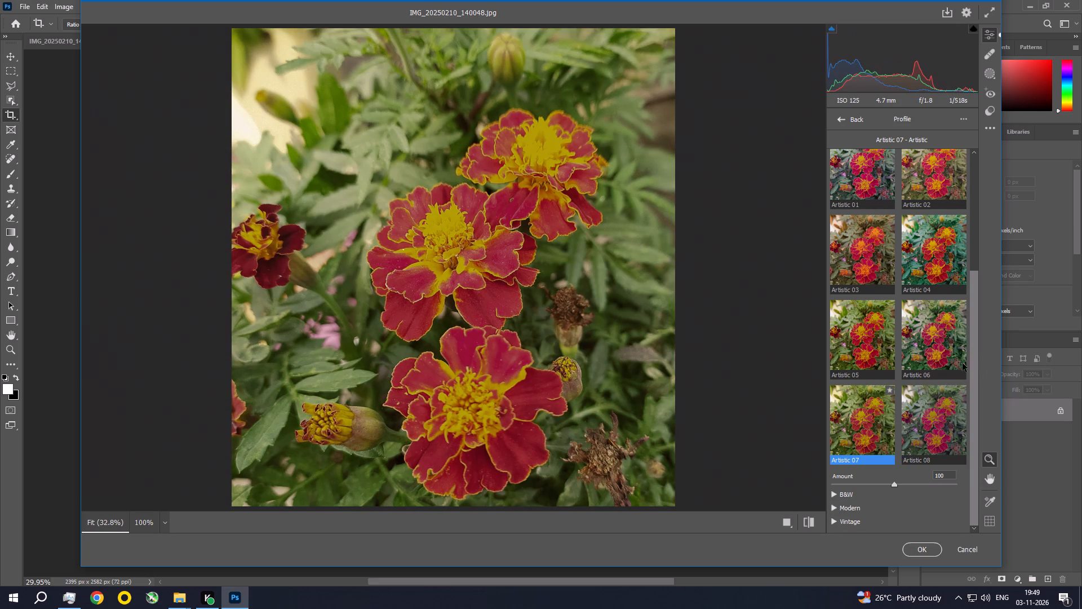
{"action": "left_click", "coordinate": [881, 352]}
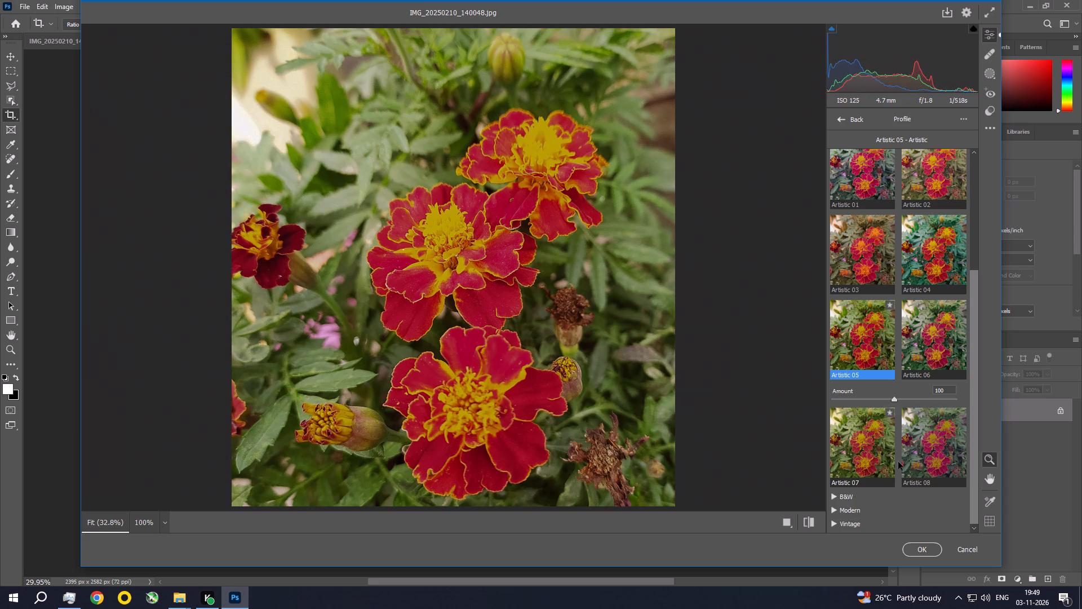
{"action": "left_click", "coordinate": [915, 548]}
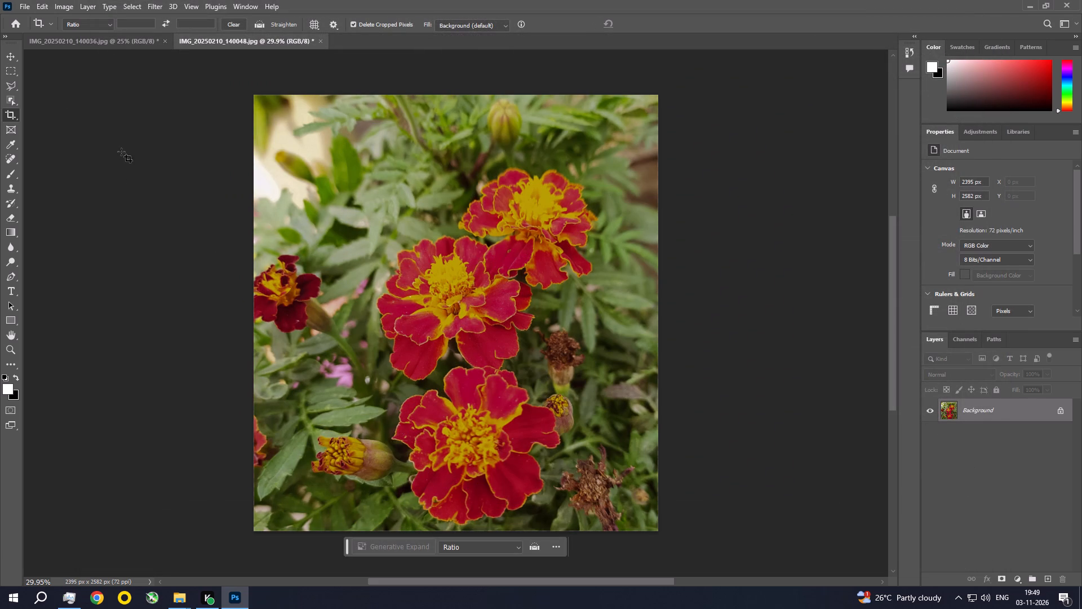
Apply an Exposure adjustment to the red marigold photo with Offset 0.0050.
{"action": "left_click", "coordinate": [68, 0]}
{"action": "left_click", "coordinate": [76, 33]}
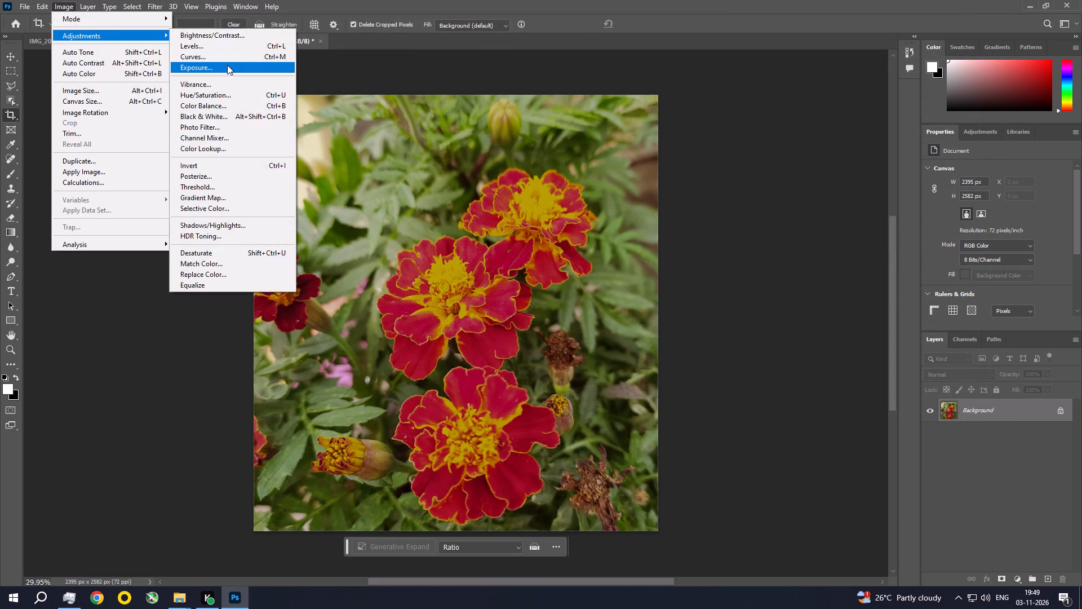
{"action": "left_click", "coordinate": [227, 65]}
{"action": "left_click", "coordinate": [939, 209]}
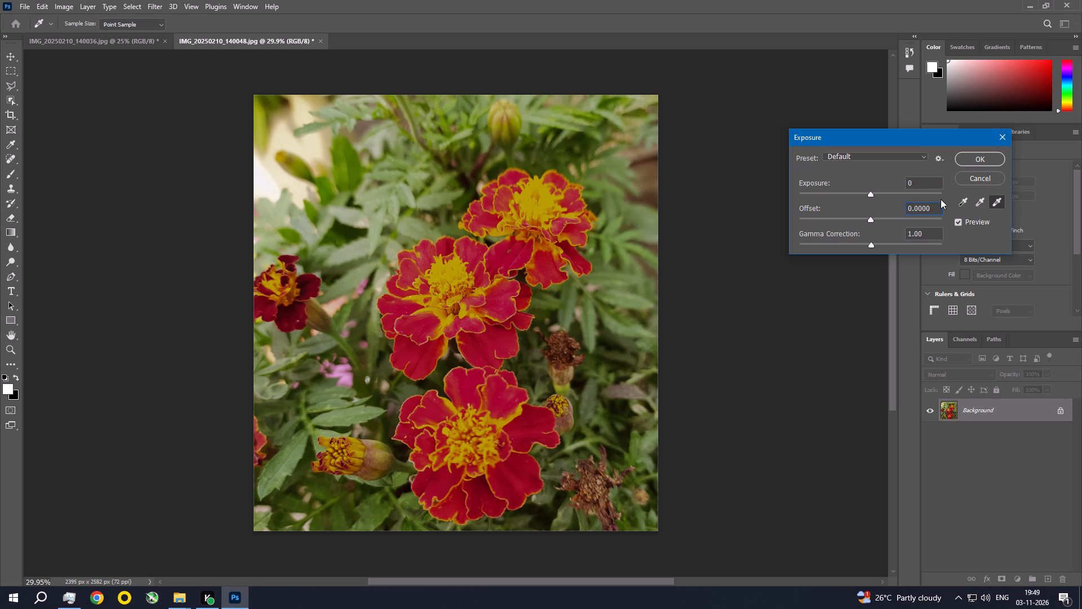
{"action": "key", "text": "BackSpace"}
{"action": "key", "text": "BackSpace"}
{"action": "type", "text": "50"}
{"action": "key", "text": "Return"}
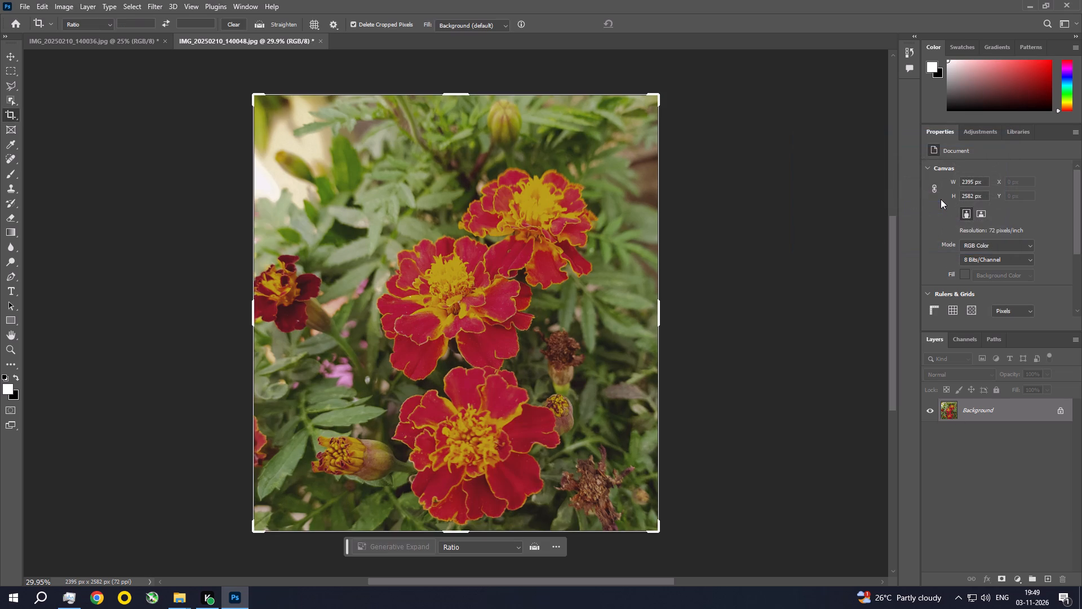
Save the edited red marigold photo as JPEG with the current options, check it close up, and close it.
{"action": "key", "text": "ctrl+s"}
{"action": "key", "text": "Return"}
{"action": "key", "text": "ctrl+space"}
{"action": "key", "text": "ctrl+space"}
{"action": "key", "text": "ctrl+space"}
{"action": "key", "text": "ctrl+space"}
{"action": "key", "text": "ctrl+space"}
{"action": "key", "text": "ctrl+space"}
{"action": "key", "text": "ctrl+space"}
{"action": "key", "text": "ctrl+space"}
{"action": "key", "text": "ctrl+space"}
{"action": "key", "text": "ctrl+space"}
{"action": "key", "text": "ctrl+space"}
{"action": "key", "text": "ctrl+space"}
{"action": "key", "text": "ctrl+space"}
{"action": "key", "text": "ctrl+space"}
{"action": "key", "text": "ctrl+space"}
{"action": "key", "text": "ctrl+space"}
{"action": "key", "text": "ctrl+space"}
{"action": "key", "text": "ctrl+space"}
{"action": "key", "text": "ctrl+space"}
{"action": "key", "text": "ctrl+space"}
{"action": "triple_click", "coordinate": [456, 290], "text": "ctrl"}
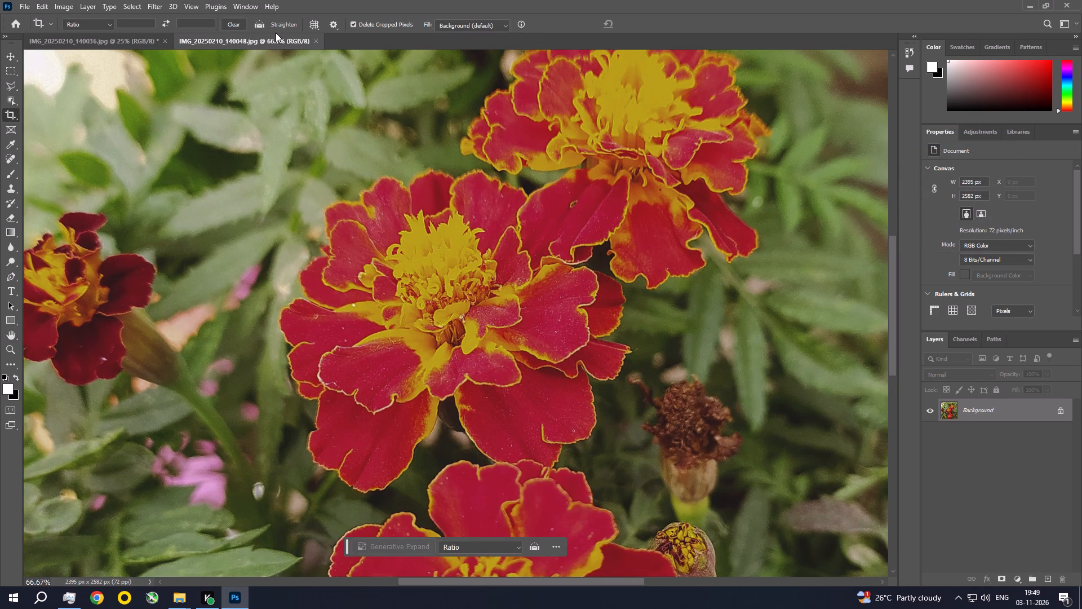
{"action": "left_click", "coordinate": [318, 43]}
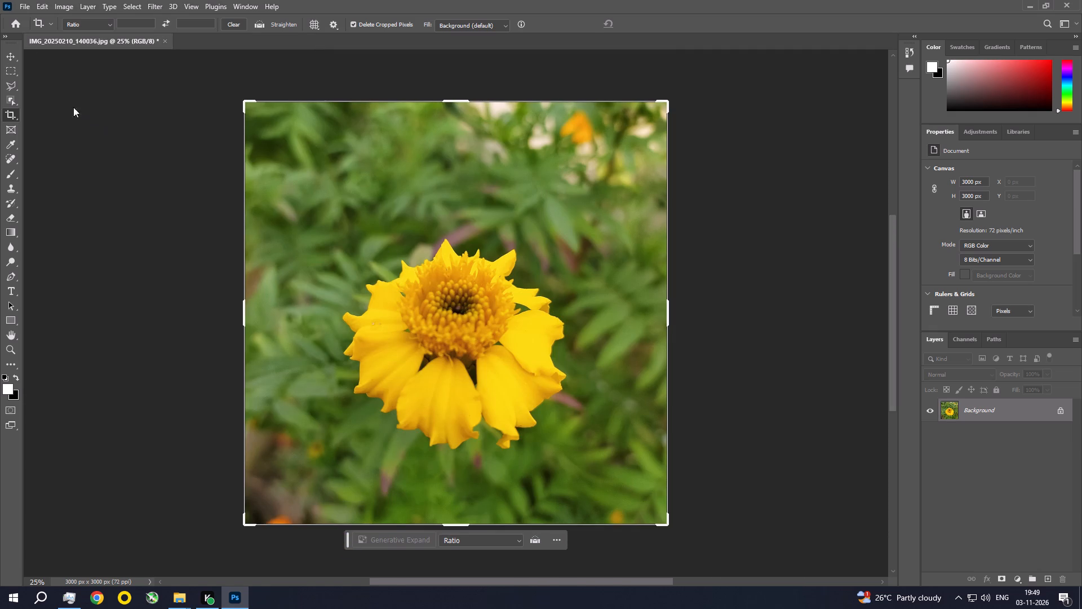
Crop the yellow marigold photo on all four sides to about 2384 x 2776 px, keeping the flower centred.
{"action": "left_click_drag", "start_coordinate": [667, 299], "coordinate": [654, 301]}
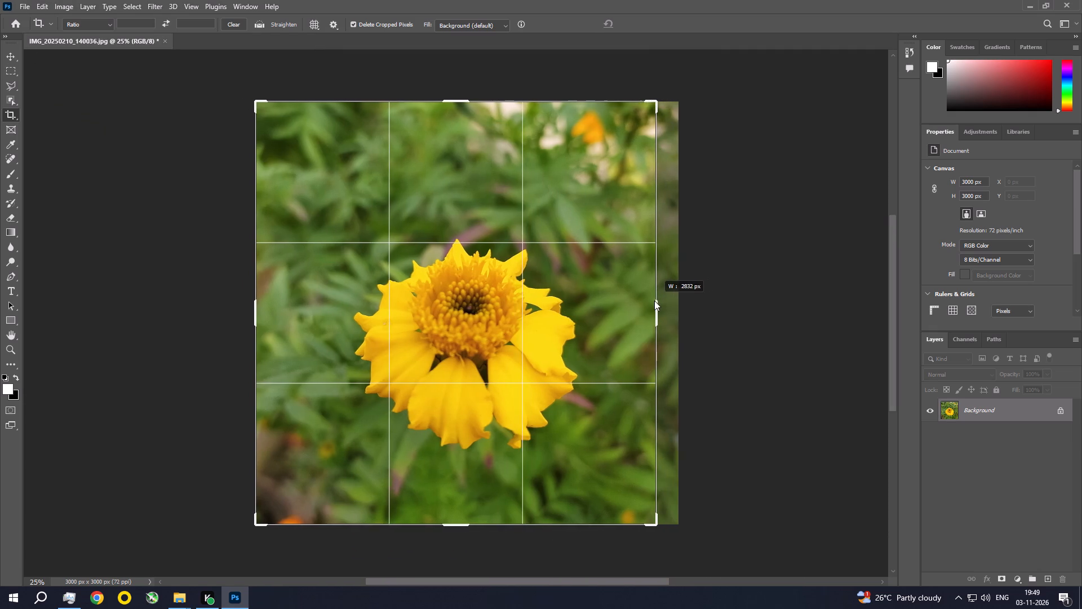
{"action": "left_click_drag", "start_coordinate": [654, 301], "coordinate": [652, 301]}
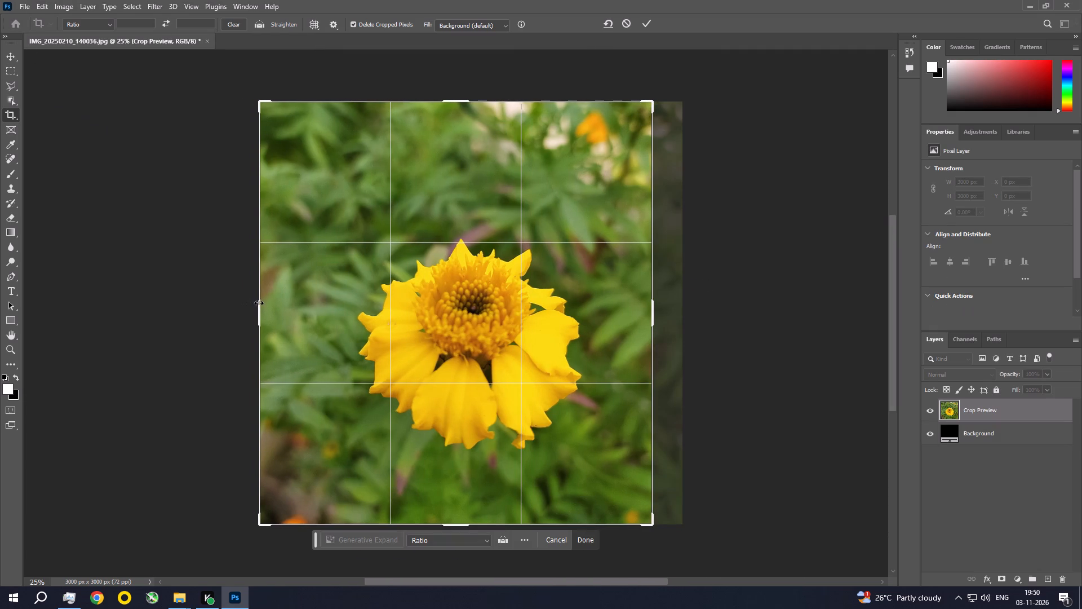
{"action": "left_click_drag", "start_coordinate": [259, 303], "coordinate": [273, 309]}
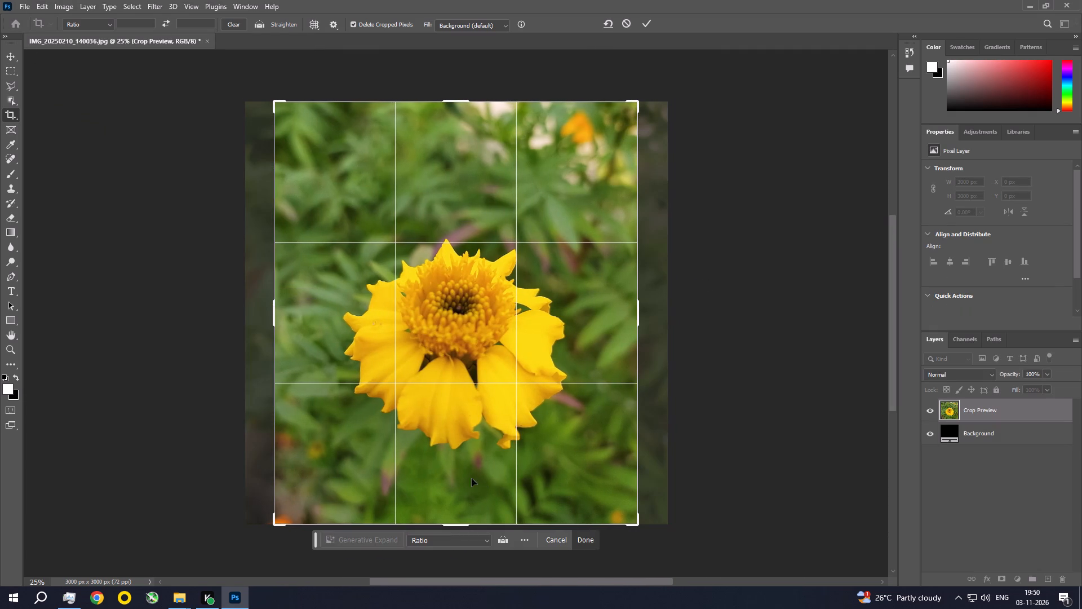
{"action": "left_click_drag", "start_coordinate": [447, 527], "coordinate": [452, 519]}
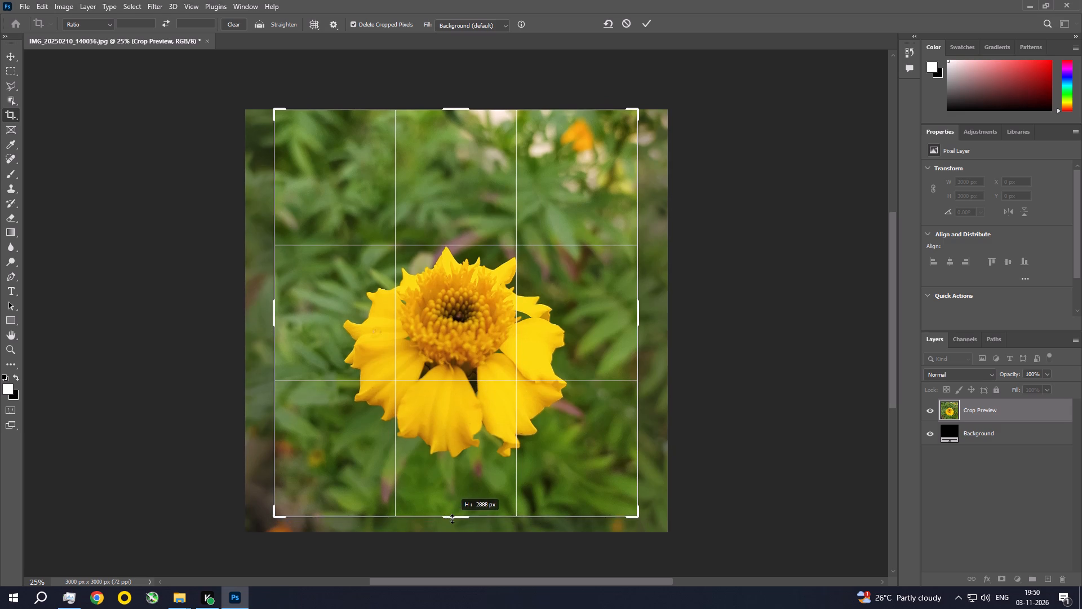
{"action": "left_click_drag", "start_coordinate": [452, 519], "coordinate": [453, 518]}
{"action": "left_click_drag", "start_coordinate": [482, 107], "coordinate": [480, 111]}
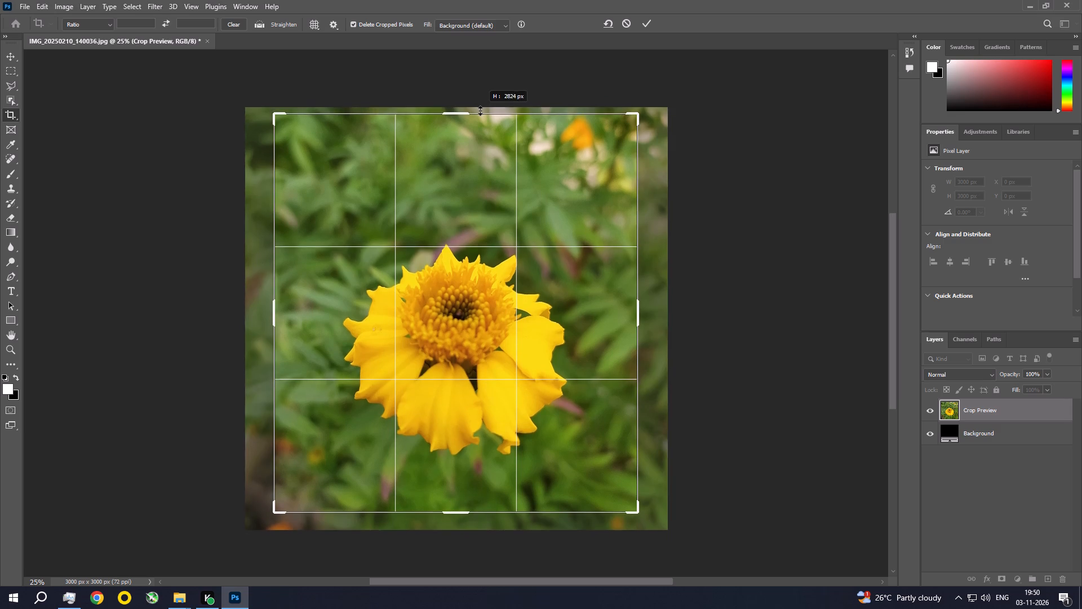
{"action": "left_click_drag", "start_coordinate": [480, 111], "coordinate": [478, 114]}
{"action": "left_click_drag", "start_coordinate": [638, 310], "coordinate": [632, 310]}
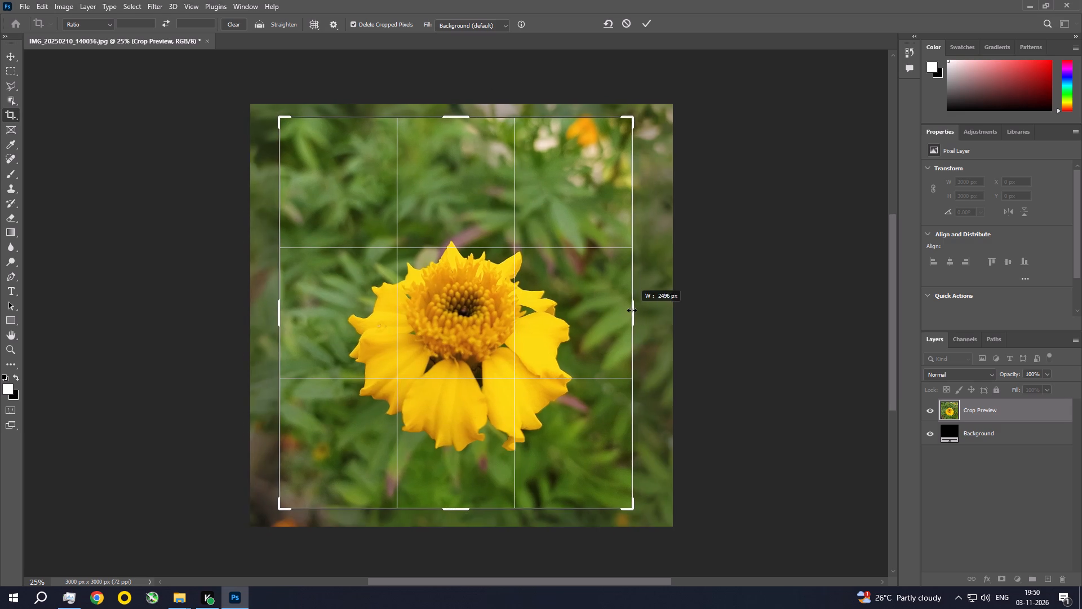
{"action": "left_click_drag", "start_coordinate": [632, 310], "coordinate": [630, 310]}
{"action": "left_click_drag", "start_coordinate": [278, 319], "coordinate": [282, 320]}
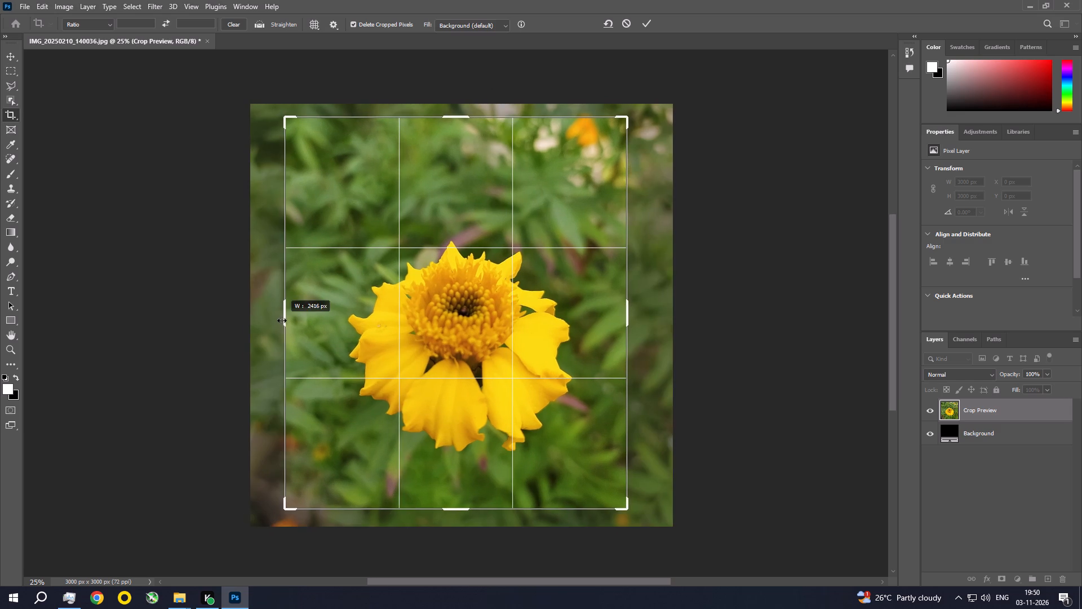
{"action": "left_click_drag", "start_coordinate": [282, 320], "coordinate": [284, 322]}
{"action": "double_click", "coordinate": [530, 331]}
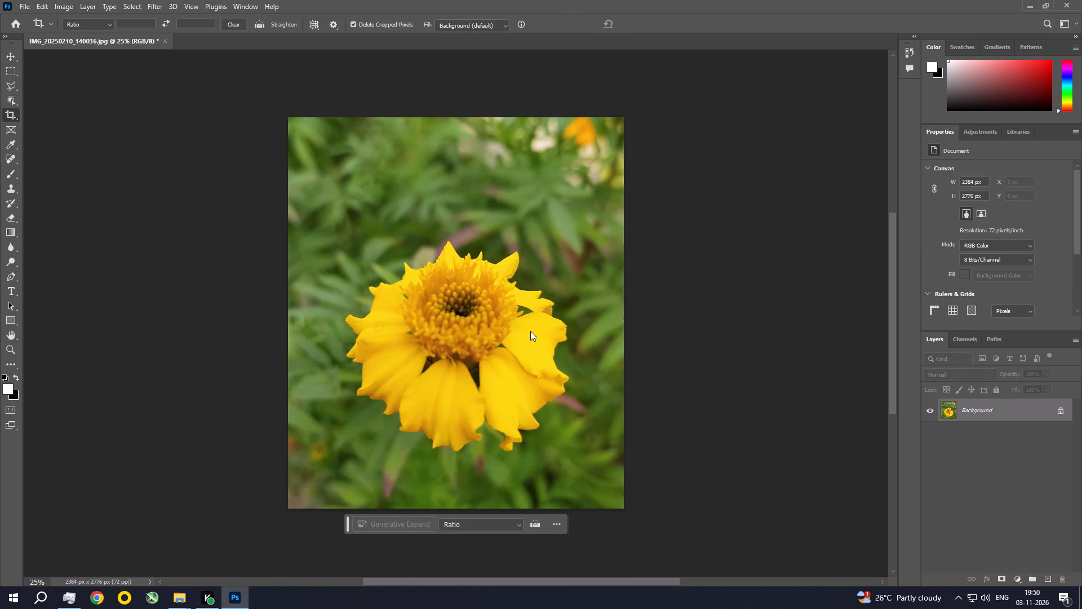
Open the Camera Raw Filter for the cropped yellow marigold photo.
{"action": "left_click", "coordinate": [161, 7]}
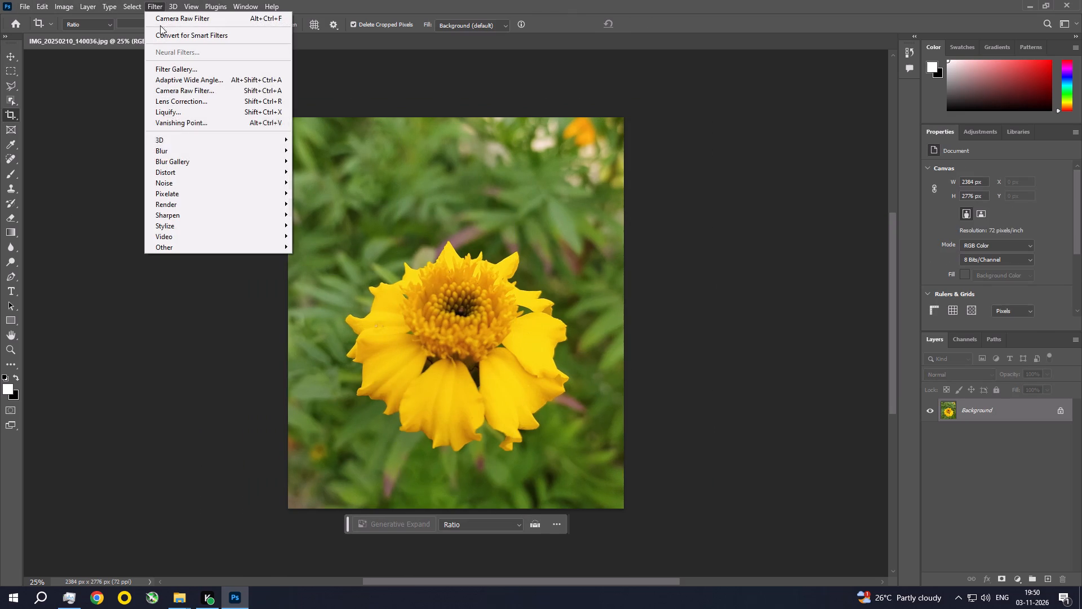
{"action": "left_click", "coordinate": [188, 90]}
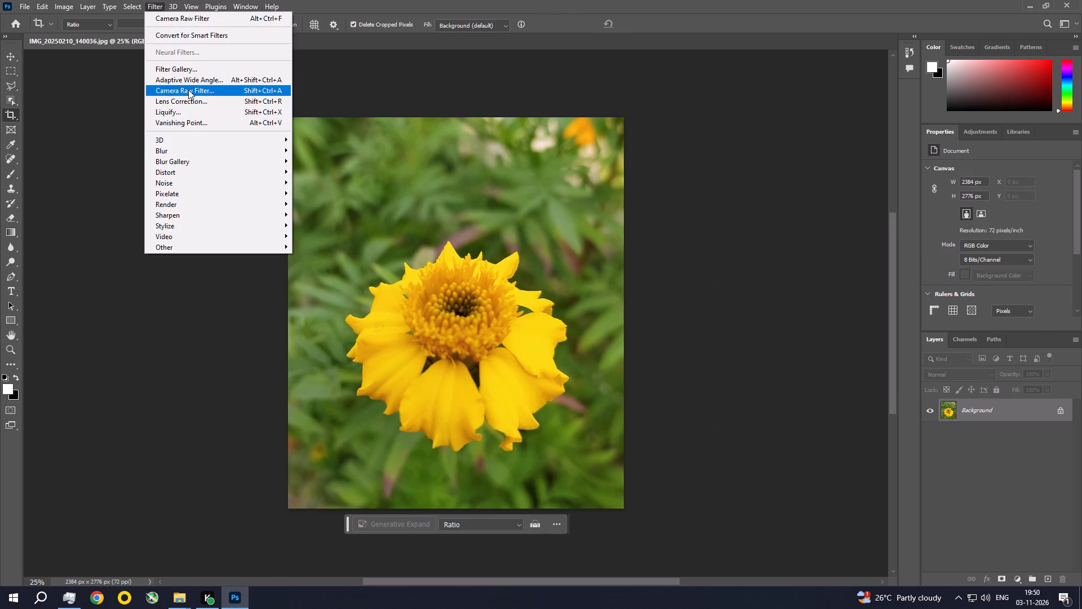
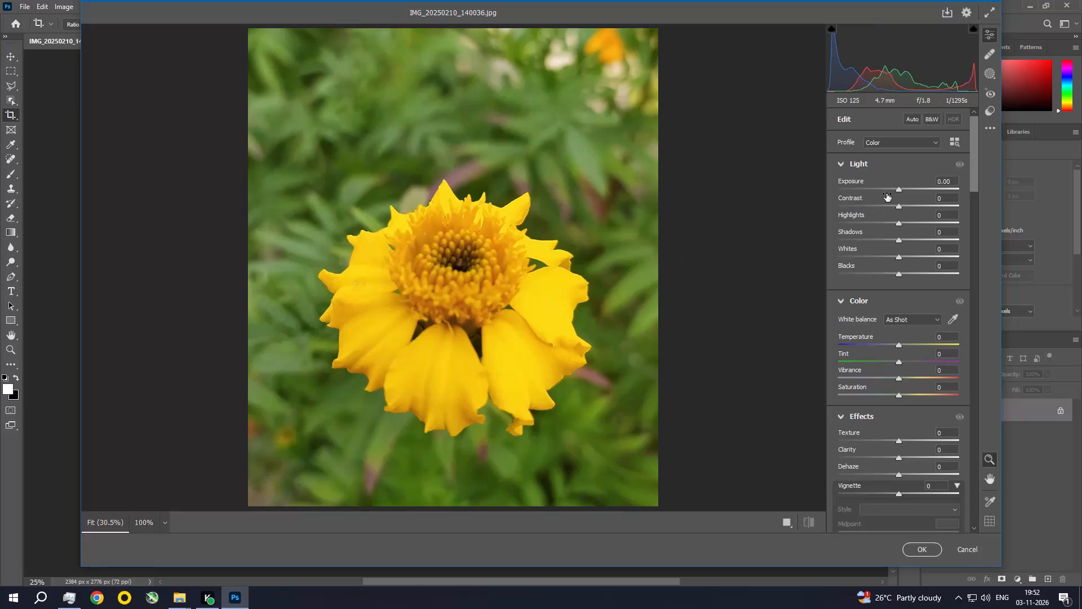
Set the yellow flower photo's Light adjustments to Exposure -0.70, Contrast +10, Highlights -21, Shadows +26 and Whites -15.
{"action": "left_click_drag", "start_coordinate": [902, 189], "coordinate": [893, 191]}
{"action": "left_click_drag", "start_coordinate": [901, 206], "coordinate": [907, 206]}
{"action": "left_click_drag", "start_coordinate": [901, 223], "coordinate": [891, 225]}
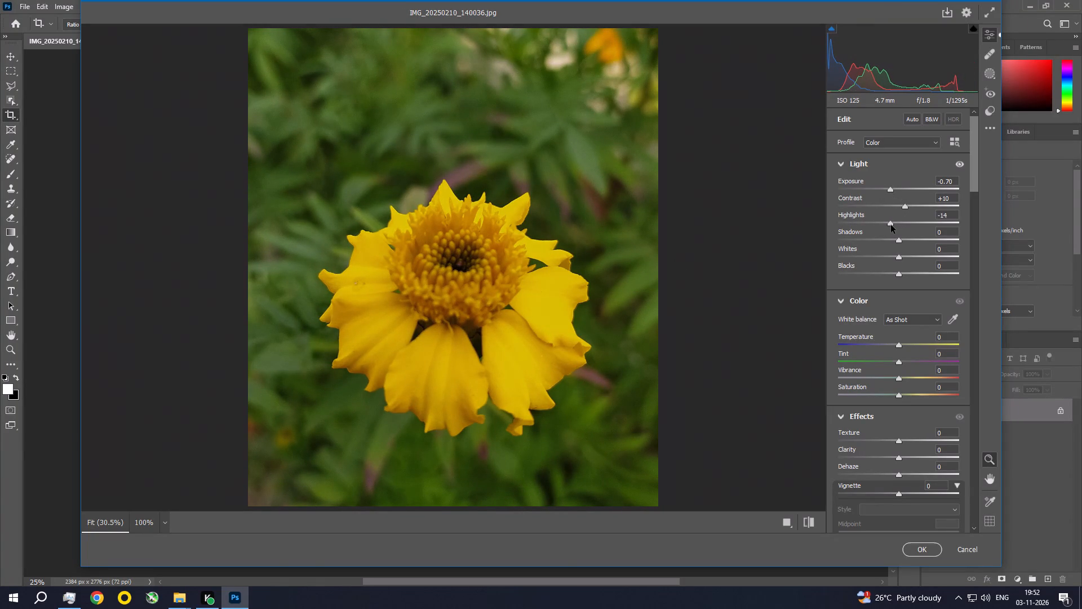
{"action": "left_click_drag", "start_coordinate": [891, 225], "coordinate": [888, 226]}
{"action": "left_click_drag", "start_coordinate": [897, 239], "coordinate": [913, 245]}
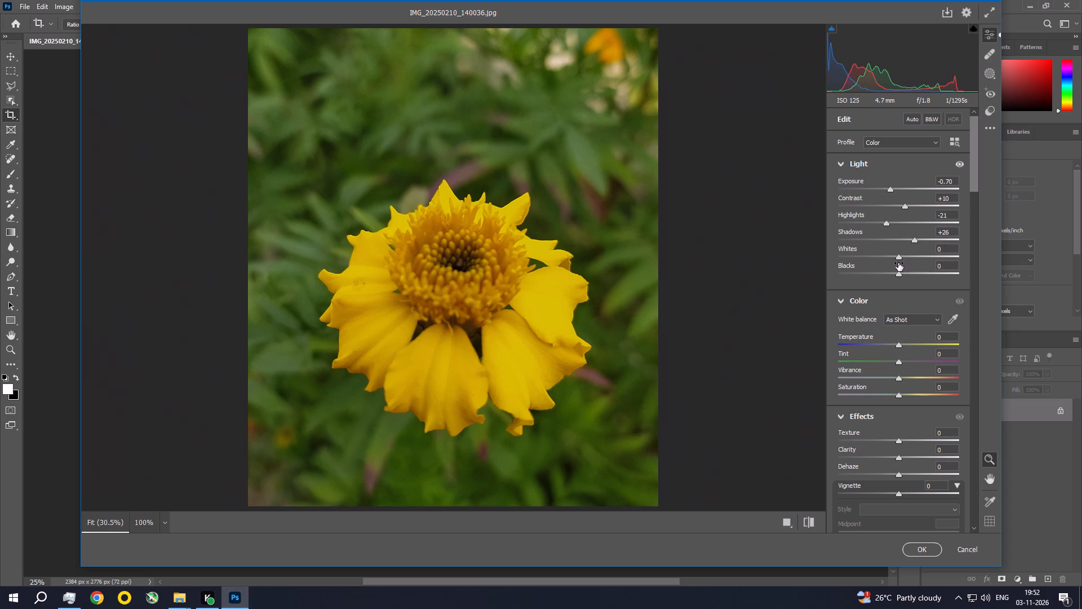
{"action": "left_click_drag", "start_coordinate": [899, 259], "coordinate": [890, 258]}
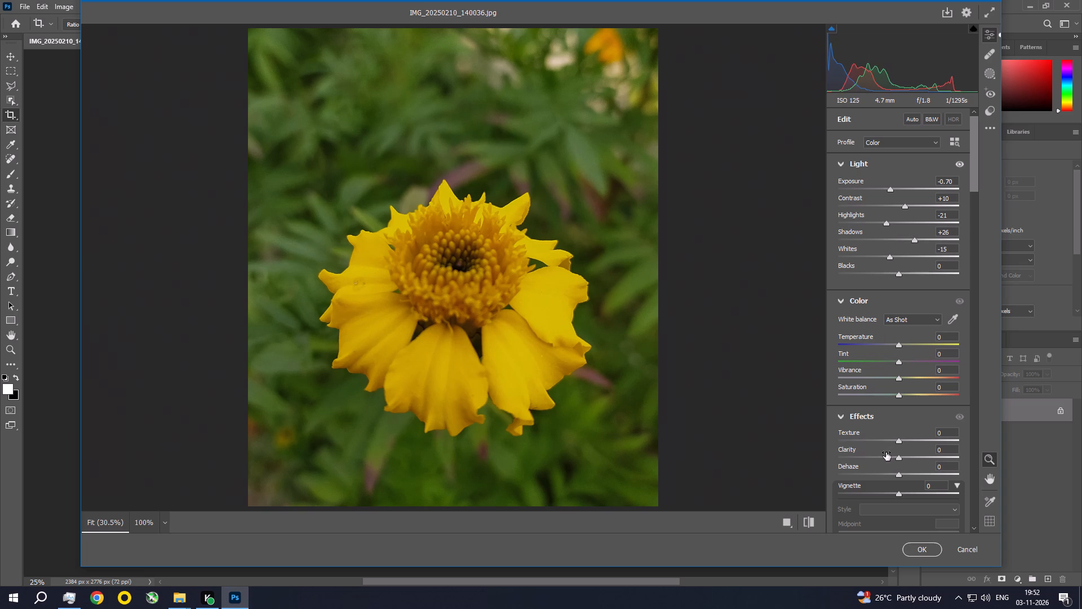
Set the Effects adjustments of the yellow flower photo to Texture +14 and Clarity +12.
{"action": "left_click_drag", "start_coordinate": [898, 440], "coordinate": [907, 441]}
{"action": "left_click_drag", "start_coordinate": [973, 179], "coordinate": [977, 209]}
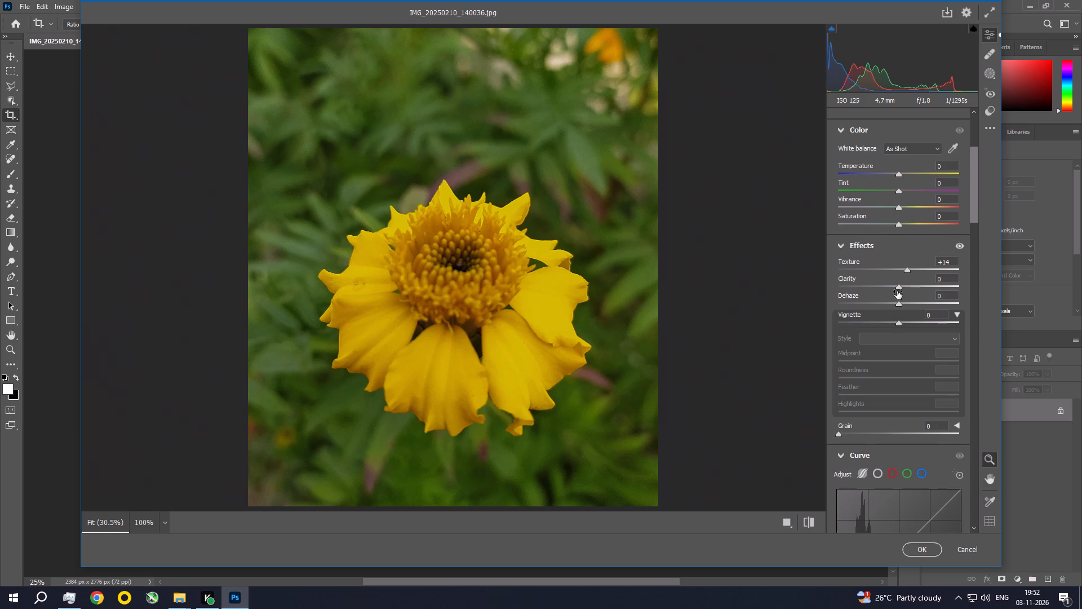
{"action": "left_click_drag", "start_coordinate": [899, 286], "coordinate": [907, 285]}
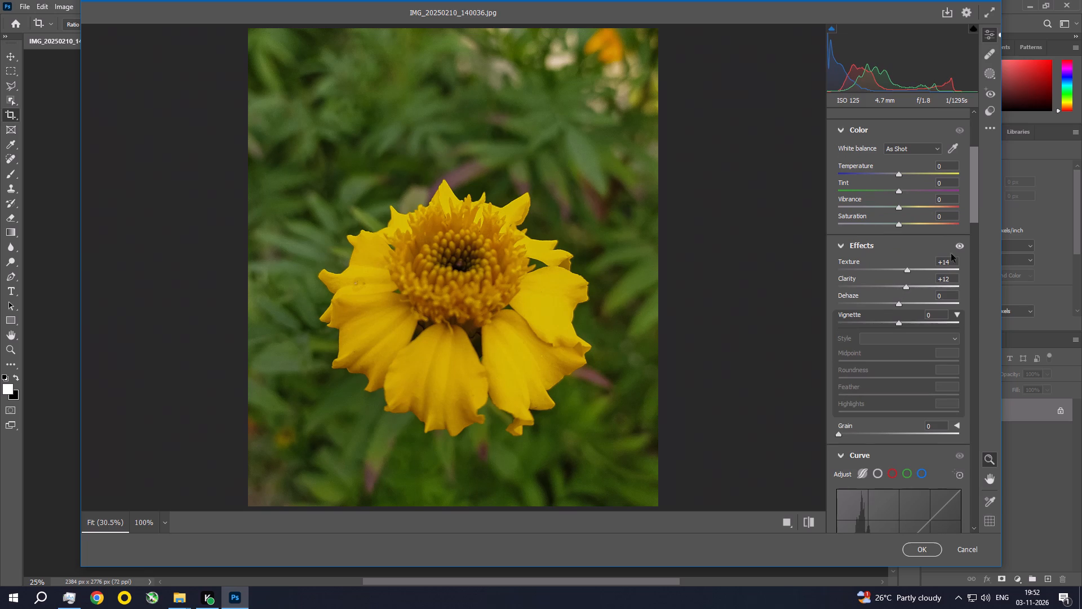
Lower the parametric curve's Highlights to -18 and Lights to -18.
{"action": "left_click_drag", "start_coordinate": [976, 189], "coordinate": [975, 254]}
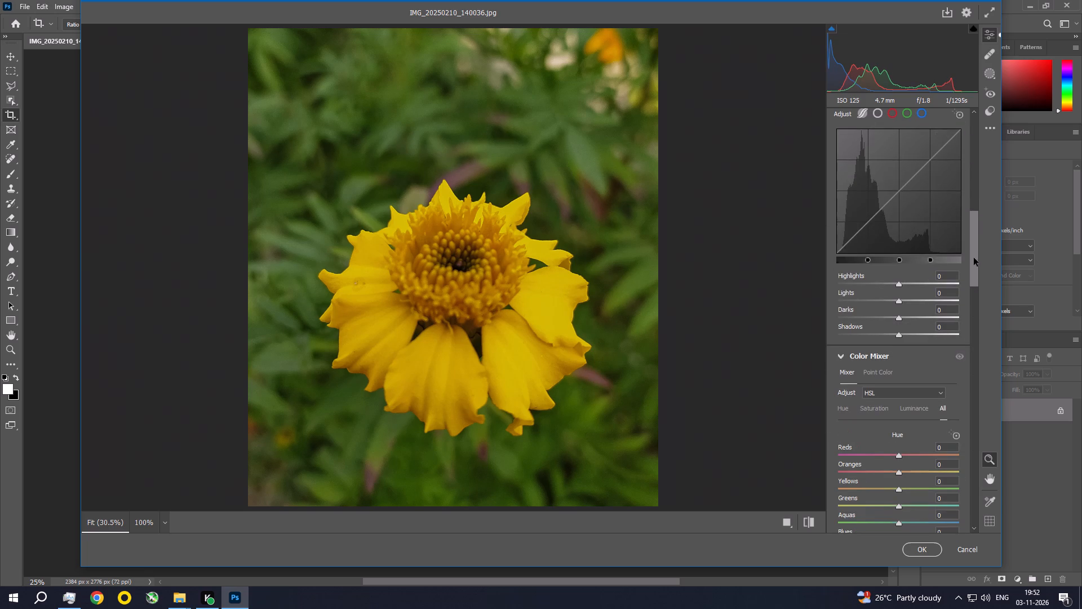
{"action": "left_click_drag", "start_coordinate": [898, 282], "coordinate": [888, 283]}
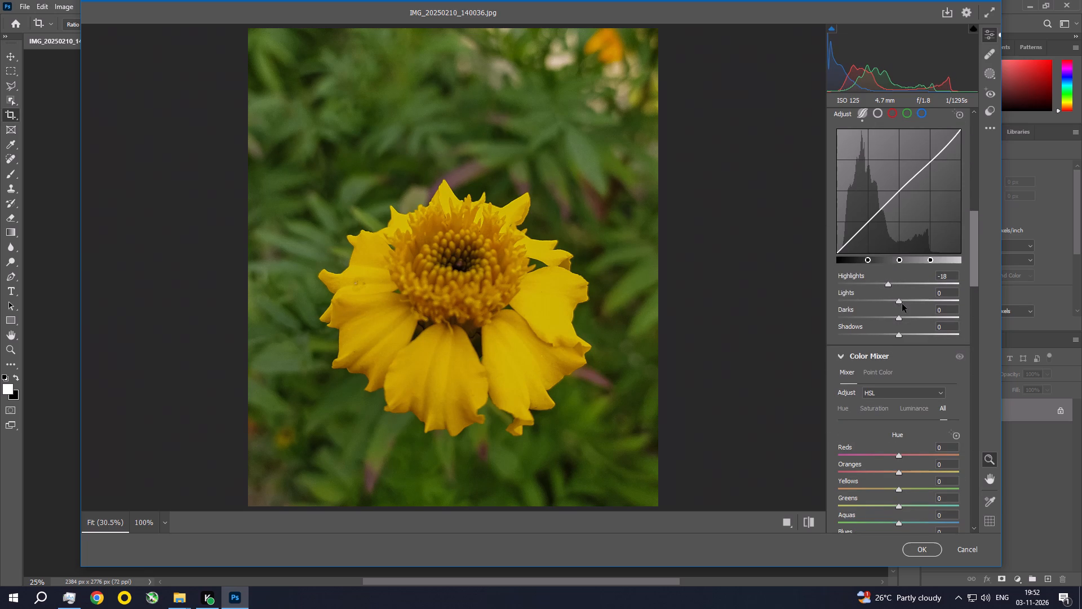
{"action": "left_click_drag", "start_coordinate": [899, 298], "coordinate": [888, 299]}
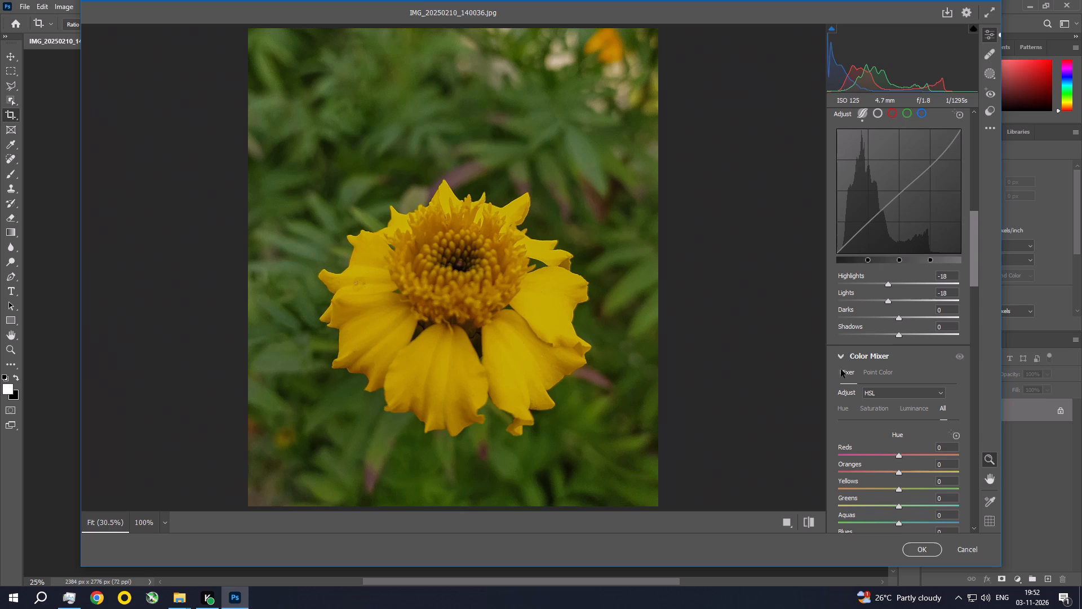
In the Color Mixer, set Greens and Yellows saturation to +15 and slightly raise the luminance of Yellows and Greens.
{"action": "left_click_drag", "start_coordinate": [974, 249], "coordinate": [971, 296]}
{"action": "left_click_drag", "start_coordinate": [899, 400], "coordinate": [908, 400]}
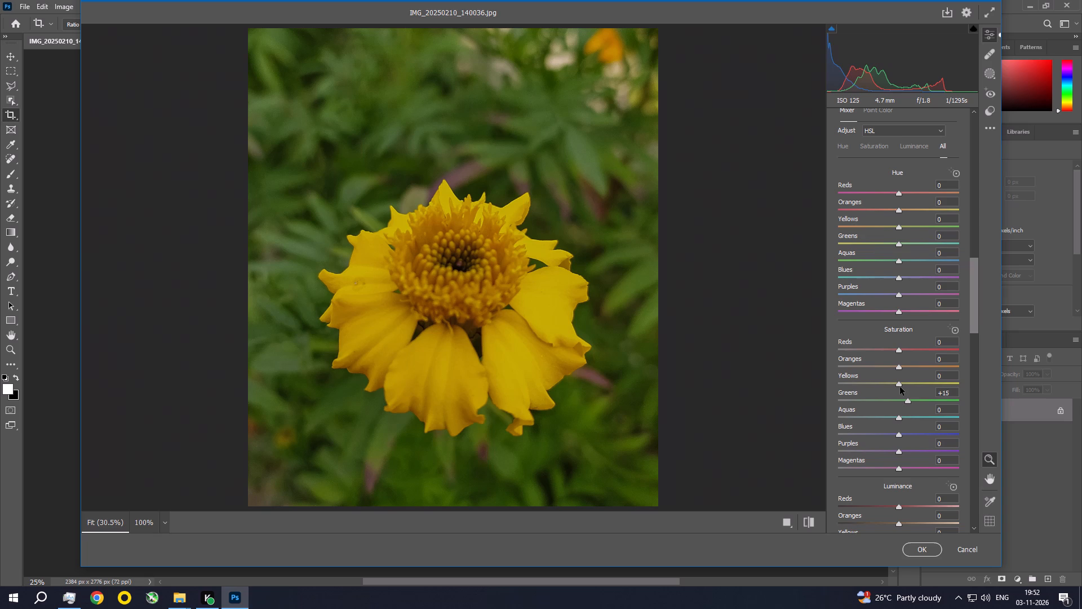
{"action": "left_click_drag", "start_coordinate": [900, 386], "coordinate": [909, 389]}
{"action": "left_click_drag", "start_coordinate": [975, 270], "coordinate": [970, 315]}
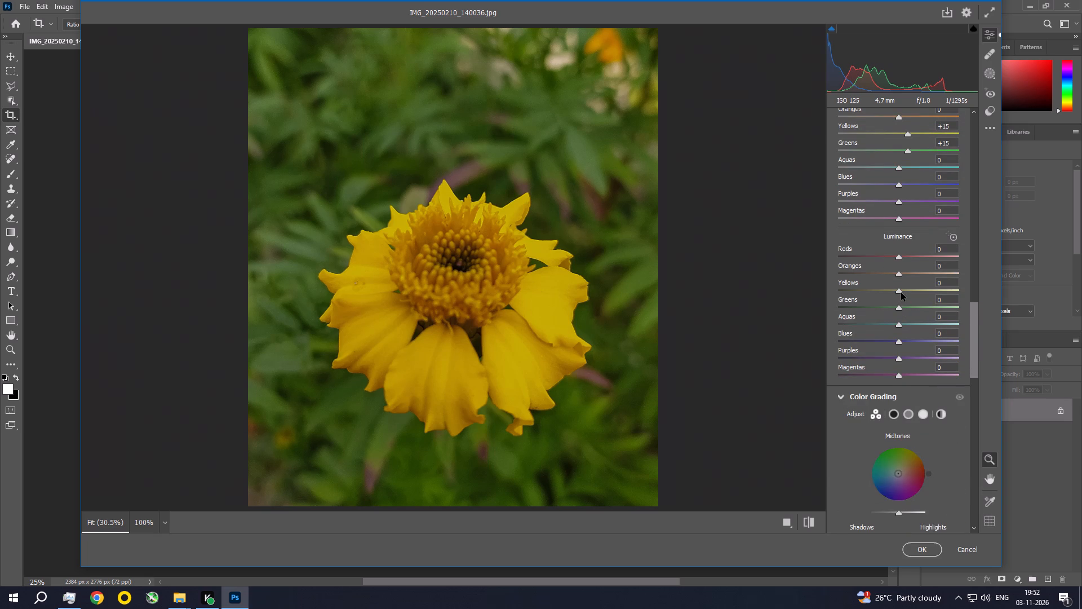
{"action": "left_click_drag", "start_coordinate": [901, 293], "coordinate": [912, 292]}
{"action": "left_click_drag", "start_coordinate": [901, 308], "coordinate": [911, 309]}
Set Noise Reduction to 26 and Color Noise Reduction to 28 in the Detail adjustments.
{"action": "left_click_drag", "start_coordinate": [974, 334], "coordinate": [972, 403]}
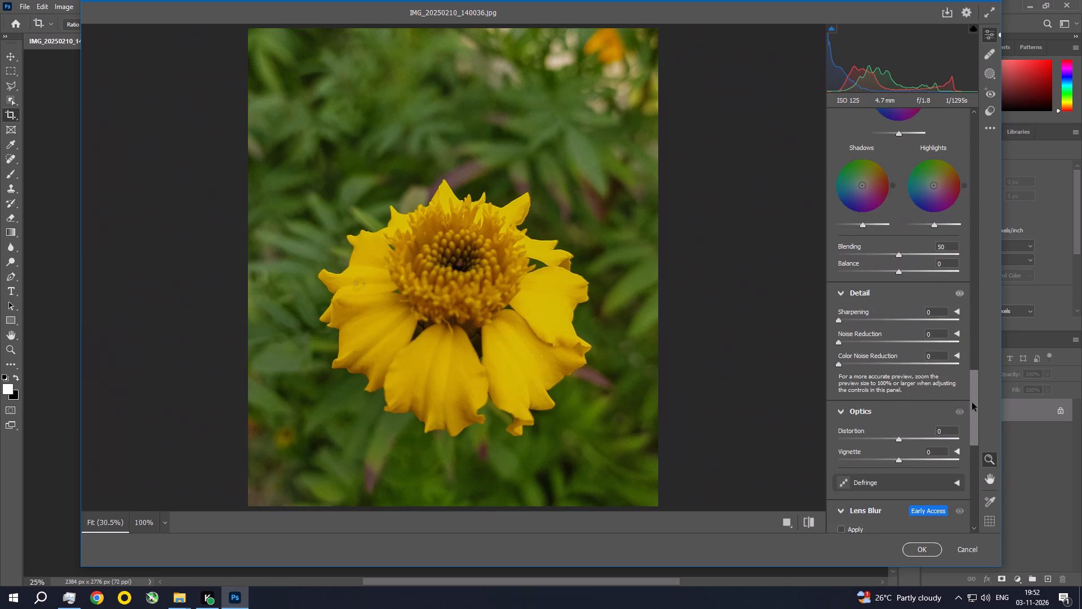
{"action": "left_click_drag", "start_coordinate": [972, 403], "coordinate": [972, 405]}
{"action": "left_click_drag", "start_coordinate": [848, 322], "coordinate": [870, 328]}
{"action": "left_click_drag", "start_coordinate": [847, 342], "coordinate": [862, 345]}
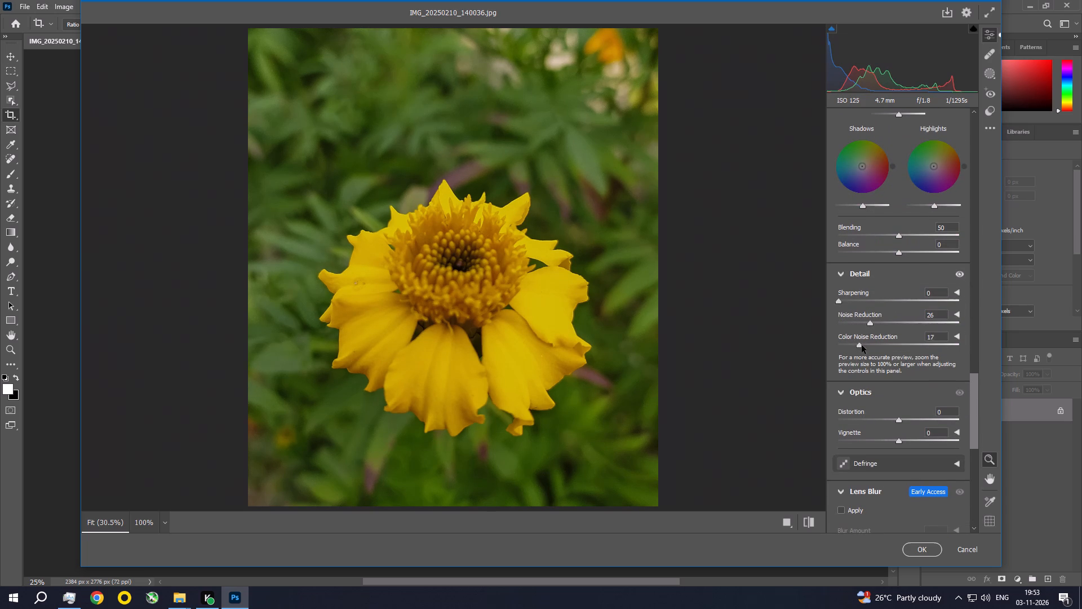
{"action": "left_click_drag", "start_coordinate": [862, 345], "coordinate": [872, 346]}
Try to enable Lens Blur, then apply the Camera Raw adjustments to the yellow flower photo.
{"action": "left_click", "coordinate": [839, 510]}
{"action": "left_click_drag", "start_coordinate": [971, 392], "coordinate": [966, 476]}
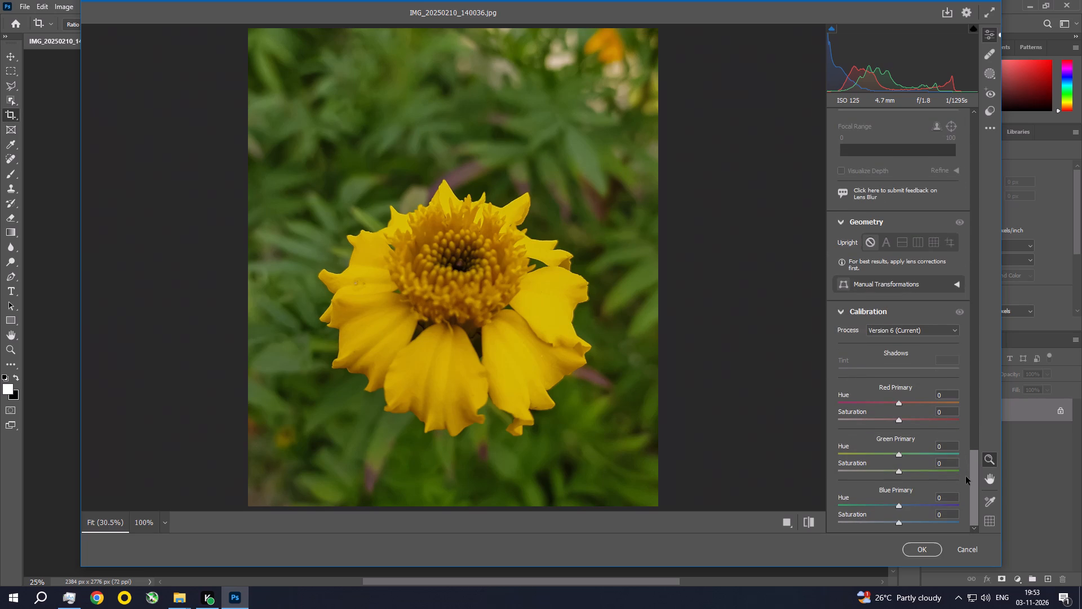
{"action": "left_click_drag", "start_coordinate": [966, 476], "coordinate": [969, 495]}
{"action": "left_click", "coordinate": [937, 547]}
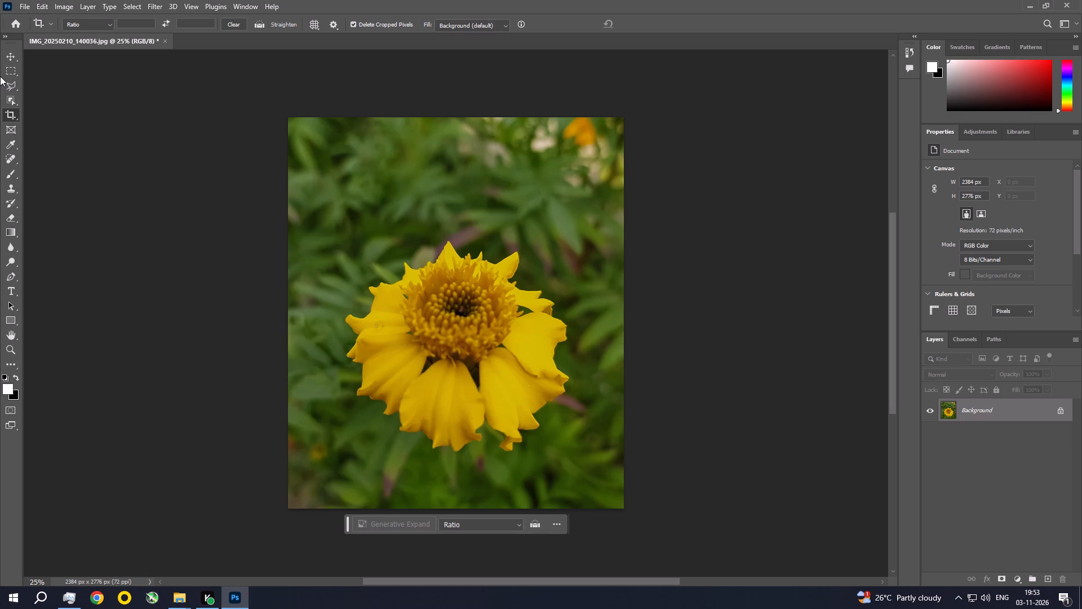
Save IMG_20250210_140036.jpg with the offered JPEG options and close the document.
{"action": "key", "text": "ctrl+s"}
{"action": "key", "text": "Return"}
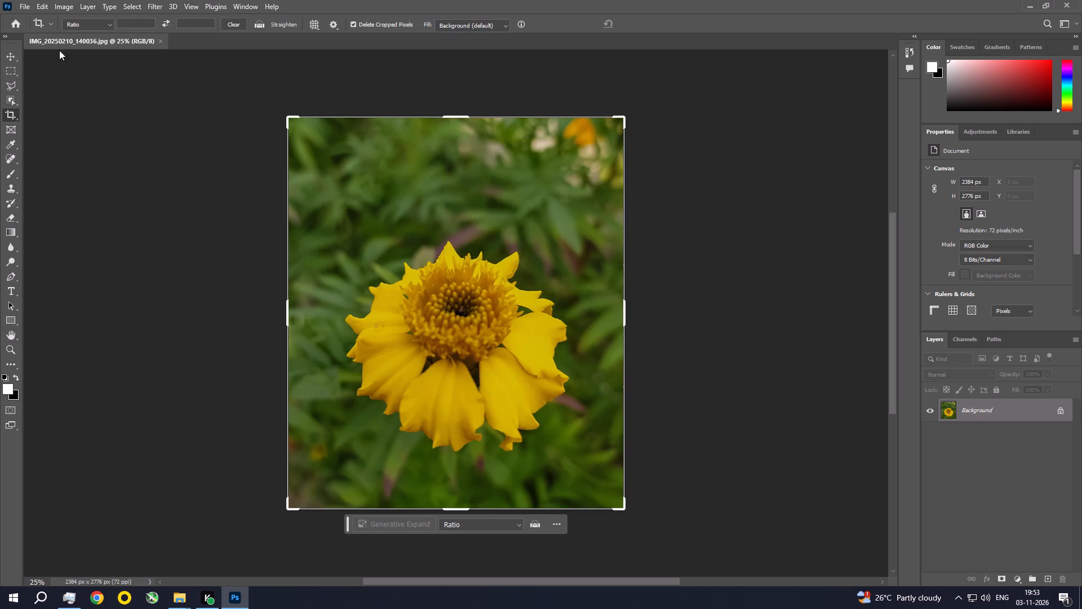
{"action": "left_click", "coordinate": [161, 42]}
Switch to the ai work folder in File Explorer, preview the red marigold photo IMG_20250210_140056 and delete it.
{"action": "left_click", "coordinate": [1029, 1]}
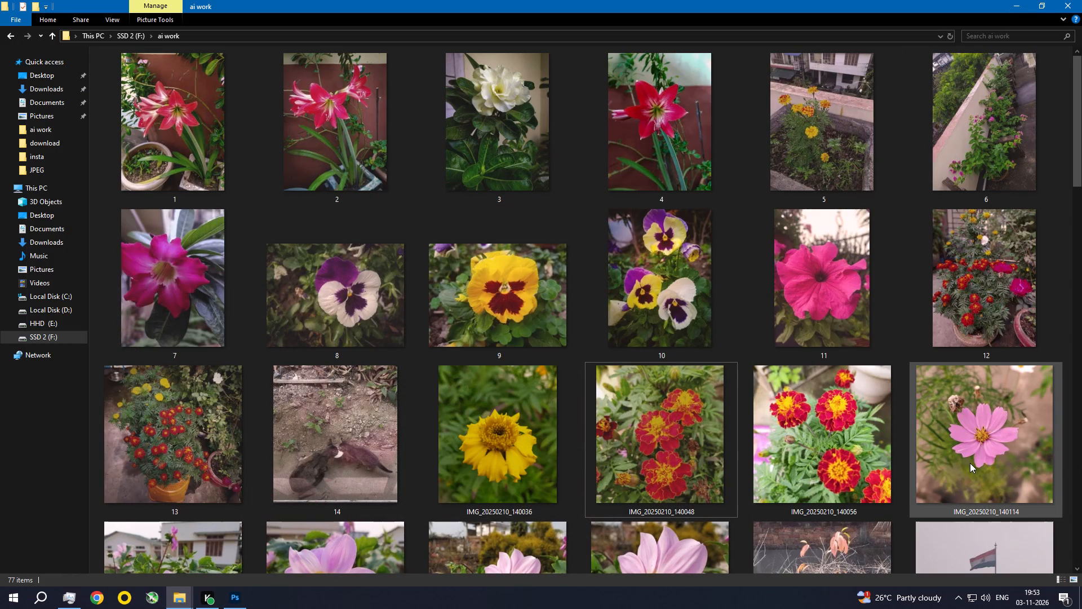
{"action": "double_click", "coordinate": [831, 462]}
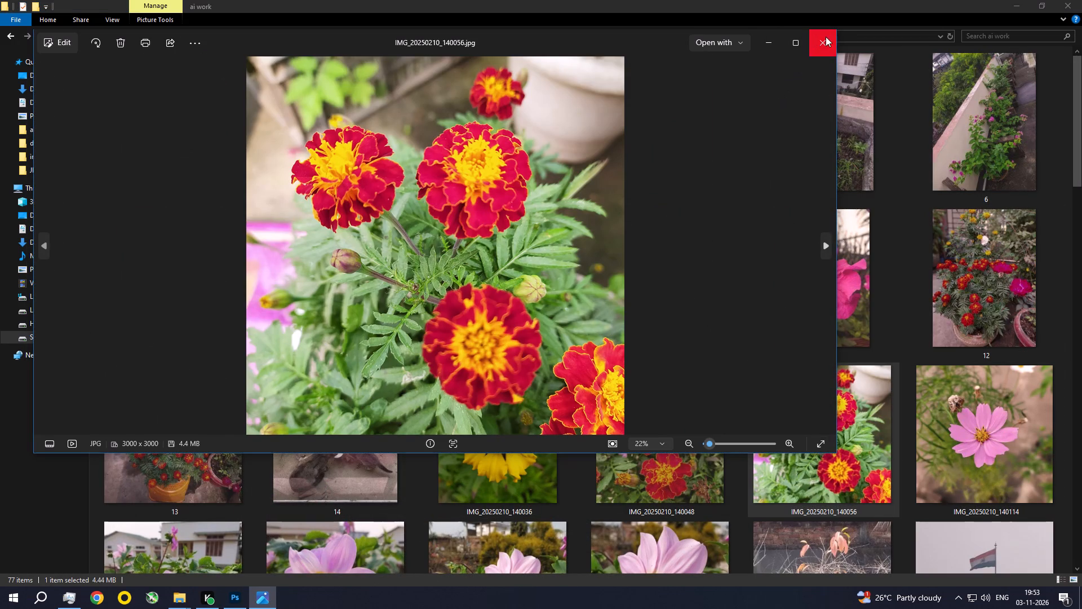
{"action": "left_click", "coordinate": [826, 37]}
{"action": "key", "text": "Delete"}
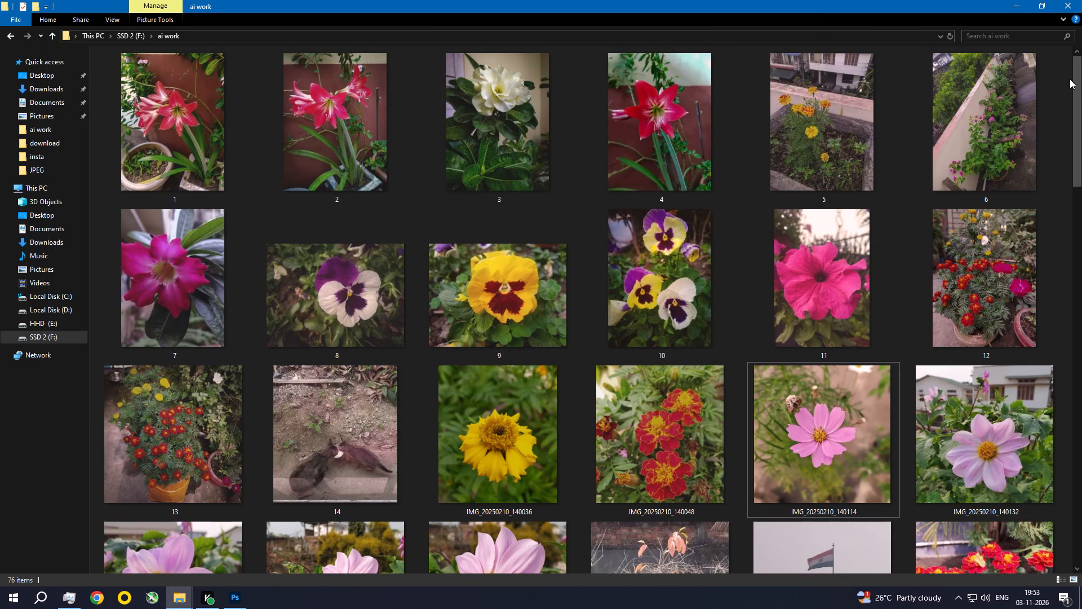
Select the four pink flower photos from IMG_20250210_140132 through IMG_20250210_140156 and open them in Photoshop.
{"action": "left_click_drag", "start_coordinate": [1071, 80], "coordinate": [1081, 170]}
{"action": "left_click_drag", "start_coordinate": [1081, 153], "coordinate": [1081, 159]}
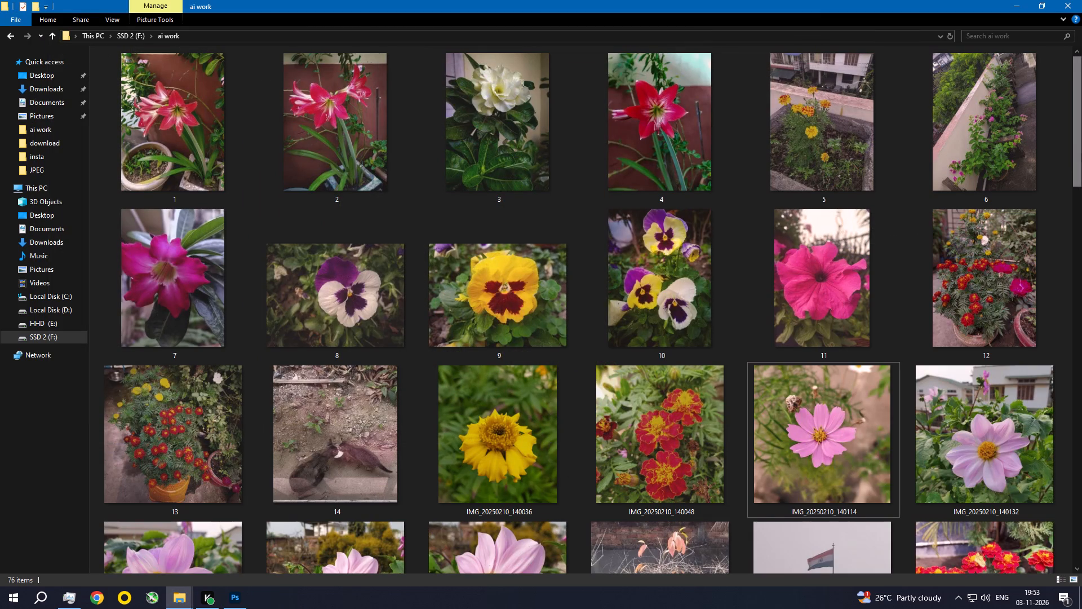
{"action": "left_click_drag", "start_coordinate": [1081, 159], "coordinate": [1081, 226]}
{"action": "left_click", "coordinate": [1011, 147]}
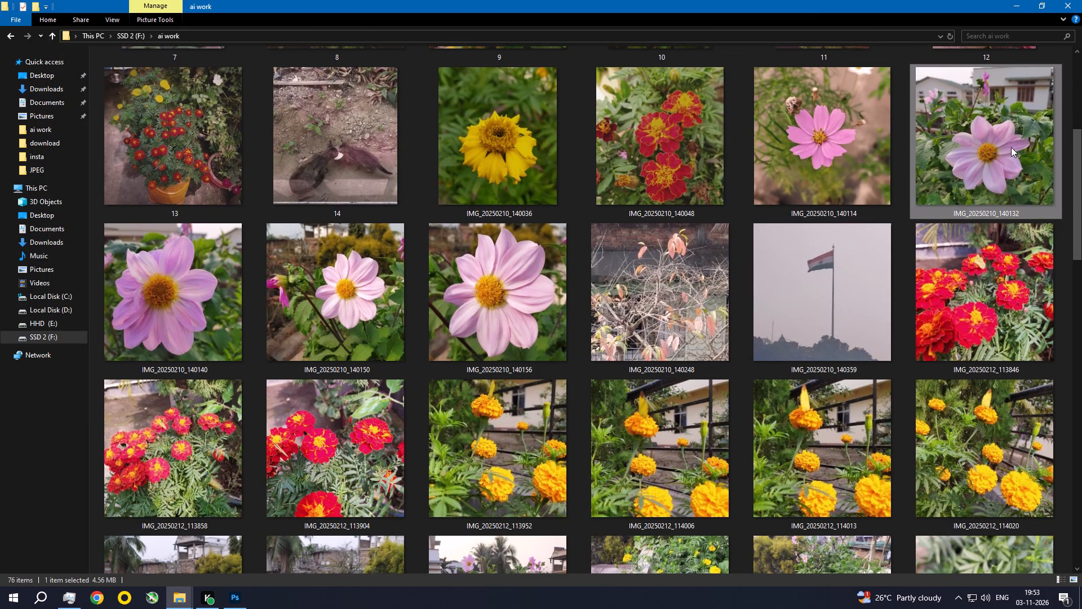
{"action": "left_click", "coordinate": [518, 283], "text": "shift"}
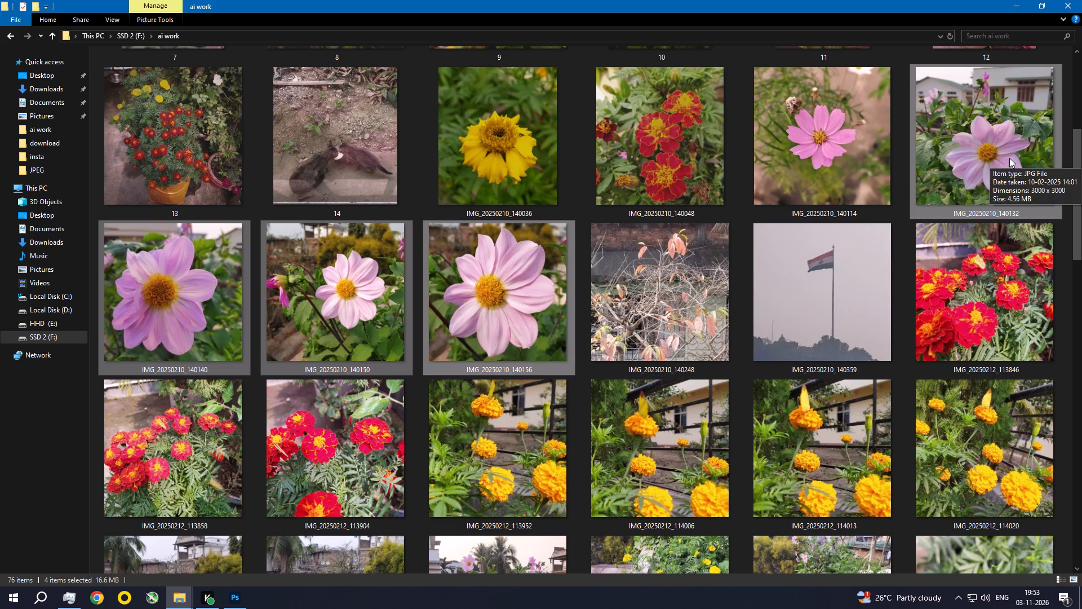
{"action": "left_click_drag", "start_coordinate": [1009, 158], "coordinate": [941, 268]}
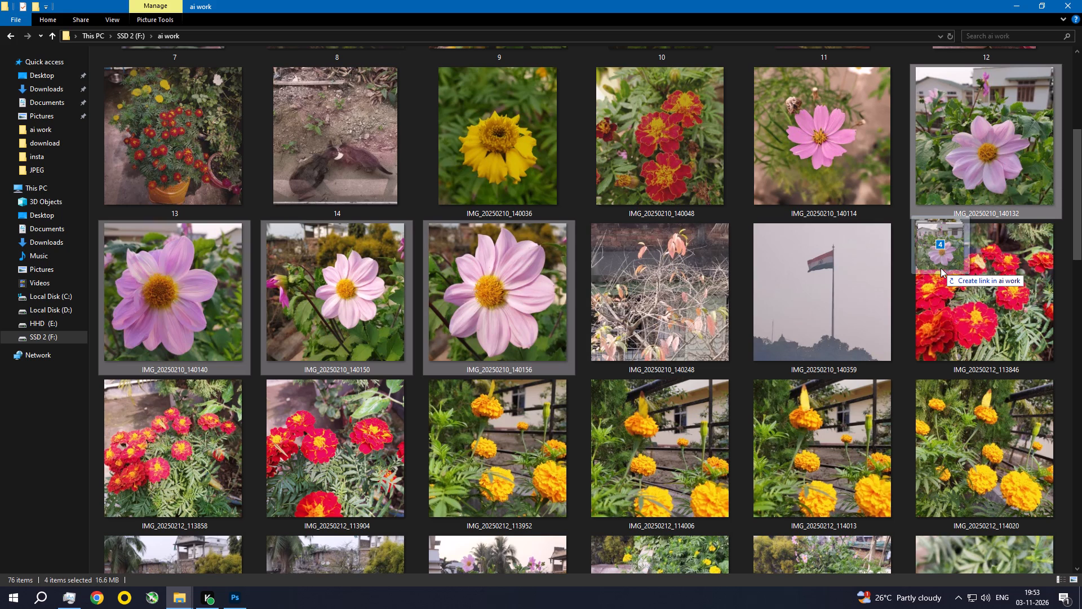
{"action": "left_click_drag", "start_coordinate": [941, 268], "coordinate": [594, 397]}
{"action": "key", "text": "alt+Tab"}
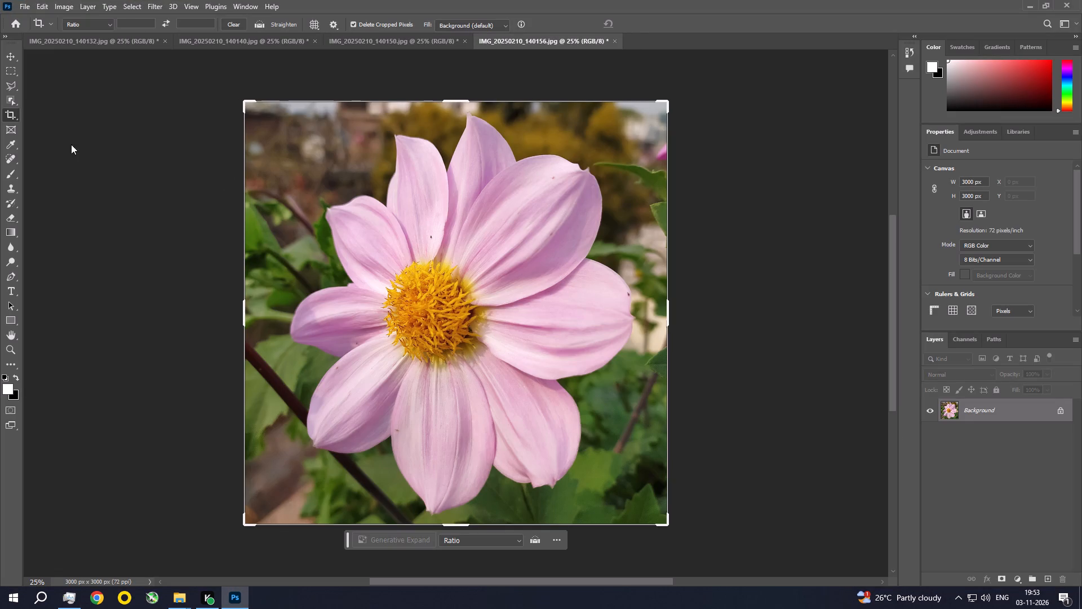
Open the Camera Raw Filter on IMG_20250210_140156 and set Exposure -0.90, Contrast +17, Highlights -19, Shadows +19 and Whites -16.
{"action": "left_click", "coordinate": [171, 7]}
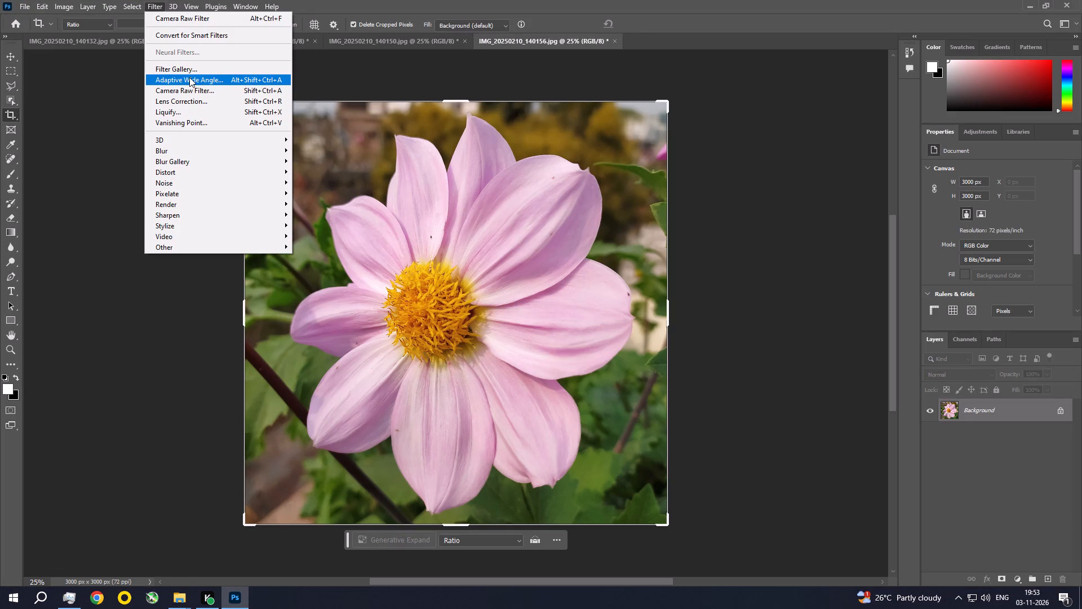
{"action": "left_click", "coordinate": [196, 93]}
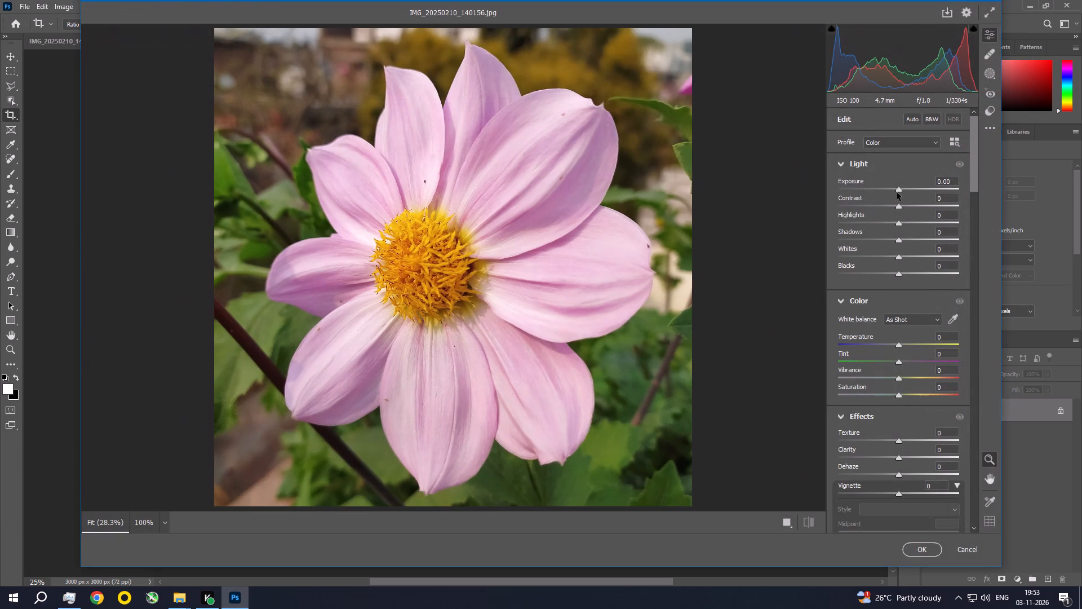
{"action": "left_click_drag", "start_coordinate": [899, 191], "coordinate": [888, 189]}
{"action": "left_click", "coordinate": [904, 204]}
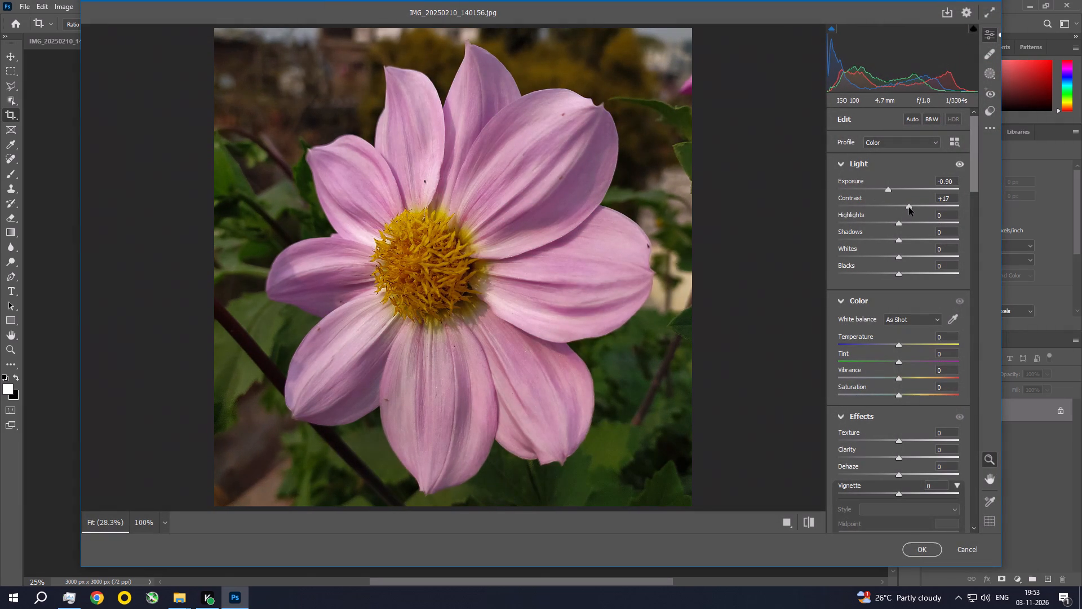
{"action": "left_click_drag", "start_coordinate": [898, 222], "coordinate": [887, 219]}
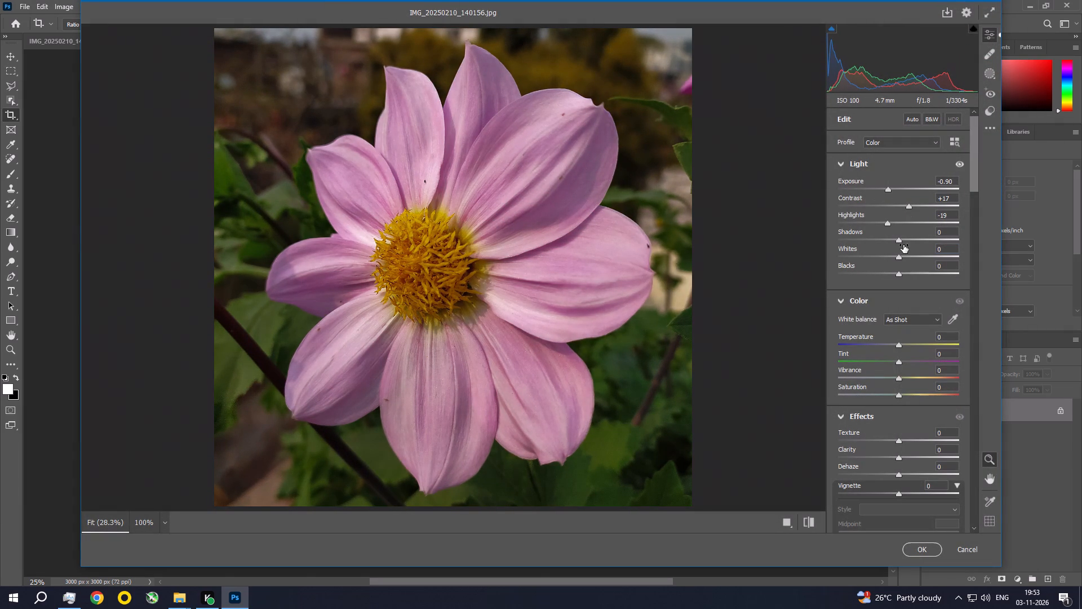
{"action": "left_click", "coordinate": [903, 245]}
{"action": "left_click_drag", "start_coordinate": [900, 238], "coordinate": [911, 241]}
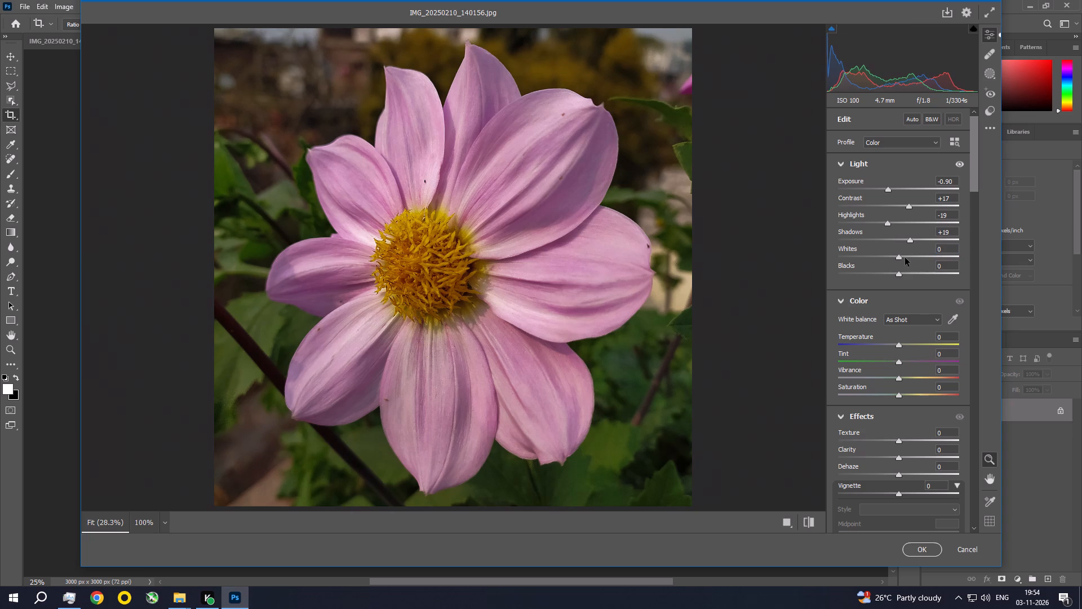
{"action": "left_click_drag", "start_coordinate": [898, 256], "coordinate": [889, 254]}
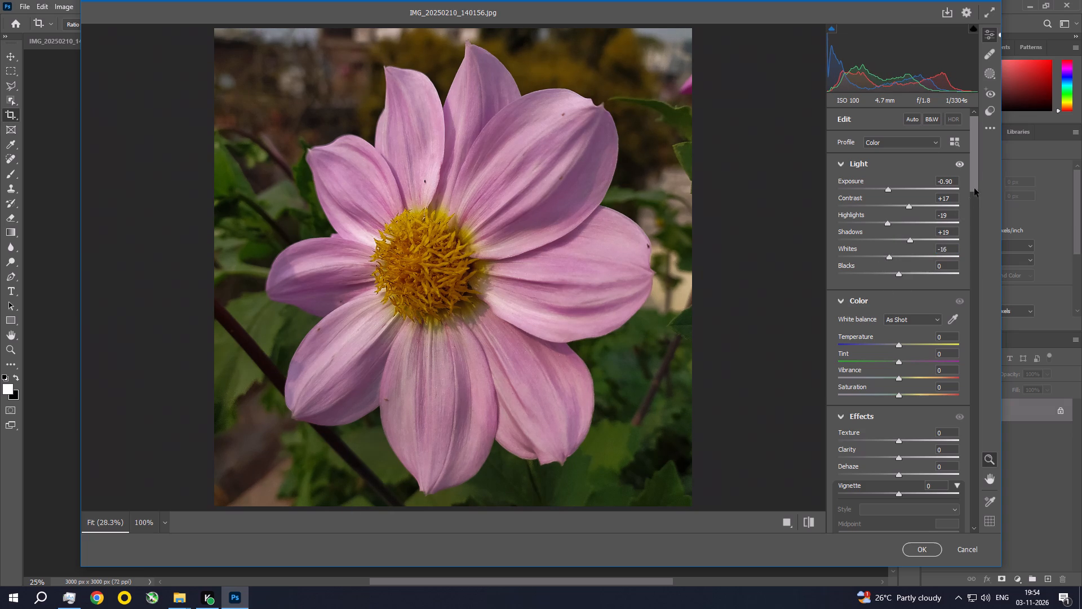
Lower the parametric curve's Highlights to -22 and Lights to -17 for the pink flower photo.
{"action": "left_click_drag", "start_coordinate": [974, 163], "coordinate": [975, 264]}
{"action": "left_click_drag", "start_coordinate": [898, 250], "coordinate": [890, 249]}
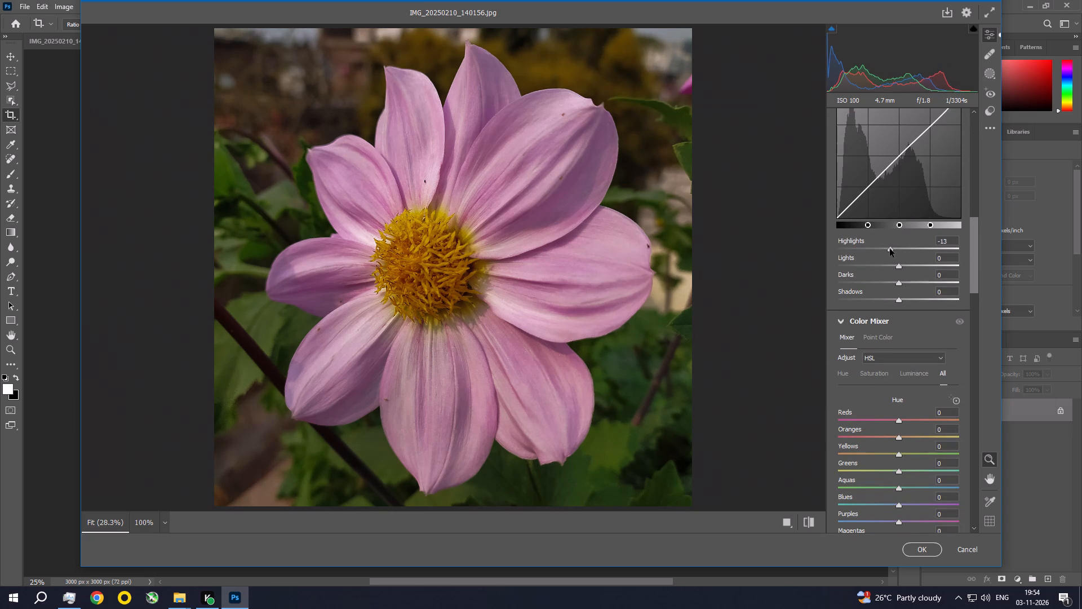
{"action": "left_click_drag", "start_coordinate": [890, 249], "coordinate": [885, 249]}
{"action": "left_click_drag", "start_coordinate": [899, 265], "coordinate": [887, 265]}
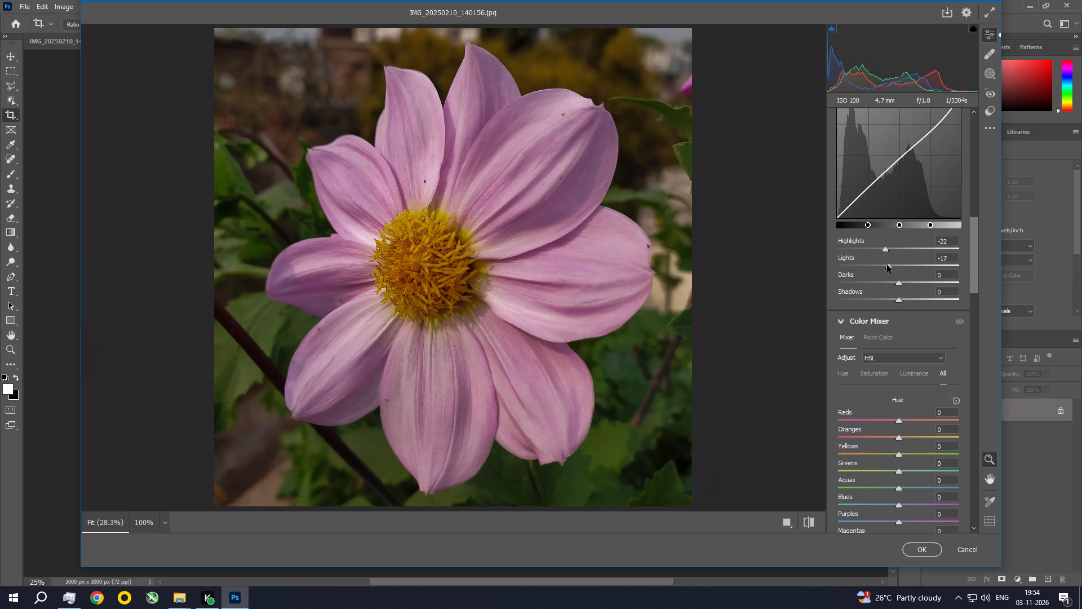
Set the parametric curve's Lights to -8 and Darks to -21, and raise its Shadows for the pink flower photo.
{"action": "left_click_drag", "start_coordinate": [887, 265], "coordinate": [895, 268]}
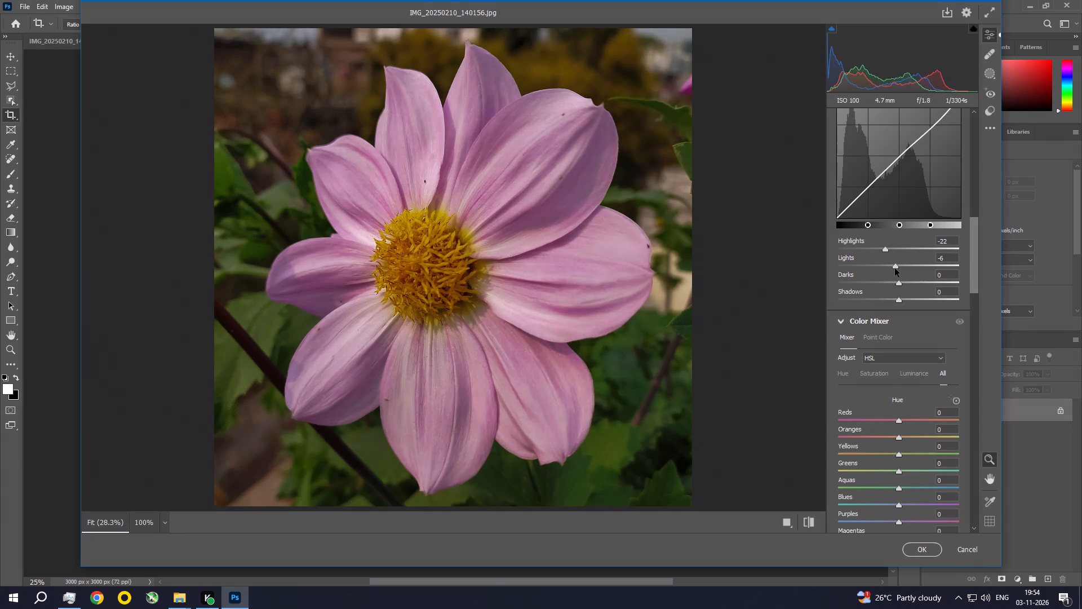
{"action": "left_click_drag", "start_coordinate": [895, 268], "coordinate": [894, 268]}
{"action": "left_click_drag", "start_coordinate": [899, 281], "coordinate": [907, 285]}
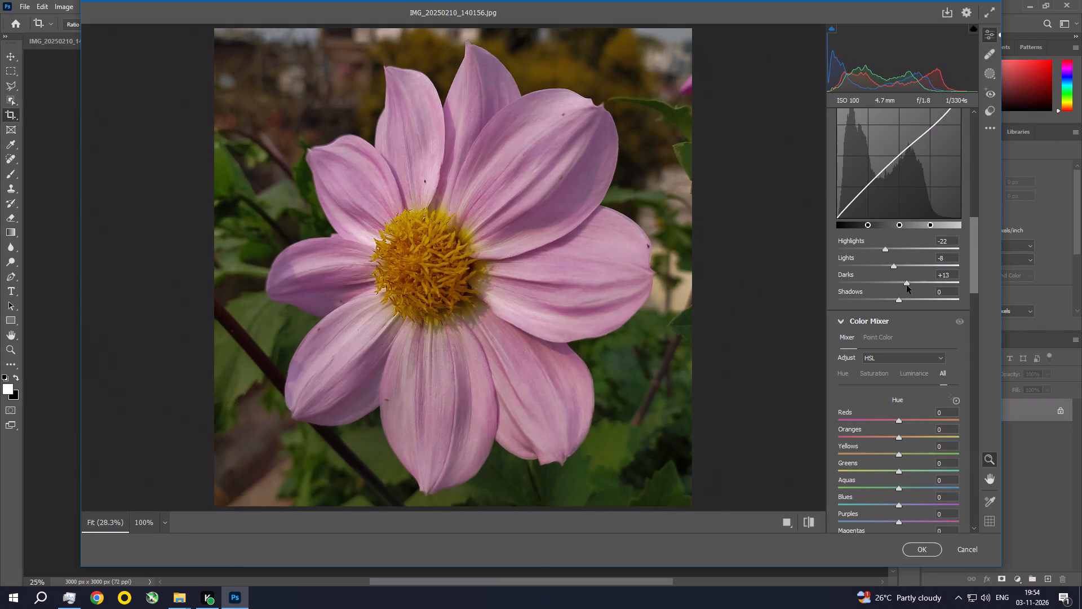
{"action": "left_click_drag", "start_coordinate": [907, 285], "coordinate": [886, 283]}
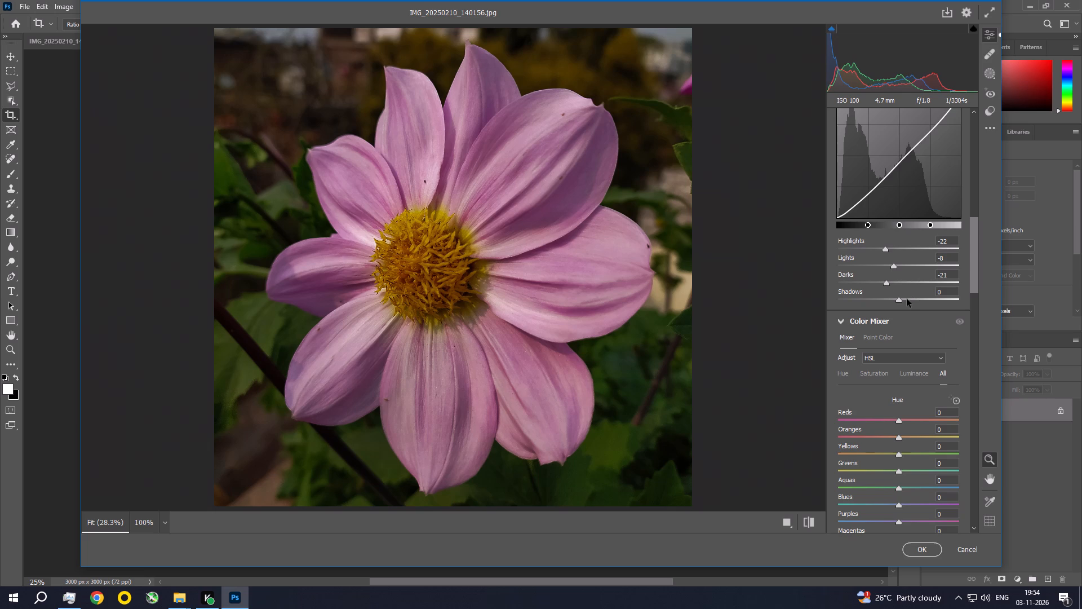
{"action": "left_click_drag", "start_coordinate": [901, 299], "coordinate": [914, 303]}
Set the Detail adjustments to Noise Reduction 32, Color Noise Reduction 32 and Sharpening 27.
{"action": "left_click_drag", "start_coordinate": [973, 254], "coordinate": [983, 407]}
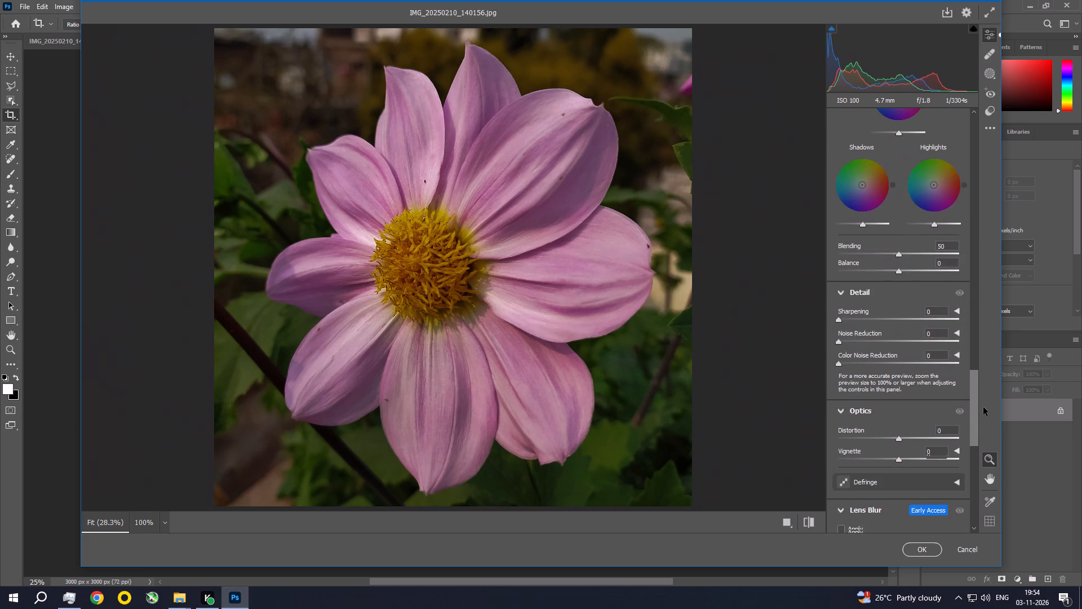
{"action": "left_click_drag", "start_coordinate": [983, 407], "coordinate": [982, 408]}
{"action": "left_click_drag", "start_coordinate": [852, 336], "coordinate": [856, 337]}
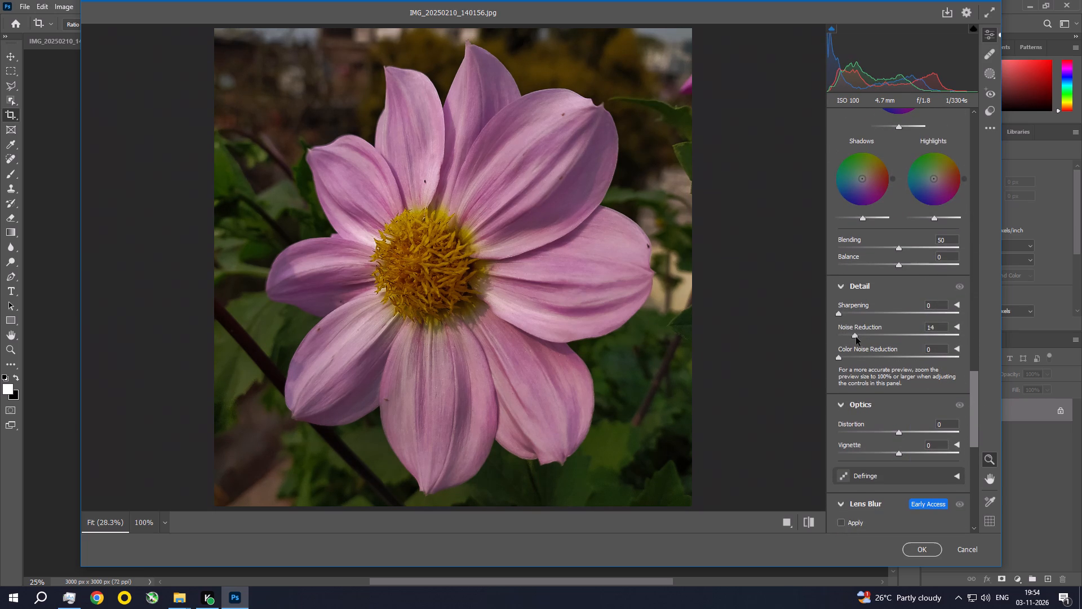
{"action": "left_click_drag", "start_coordinate": [856, 337], "coordinate": [871, 346]}
{"action": "left_click_drag", "start_coordinate": [856, 356], "coordinate": [866, 359]}
{"action": "left_click_drag", "start_coordinate": [866, 359], "coordinate": [872, 361]}
{"action": "left_click_drag", "start_coordinate": [870, 333], "coordinate": [876, 337]}
{"action": "left_click", "coordinate": [872, 356]}
{"action": "left_click_drag", "start_coordinate": [841, 311], "coordinate": [849, 316]}
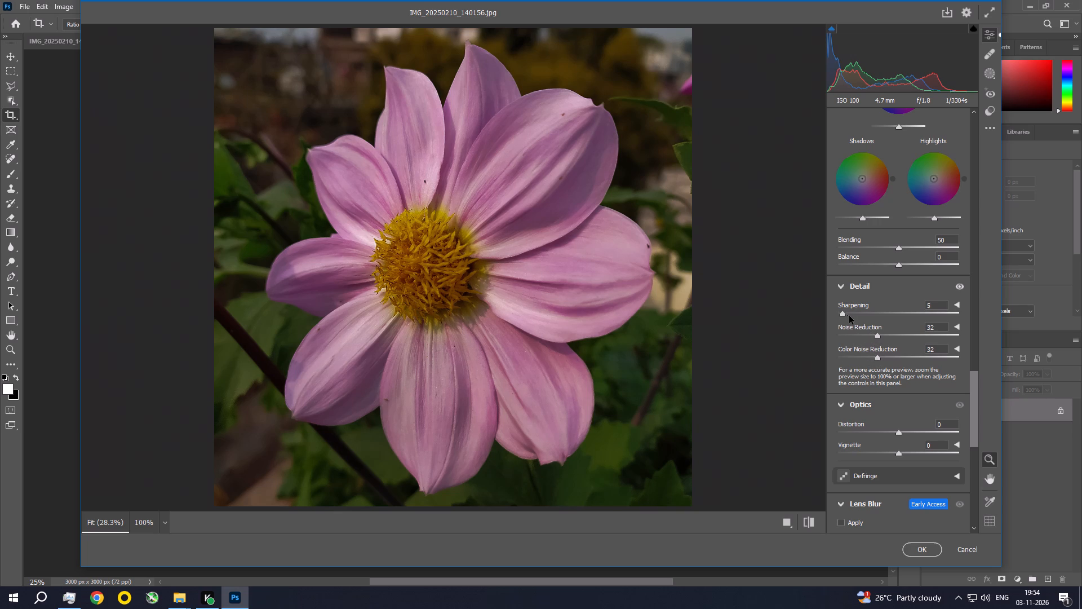
{"action": "left_click_drag", "start_coordinate": [849, 316], "coordinate": [863, 319]}
Enable Lens Blur with Blur Amount 59 and Boost 61, and apply the Camera Raw Filter to IMG_20250210_140156.
{"action": "left_click_drag", "start_coordinate": [974, 391], "coordinate": [968, 436]}
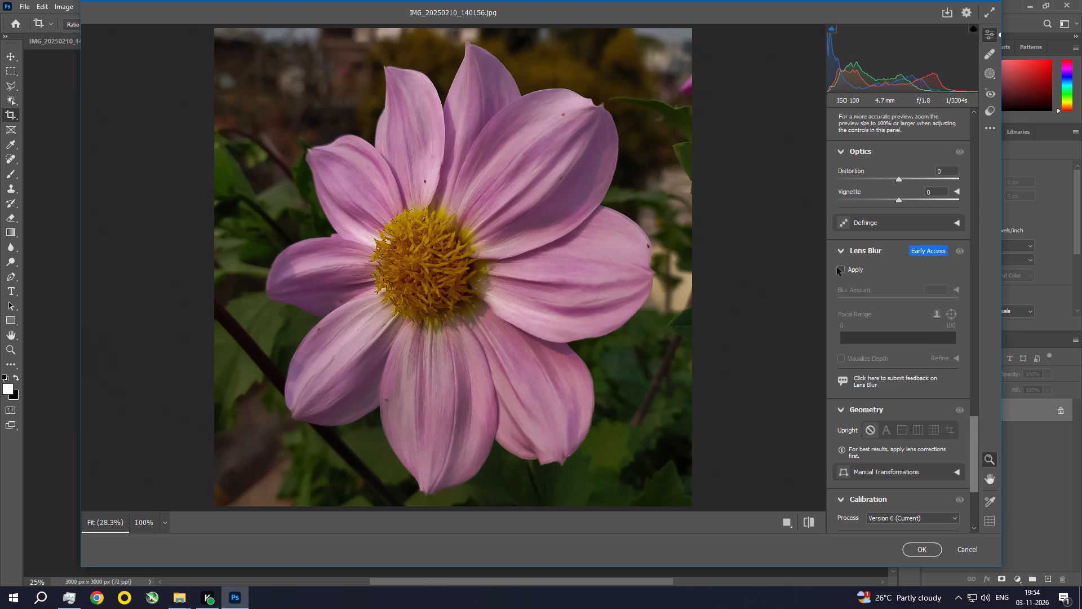
{"action": "left_click", "coordinate": [842, 269]}
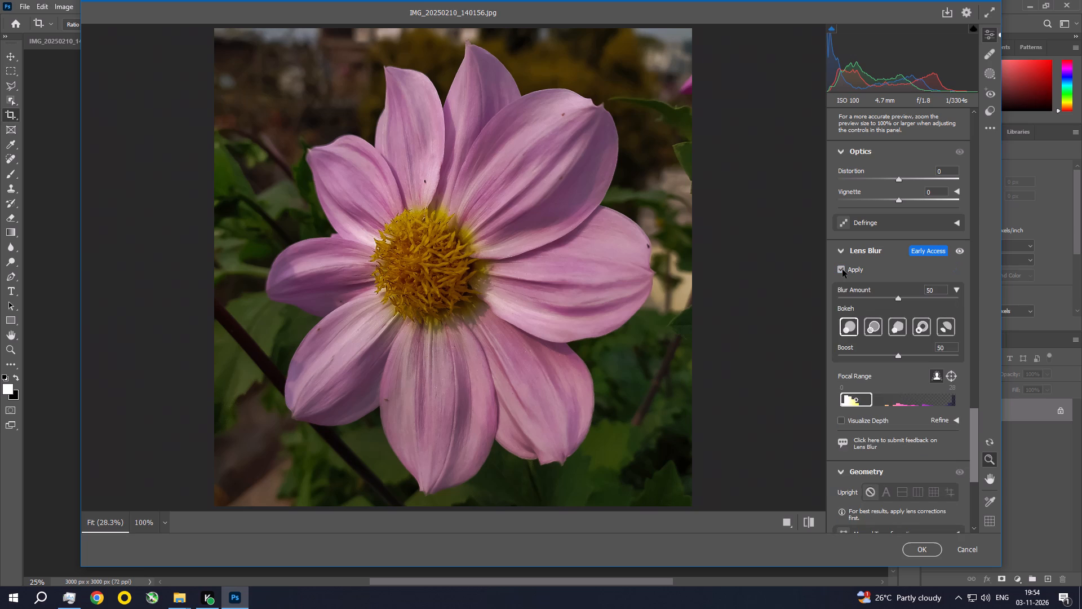
{"action": "left_click_drag", "start_coordinate": [902, 299], "coordinate": [909, 303]}
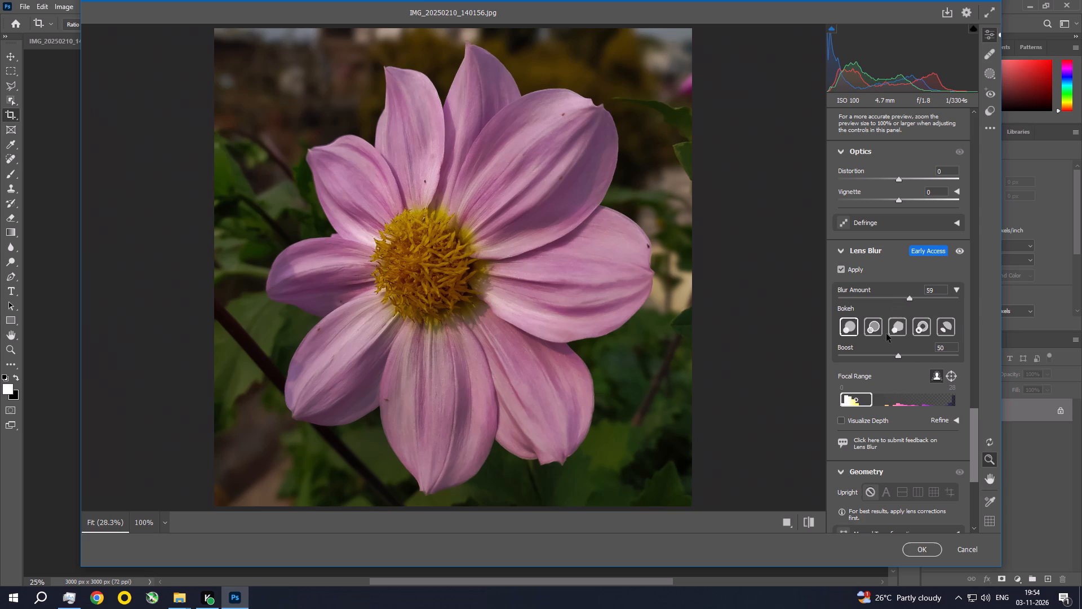
{"action": "left_click_drag", "start_coordinate": [899, 358], "coordinate": [913, 360]}
{"action": "left_click", "coordinate": [843, 422]}
{"action": "left_click", "coordinate": [843, 422]}
{"action": "left_click", "coordinate": [914, 548]}
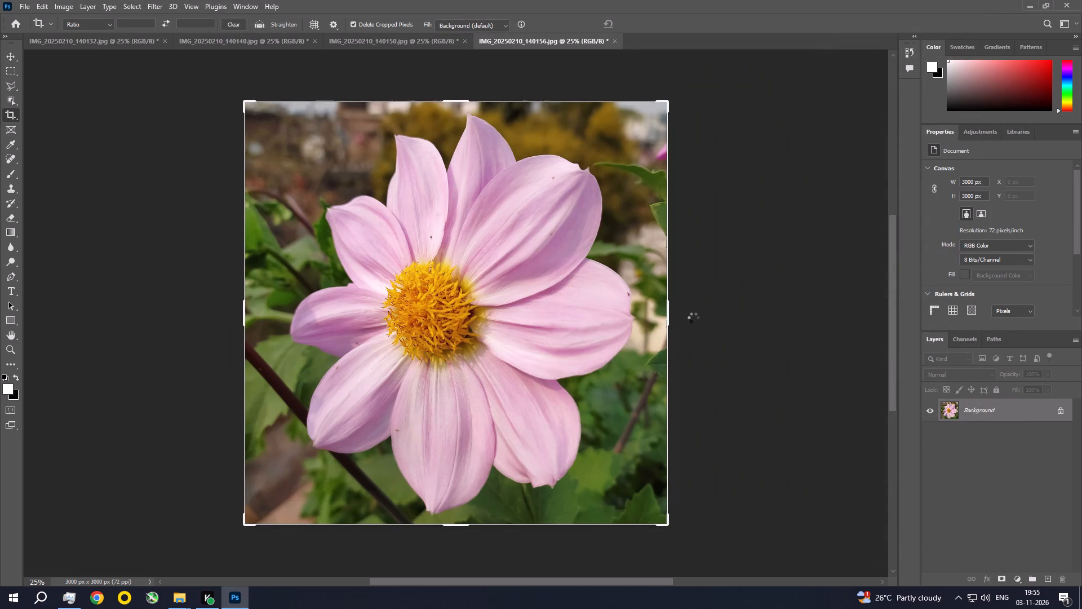
Apply a Photo Filter adjustment with Warming Filter (85) at 25% density to the pink flower photo.
{"action": "left_click", "coordinate": [64, 3]}
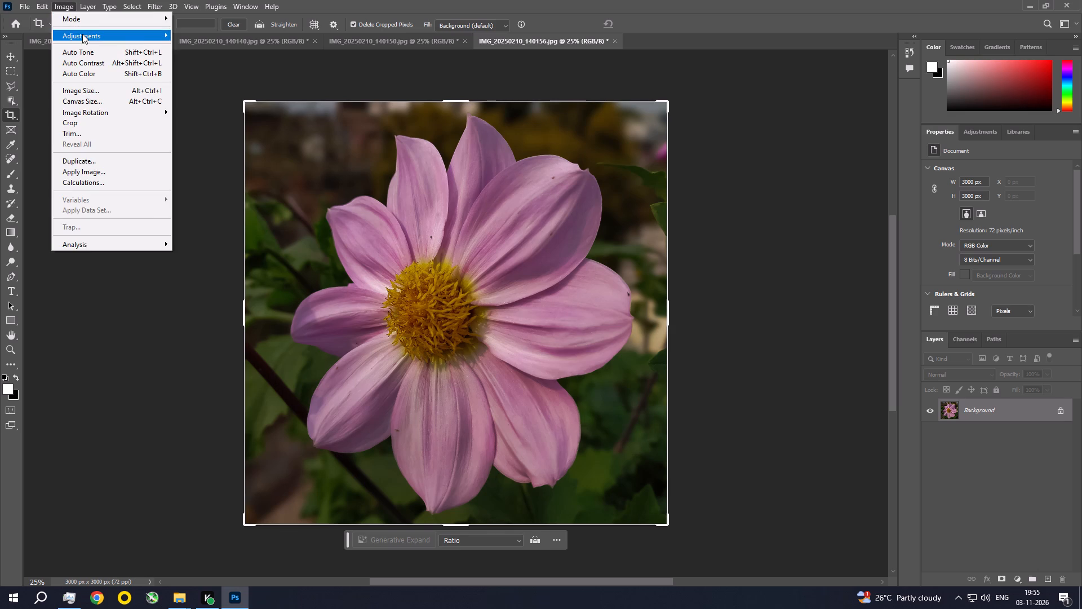
{"action": "left_click", "coordinate": [82, 34]}
{"action": "left_click", "coordinate": [205, 129]}
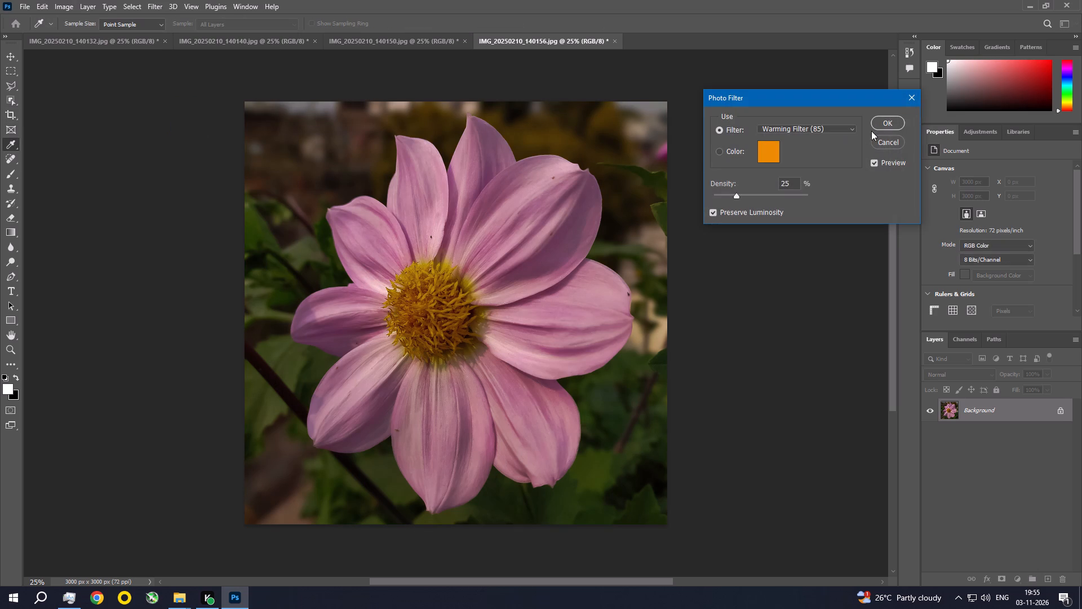
{"action": "left_click", "coordinate": [876, 122]}
Apply an Exposure adjustment with Offset 0.0050 to the pink flower photo.
{"action": "left_click", "coordinate": [71, 6]}
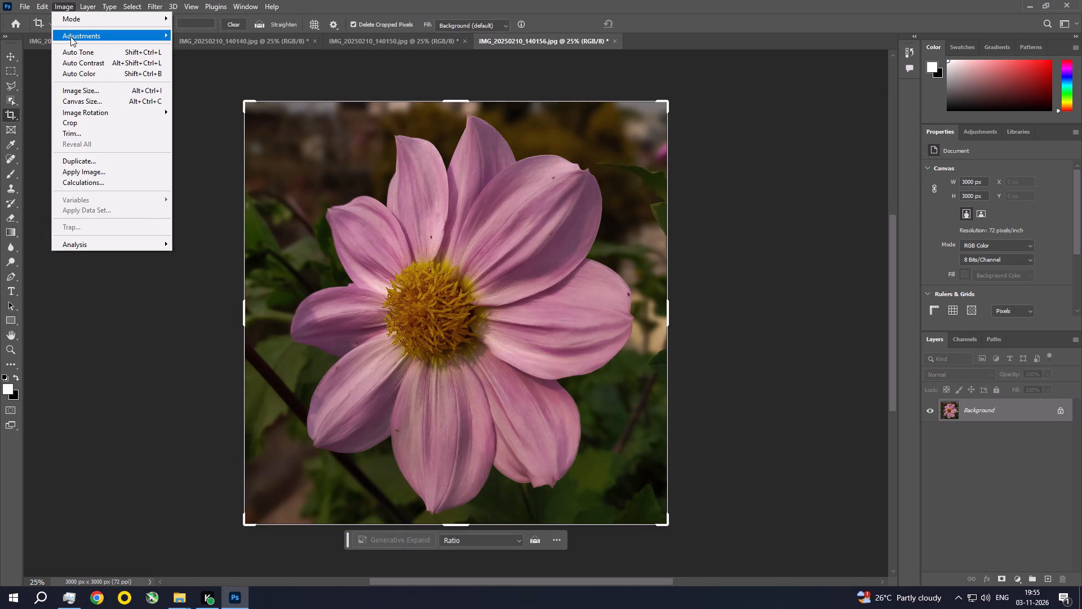
{"action": "left_click", "coordinate": [70, 37]}
{"action": "left_click", "coordinate": [206, 65]}
{"action": "left_click", "coordinate": [937, 209]}
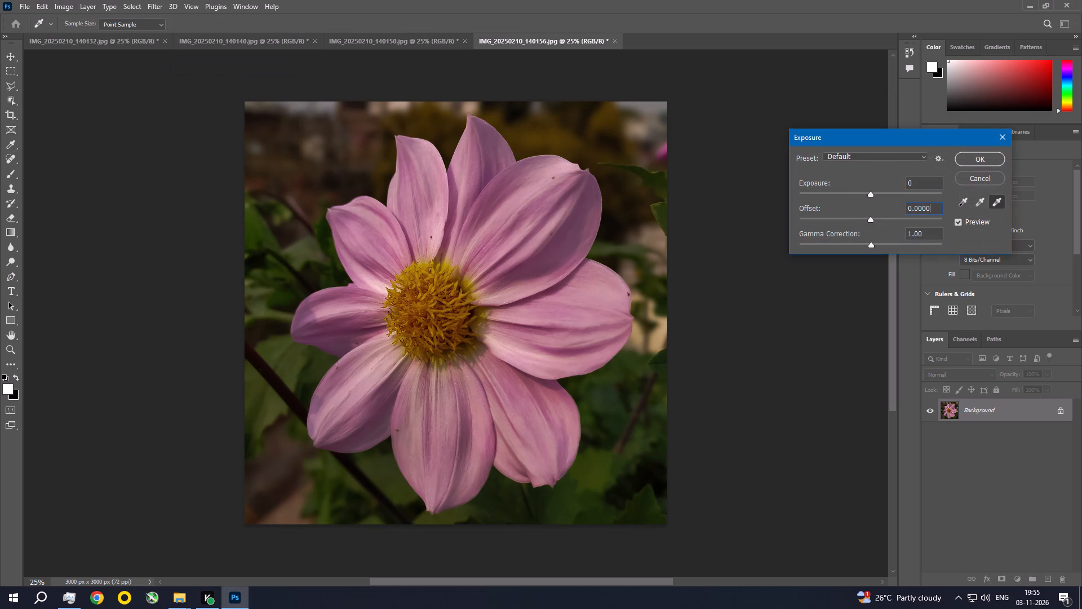
{"action": "key", "text": "BackSpace"}
{"action": "key", "text": "BackSpace"}
{"action": "type", "text": "50"}
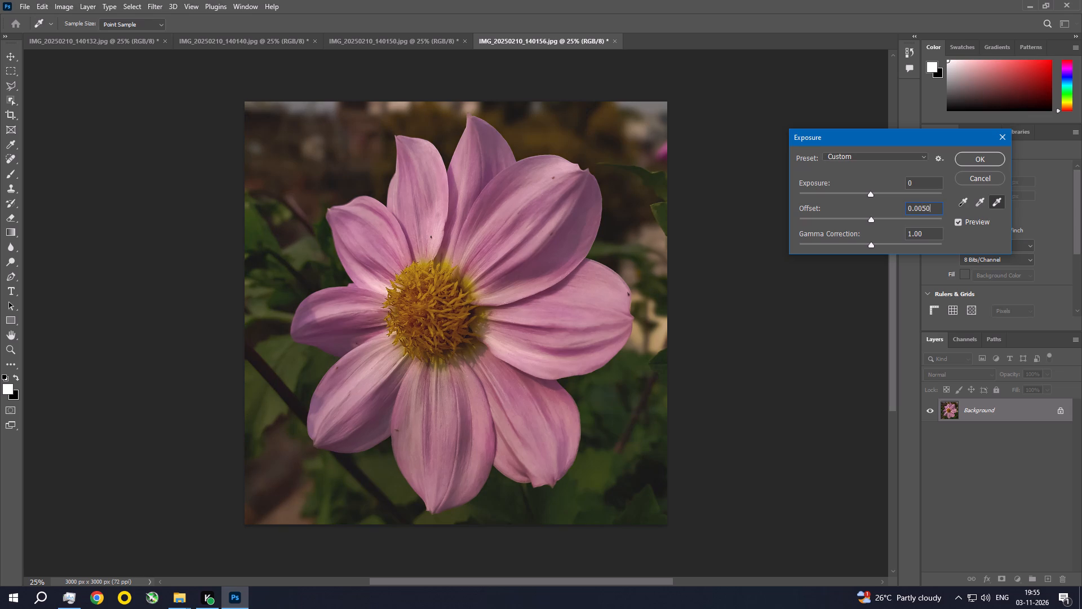
{"action": "key", "text": "Return"}
Save IMG_20250210_140156 as a baseline JPEG at Maximum quality 12, check the flower up close, and close the file.
{"action": "key", "text": "ctrl+s"}
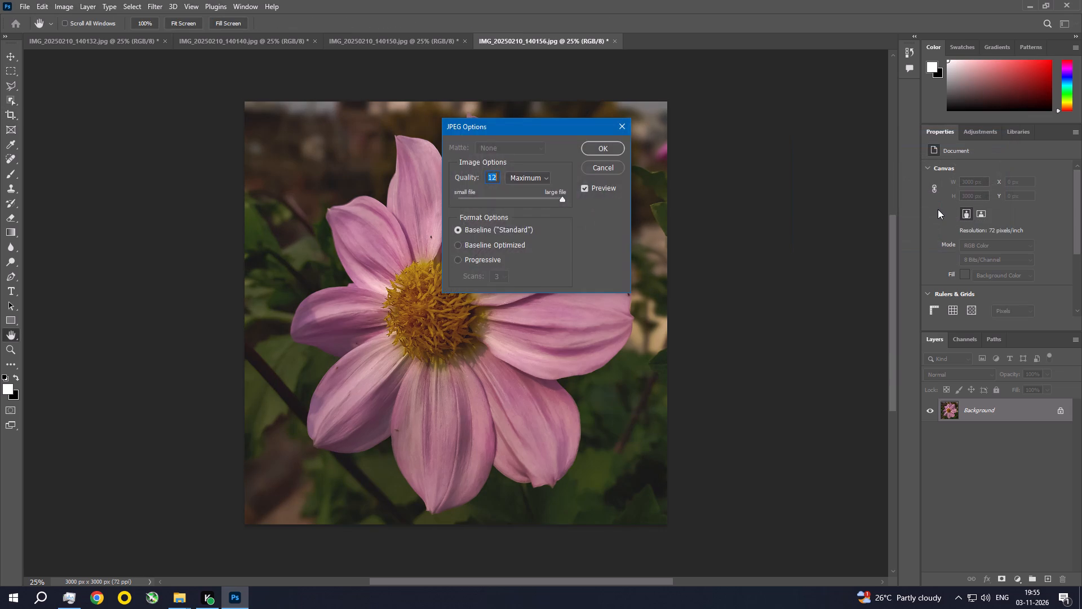
{"action": "key", "text": "Return"}
{"action": "key", "text": "ctrl+space"}
{"action": "key", "text": "ctrl+space"}
{"action": "key", "text": "ctrl+space"}
{"action": "key", "text": "ctrl+space"}
{"action": "key", "text": "ctrl+space"}
{"action": "key", "text": "ctrl+space"}
{"action": "key", "text": "ctrl+space"}
{"action": "key", "text": "ctrl+space"}
{"action": "key", "text": "ctrl+space"}
{"action": "key", "text": "ctrl+space"}
{"action": "key", "text": "ctrl+space"}
{"action": "key", "text": "ctrl+space"}
{"action": "key", "text": "ctrl+space"}
{"action": "key", "text": "ctrl+space"}
{"action": "key", "text": "ctrl+space"}
{"action": "key", "text": "ctrl+space"}
{"action": "key", "text": "ctrl+space"}
{"action": "key", "text": "ctrl+space"}
{"action": "key", "text": "ctrl+space"}
{"action": "key", "text": "ctrl+space"}
{"action": "triple_click", "coordinate": [440, 274], "text": "ctrl"}
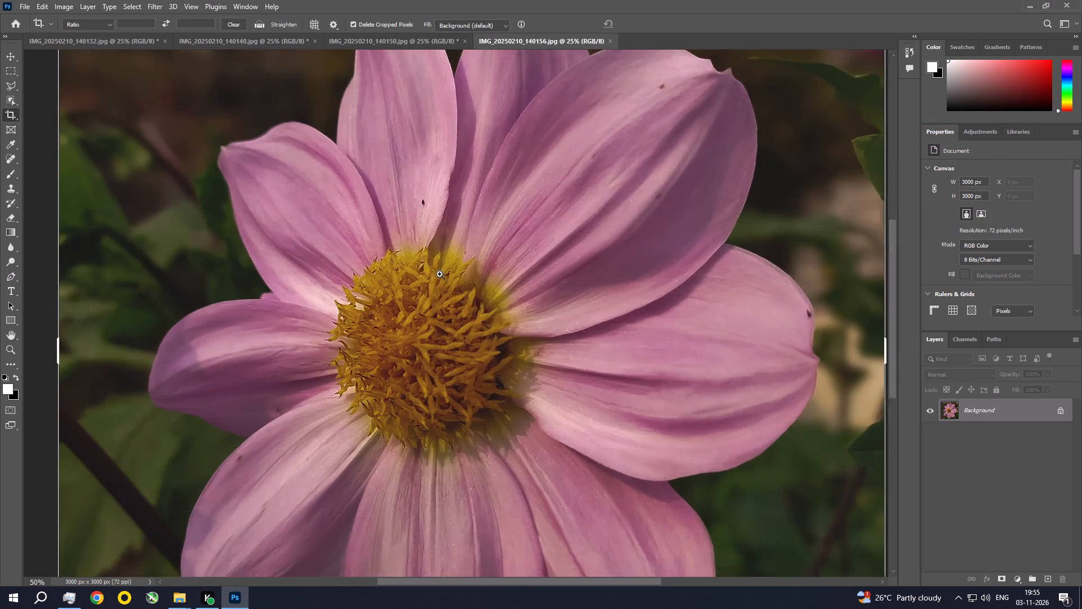
{"action": "key", "text": "ctrl+0"}
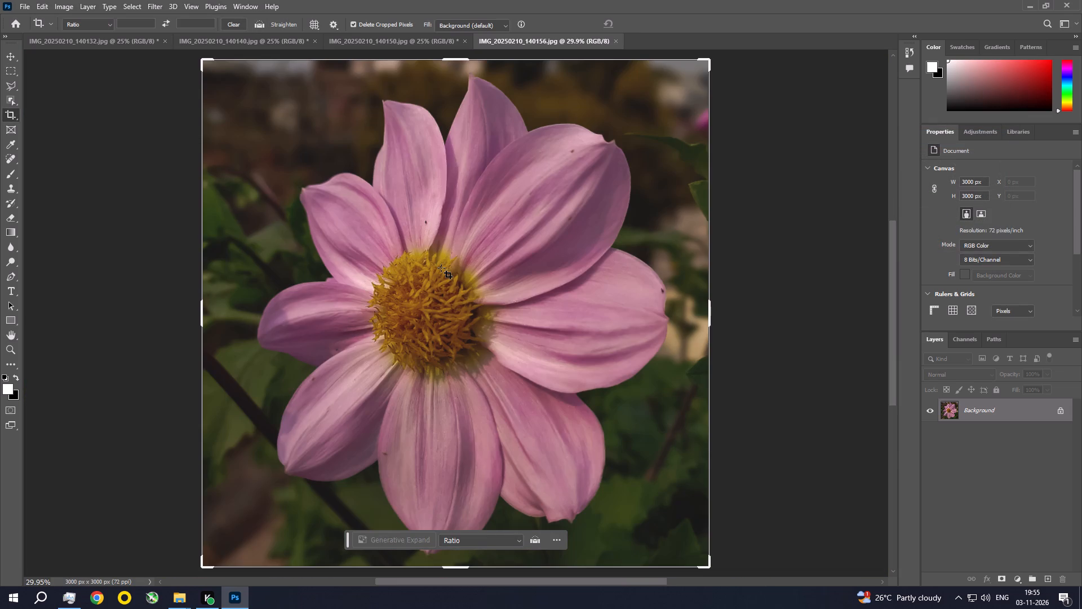
{"action": "left_click", "coordinate": [618, 43]}
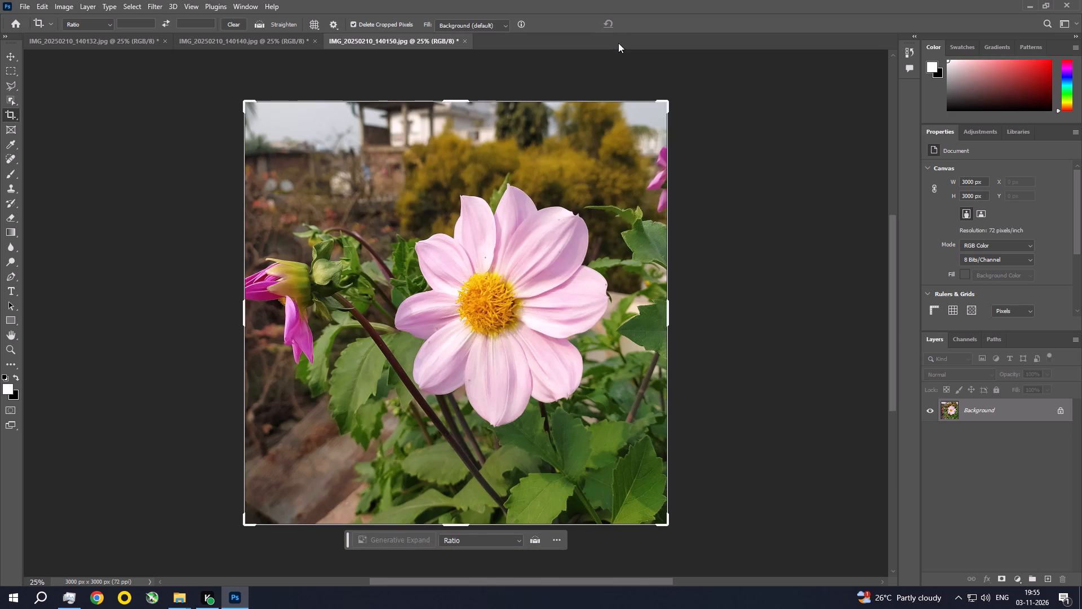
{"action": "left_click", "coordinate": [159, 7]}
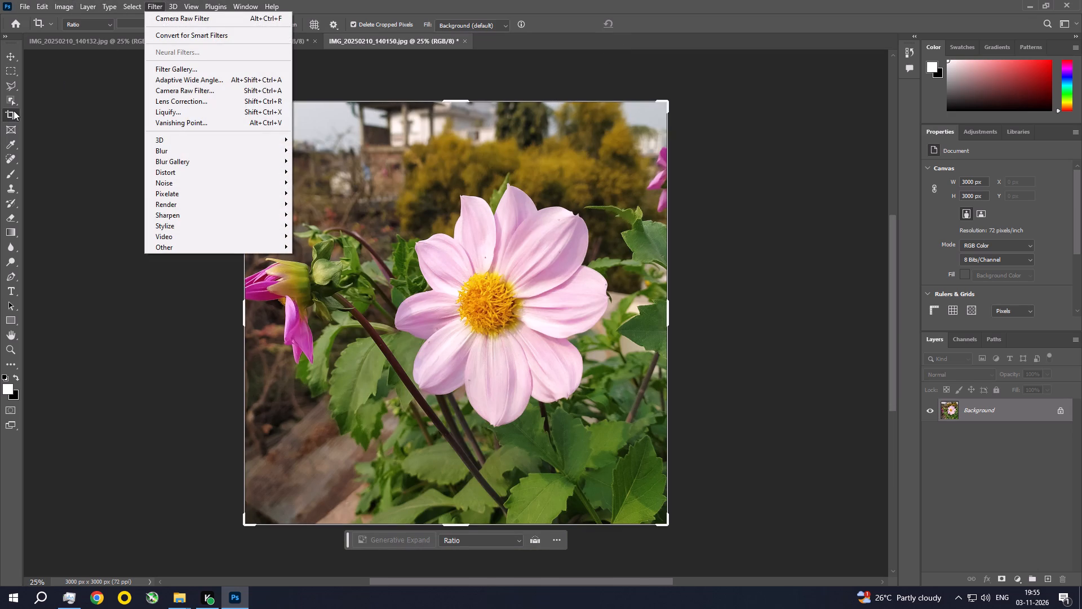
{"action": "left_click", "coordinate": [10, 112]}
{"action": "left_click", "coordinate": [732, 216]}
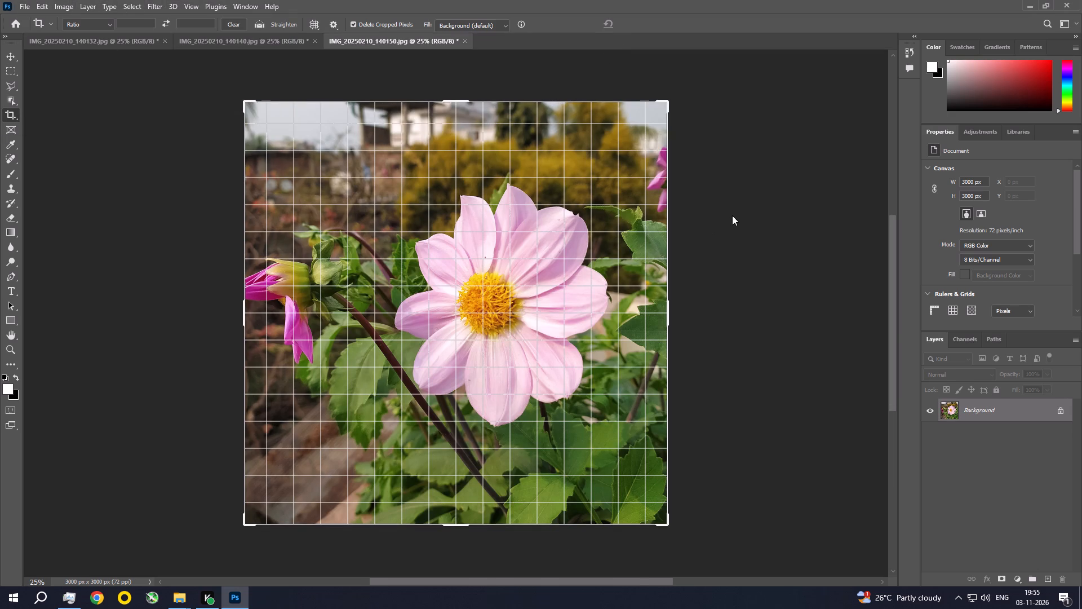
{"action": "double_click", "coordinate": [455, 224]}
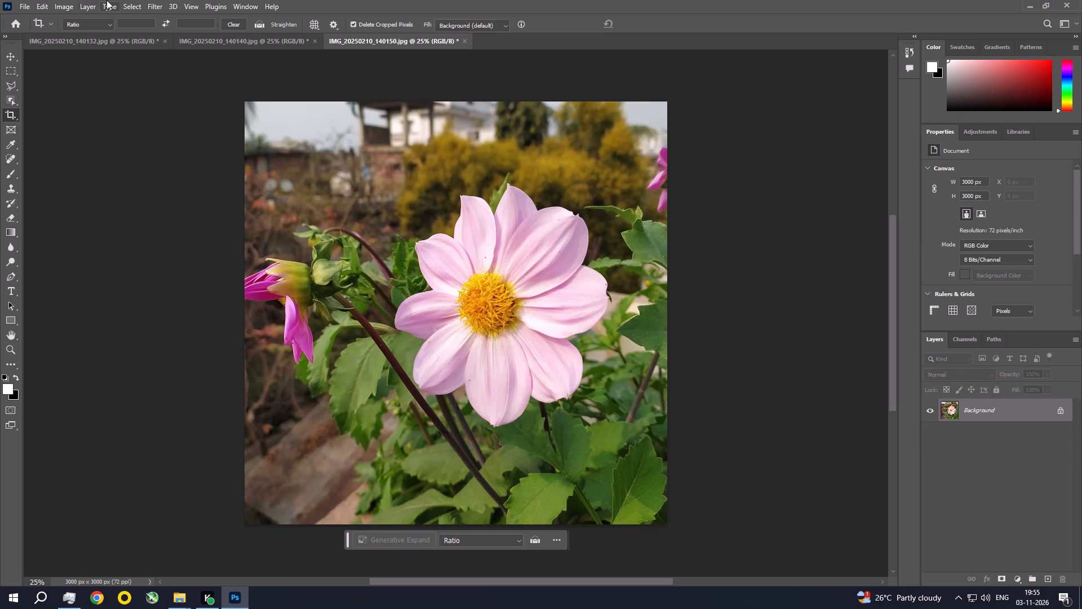
Open the Camera Raw Filter on IMG_20250210_140150 and set Exposure to -0.70 and Highlights to -31.
{"action": "left_click", "coordinate": [145, 2]}
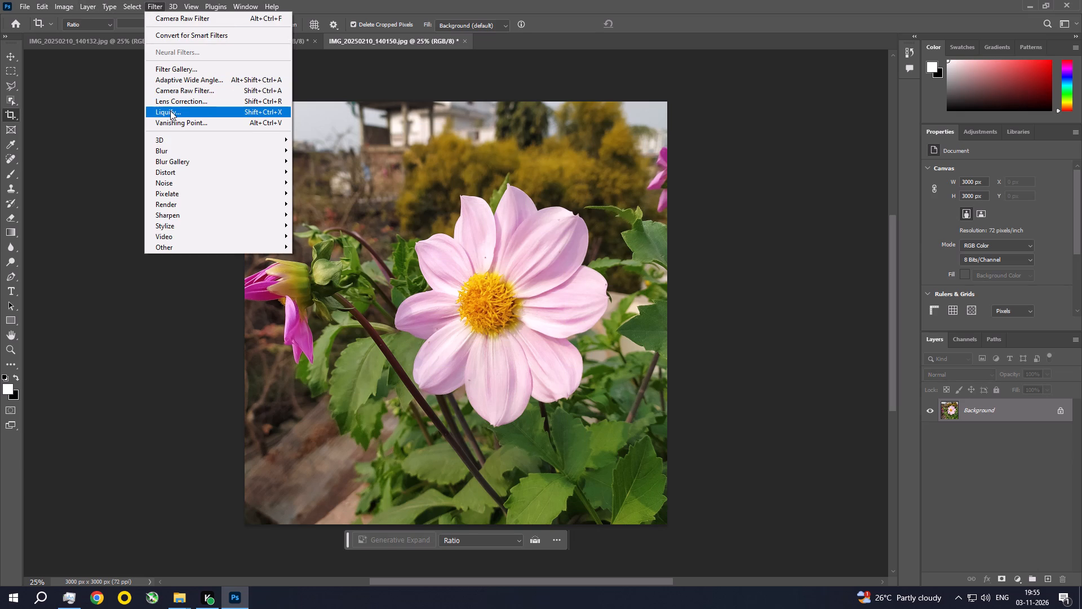
{"action": "left_click", "coordinate": [172, 90]}
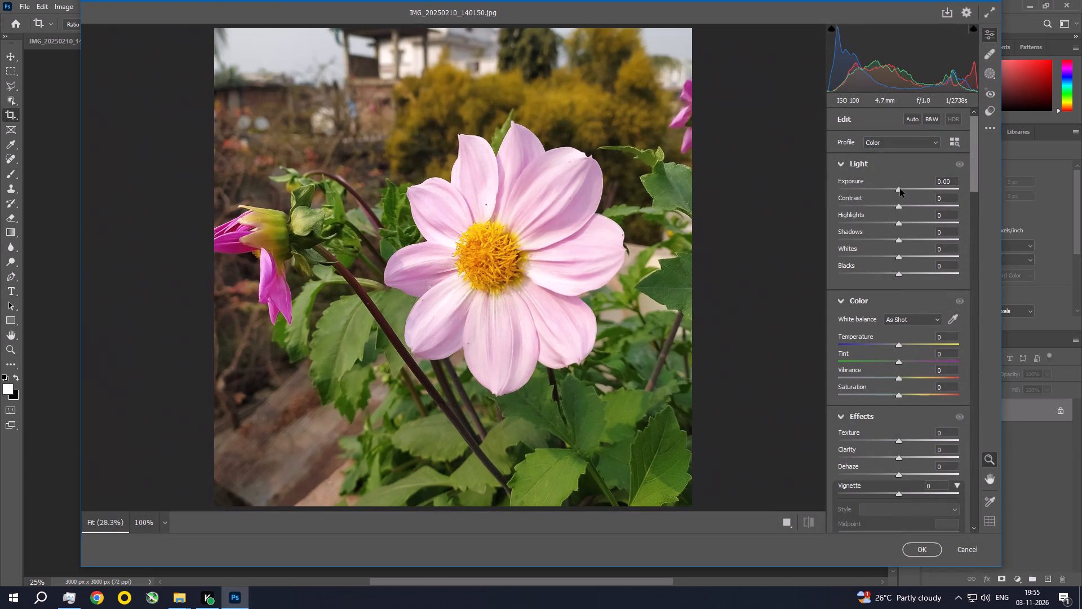
{"action": "left_click_drag", "start_coordinate": [900, 188], "coordinate": [892, 189]}
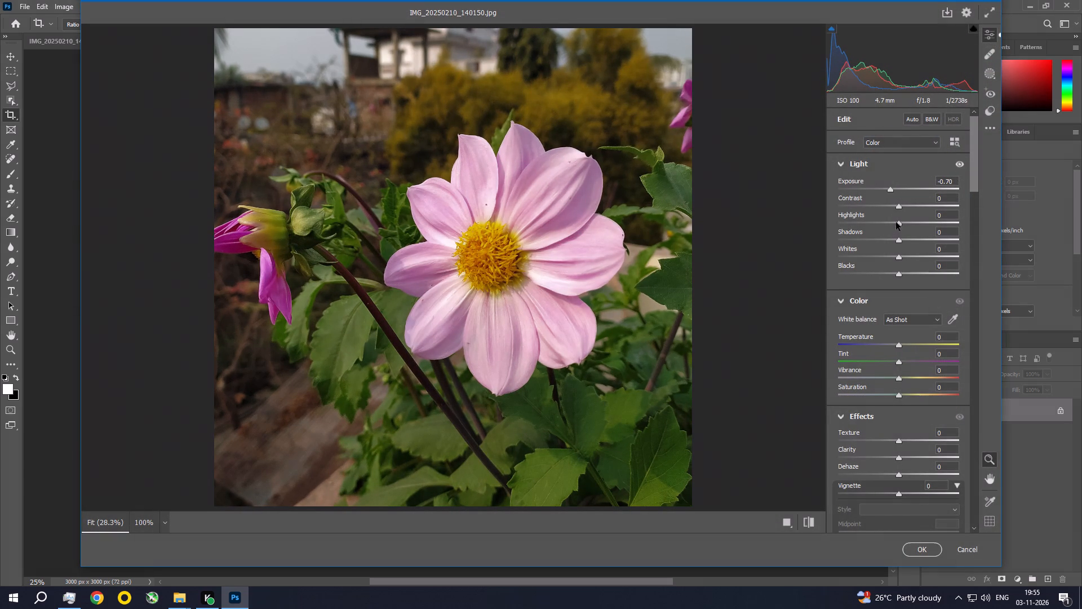
{"action": "left_click_drag", "start_coordinate": [898, 222], "coordinate": [880, 222]}
Lower the parametric curve's Highlights to -36 and reduce its Lights slightly for IMG_20250210_140150.
{"action": "left_click_drag", "start_coordinate": [977, 177], "coordinate": [970, 215]}
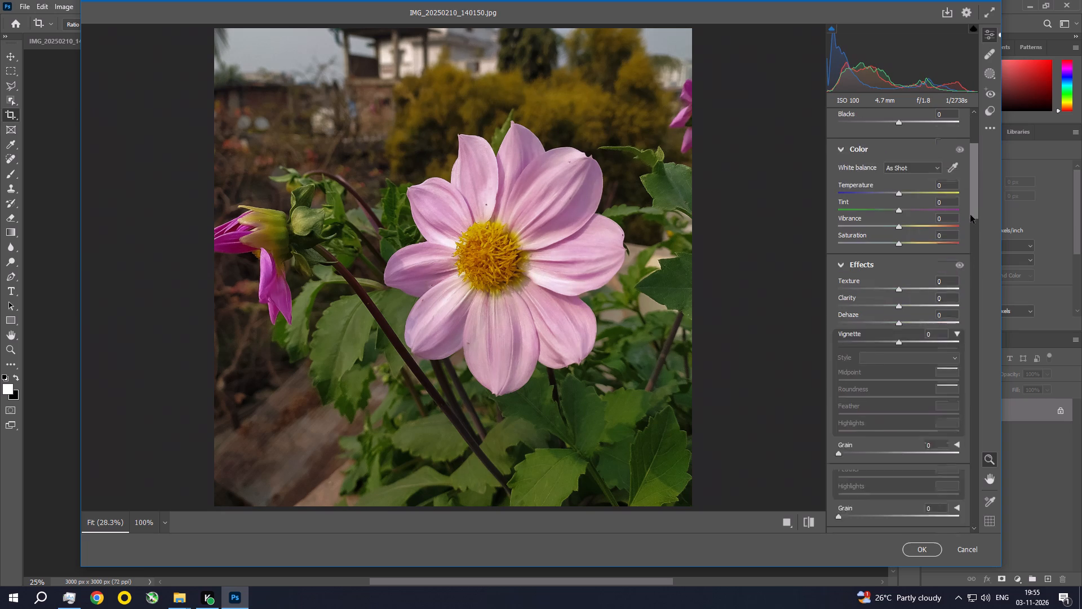
{"action": "left_click_drag", "start_coordinate": [970, 215], "coordinate": [969, 220]}
{"action": "left_click_drag", "start_coordinate": [974, 186], "coordinate": [976, 215]}
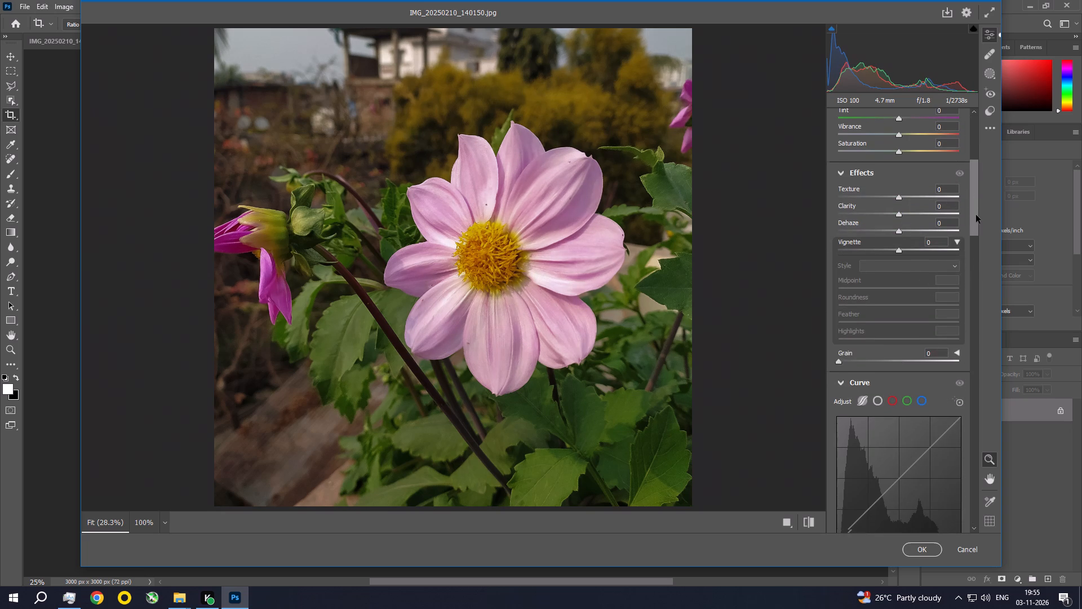
{"action": "left_click_drag", "start_coordinate": [976, 215], "coordinate": [976, 235]}
{"action": "left_click_drag", "start_coordinate": [899, 301], "coordinate": [878, 299]}
{"action": "left_click_drag", "start_coordinate": [901, 317], "coordinate": [897, 317]}
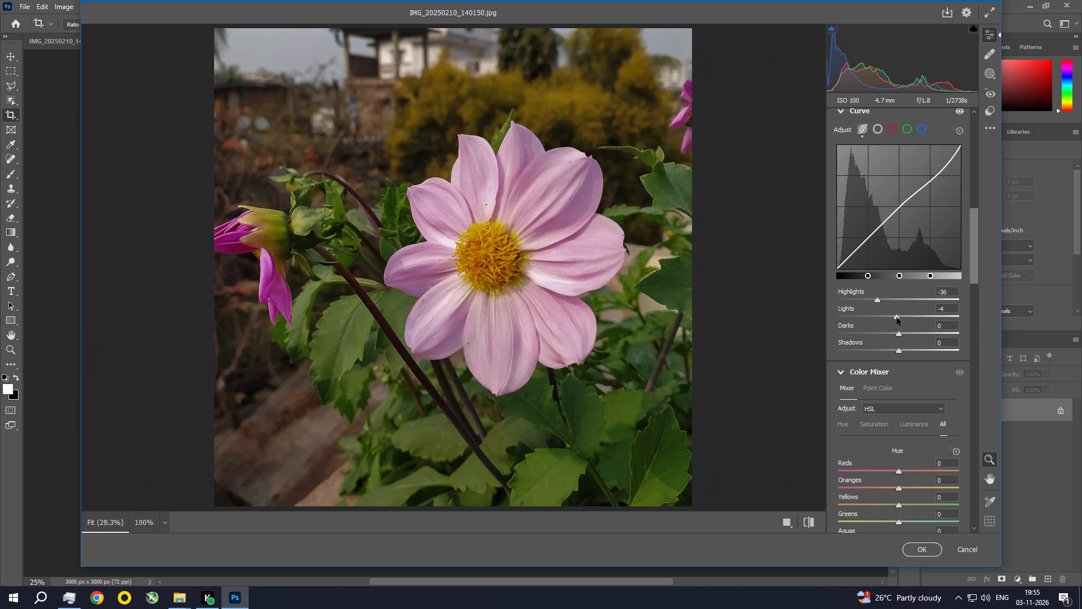
{"action": "left_click_drag", "start_coordinate": [897, 317], "coordinate": [893, 316]}
Set Contrast to +21, Shadows to +26 and Whites to -17 in the Light settings for IMG_20250210_140150.
{"action": "left_click_drag", "start_coordinate": [974, 260], "coordinate": [989, 127]}
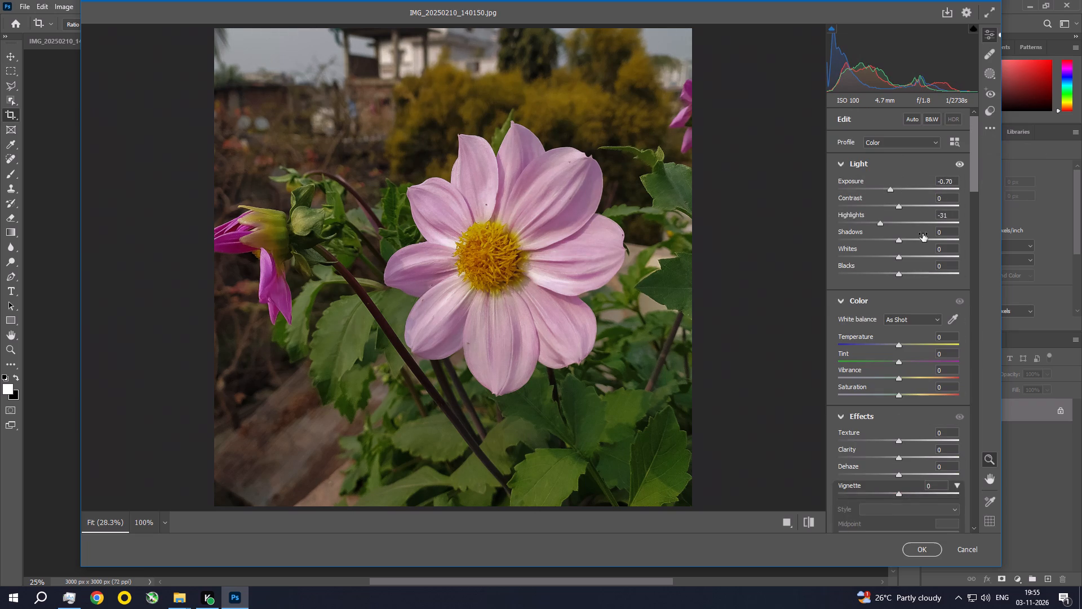
{"action": "left_click_drag", "start_coordinate": [901, 205], "coordinate": [910, 208]}
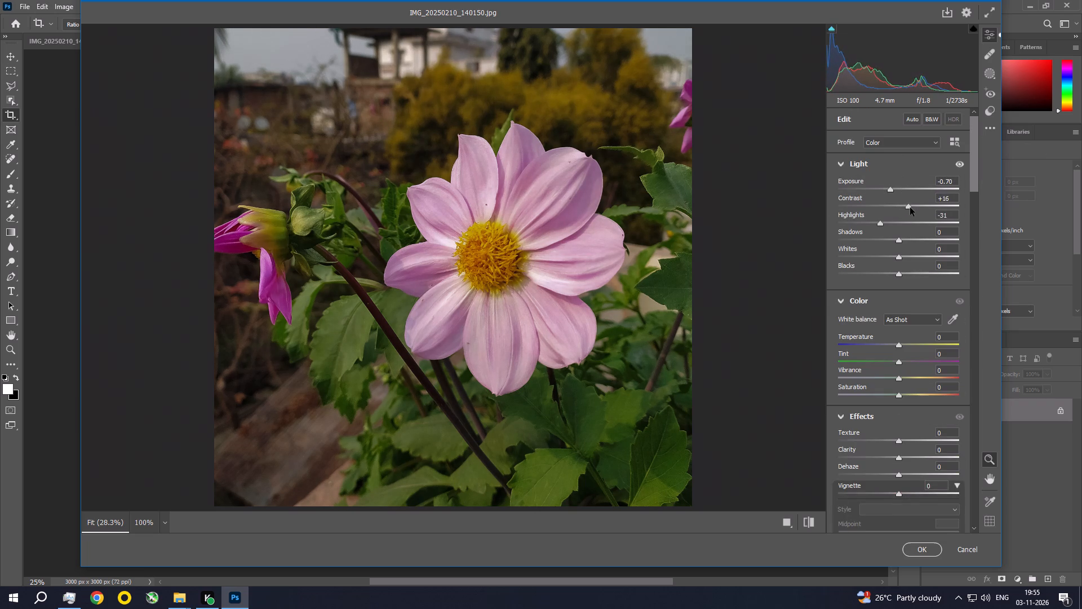
{"action": "left_click_drag", "start_coordinate": [910, 208], "coordinate": [913, 209]}
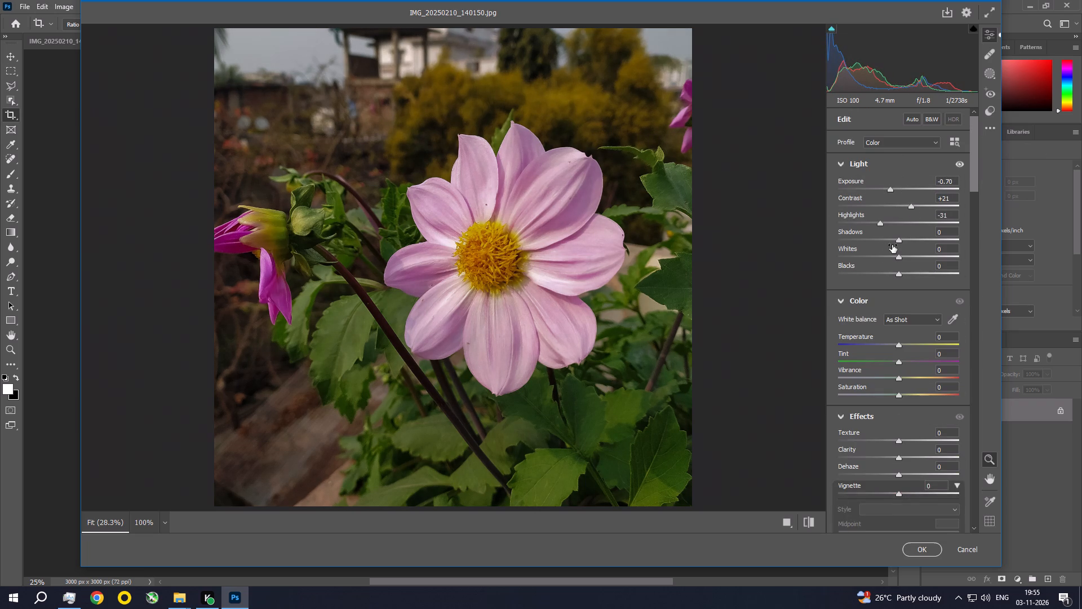
{"action": "left_click_drag", "start_coordinate": [900, 240], "coordinate": [916, 242]}
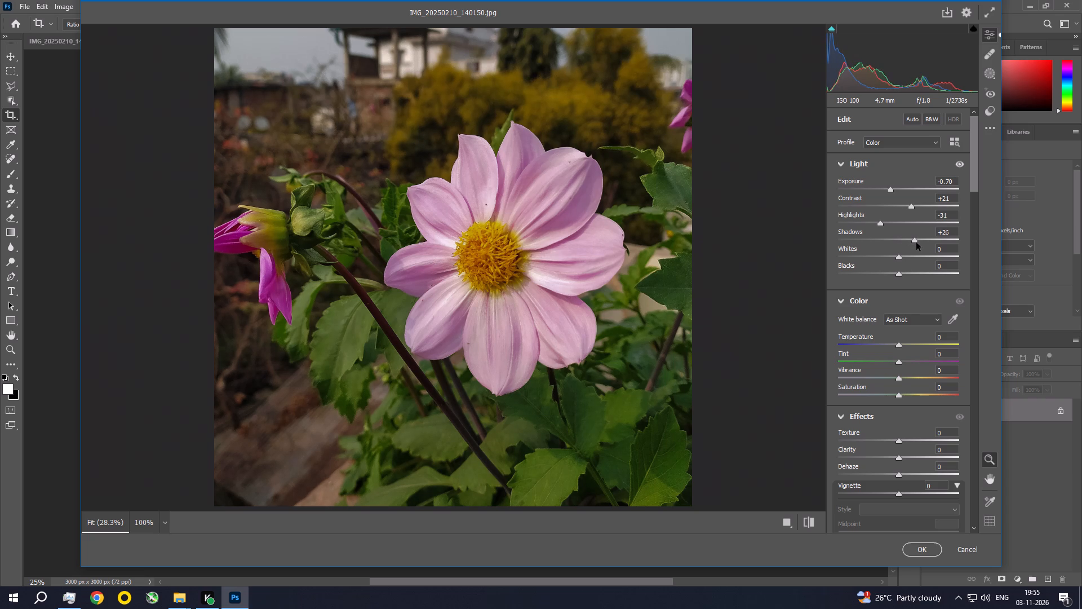
{"action": "left_click_drag", "start_coordinate": [898, 258], "coordinate": [888, 255]}
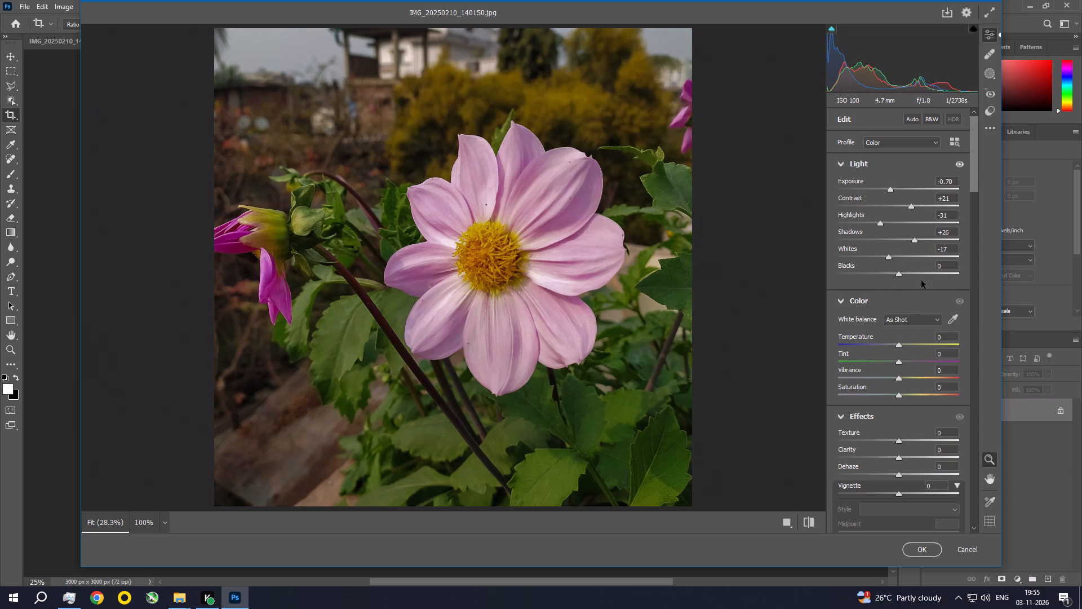
Set Clarity to +10, Texture to +13, Vibrance to +10 and Saturation to +8 for the flower photo.
{"action": "left_click_drag", "start_coordinate": [975, 157], "coordinate": [969, 201]}
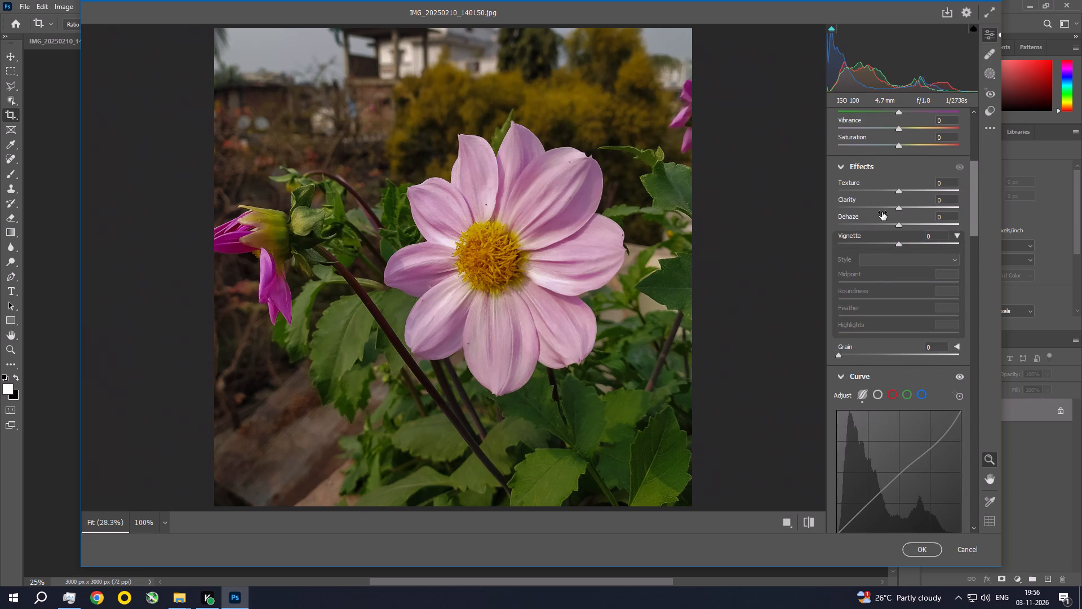
{"action": "left_click_drag", "start_coordinate": [899, 207], "coordinate": [906, 209]}
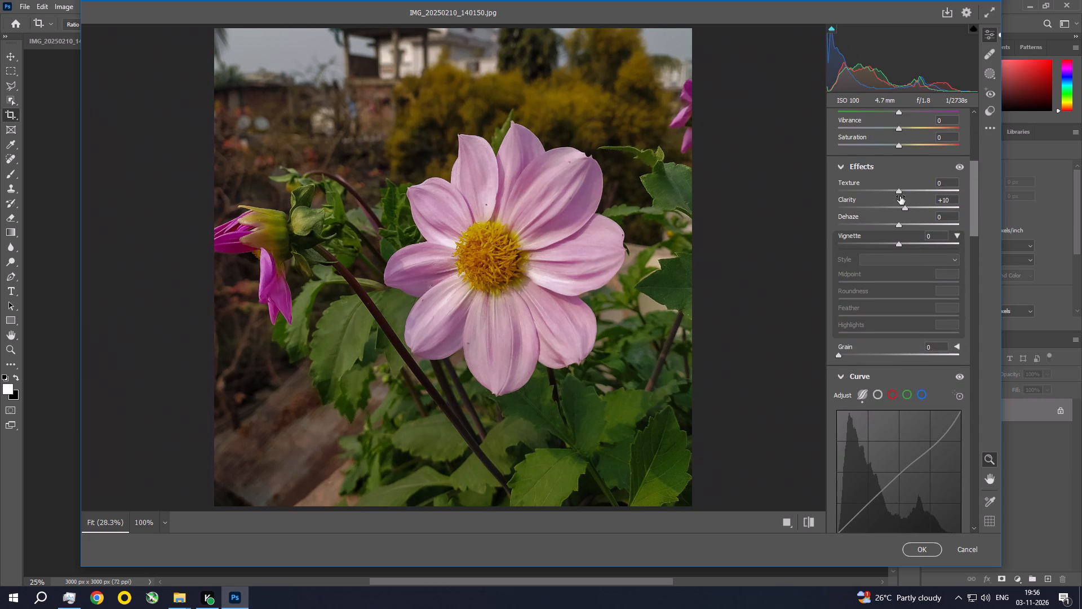
{"action": "left_click_drag", "start_coordinate": [900, 190], "coordinate": [908, 193]}
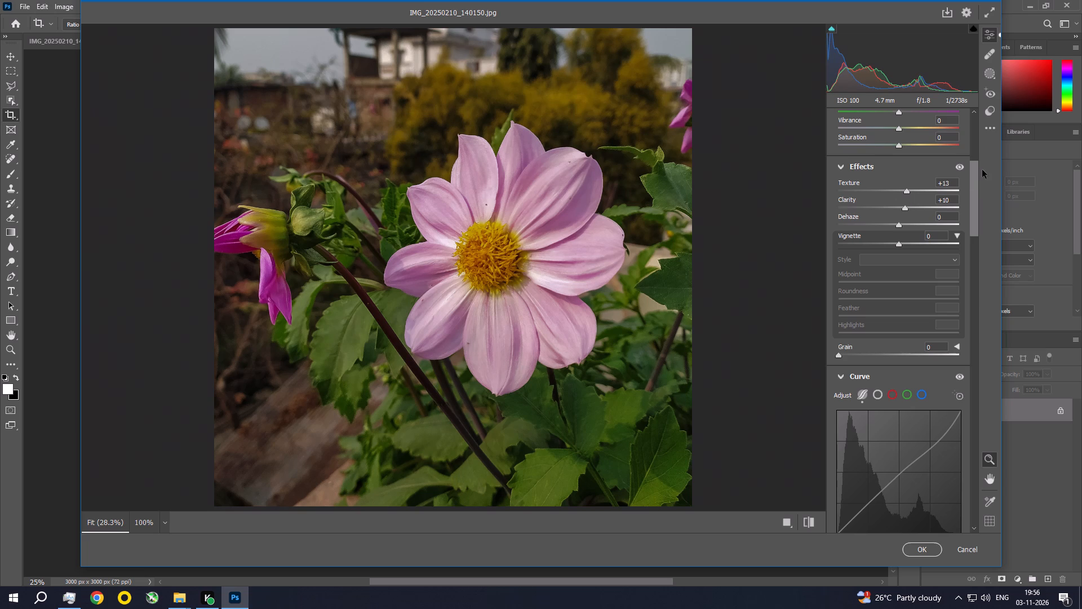
{"action": "left_click_drag", "start_coordinate": [975, 178], "coordinate": [982, 139]}
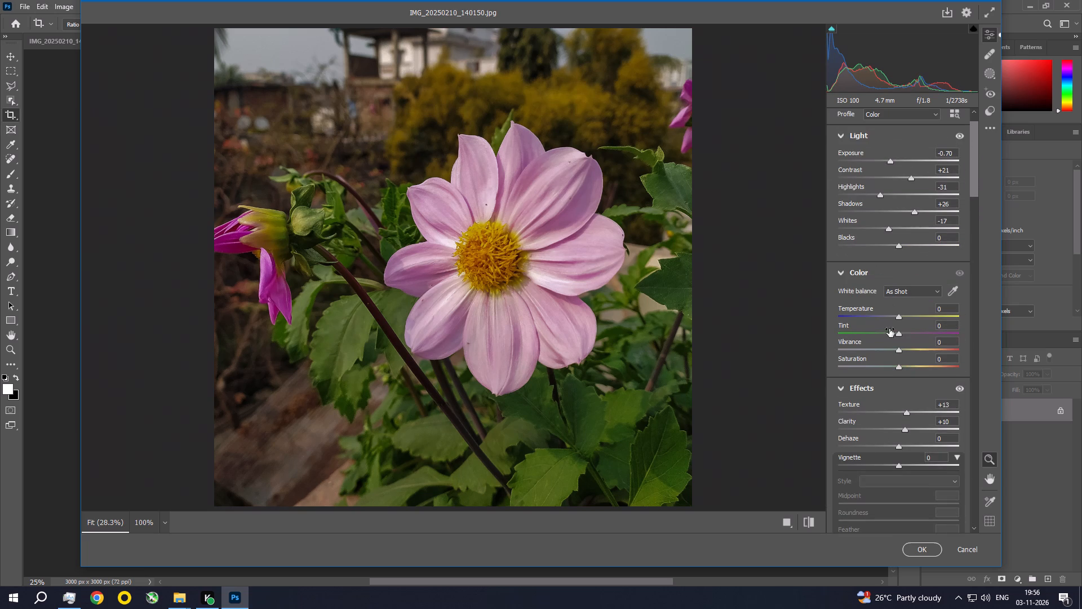
{"action": "left_click_drag", "start_coordinate": [901, 351], "coordinate": [907, 354]}
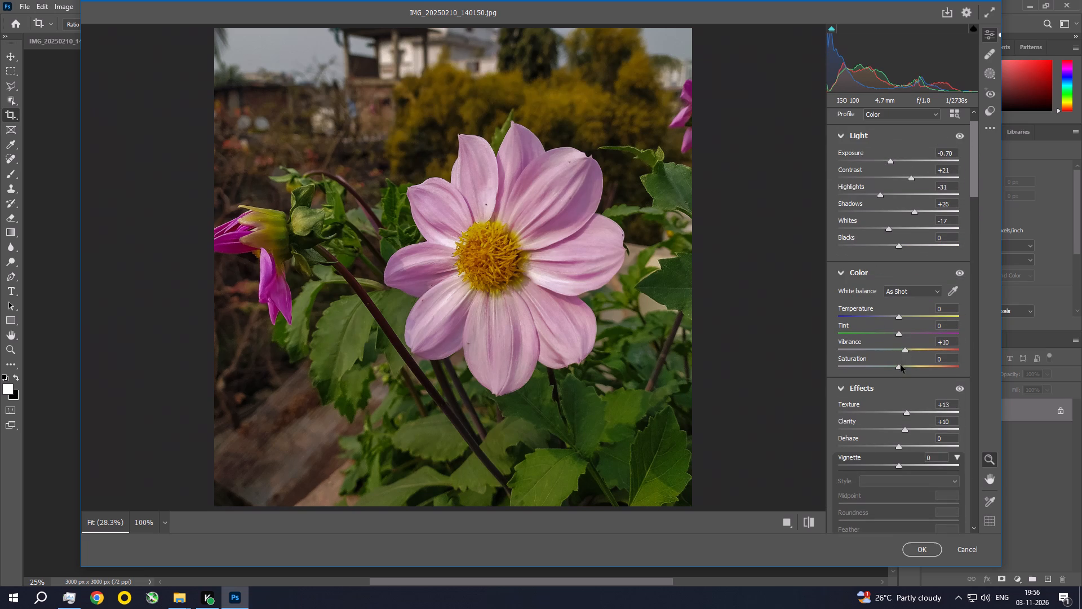
{"action": "left_click_drag", "start_coordinate": [898, 368], "coordinate": [903, 372]}
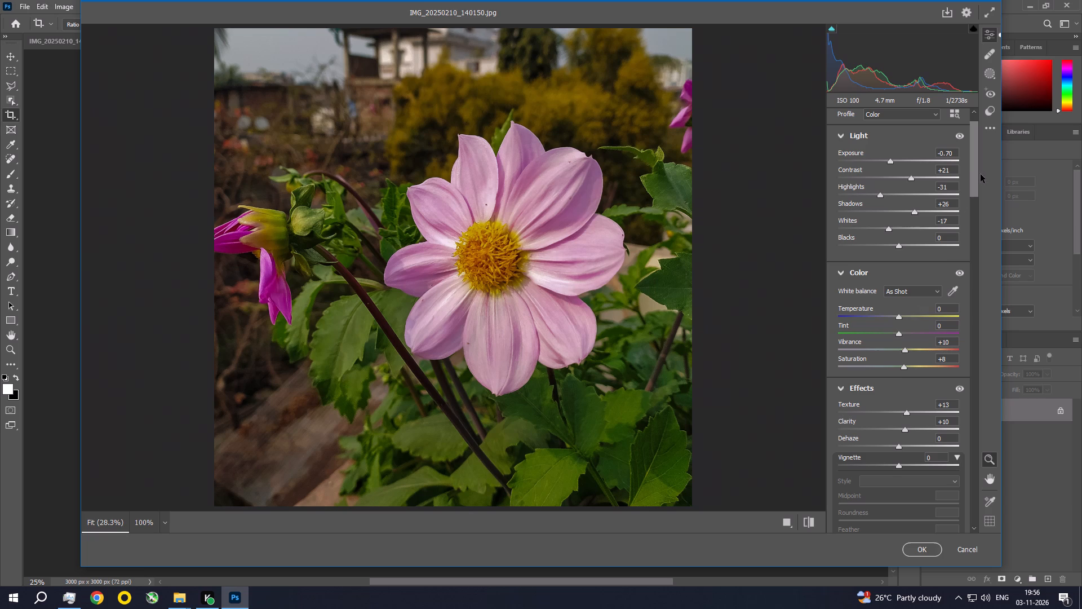
Browse the Artistic and Modern colour profiles and choose Modern 09 for IMG_20250210_140150.
{"action": "left_click_drag", "start_coordinate": [974, 167], "coordinate": [976, 121]}
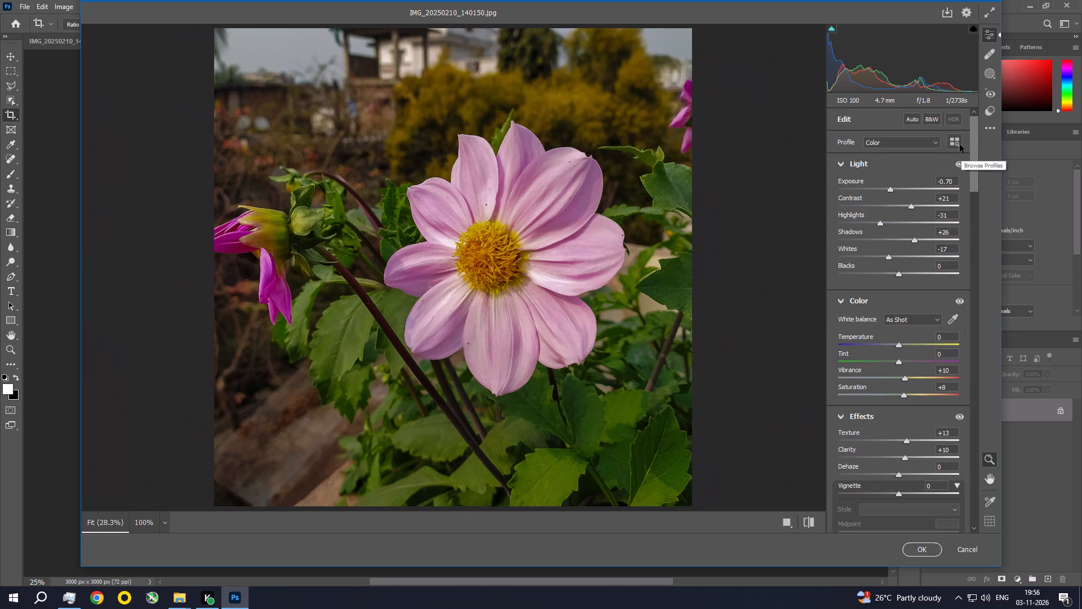
{"action": "left_click", "coordinate": [960, 144]}
{"action": "left_click", "coordinate": [845, 287]}
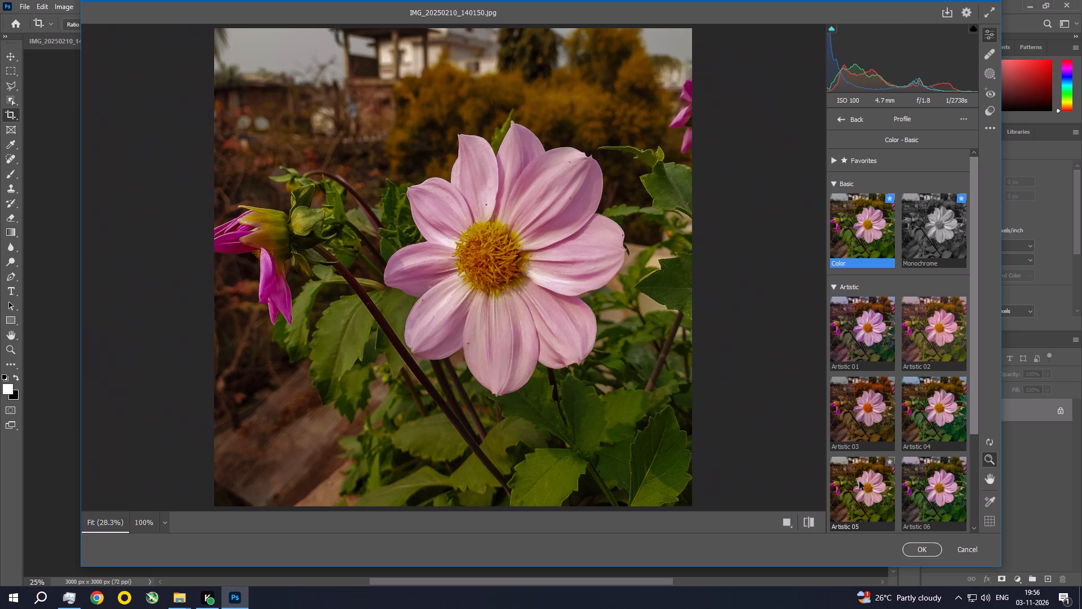
{"action": "scroll", "coordinate": [921, 485], "scroll_direction": "down", "scroll_amount": 2}
{"action": "scroll", "coordinate": [921, 485], "scroll_direction": "up", "scroll_amount": 1}
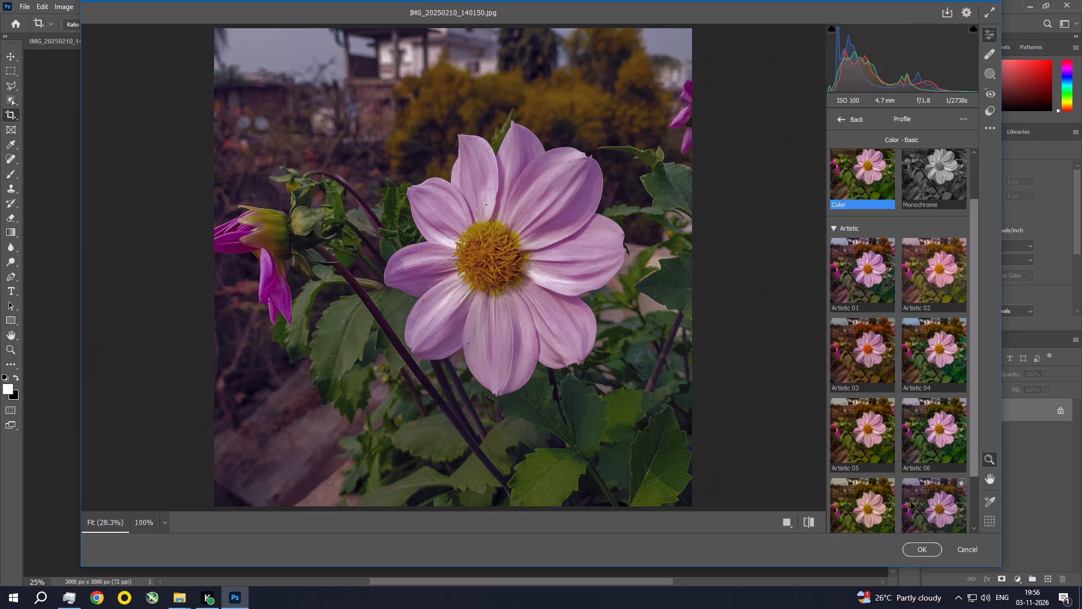
{"action": "scroll", "coordinate": [861, 504], "scroll_direction": "down", "scroll_amount": 1}
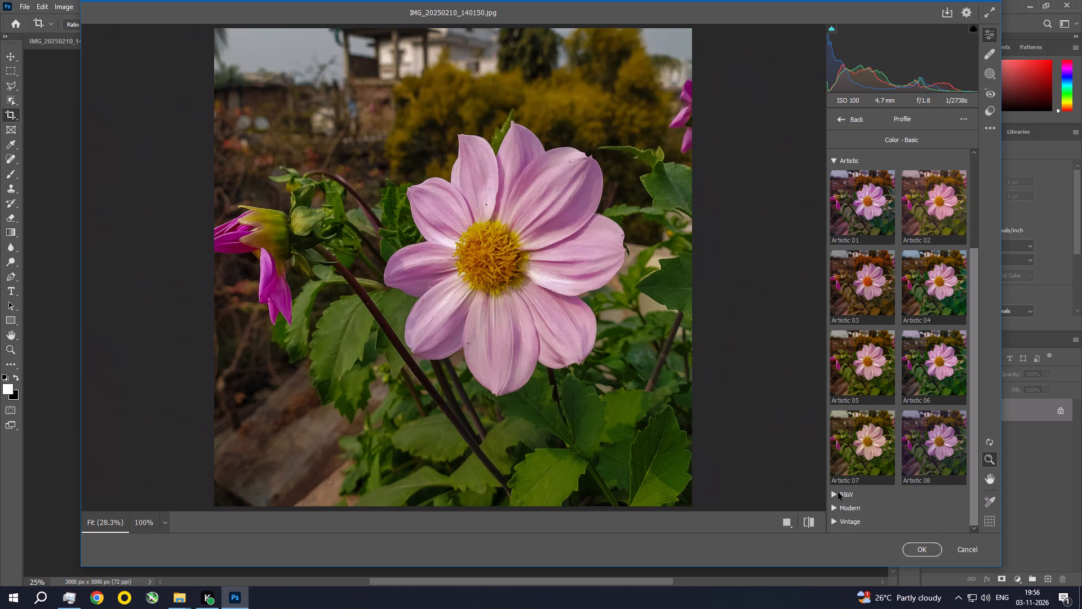
{"action": "scroll", "coordinate": [839, 491], "scroll_direction": "down", "scroll_amount": 1}
{"action": "left_click", "coordinate": [836, 509]}
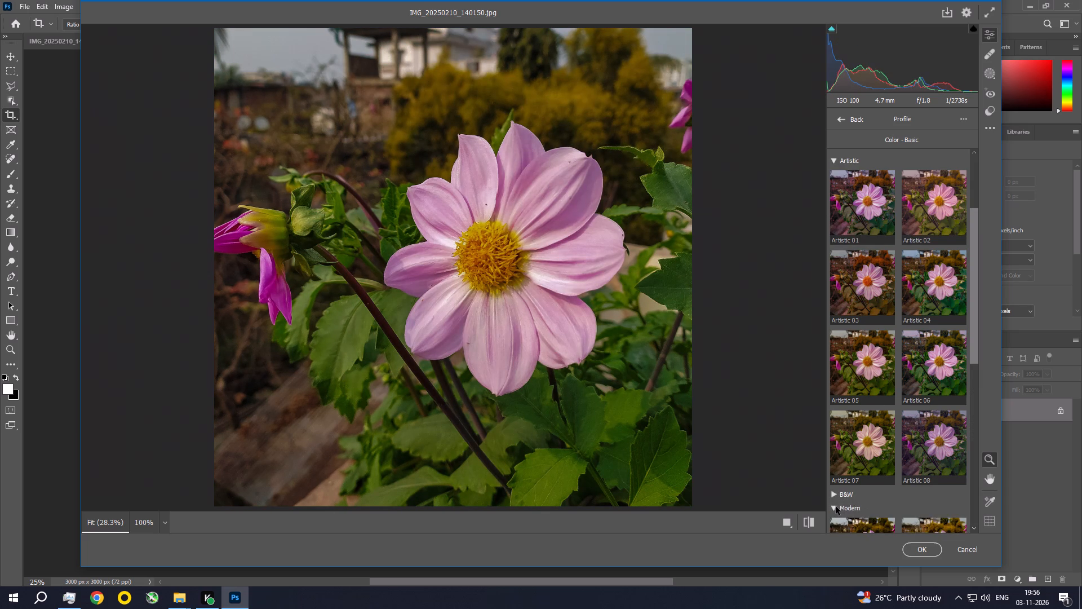
{"action": "scroll", "coordinate": [836, 506], "scroll_direction": "down", "scroll_amount": 1}
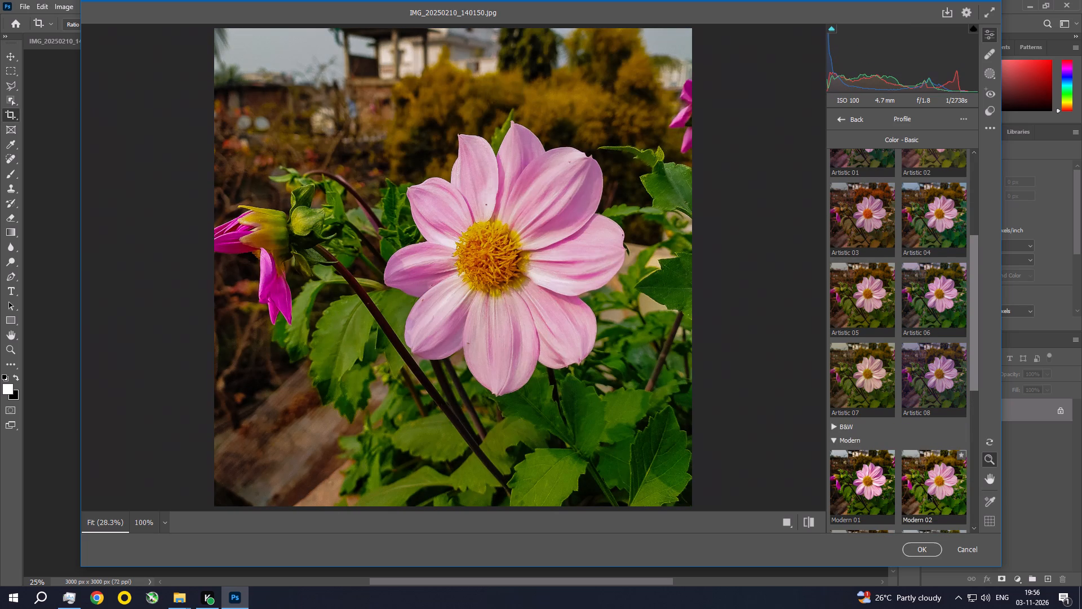
{"action": "scroll", "coordinate": [928, 481], "scroll_direction": "down", "scroll_amount": 1}
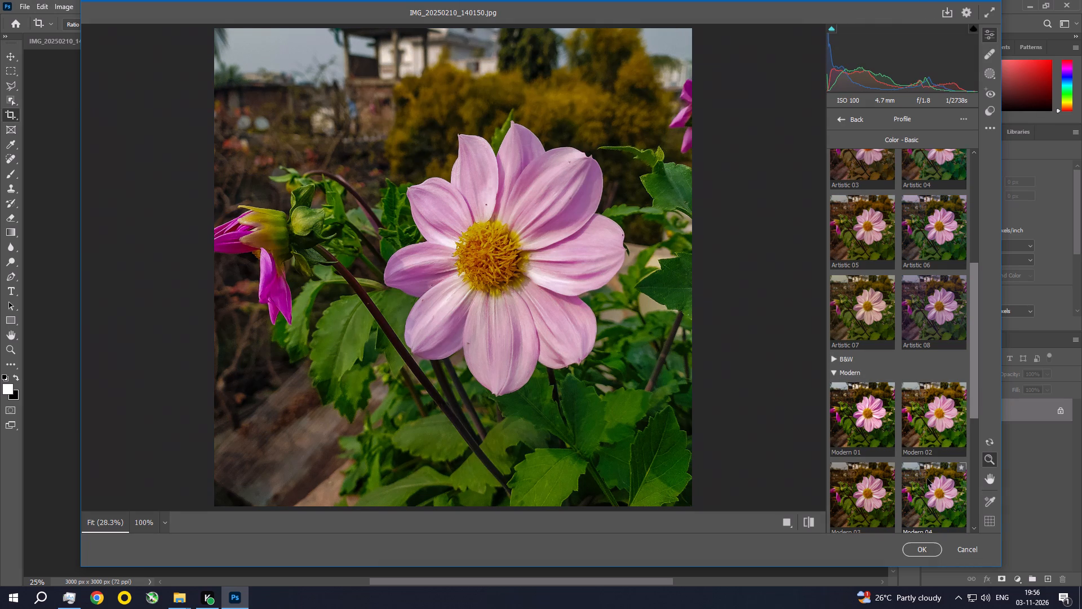
{"action": "scroll", "coordinate": [867, 516], "scroll_direction": "down", "scroll_amount": 5}
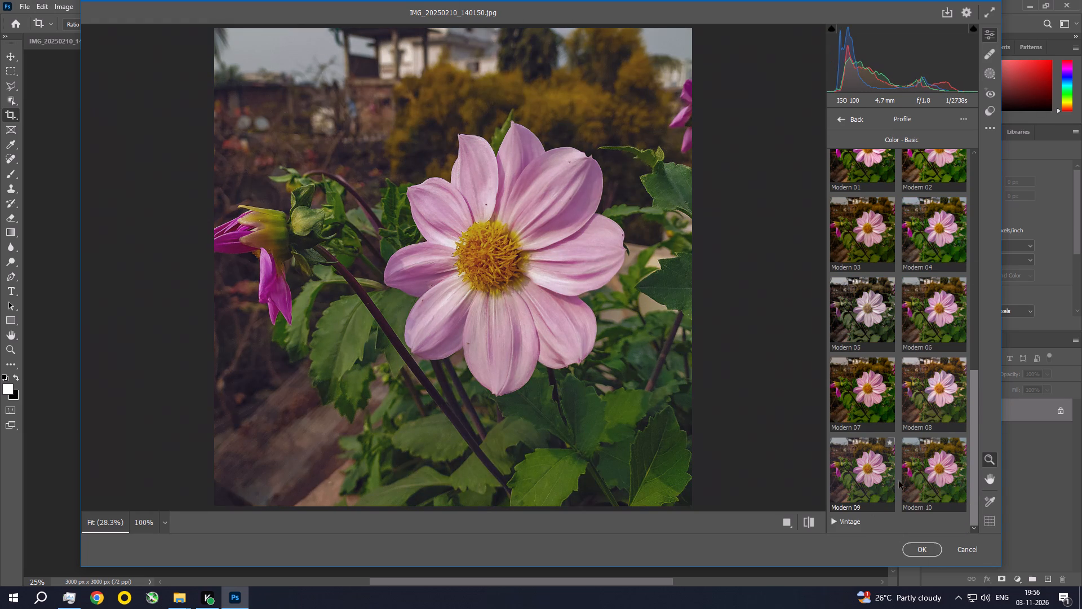
{"action": "left_click", "coordinate": [859, 480]}
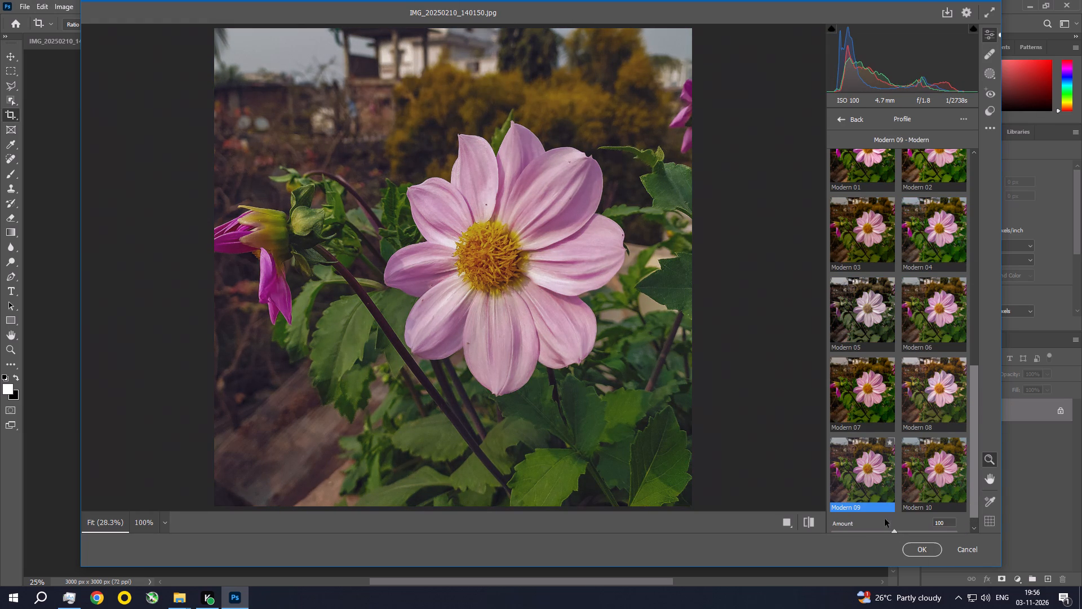
Set the Modern 09 profile's Amount to 145 and apply the Camera Raw Filter.
{"action": "scroll", "coordinate": [906, 513], "scroll_direction": "down", "scroll_amount": 1}
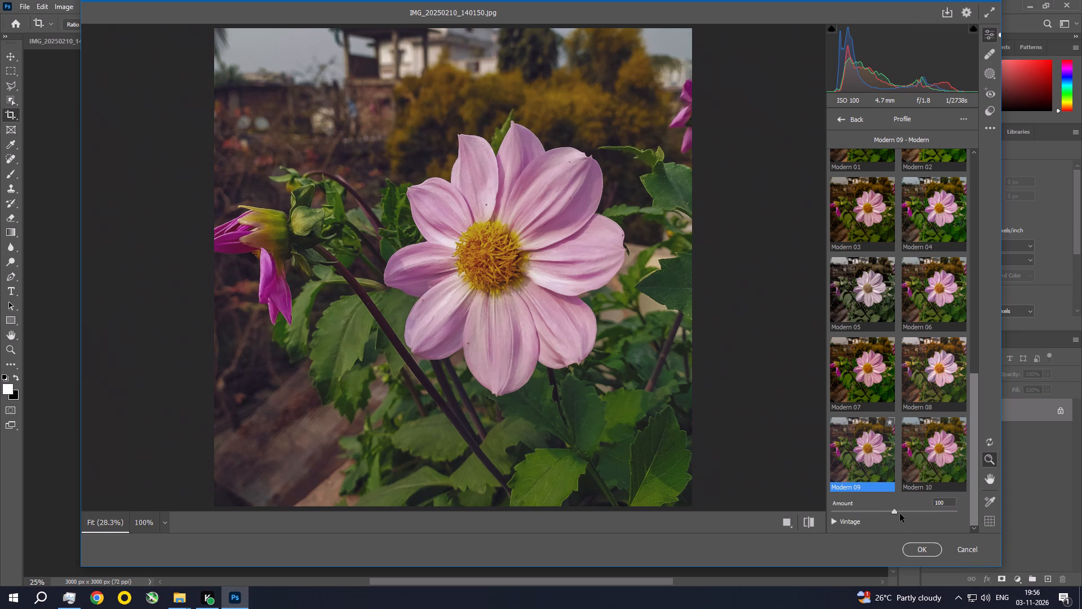
{"action": "left_click_drag", "start_coordinate": [897, 513], "coordinate": [957, 503]}
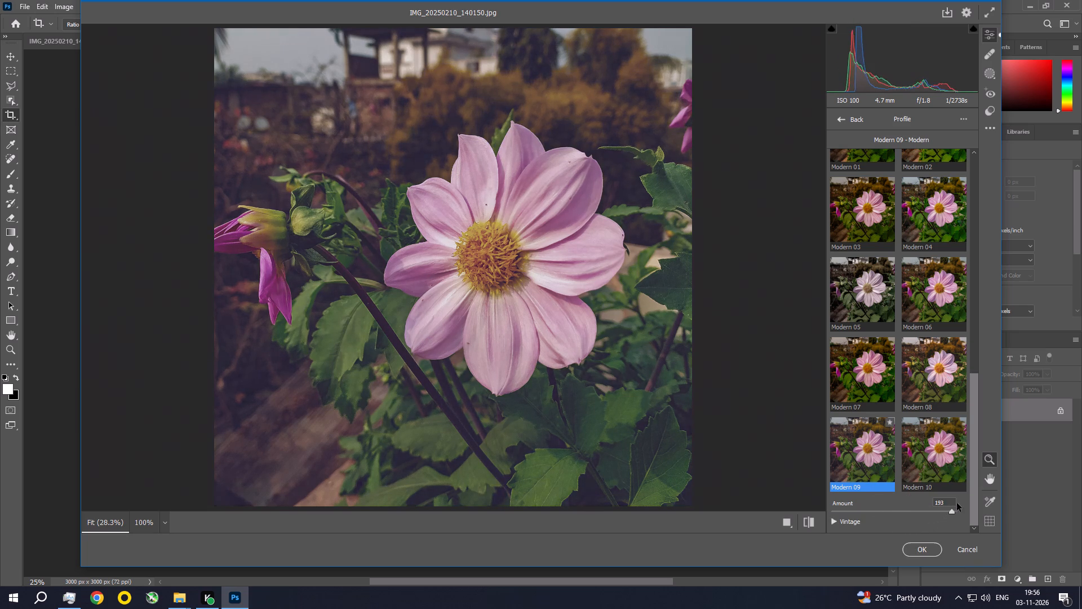
{"action": "left_click_drag", "start_coordinate": [957, 503], "coordinate": [944, 510]}
{"action": "left_click_drag", "start_coordinate": [944, 510], "coordinate": [925, 511]}
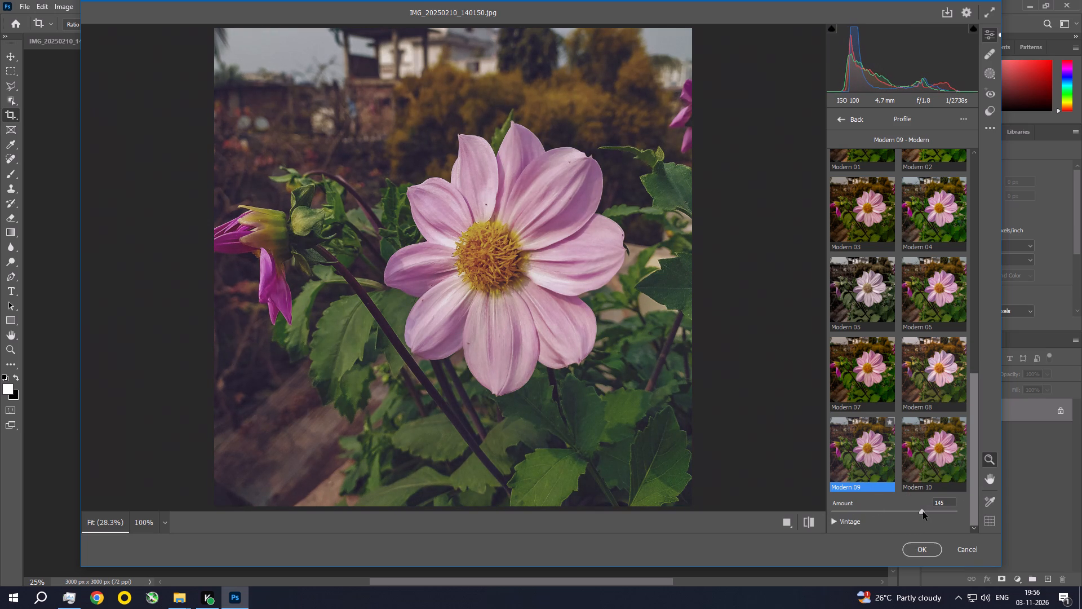
{"action": "left_click", "coordinate": [925, 547]}
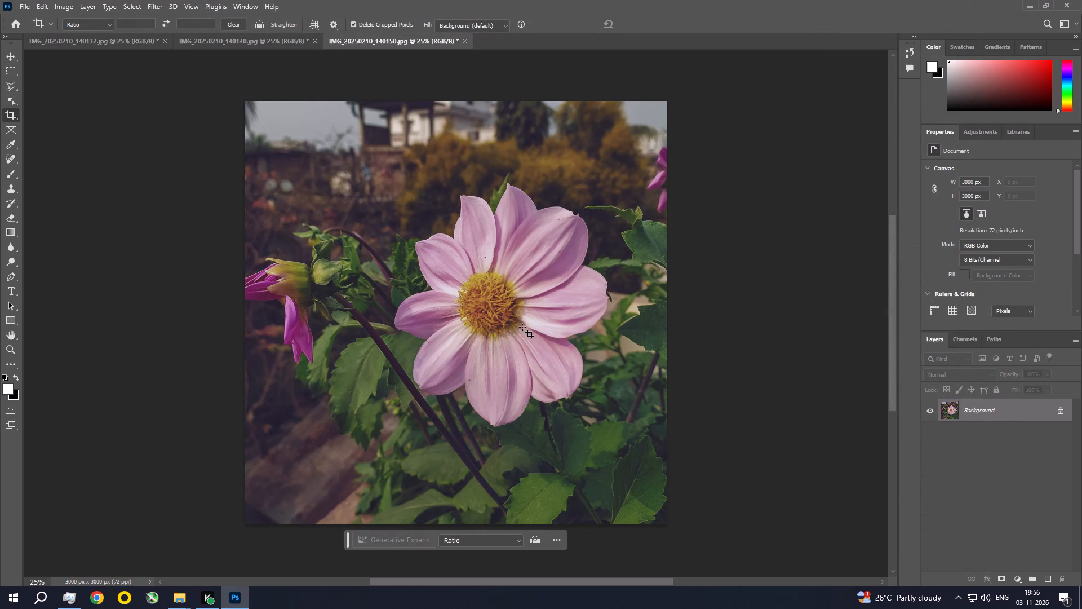
Apply a Photo Filter adjustment with Warming Filter (85) at 25% Density and Preserve Luminosity to IMG_20250210_140150.
{"action": "key", "text": "ctrl+s"}
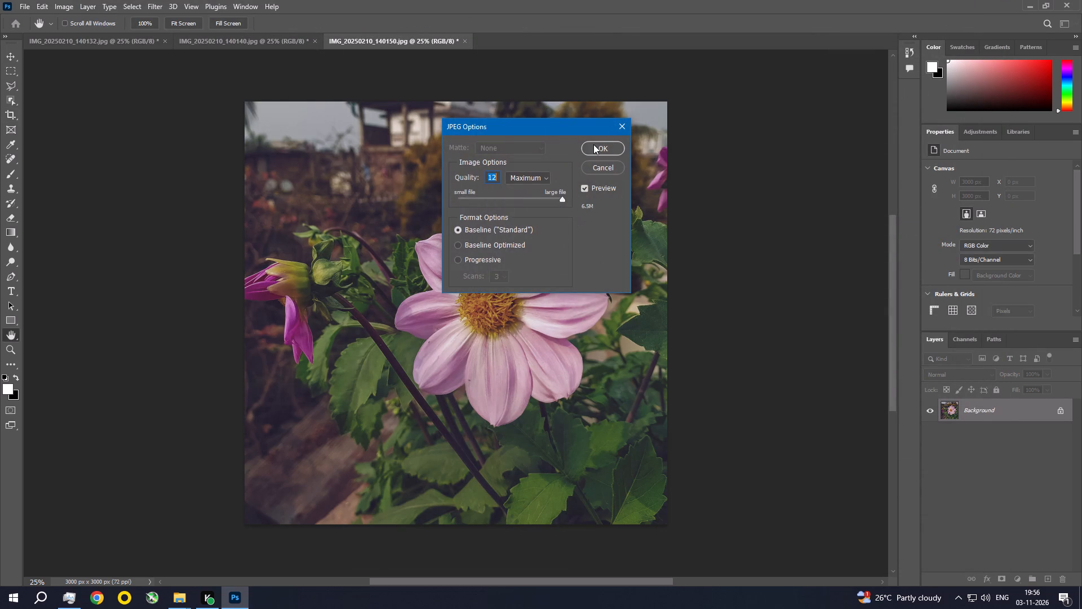
{"action": "left_click", "coordinate": [598, 171]}
{"action": "left_click", "coordinate": [57, 0]}
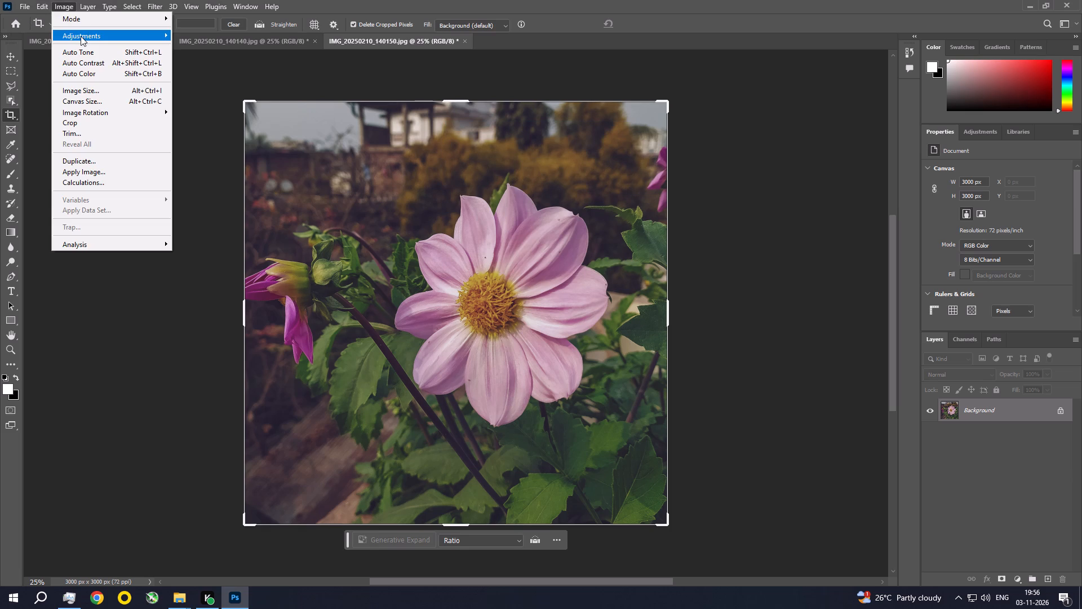
{"action": "left_click", "coordinate": [81, 36]}
{"action": "left_click", "coordinate": [240, 129]}
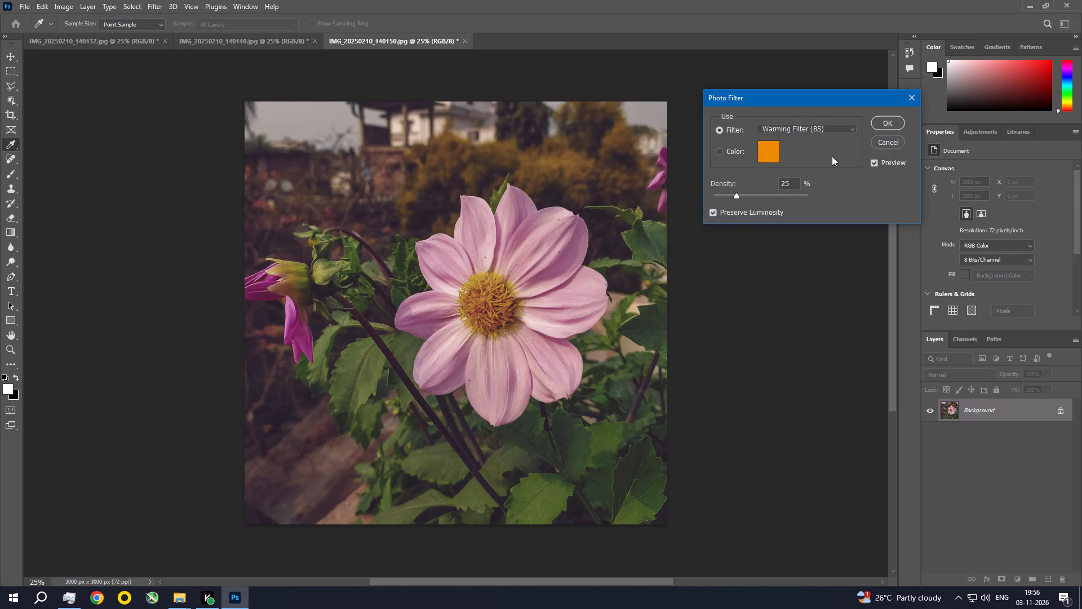
{"action": "left_click", "coordinate": [890, 120]}
Save IMG_20250210_140150 as a baseline JPEG at Maximum quality 12, check the flower up close, and close the file.
{"action": "key", "text": "ctrl+s"}
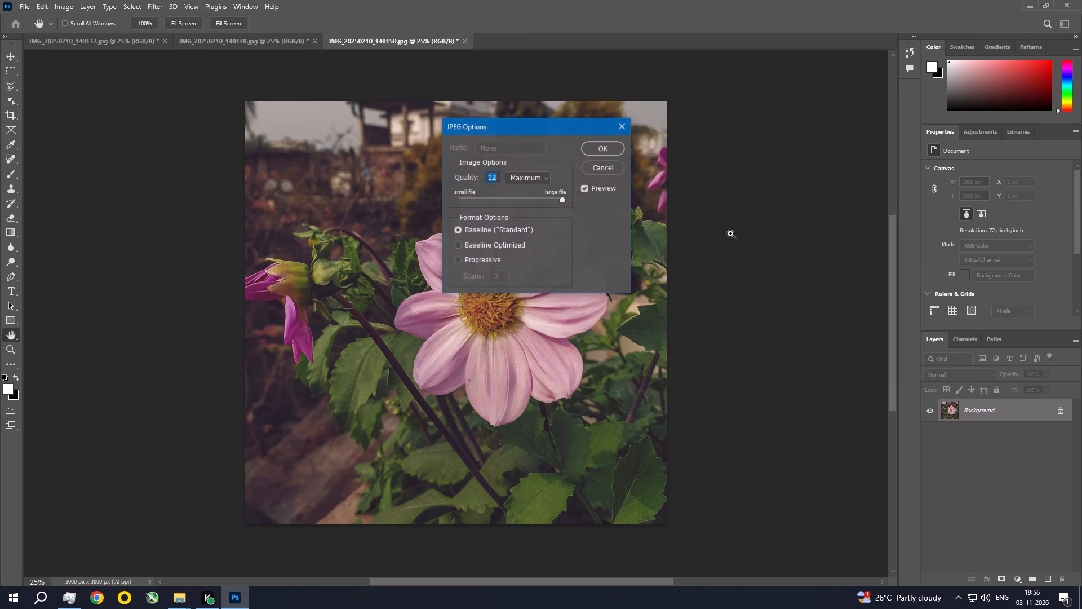
{"action": "left_click", "coordinate": [595, 144]}
{"action": "key", "text": "ctrl+space"}
{"action": "key", "text": "ctrl+space"}
{"action": "key", "text": "ctrl+space"}
{"action": "key", "text": "ctrl+space"}
{"action": "key", "text": "ctrl+space"}
{"action": "key", "text": "ctrl+space"}
{"action": "key", "text": "ctrl+space"}
{"action": "key", "text": "ctrl+space"}
{"action": "key", "text": "ctrl+space"}
{"action": "key", "text": "ctrl+space"}
{"action": "key", "text": "ctrl+space"}
{"action": "key", "text": "ctrl+space"}
{"action": "key", "text": "ctrl+space"}
{"action": "key", "text": "ctrl+space"}
{"action": "key", "text": "ctrl+space"}
{"action": "key", "text": "ctrl+space"}
{"action": "key", "text": "ctrl+space"}
{"action": "key", "text": "ctrl+space"}
{"action": "key", "text": "ctrl+space"}
{"action": "key", "text": "ctrl+space"}
{"action": "triple_click", "coordinate": [497, 292], "text": "ctrl"}
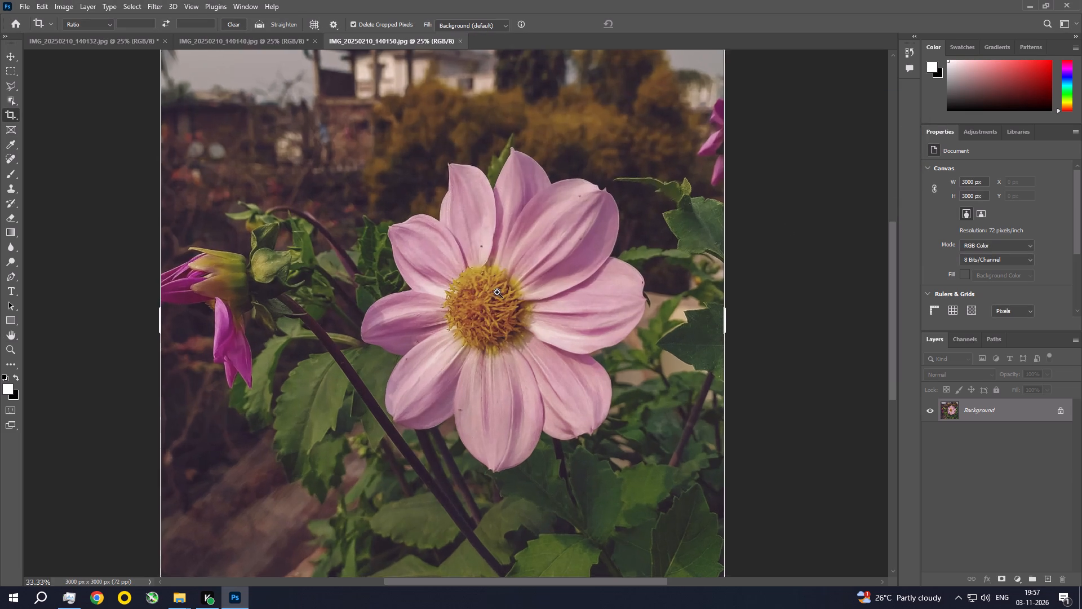
{"action": "key", "text": "ctrl+0"}
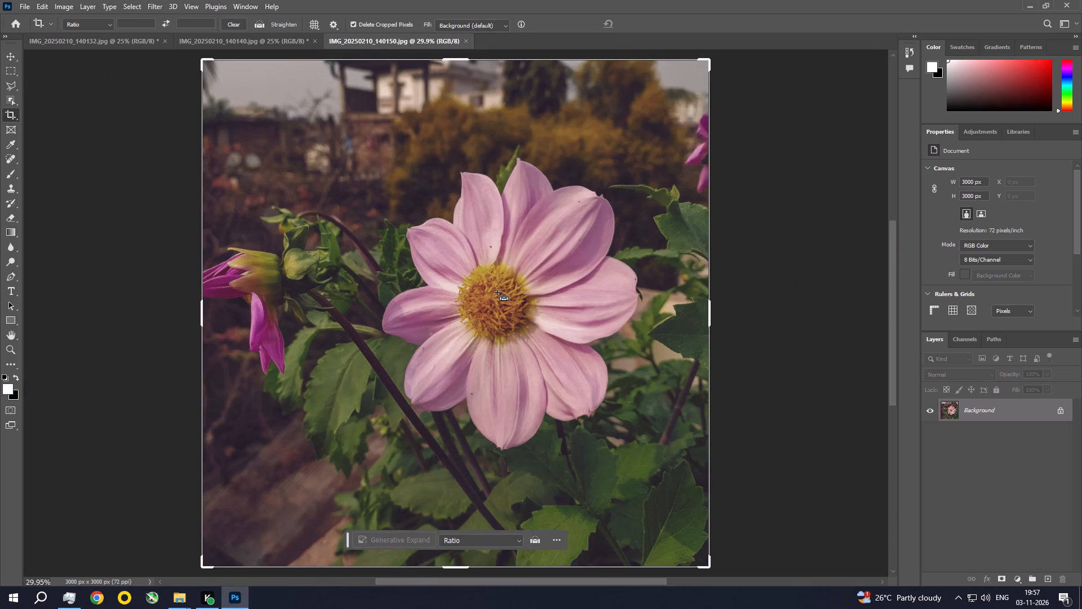
{"action": "left_click", "coordinate": [468, 41]}
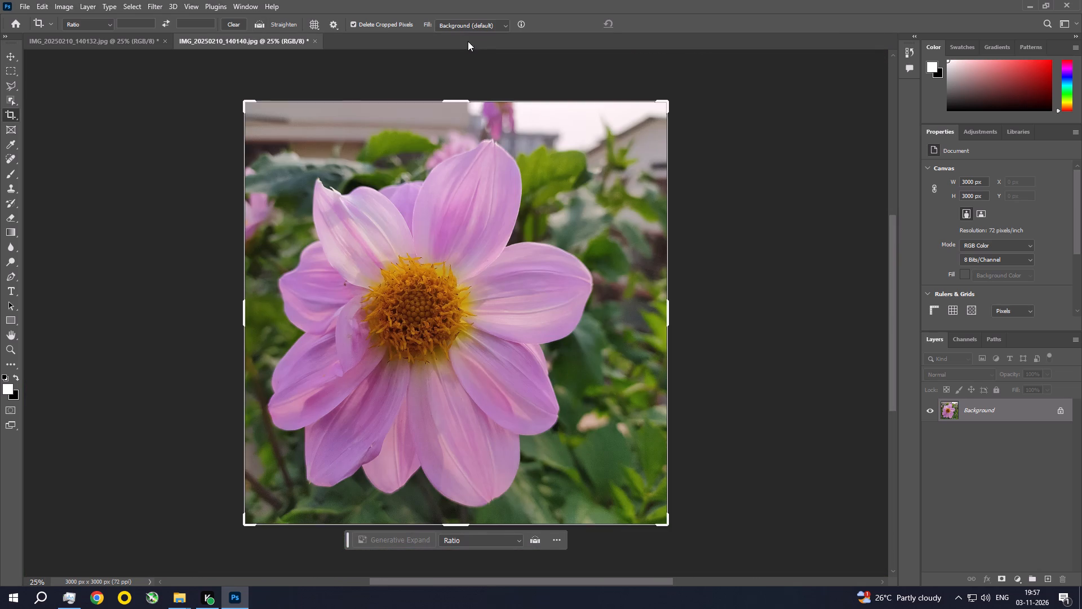
Start applying a filter to the pink flower photo IMG_20250210_140140.
{"action": "key", "text": "ctrl+space"}
{"action": "key", "text": "ctrl+space"}
{"action": "key", "text": "ctrl+space"}
{"action": "key", "text": "ctrl+space"}
{"action": "key", "text": "ctrl+space"}
{"action": "key", "text": "ctrl+space"}
{"action": "key", "text": "ctrl+space"}
{"action": "key", "text": "ctrl+space"}
{"action": "key", "text": "ctrl+space"}
{"action": "key", "text": "ctrl+space"}
{"action": "key", "text": "ctrl+space"}
{"action": "key", "text": "ctrl+space"}
{"action": "key", "text": "ctrl+space"}
{"action": "key", "text": "ctrl+space"}
{"action": "double_click", "coordinate": [461, 227], "text": "ctrl"}
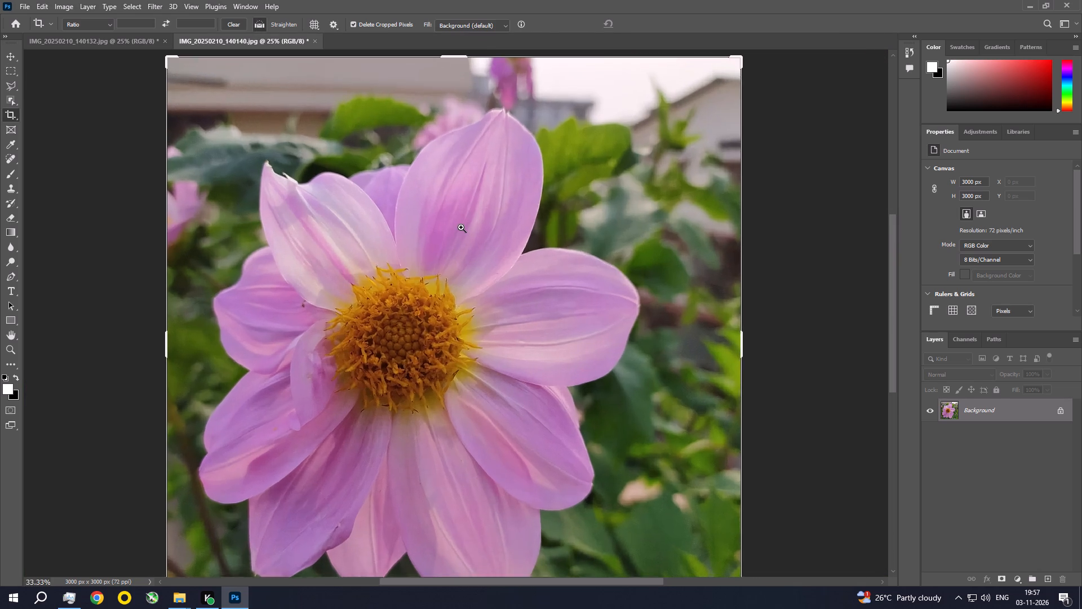
{"action": "key", "text": "ctrl+0"}
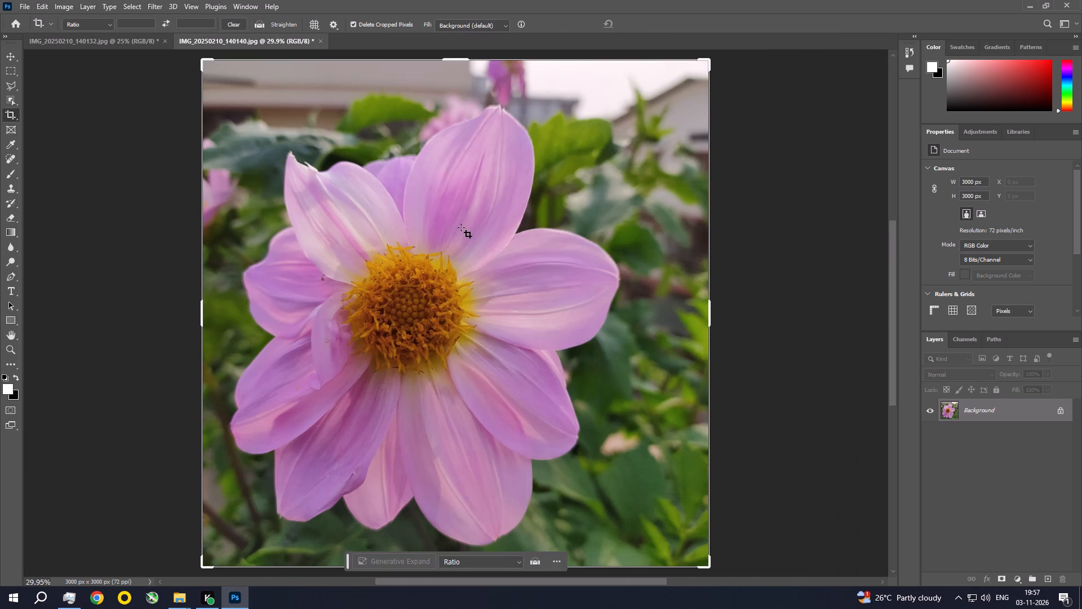
{"action": "left_click", "coordinate": [156, 5]}
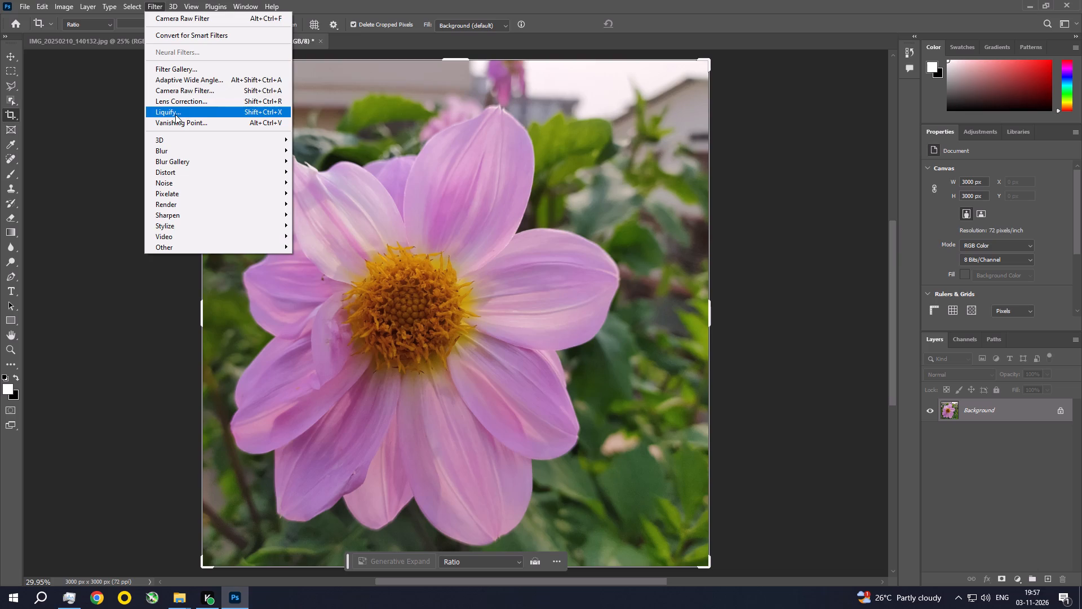
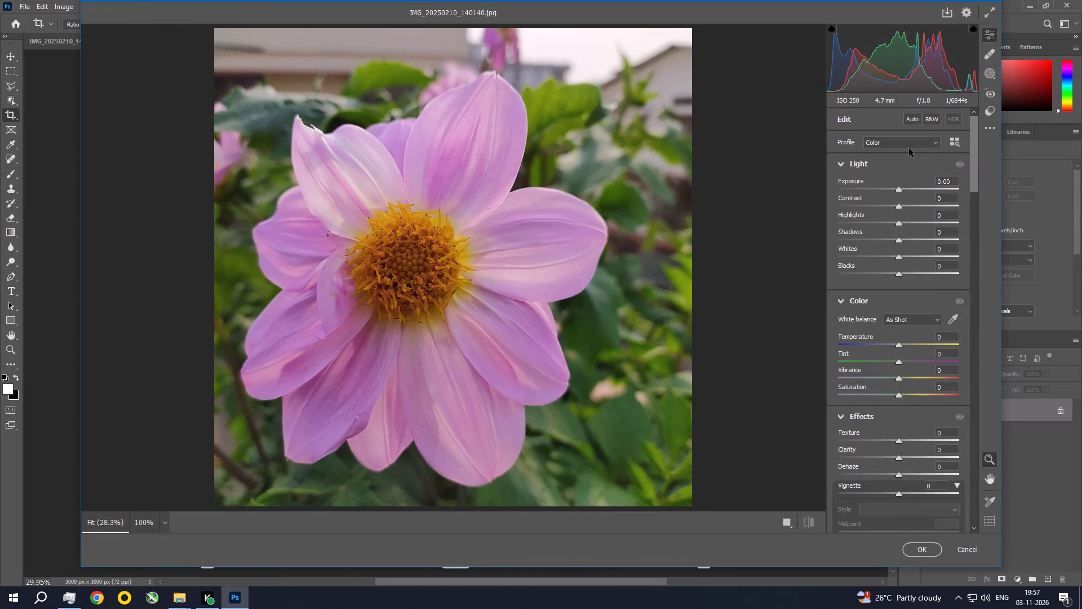
Give the pink flower photo the Modern 03 profile with its Amount set to 122.
{"action": "left_click", "coordinate": [924, 142]}
{"action": "left_click", "coordinate": [920, 144]}
{"action": "left_click", "coordinate": [956, 140]}
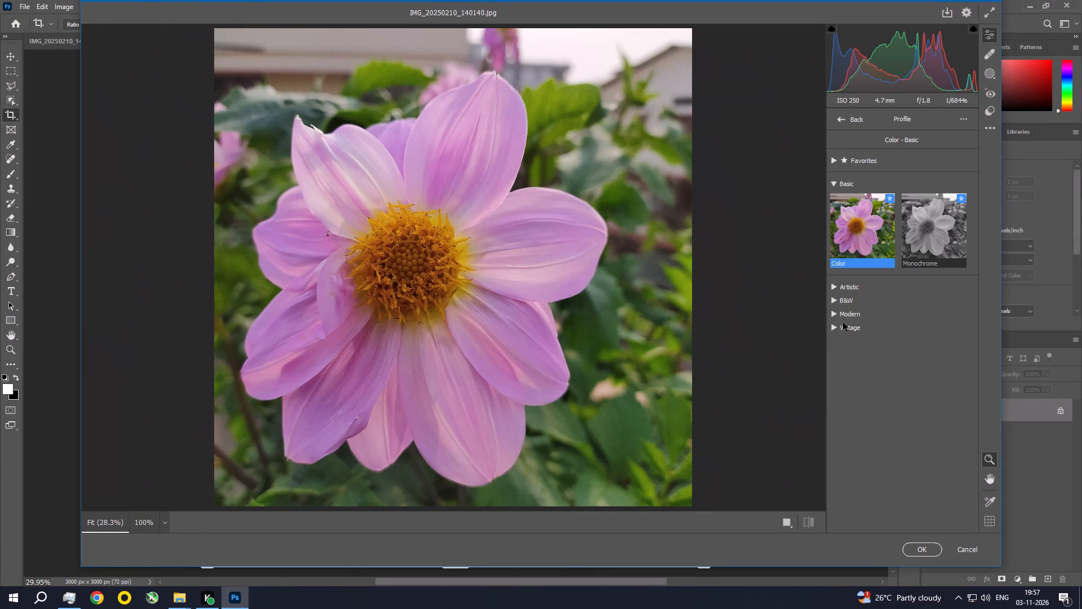
{"action": "left_click", "coordinate": [840, 316]}
{"action": "left_click", "coordinate": [832, 316]}
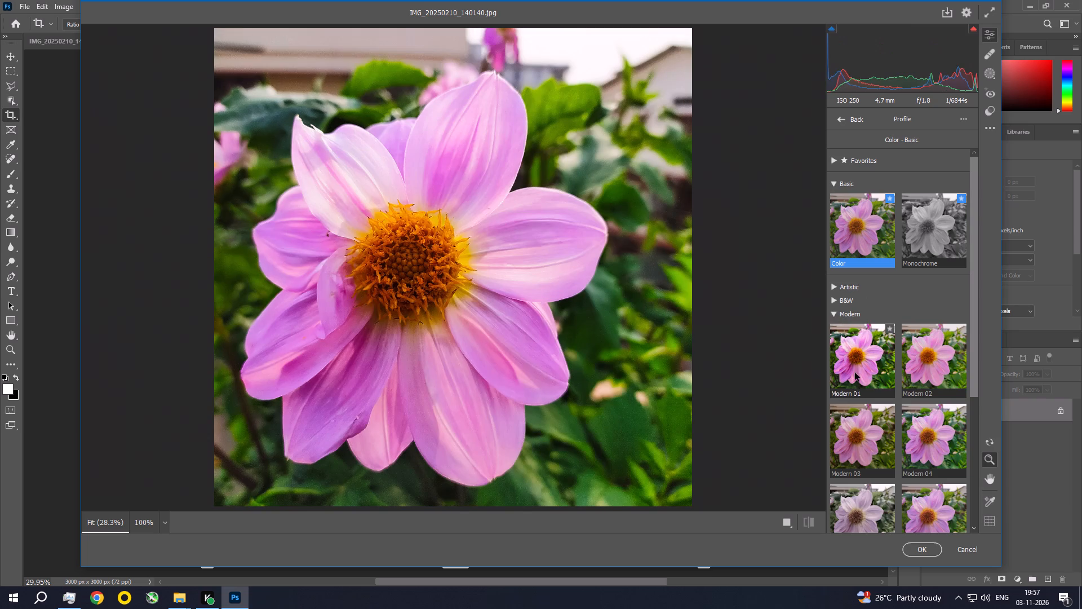
{"action": "left_click", "coordinate": [861, 436]}
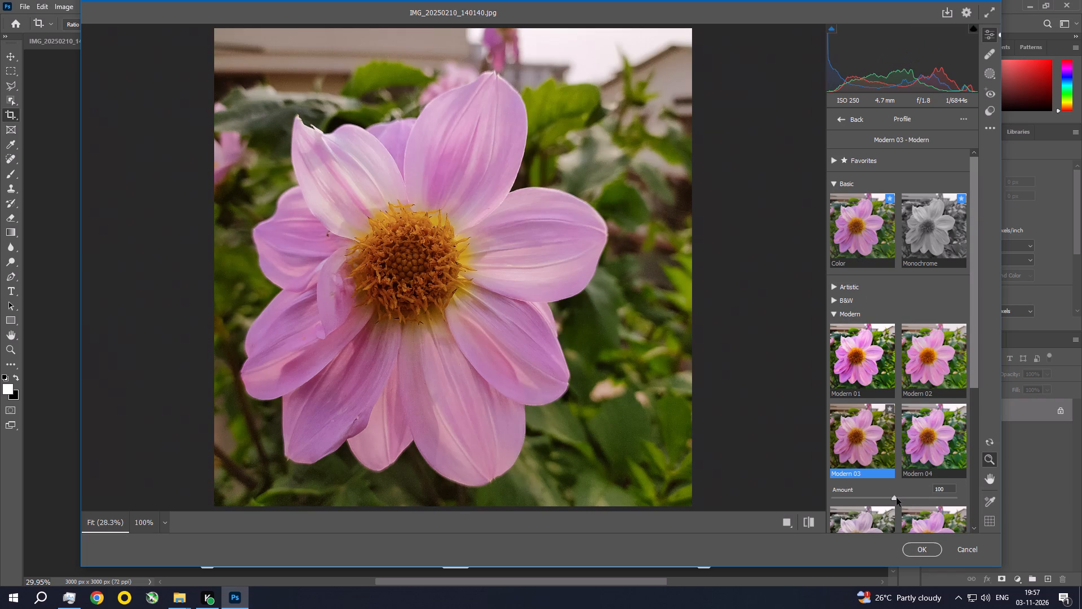
{"action": "left_click_drag", "start_coordinate": [897, 498], "coordinate": [910, 494]}
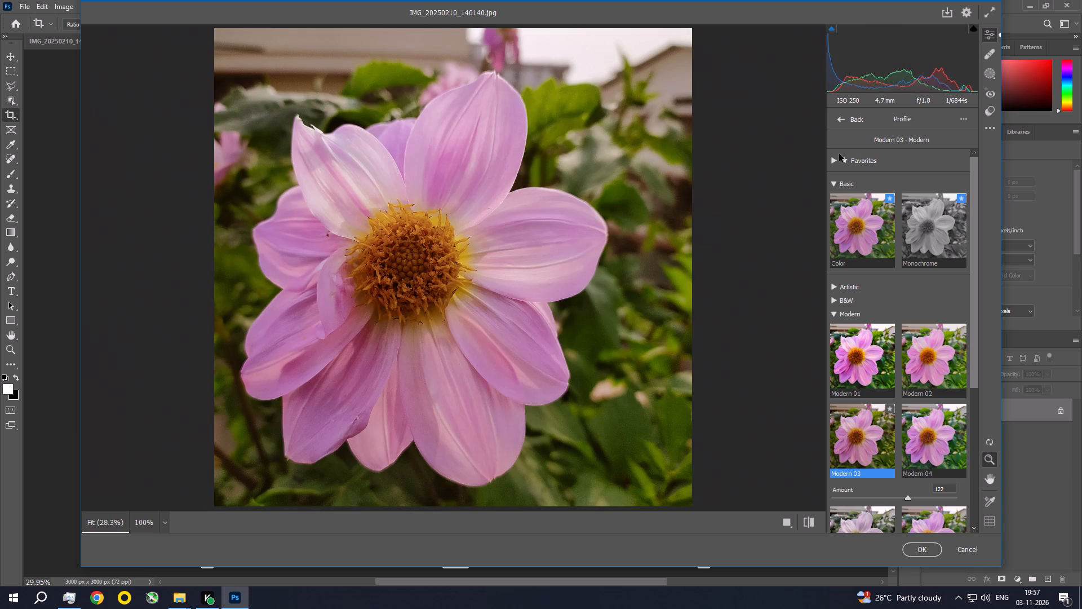
{"action": "left_click", "coordinate": [840, 120]}
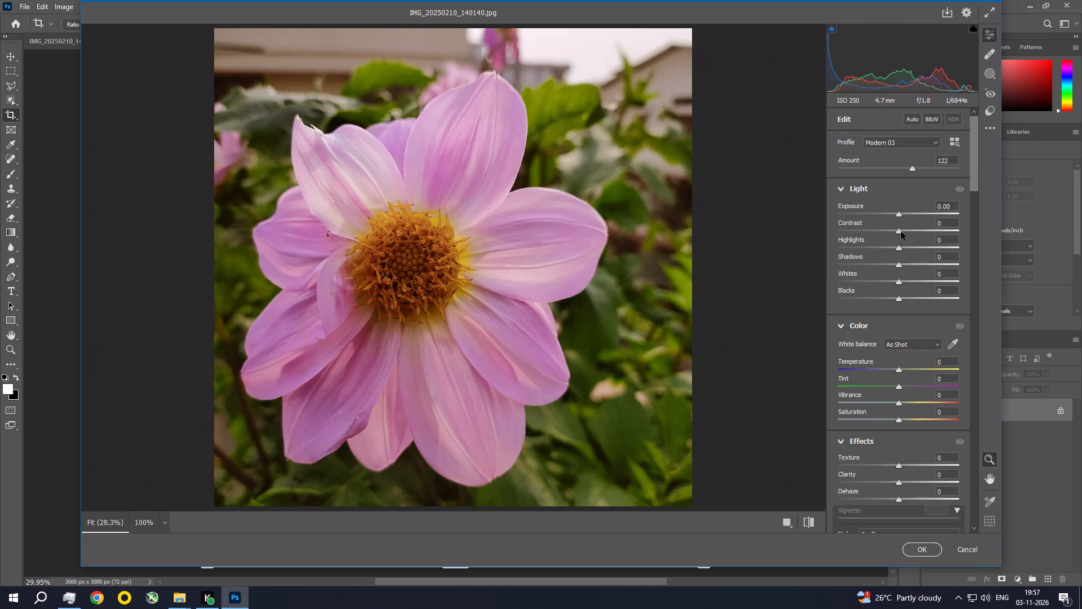
Adjust the photo's light with Contrast +21, Highlights -36 and Shadows +21.
{"action": "left_click_drag", "start_coordinate": [901, 232], "coordinate": [914, 234]}
{"action": "left_click_drag", "start_coordinate": [899, 249], "coordinate": [883, 248]}
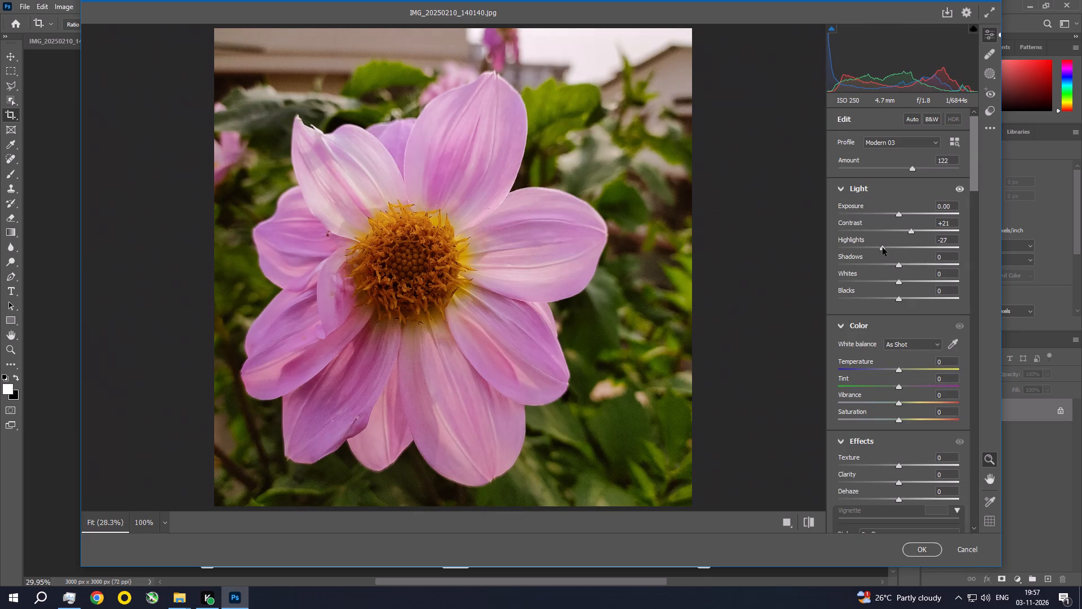
{"action": "left_click_drag", "start_coordinate": [883, 248], "coordinate": [877, 246]}
{"action": "left_click_drag", "start_coordinate": [898, 266], "coordinate": [905, 265]}
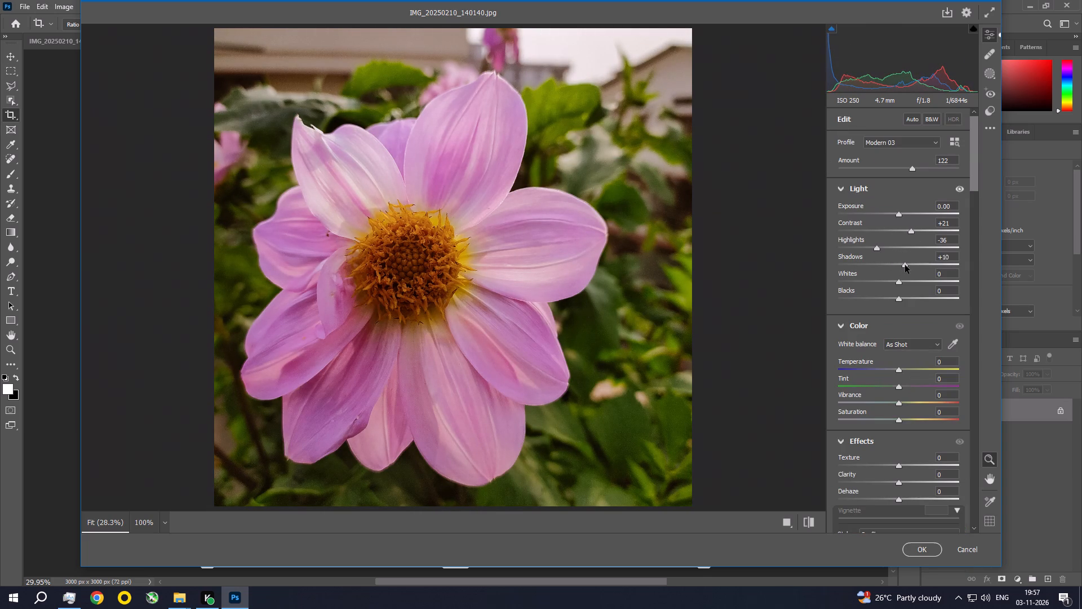
{"action": "left_click_drag", "start_coordinate": [905, 265], "coordinate": [911, 266]}
Raise the photo's Texture to +7 and Clarity to +9.
{"action": "left_click_drag", "start_coordinate": [972, 165], "coordinate": [973, 179]}
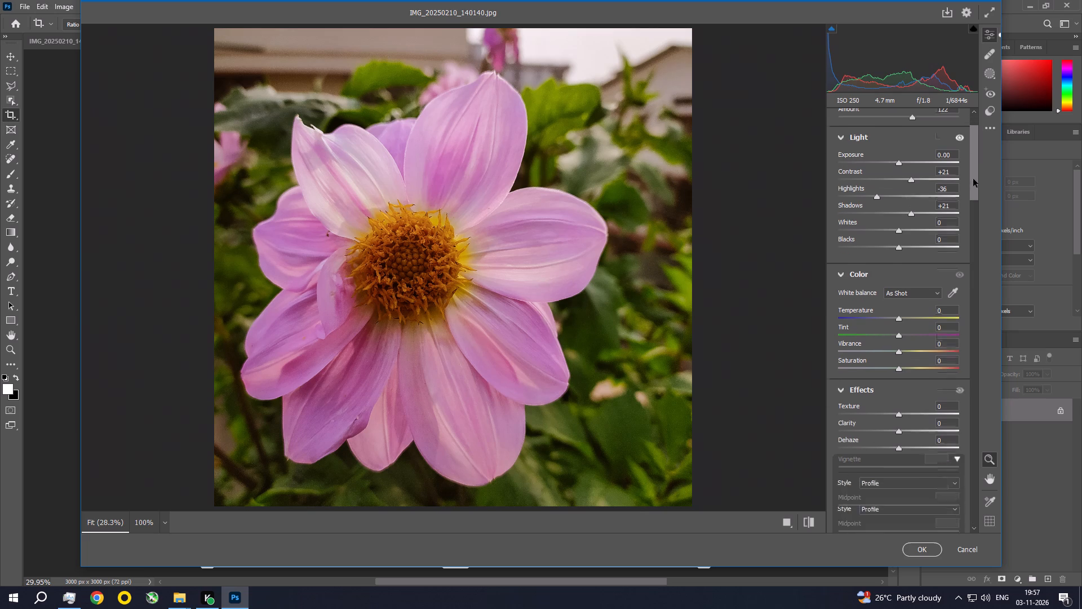
{"action": "left_click_drag", "start_coordinate": [973, 179], "coordinate": [976, 196]}
{"action": "left_click", "coordinate": [898, 291]}
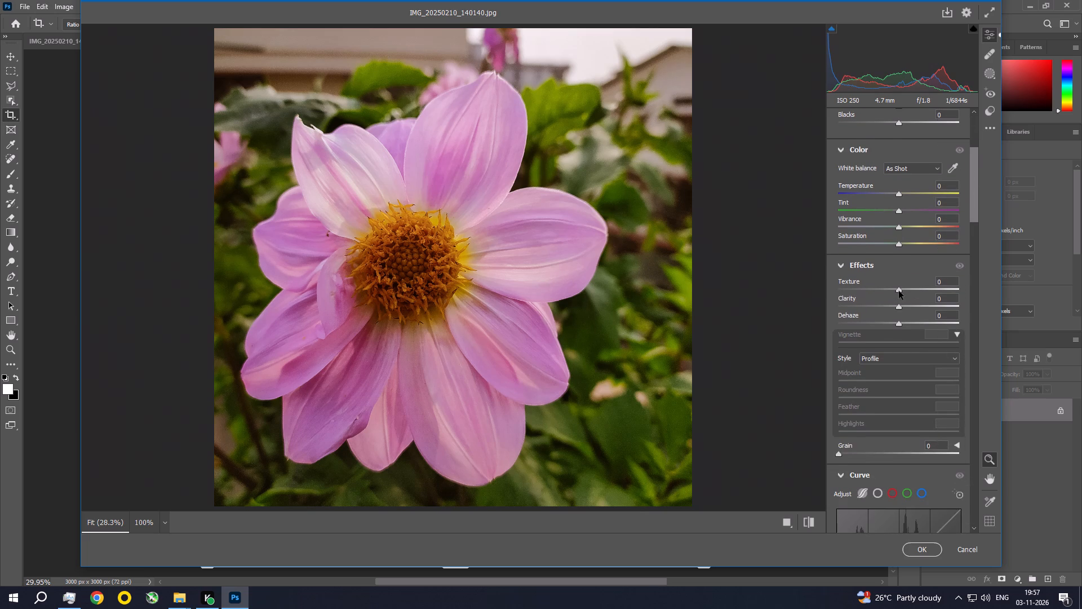
{"action": "left_click_drag", "start_coordinate": [898, 308], "coordinate": [903, 309]}
Lower the tone curve's Highlights to -38 and slightly reduce its Lights.
{"action": "left_click_drag", "start_coordinate": [976, 192], "coordinate": [975, 210]}
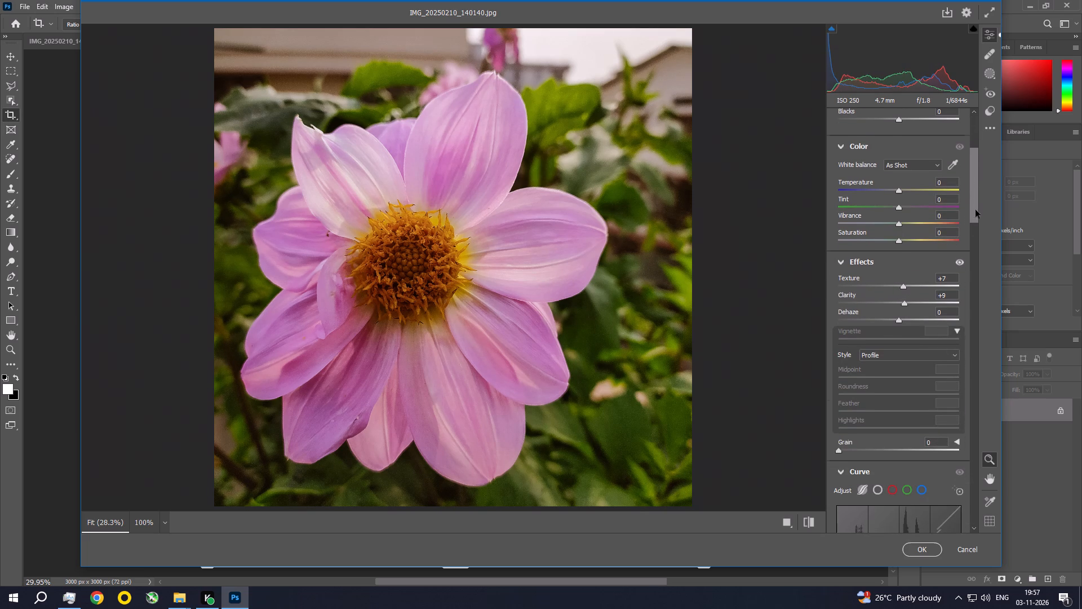
{"action": "left_click_drag", "start_coordinate": [975, 210], "coordinate": [975, 268]}
{"action": "left_click_drag", "start_coordinate": [898, 236], "coordinate": [875, 238]}
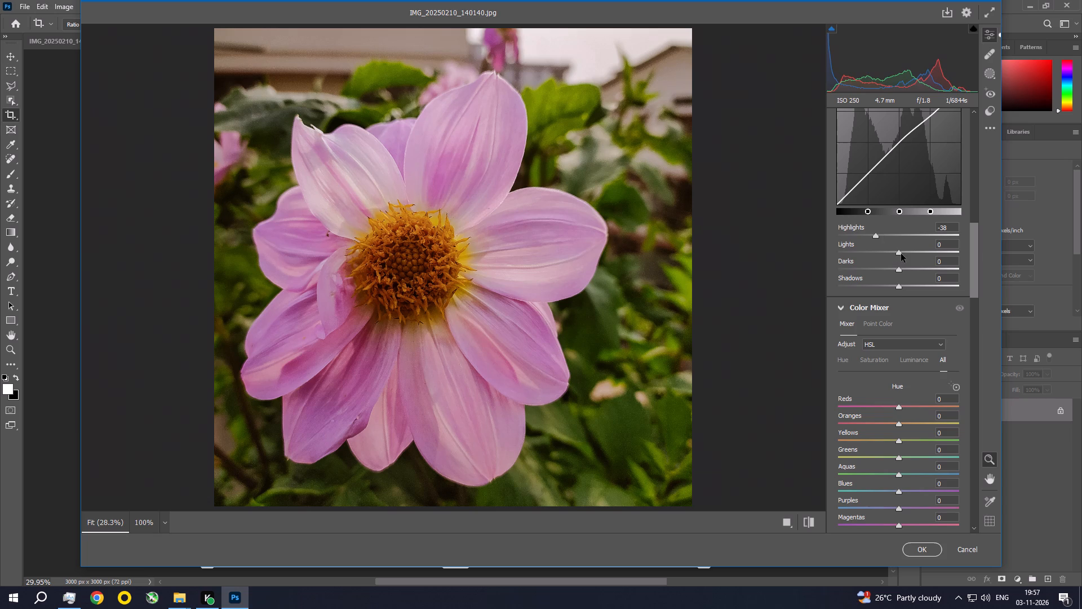
{"action": "left_click_drag", "start_coordinate": [901, 254], "coordinate": [890, 254]}
Boost Color Mixer saturation to Yellows +15, Greens +18 and Purples +21.
{"action": "left_click_drag", "start_coordinate": [974, 244], "coordinate": [975, 309]}
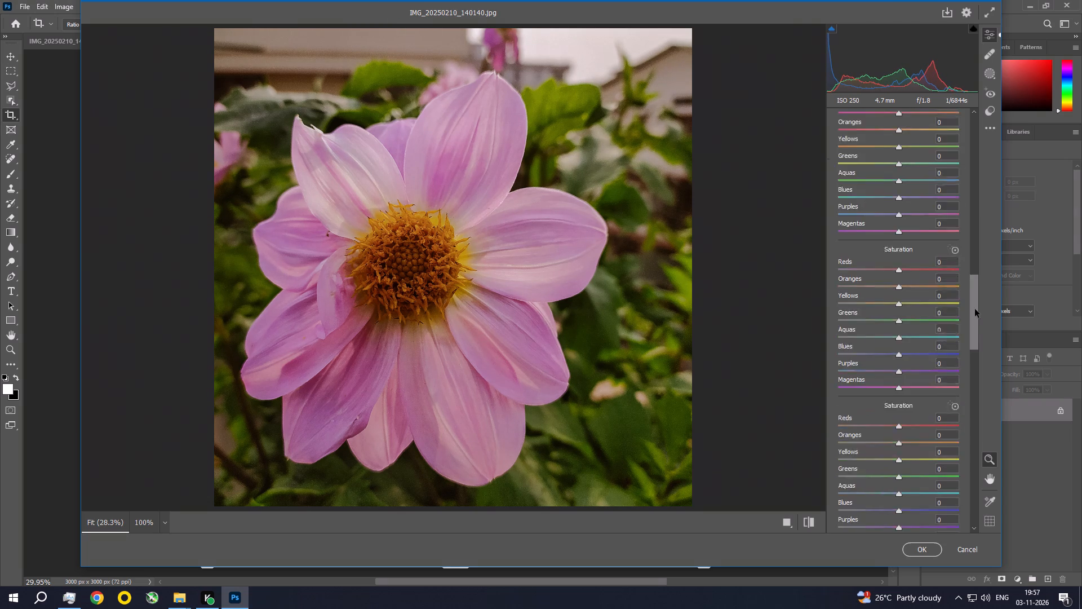
{"action": "left_click_drag", "start_coordinate": [975, 309], "coordinate": [989, 304]}
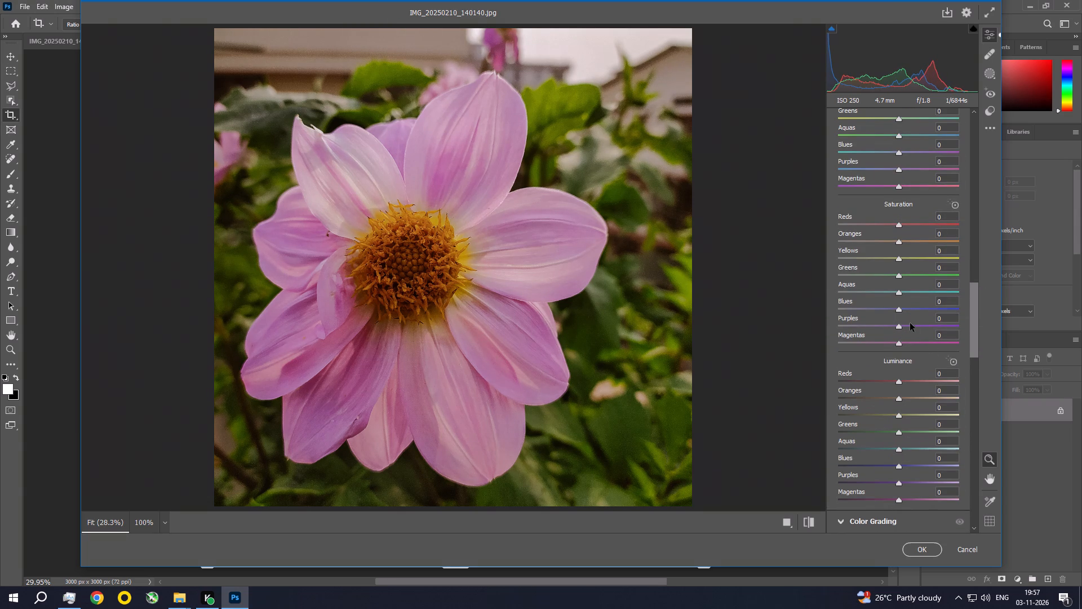
{"action": "left_click_drag", "start_coordinate": [898, 326], "coordinate": [906, 331]}
{"action": "left_click_drag", "start_coordinate": [901, 257], "coordinate": [910, 261]}
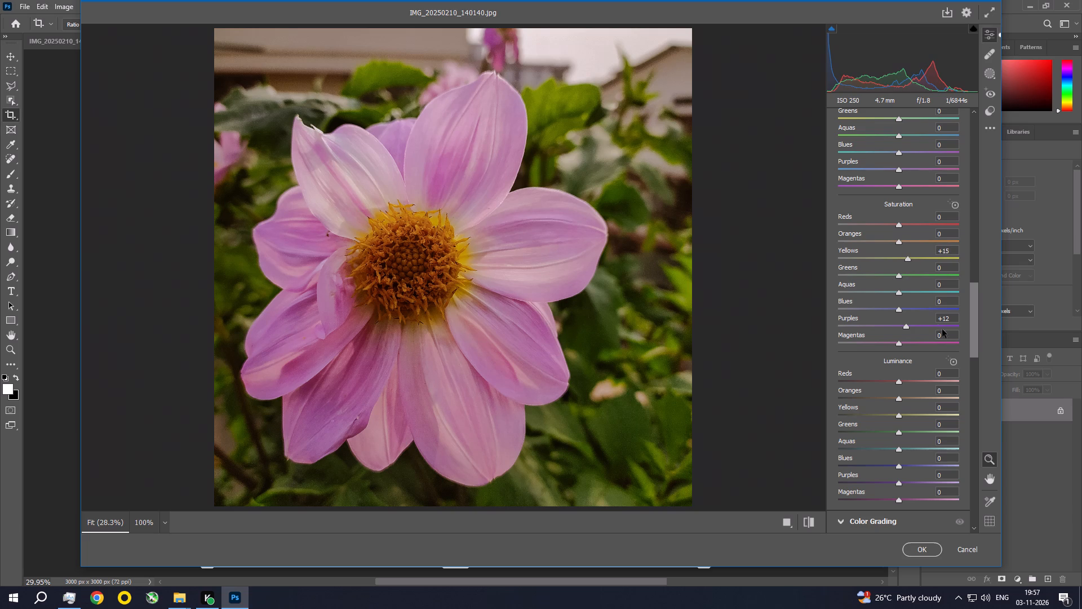
{"action": "left_click_drag", "start_coordinate": [907, 328], "coordinate": [912, 329]}
{"action": "left_click_drag", "start_coordinate": [897, 275], "coordinate": [908, 277]}
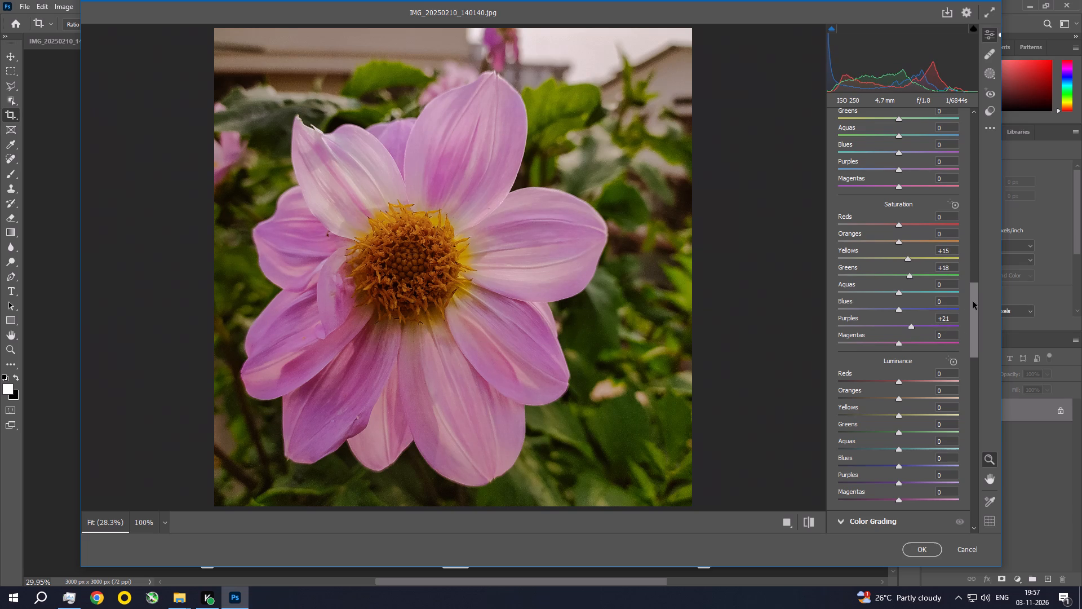
Set Noise Reduction to 33 and Color Noise Reduction to 31.
{"action": "left_click_drag", "start_coordinate": [973, 301], "coordinate": [977, 401]}
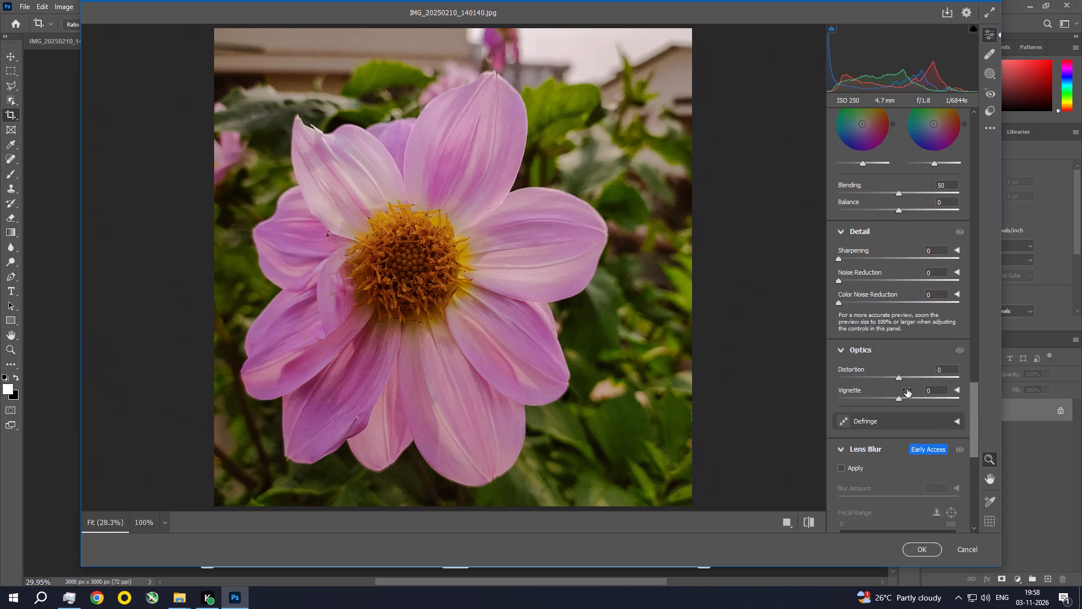
{"action": "left_click_drag", "start_coordinate": [854, 280], "coordinate": [877, 285]}
{"action": "left_click_drag", "start_coordinate": [868, 301], "coordinate": [875, 302]}
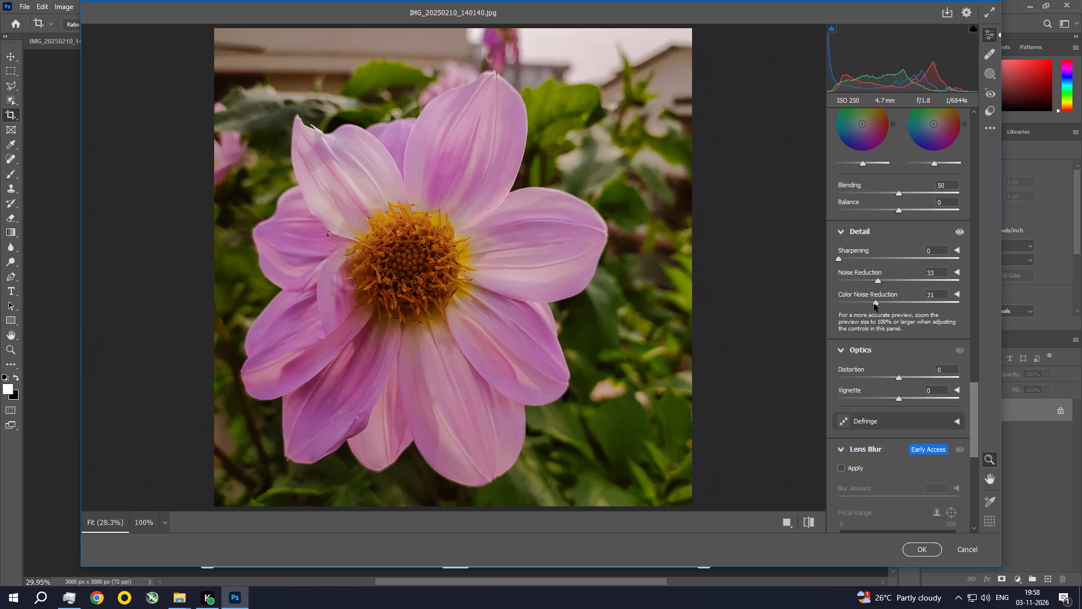
Enable Lens Blur on the flower photo, keeping the Blur Amount and Boost at 50.
{"action": "left_click", "coordinate": [841, 474]}
{"action": "left_click", "coordinate": [841, 467]}
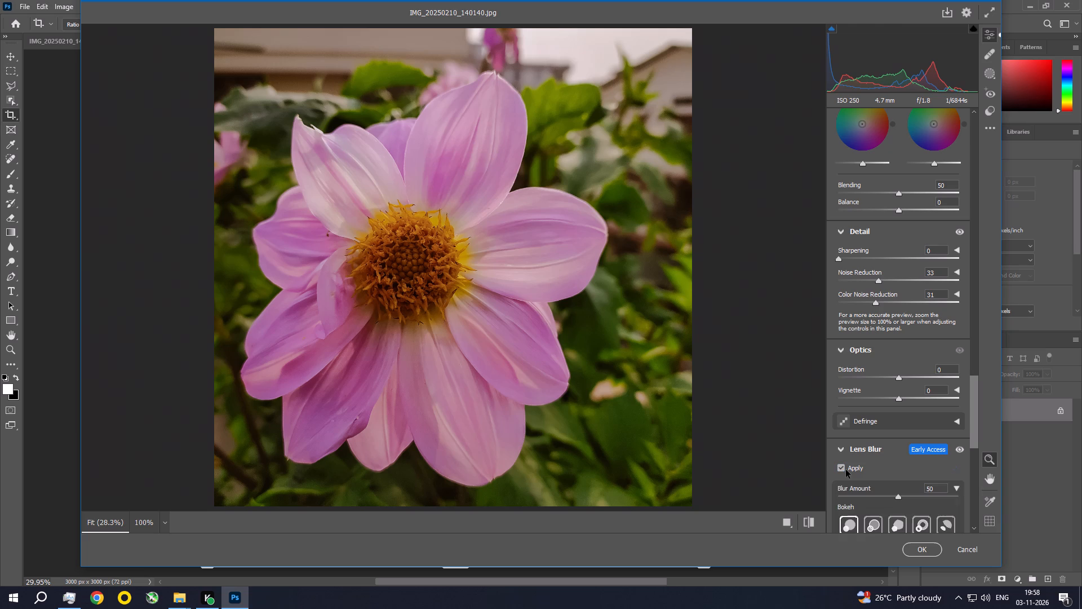
{"action": "left_click_drag", "start_coordinate": [973, 386], "coordinate": [973, 421]}
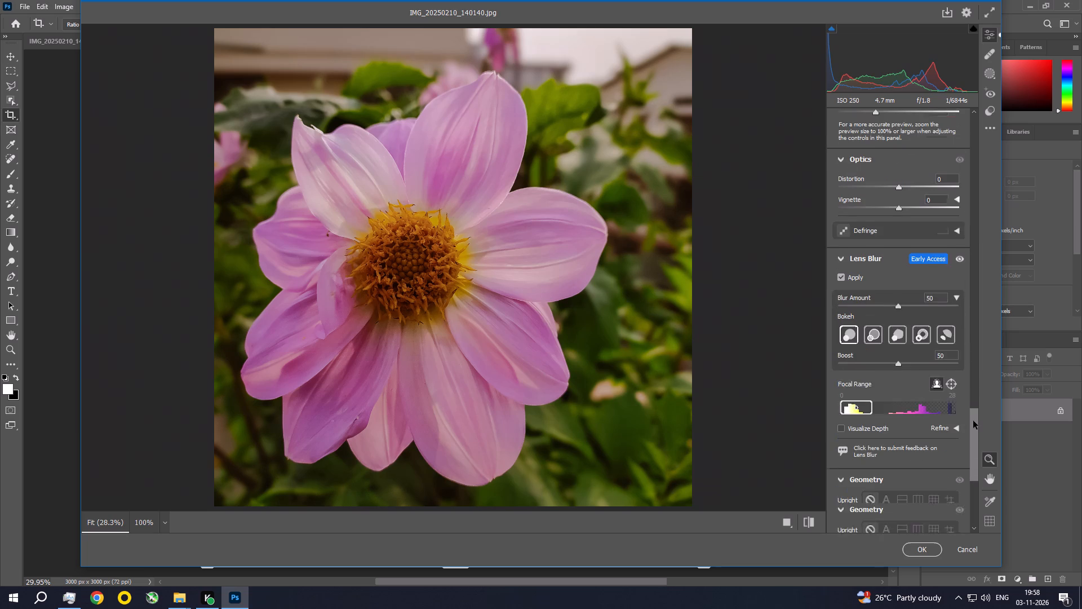
{"action": "left_click_drag", "start_coordinate": [973, 421], "coordinate": [973, 423]}
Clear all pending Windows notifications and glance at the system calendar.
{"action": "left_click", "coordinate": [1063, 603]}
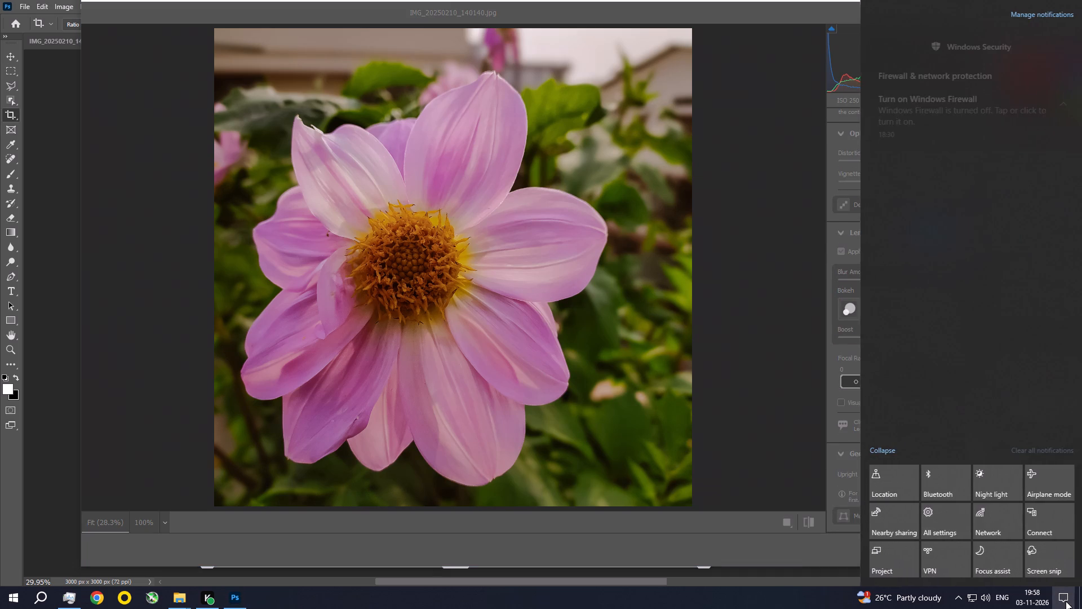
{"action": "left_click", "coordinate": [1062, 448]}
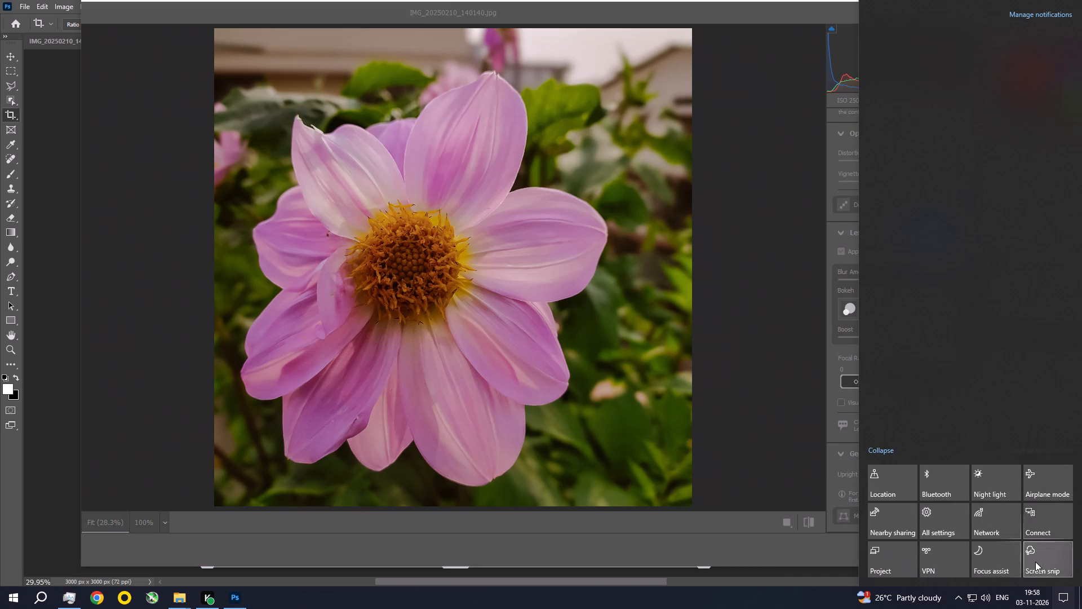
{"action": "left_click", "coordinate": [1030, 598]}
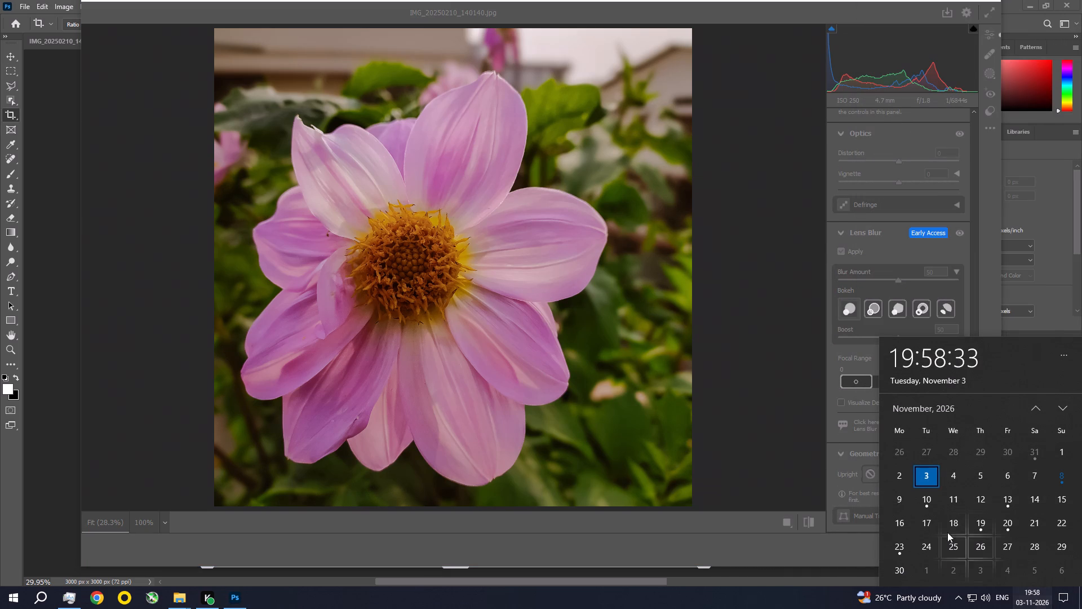
Check the blurred background at 100%, preview the Lens Blur depth map, and apply the Camera Raw Filter.
{"action": "left_click", "coordinate": [755, 381]}
{"action": "left_click", "coordinate": [755, 381]}
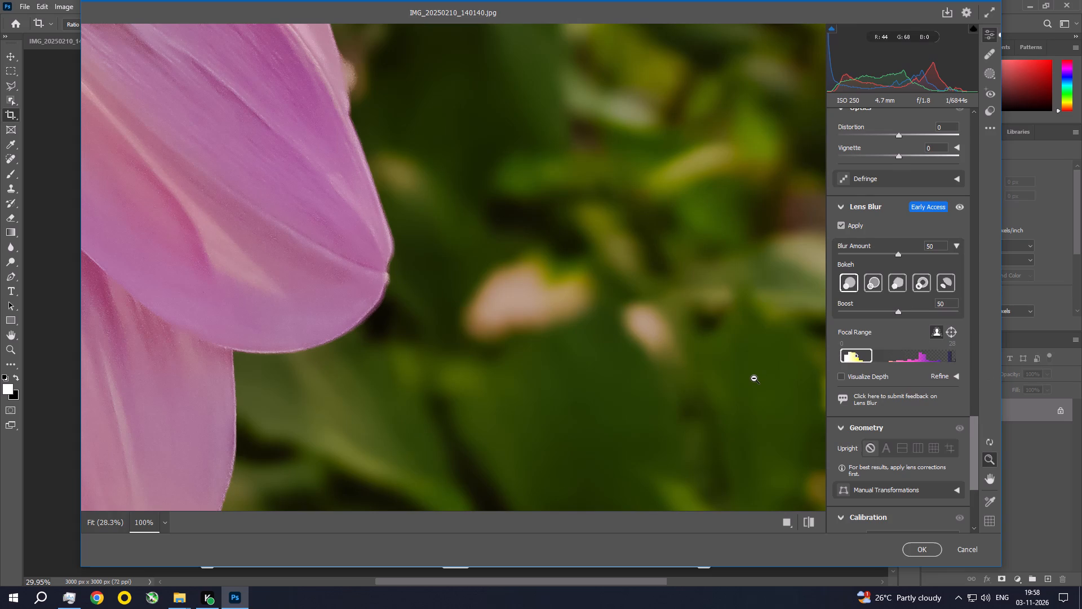
{"action": "left_click", "coordinate": [753, 378]}
{"action": "left_click", "coordinate": [753, 378]}
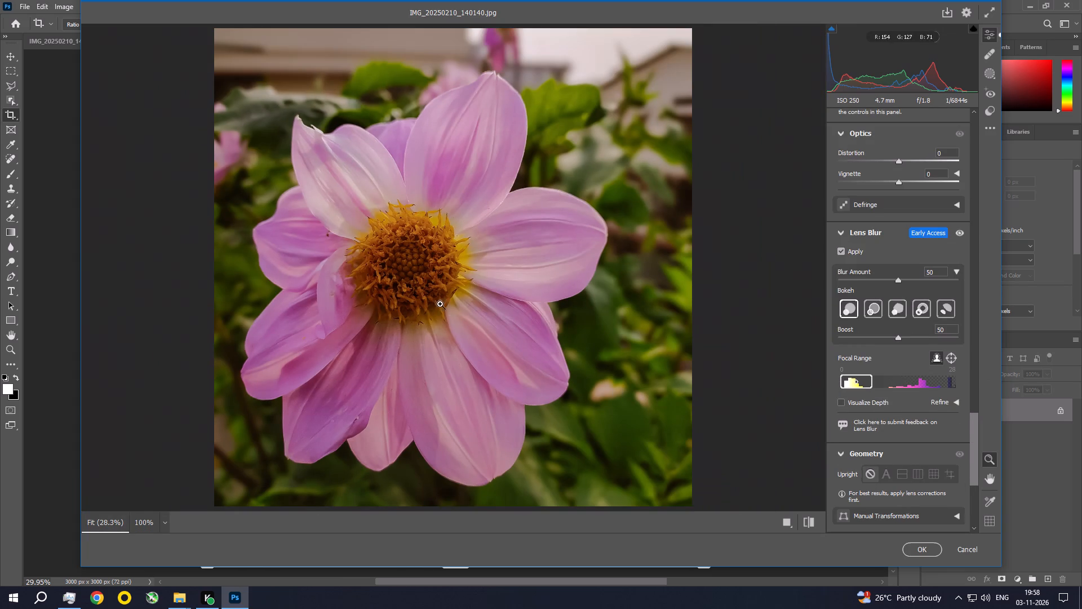
{"action": "left_click", "coordinate": [428, 268]}
{"action": "left_click", "coordinate": [428, 268]}
{"action": "left_click", "coordinate": [841, 401]}
{"action": "left_click", "coordinate": [841, 401]}
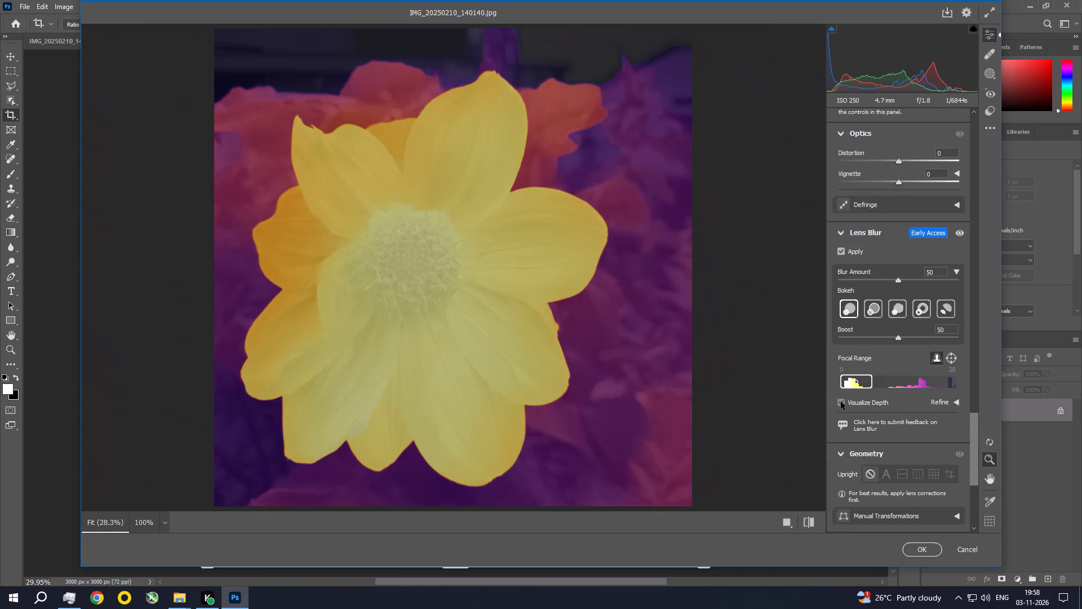
{"action": "left_click", "coordinate": [924, 543]}
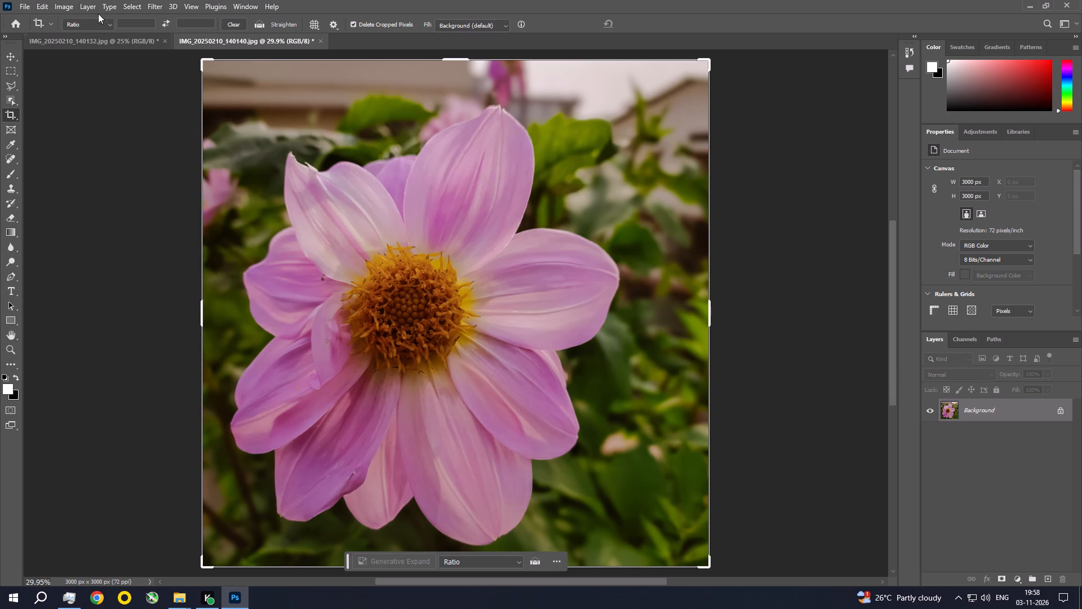
Apply a Photo Filter adjustment to IMG_20250210_140140, keeping the filter options as offered.
{"action": "left_click", "coordinate": [71, 7]}
{"action": "left_click", "coordinate": [81, 32]}
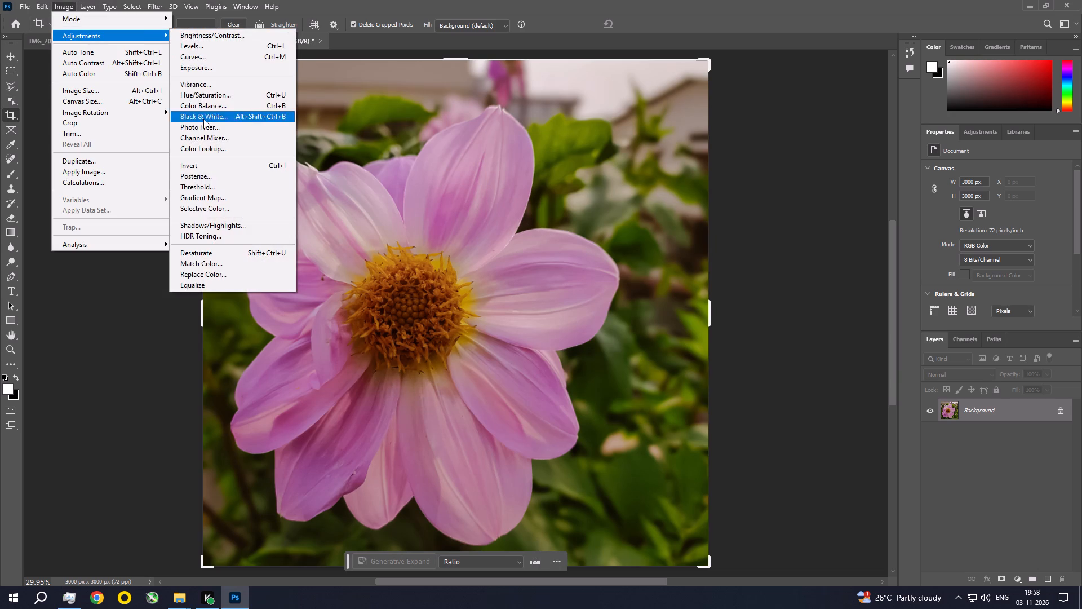
{"action": "left_click", "coordinate": [203, 127]}
{"action": "left_click", "coordinate": [884, 123]}
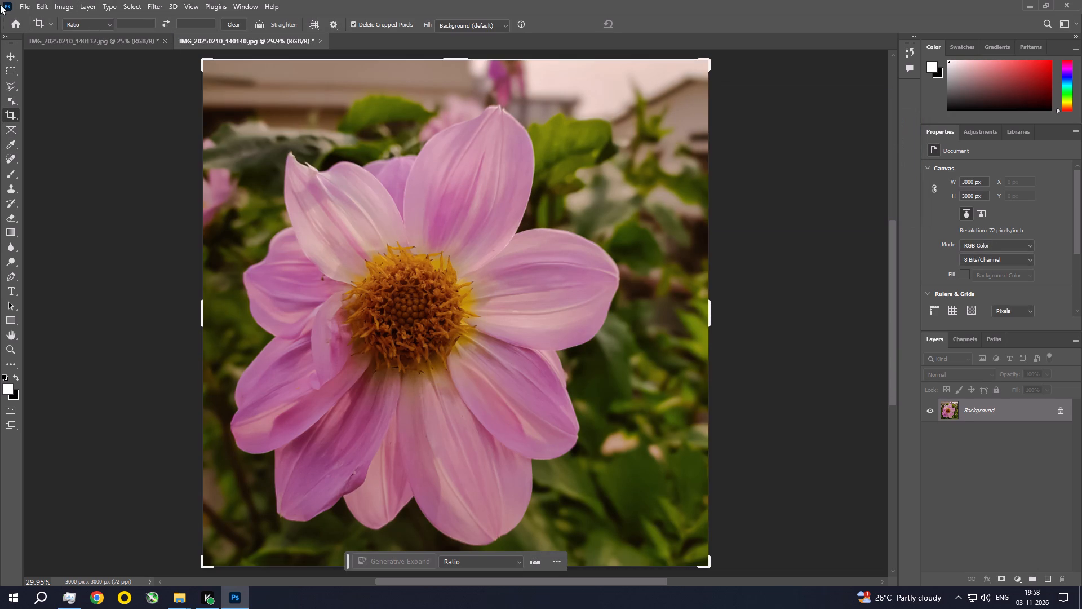
Apply an Exposure adjustment to IMG_20250210_140140 with the Offset set to +0.0050.
{"action": "left_click", "coordinate": [57, 0]}
{"action": "left_click", "coordinate": [63, 39]}
{"action": "left_click", "coordinate": [192, 65]}
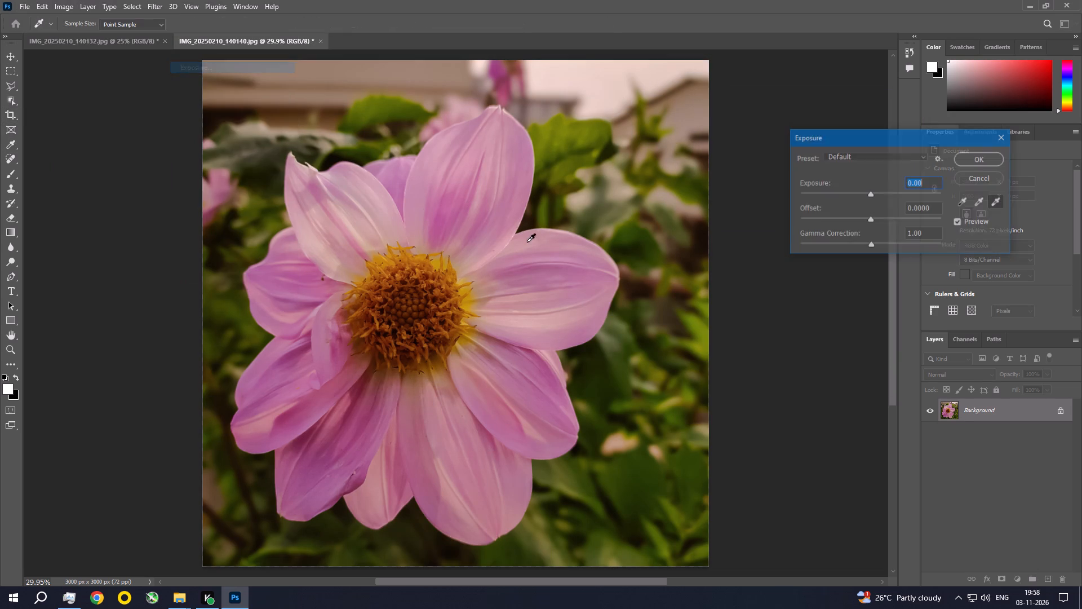
{"action": "left_click", "coordinate": [937, 211]}
{"action": "key", "text": "BackSpace"}
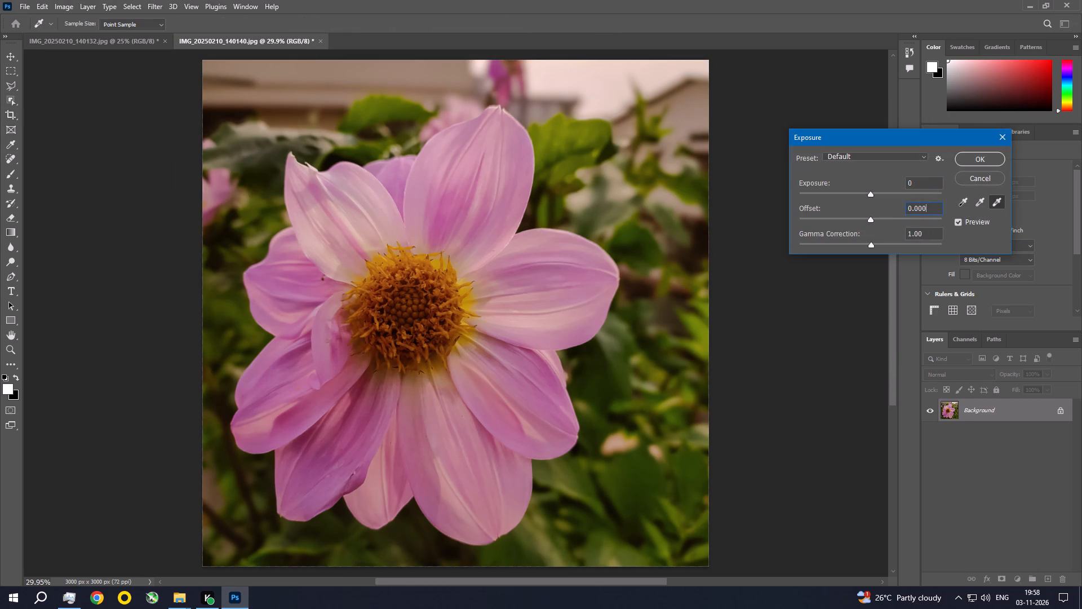
{"action": "key", "text": "BackSpace"}
{"action": "type", "text": "50"}
{"action": "key", "text": "Return"}
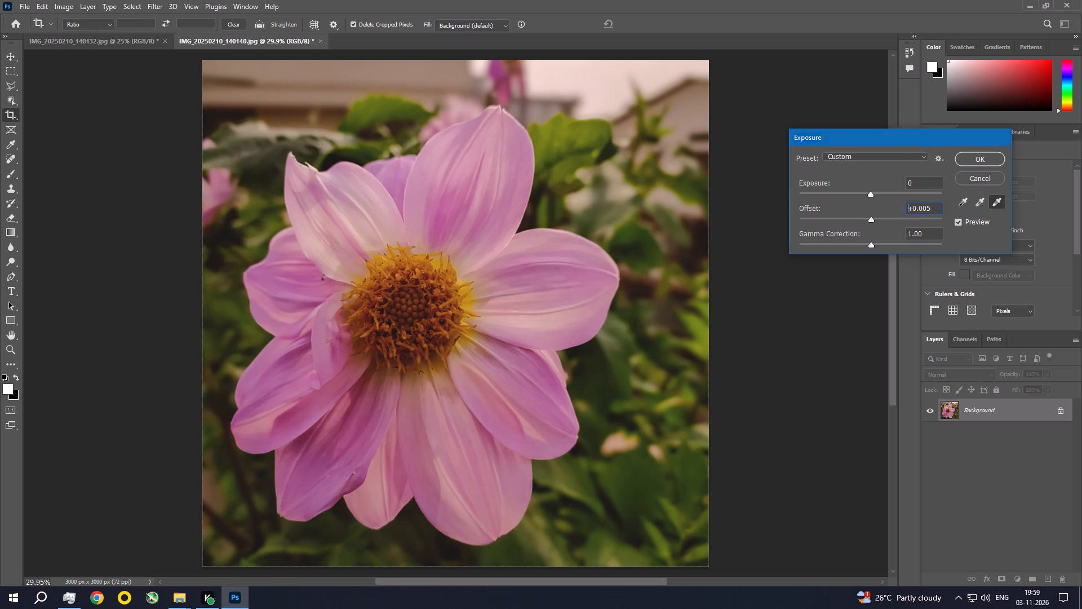
Save IMG_20250210_140140.jpg, check the flower up close, and close the photo.
{"action": "key", "text": "ctrl+s"}
{"action": "key", "text": "Return"}
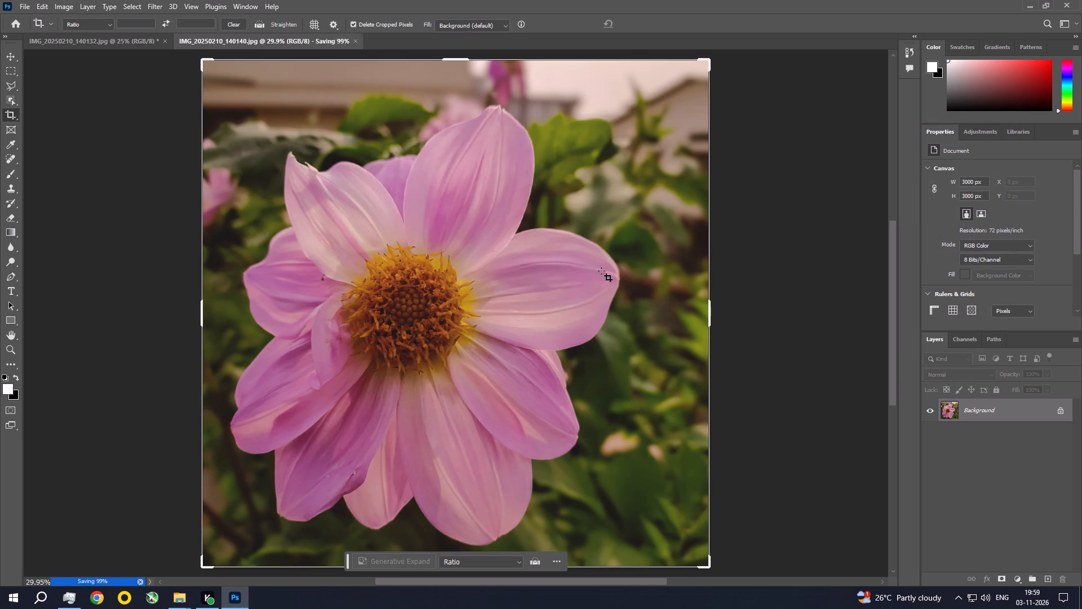
{"action": "key", "text": "ctrl+space"}
{"action": "key", "text": "ctrl+space"}
{"action": "key", "text": "ctrl+space"}
{"action": "key", "text": "ctrl+space"}
{"action": "key", "text": "ctrl+space"}
{"action": "key", "text": "ctrl+space"}
{"action": "key", "text": "ctrl+space"}
{"action": "key", "text": "ctrl+space"}
{"action": "key", "text": "ctrl+space"}
{"action": "key", "text": "ctrl+space"}
{"action": "key", "text": "ctrl+space"}
{"action": "key", "text": "ctrl+space"}
{"action": "key", "text": "ctrl+space"}
{"action": "key", "text": "ctrl+space"}
{"action": "key", "text": "ctrl+space"}
{"action": "key", "text": "ctrl+space"}
{"action": "key", "text": "ctrl+space"}
{"action": "key", "text": "ctrl+space"}
{"action": "key", "text": "ctrl+space"}
{"action": "key", "text": "ctrl+space"}
{"action": "double_click", "coordinate": [423, 222], "text": "ctrl"}
{"action": "left_click", "coordinate": [423, 222], "text": "ctrl"}
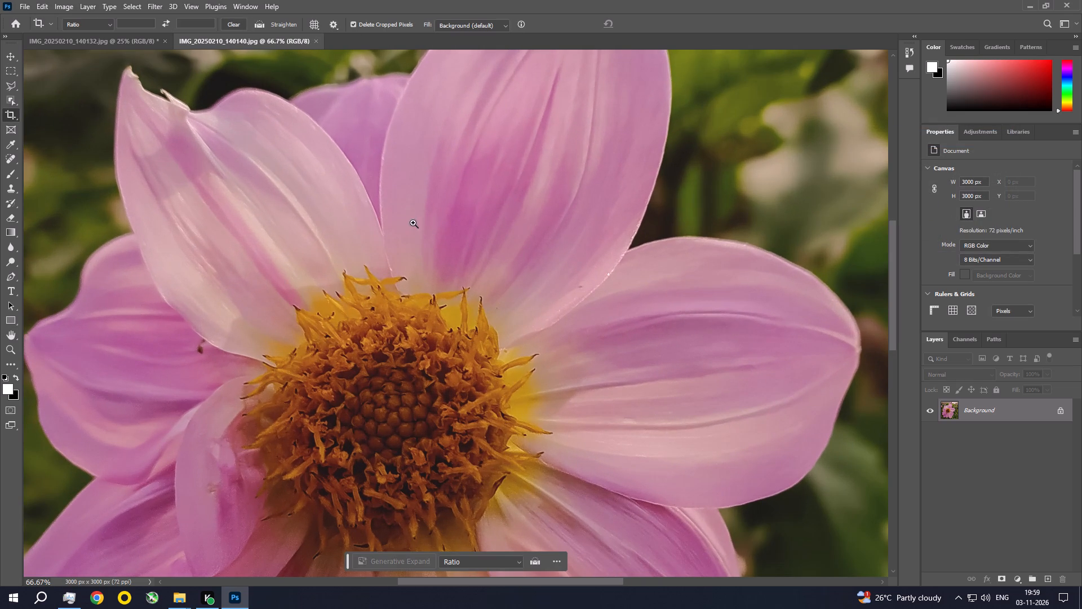
{"action": "left_click", "coordinate": [318, 39]}
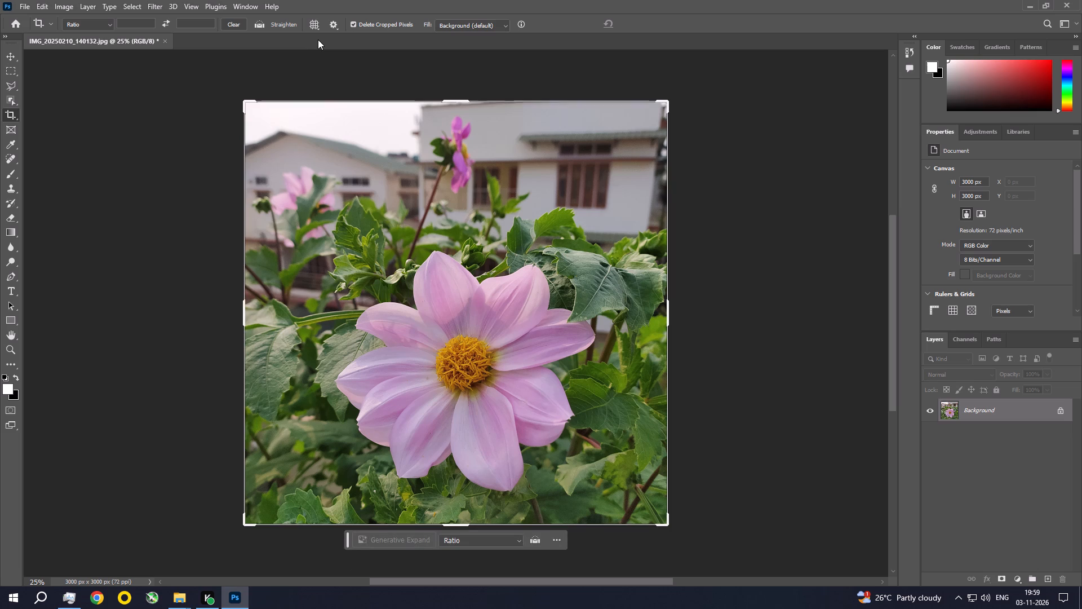
Apply a Photo Filter to IMG_20250210_140132 using Warming Filter (85) at about 46% density.
{"action": "left_click", "coordinate": [64, 2]}
{"action": "left_click", "coordinate": [68, 32]}
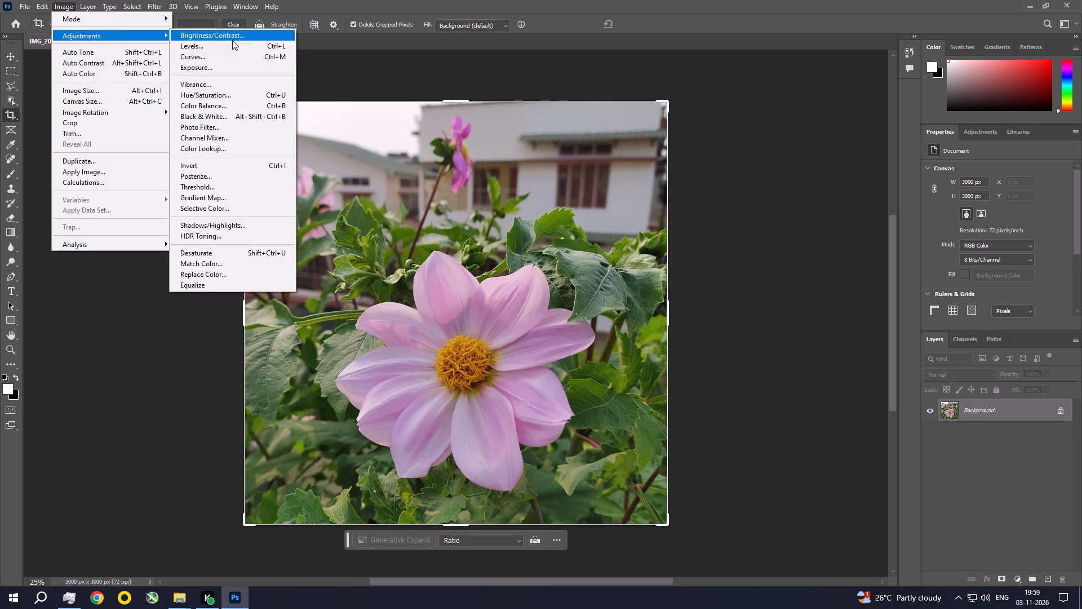
{"action": "left_click", "coordinate": [202, 129]}
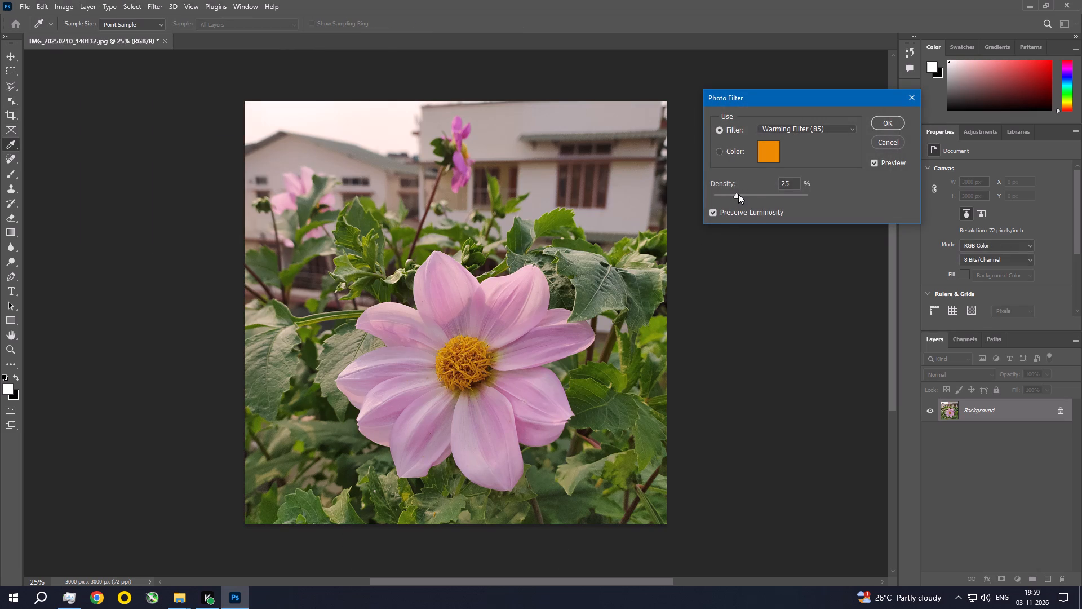
{"action": "left_click_drag", "start_coordinate": [739, 193], "coordinate": [757, 196]}
{"action": "left_click", "coordinate": [889, 118]}
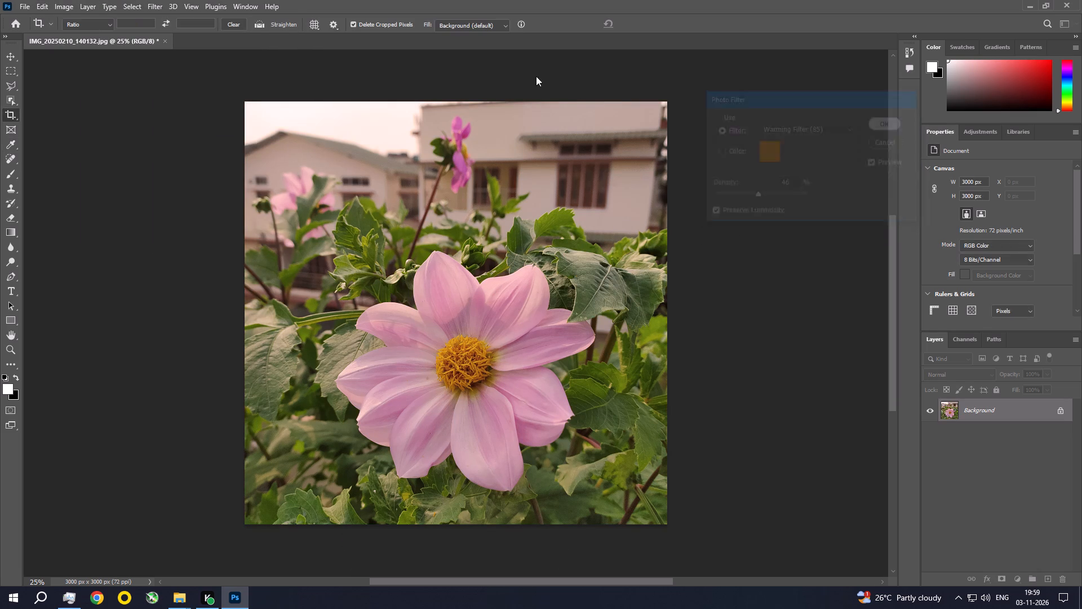
Apply a Color Balance adjustment to the photo's midtones with color levels -1, -11 and +14.
{"action": "left_click", "coordinate": [53, 5]}
{"action": "left_click", "coordinate": [65, 34]}
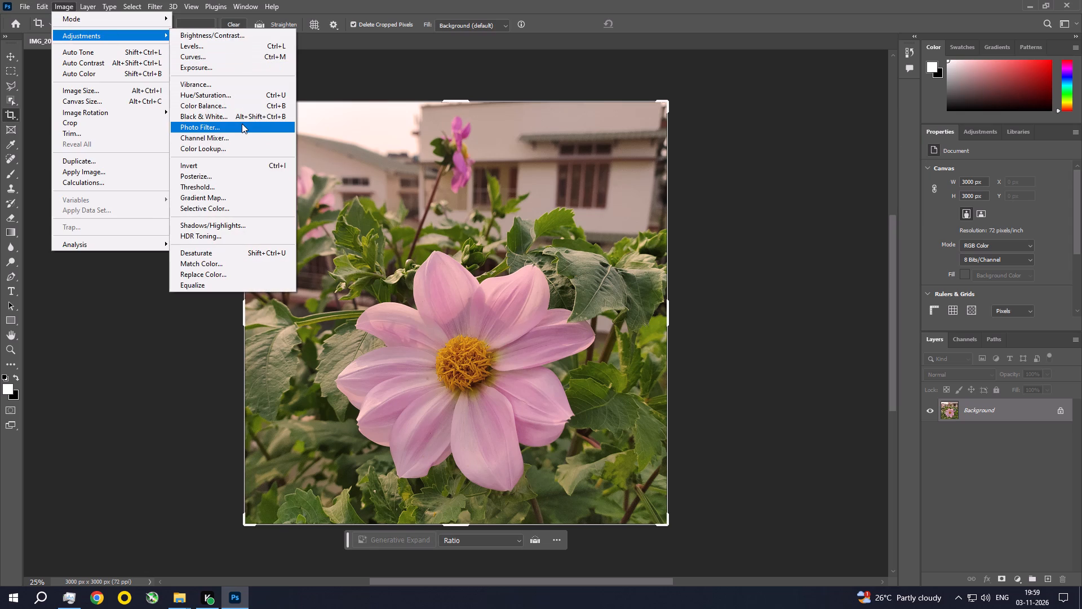
{"action": "left_click", "coordinate": [246, 107]}
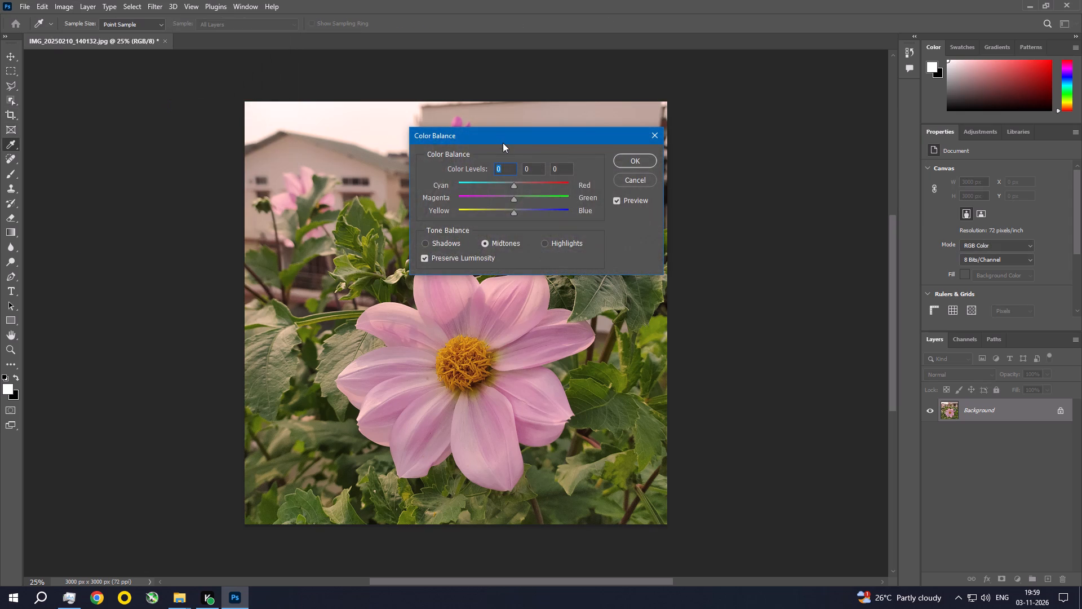
{"action": "left_click_drag", "start_coordinate": [504, 138], "coordinate": [763, 116]}
{"action": "left_click_drag", "start_coordinate": [772, 189], "coordinate": [791, 193]}
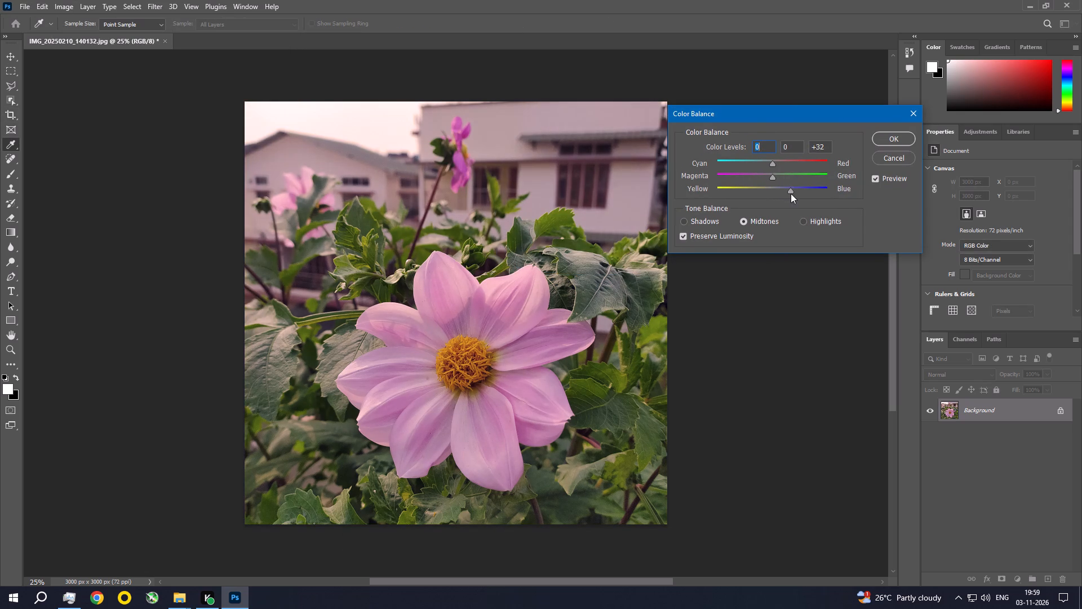
{"action": "left_click_drag", "start_coordinate": [791, 193], "coordinate": [787, 193]}
{"action": "left_click_drag", "start_coordinate": [787, 193], "coordinate": [781, 189]}
{"action": "left_click_drag", "start_coordinate": [772, 174], "coordinate": [775, 176]}
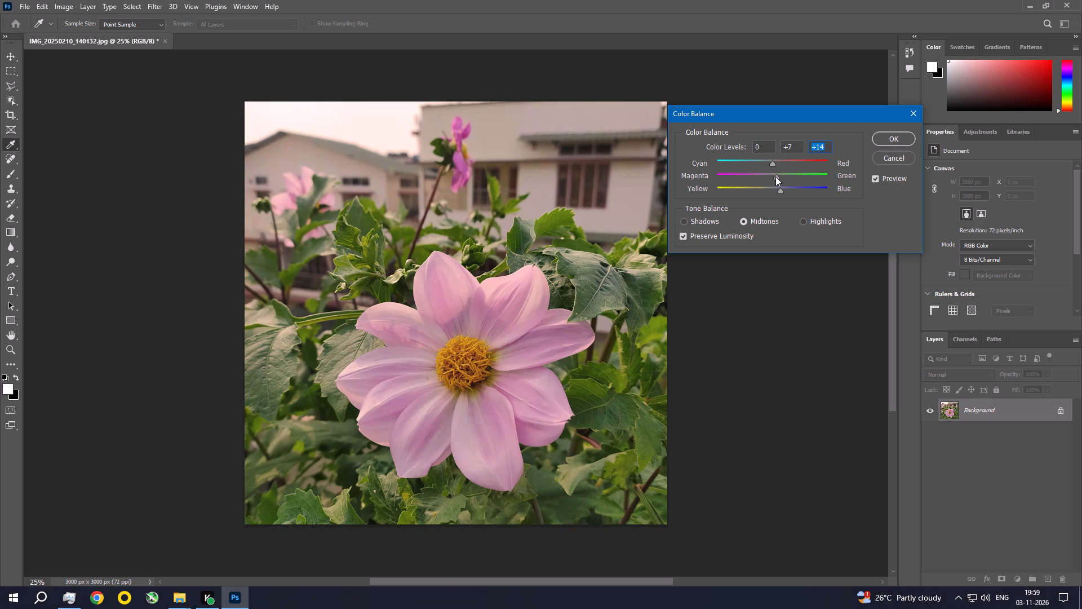
{"action": "left_click_drag", "start_coordinate": [775, 176], "coordinate": [766, 173]}
{"action": "left_click", "coordinate": [770, 163]}
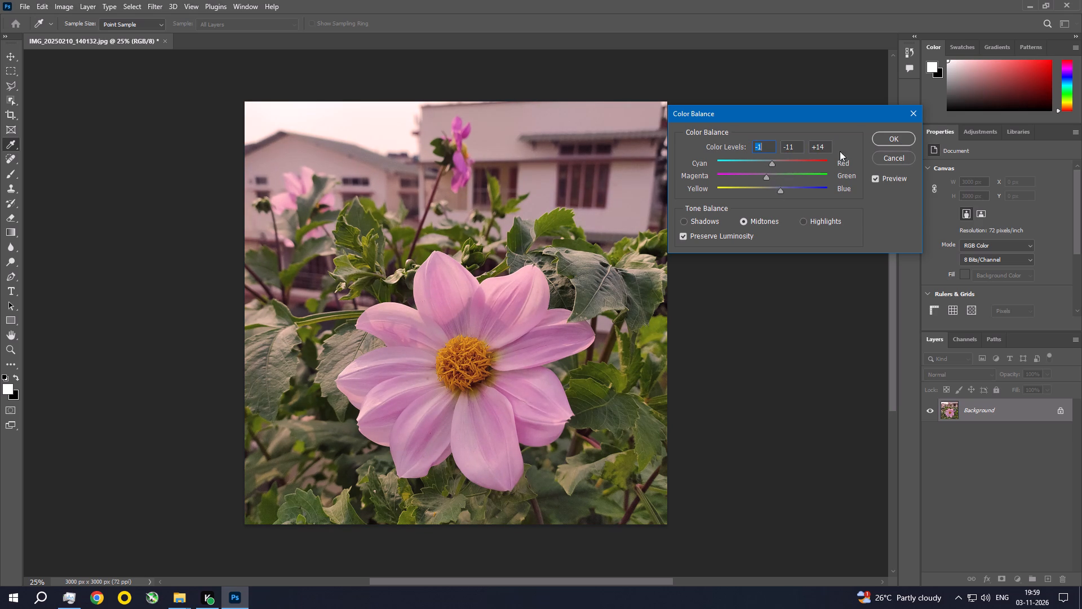
{"action": "left_click", "coordinate": [908, 139]}
Start the Camera Raw Filter on the photo, setting Light Highlights to -30 and lowering the tone curve's Highlights.
{"action": "left_click", "coordinate": [56, 1]}
{"action": "left_click", "coordinate": [73, 30]}
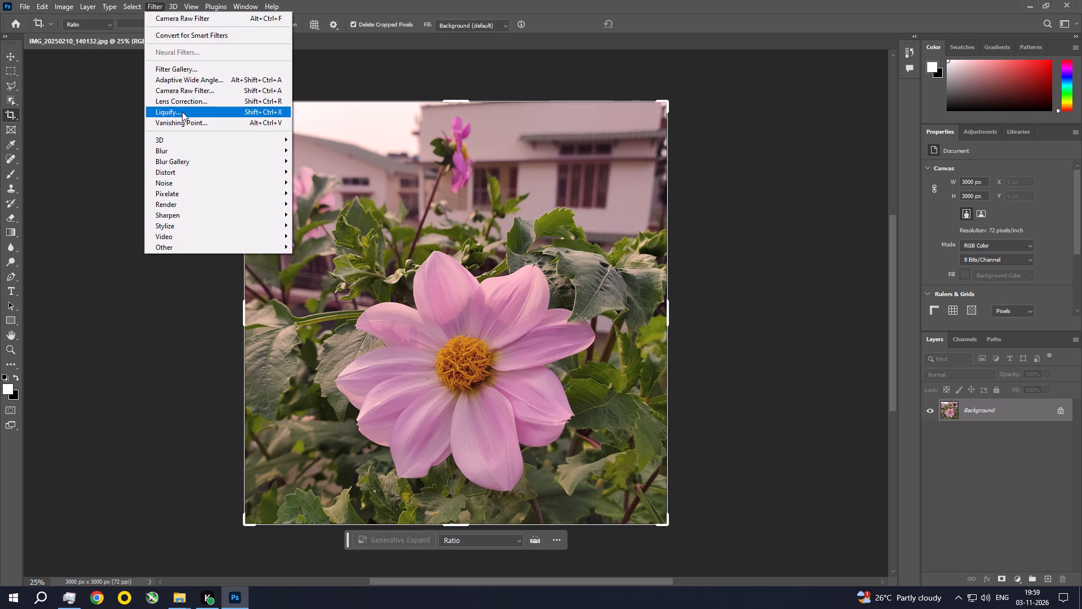
{"action": "left_click", "coordinate": [196, 89]}
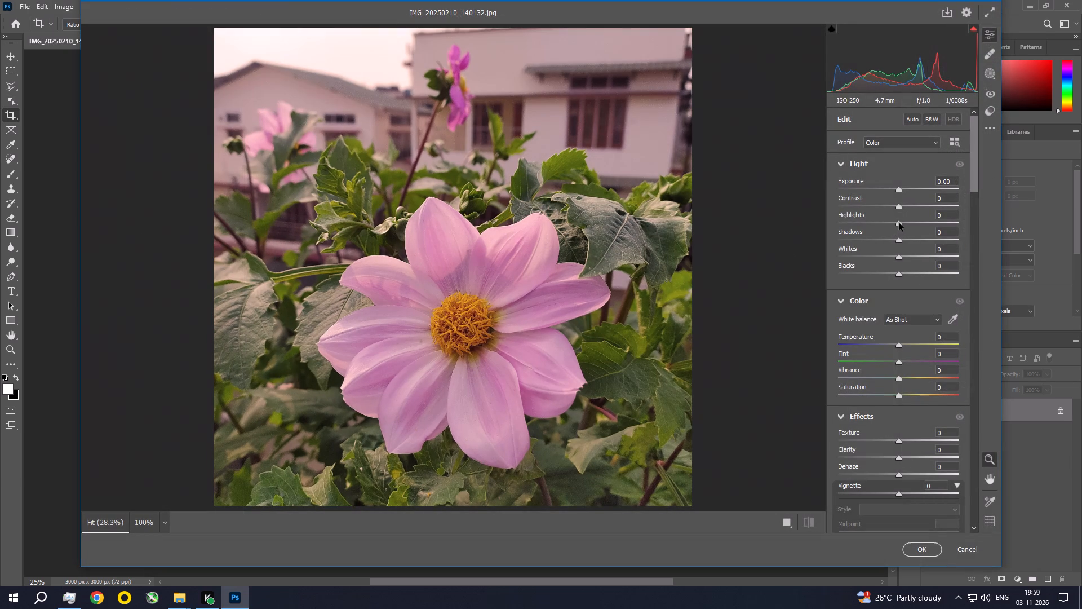
{"action": "left_click_drag", "start_coordinate": [899, 223], "coordinate": [881, 221]}
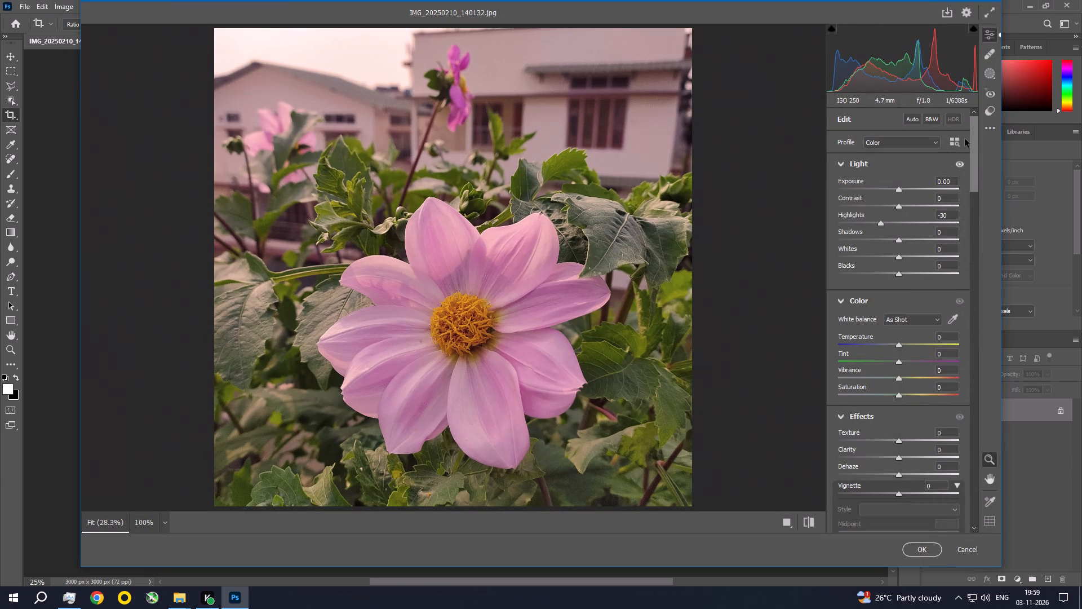
{"action": "left_click_drag", "start_coordinate": [975, 139], "coordinate": [979, 249]}
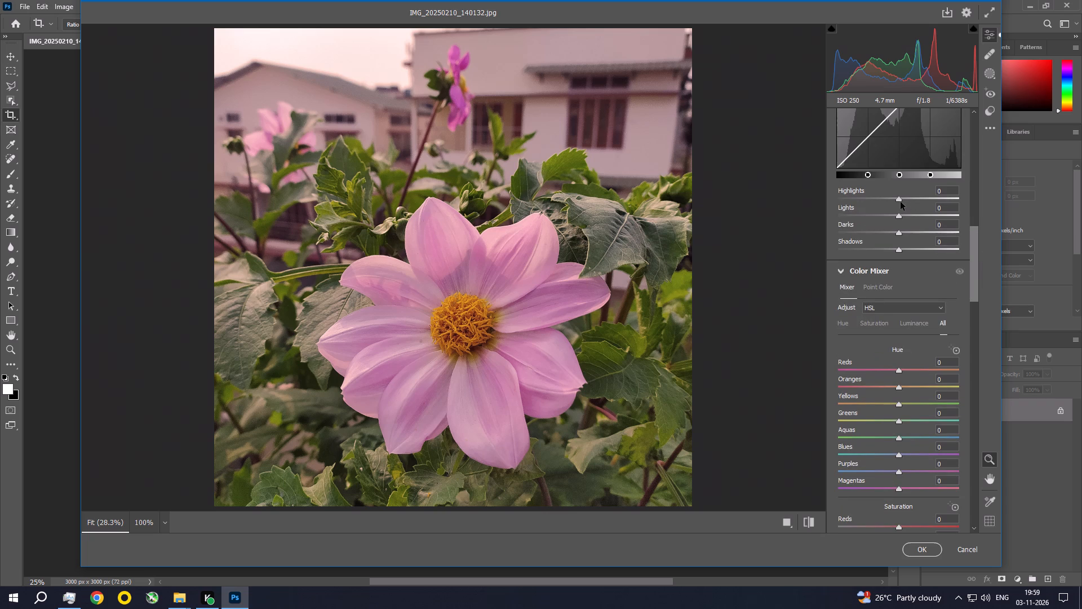
{"action": "left_click_drag", "start_coordinate": [898, 201], "coordinate": [879, 196]}
In the Color Mixer, set Purples saturation to +17, Magentas saturation to +22, Purples luminance to +13, and raise Magentas luminance slightly.
{"action": "left_click_drag", "start_coordinate": [972, 237], "coordinate": [972, 299]}
{"action": "left_click_drag", "start_coordinate": [904, 299], "coordinate": [912, 304]}
{"action": "left_click_drag", "start_coordinate": [899, 285], "coordinate": [909, 290]}
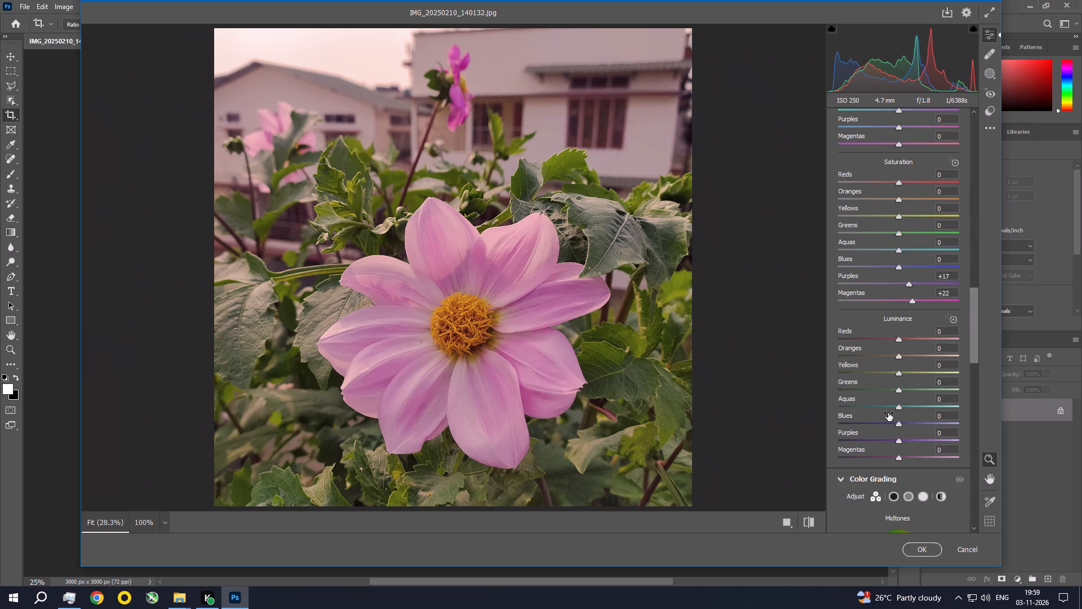
{"action": "left_click_drag", "start_coordinate": [899, 441], "coordinate": [907, 444]}
{"action": "left_click_drag", "start_coordinate": [904, 457], "coordinate": [910, 458]}
Set Noise Reduction to 44 and Color Noise Reduction to 42, checking the petals up close.
{"action": "left_click_drag", "start_coordinate": [977, 319], "coordinate": [975, 389]}
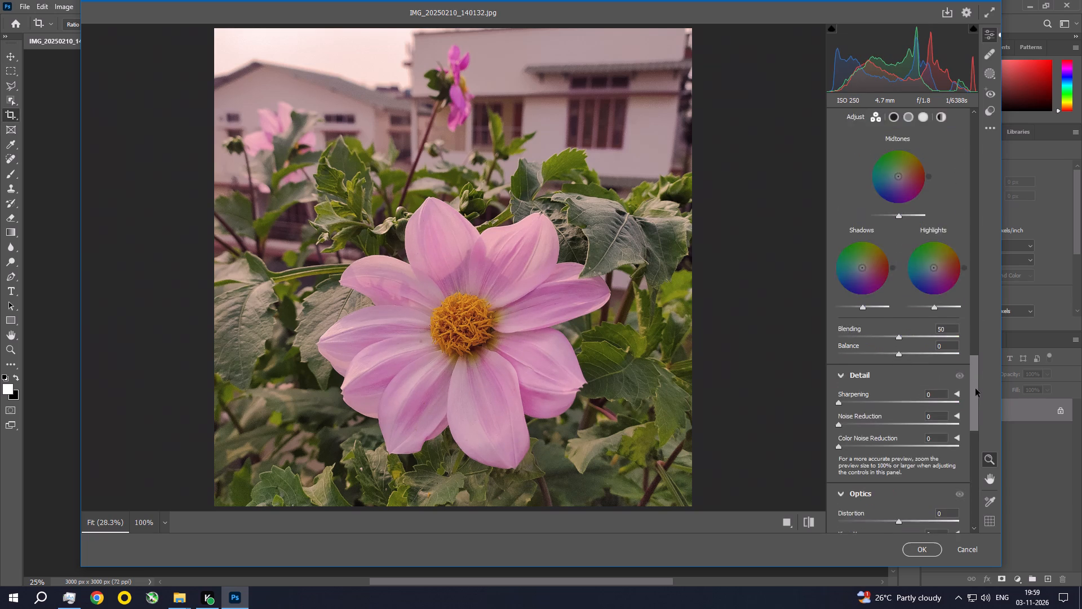
{"action": "left_click_drag", "start_coordinate": [975, 389], "coordinate": [974, 417]}
{"action": "left_click_drag", "start_coordinate": [856, 274], "coordinate": [881, 281]}
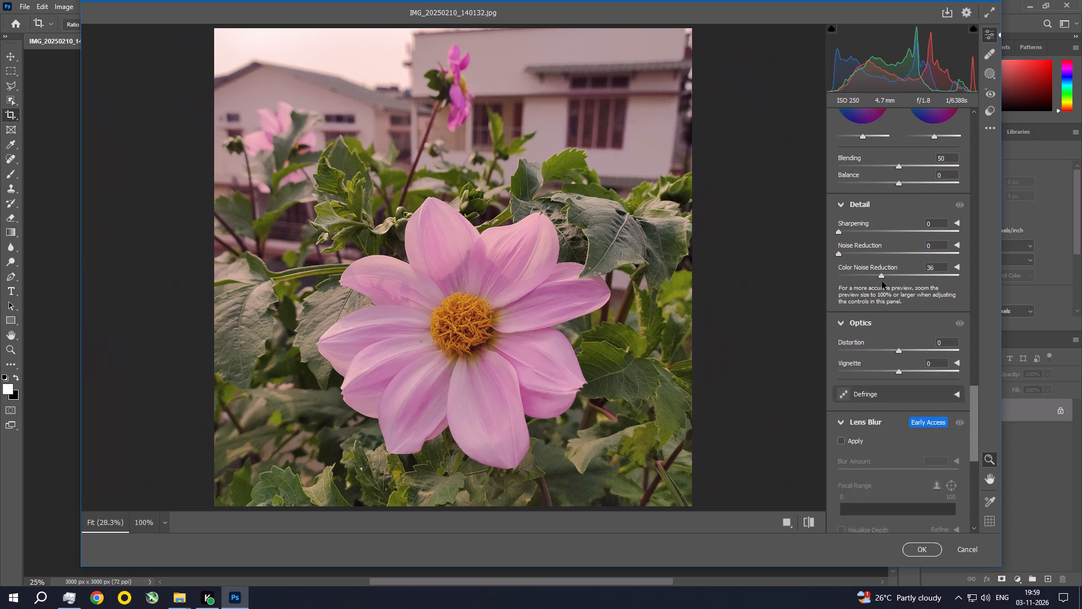
{"action": "left_click", "coordinate": [881, 253]}
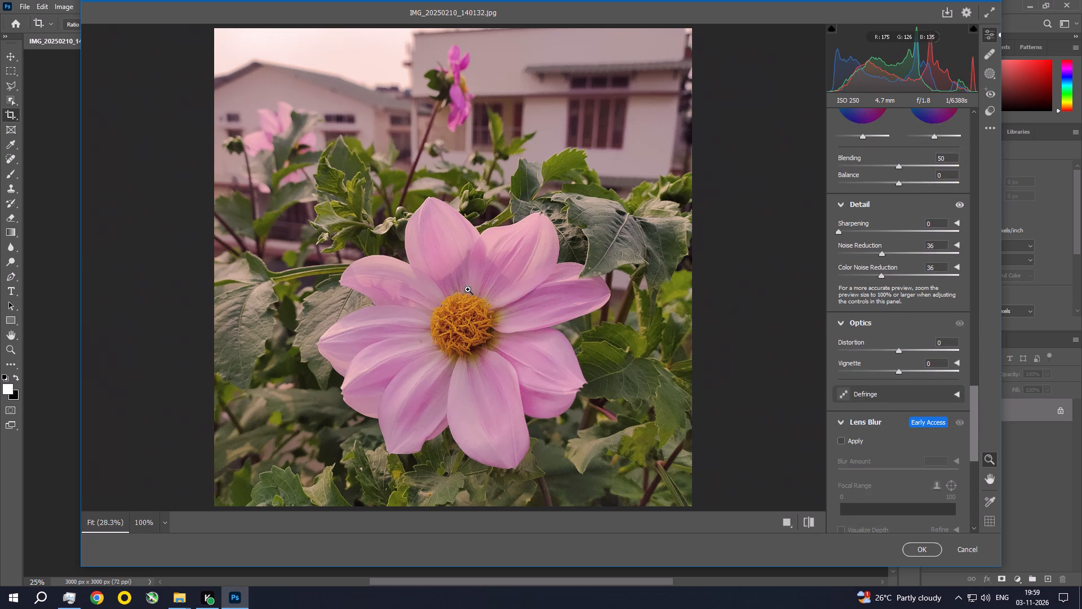
{"action": "left_click", "coordinate": [468, 289]}
{"action": "left_click_drag", "start_coordinate": [880, 277], "coordinate": [888, 279]}
{"action": "left_click_drag", "start_coordinate": [886, 253], "coordinate": [892, 253]}
{"action": "left_click_drag", "start_coordinate": [369, 192], "coordinate": [539, 337]}
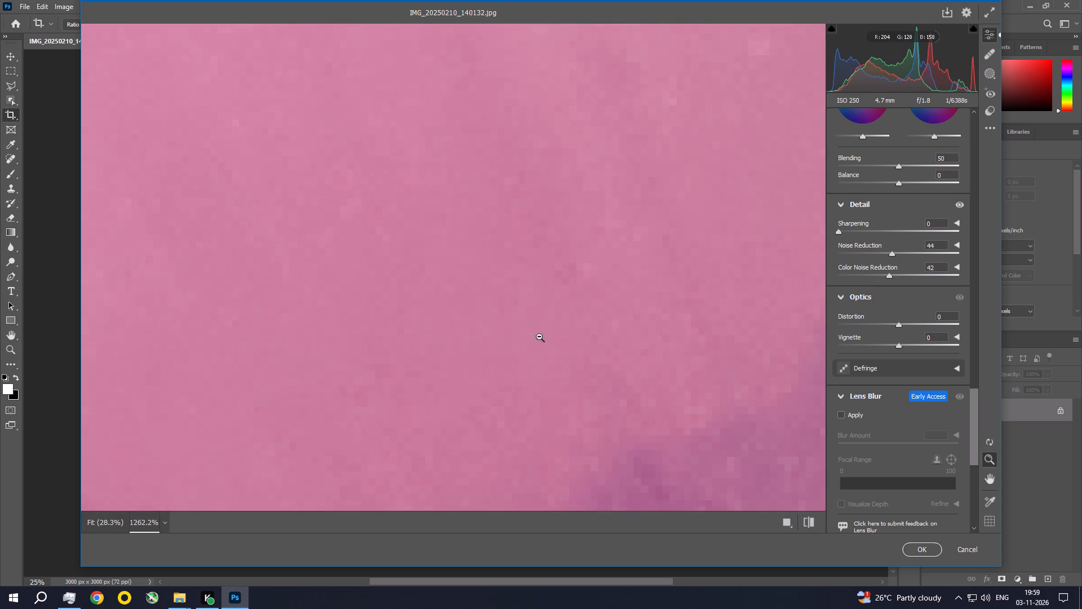
{"action": "left_click", "coordinate": [321, 235]}
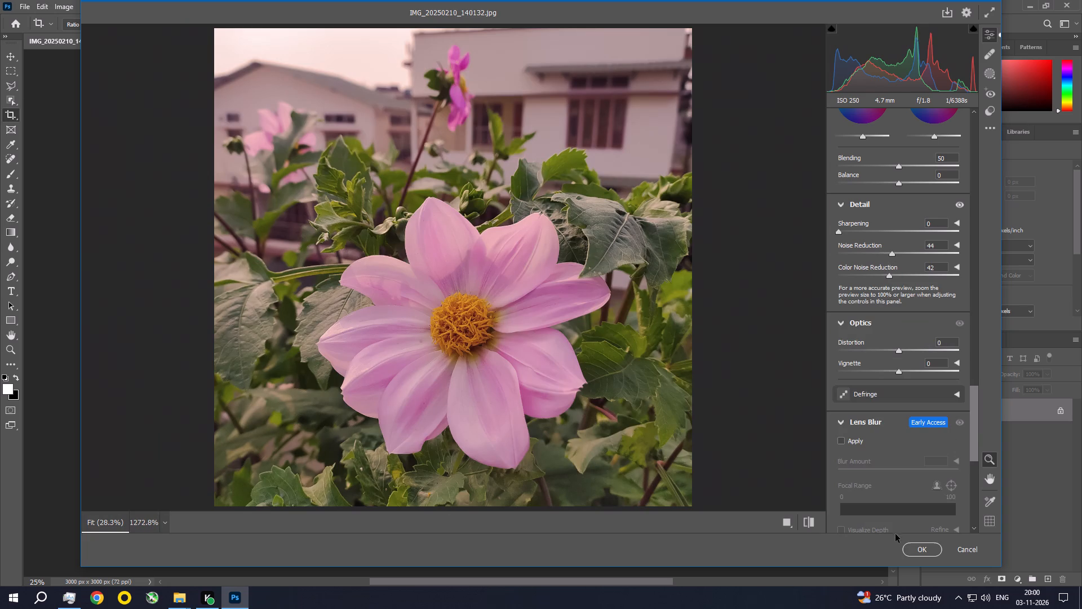
Enable Lens Blur with Blur Amount and Boost kept at 50, and apply the Camera Raw Filter.
{"action": "left_click", "coordinate": [842, 440]}
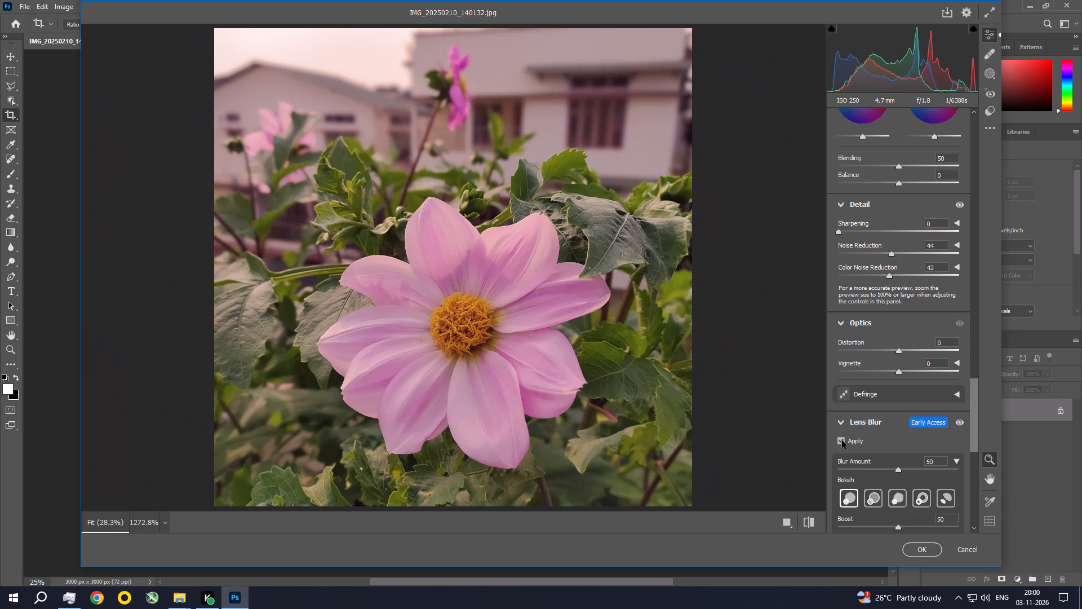
{"action": "left_click", "coordinate": [917, 549]}
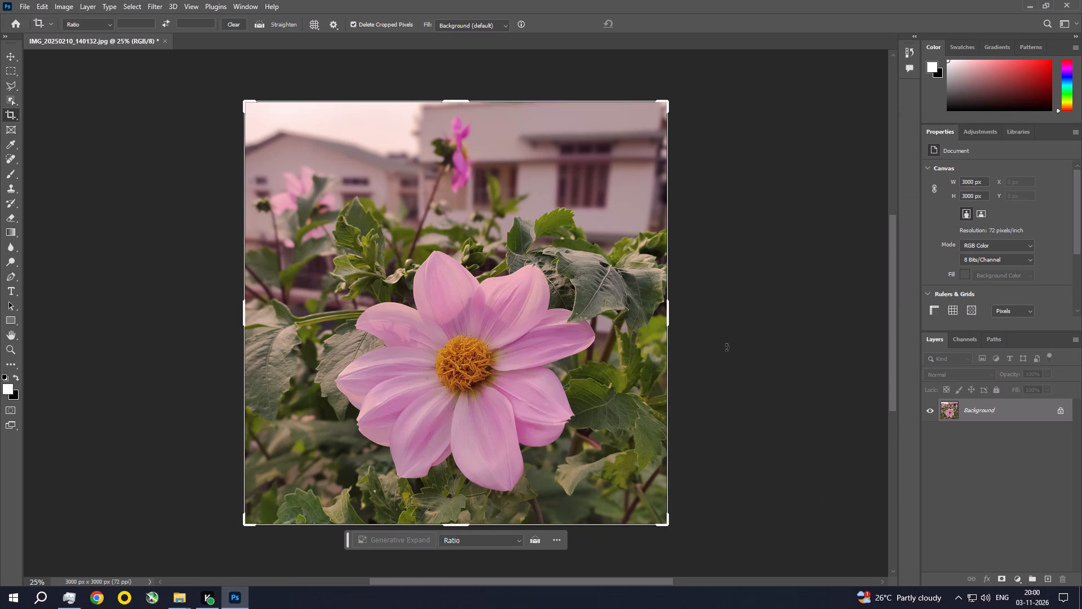
Save IMG_20250210_140132.jpg as a quality 12 baseline JPEG, check the flower up close, and close the photo.
{"action": "key", "text": "ctrl+s"}
{"action": "left_click", "coordinate": [597, 139]}
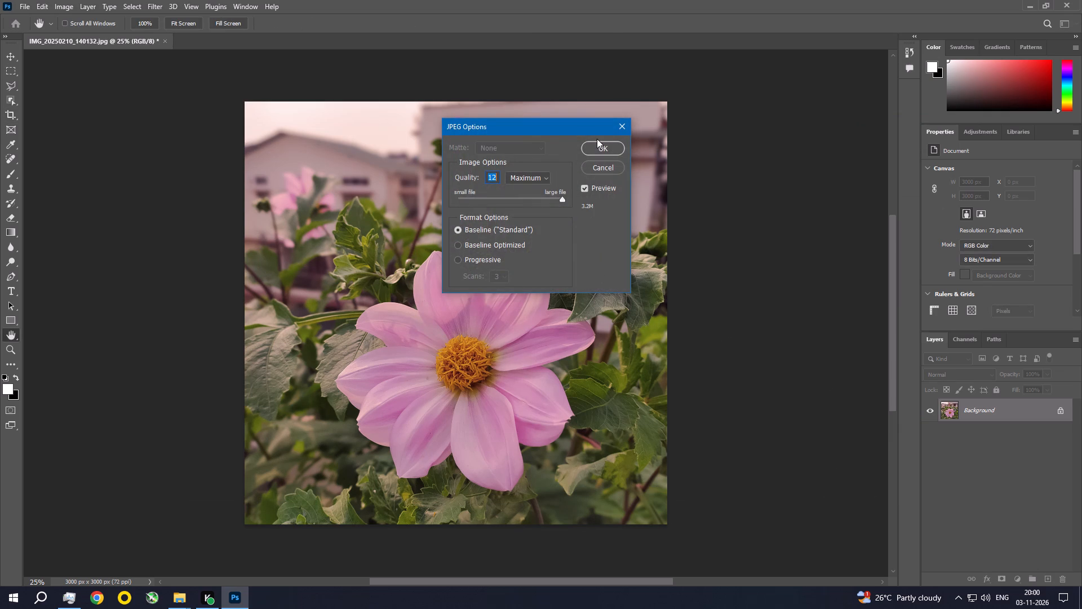
{"action": "left_click", "coordinate": [597, 144]}
{"action": "key", "text": "ctrl+space"}
{"action": "key", "text": "ctrl+space"}
{"action": "key", "text": "ctrl+space"}
{"action": "key", "text": "ctrl+space"}
{"action": "key", "text": "ctrl+space"}
{"action": "key", "text": "ctrl+space"}
{"action": "key", "text": "ctrl+space"}
{"action": "key", "text": "ctrl+space"}
{"action": "key", "text": "ctrl+space"}
{"action": "key", "text": "ctrl+space"}
{"action": "key", "text": "ctrl+space"}
{"action": "key", "text": "ctrl+space"}
{"action": "key", "text": "ctrl+space"}
{"action": "key", "text": "ctrl+space"}
{"action": "key", "text": "ctrl+space"}
{"action": "key", "text": "ctrl+space"}
{"action": "key", "text": "ctrl+space"}
{"action": "key", "text": "ctrl+space"}
{"action": "key", "text": "ctrl+space"}
{"action": "key", "text": "ctrl+space"}
{"action": "double_click", "coordinate": [506, 324], "text": "ctrl"}
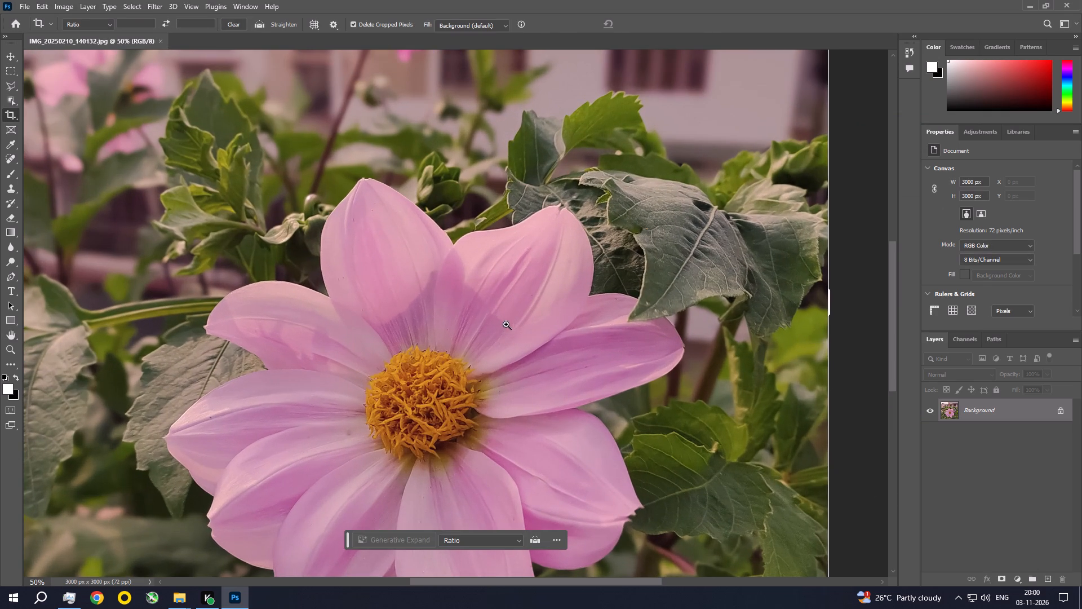
{"action": "left_click", "coordinate": [158, 41]}
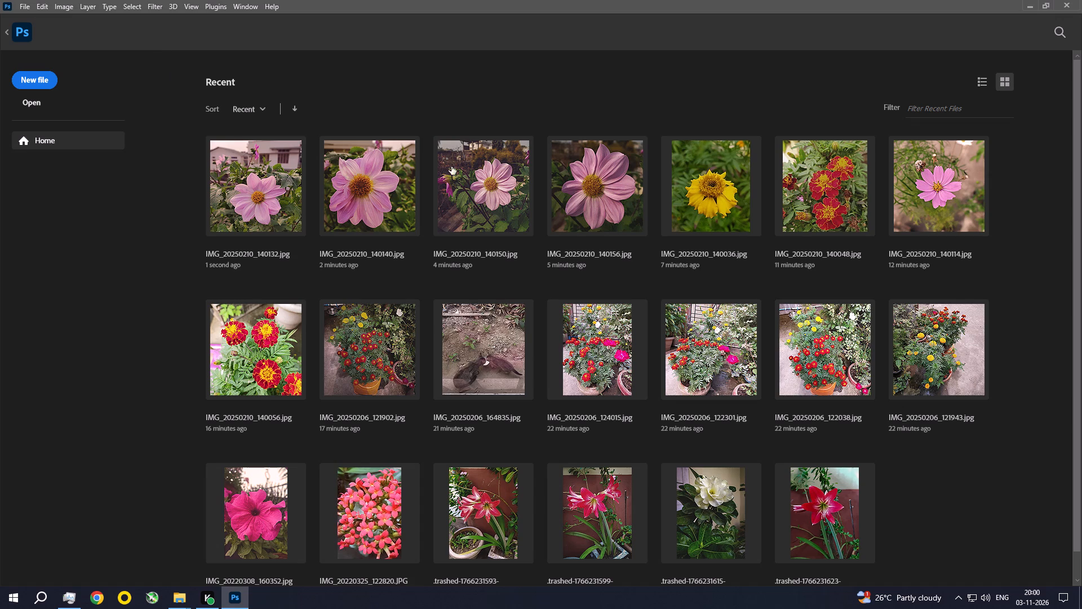
Switch to the ai work folder in File Explorer and rename the yellow flower photo IMG_20250210_140036 as 15.
{"action": "left_click", "coordinate": [1027, 0]}
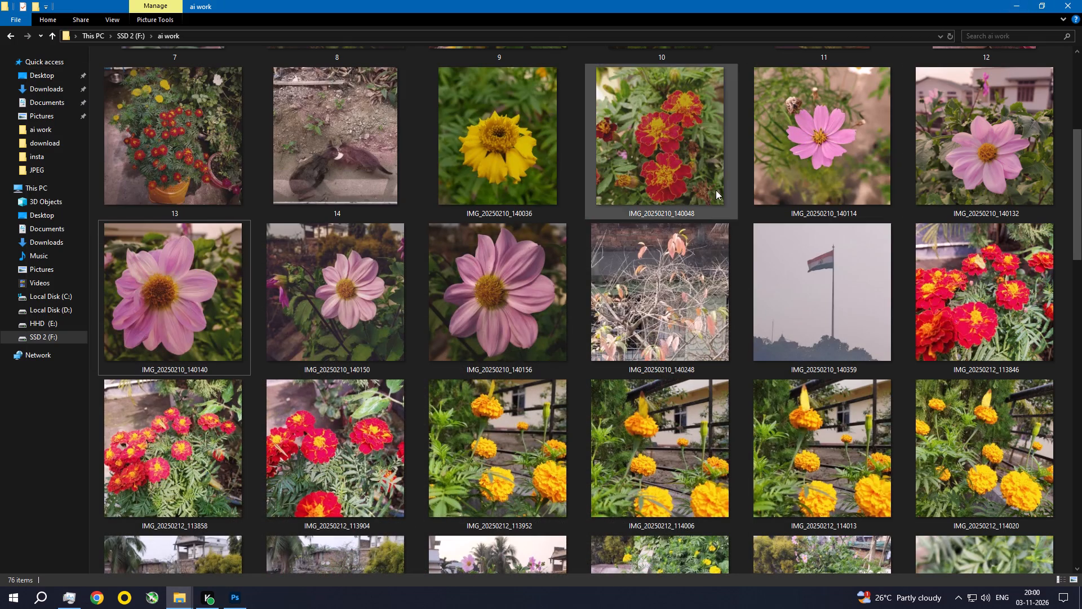
{"action": "scroll", "coordinate": [270, 209], "scroll_direction": "up", "scroll_amount": 11}
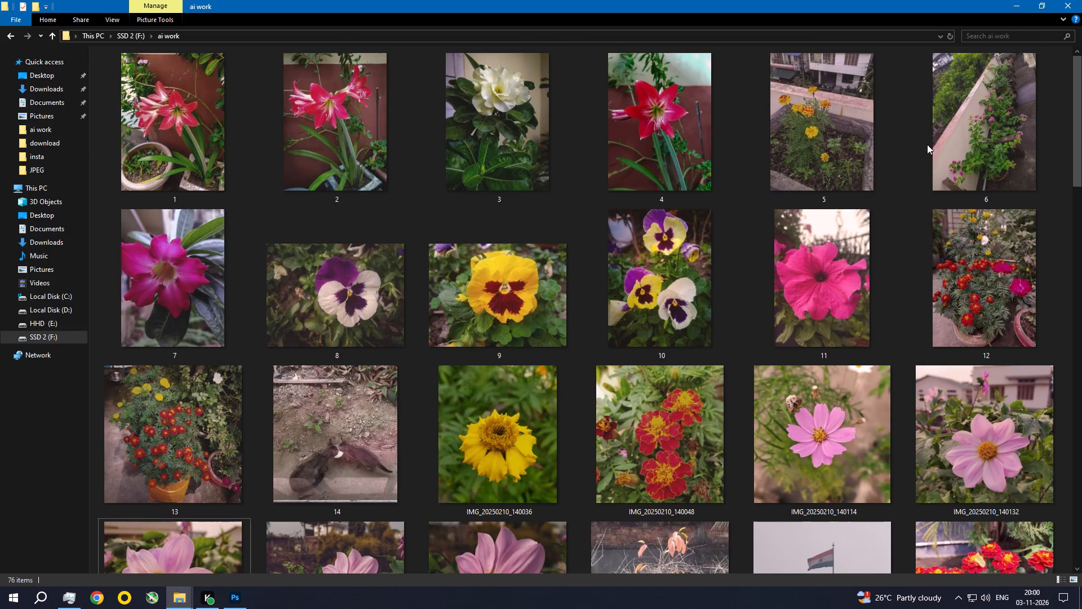
{"action": "left_click_drag", "start_coordinate": [1075, 123], "coordinate": [1080, 186]}
{"action": "left_click", "coordinate": [543, 197]}
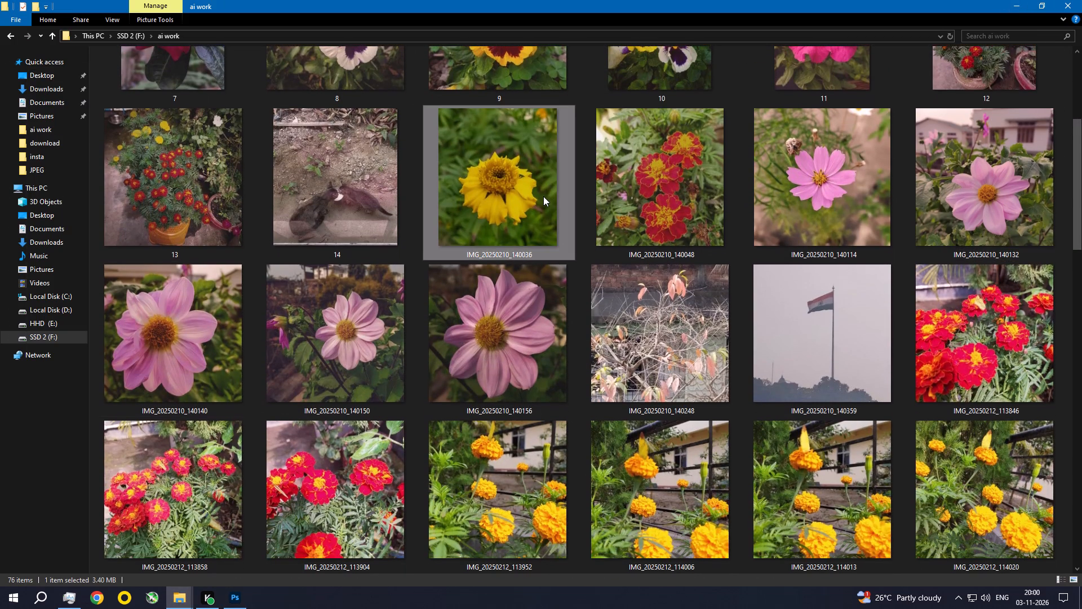
{"action": "key", "text": "F2"}
{"action": "key", "text": "1"}
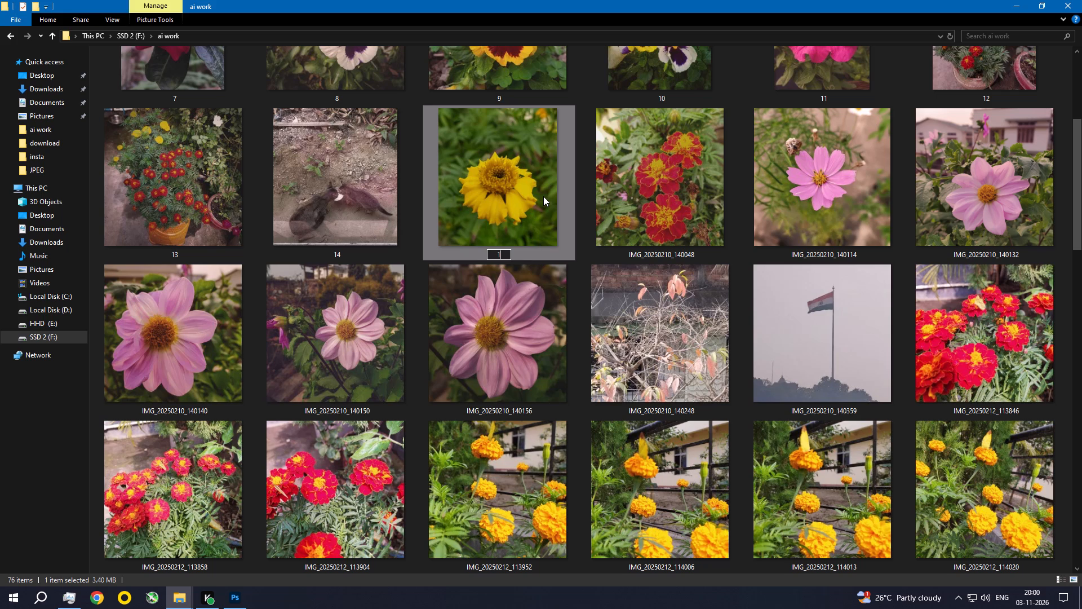
{"action": "key", "text": "5"}
{"action": "key", "text": "Return"}
Rename the red marigold photo IMG_20250210_140048 as 16.
{"action": "left_click", "coordinate": [611, 191]}
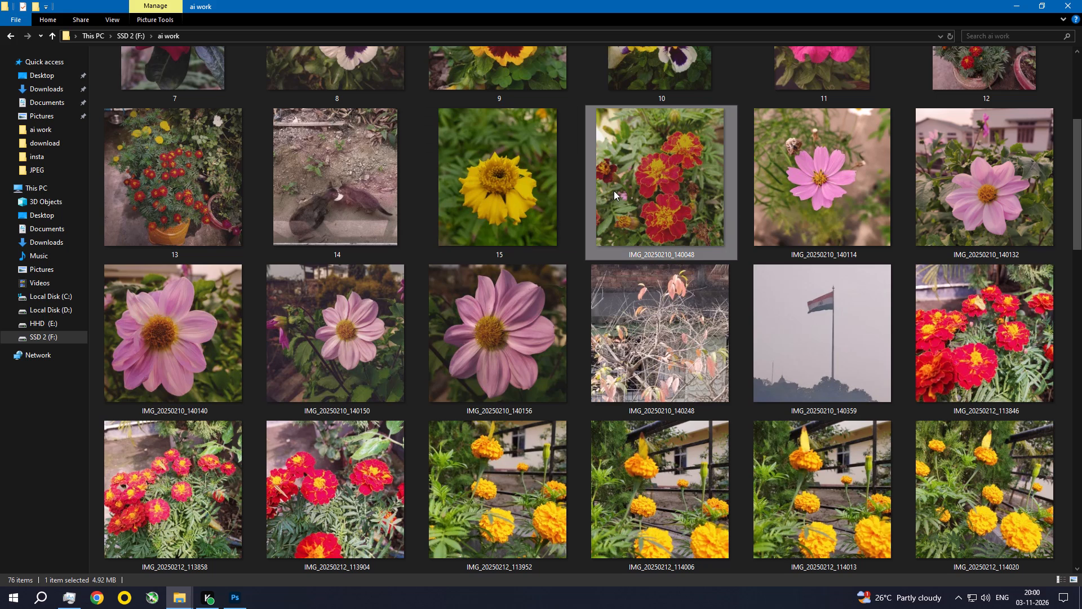
{"action": "key", "text": "F2"}
{"action": "key", "text": "1"}
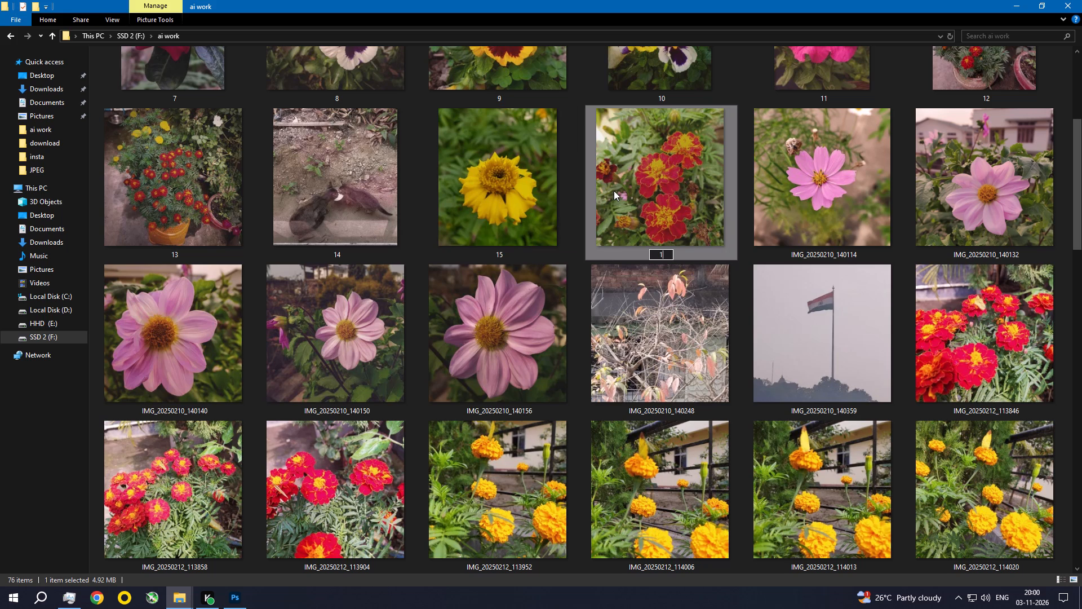
{"action": "key", "text": "6"}
{"action": "key", "text": "Return"}
Rename the pink cosmos photo IMG_20250210_140114 as 17.
{"action": "left_click", "coordinate": [824, 182]}
{"action": "key", "text": "F2"}
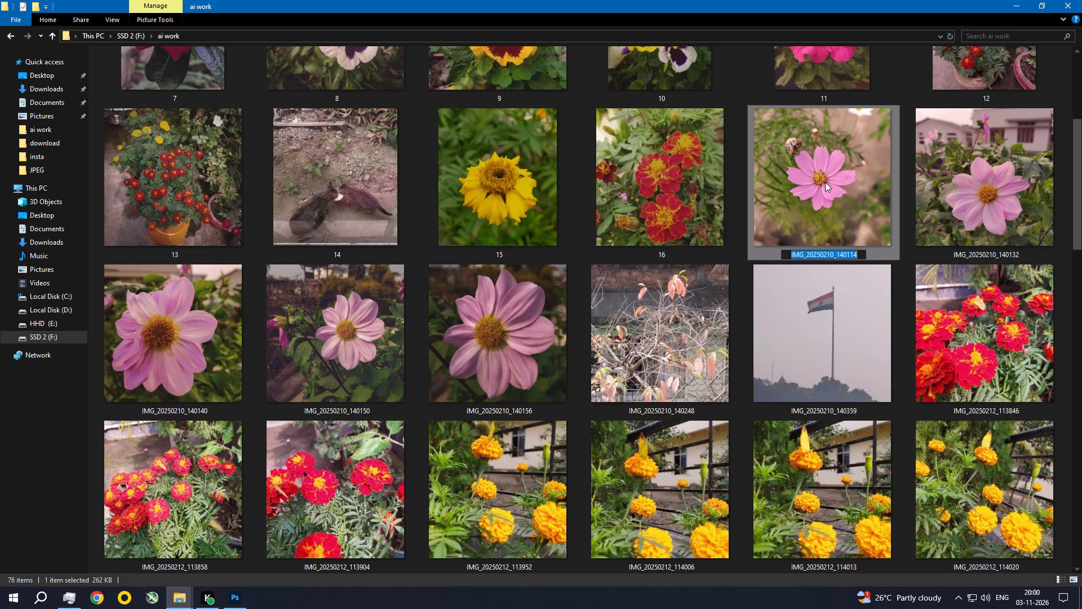
{"action": "type", "text": "17"}
{"action": "key", "text": "Return"}
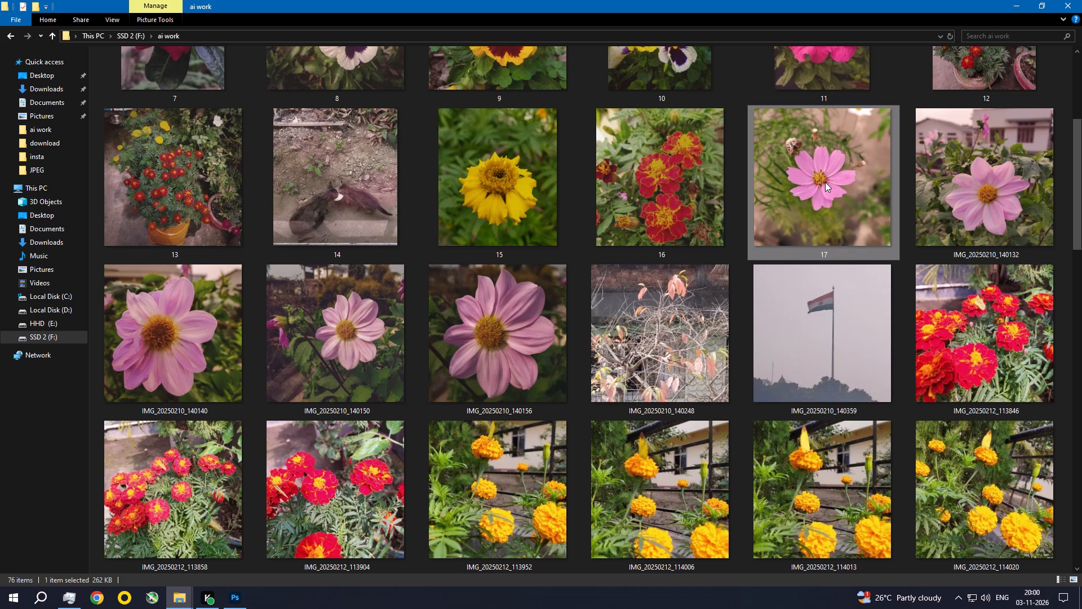
Rename the pink flower photo IMG_20250210_140132 as 18.
{"action": "left_click", "coordinate": [1027, 185]}
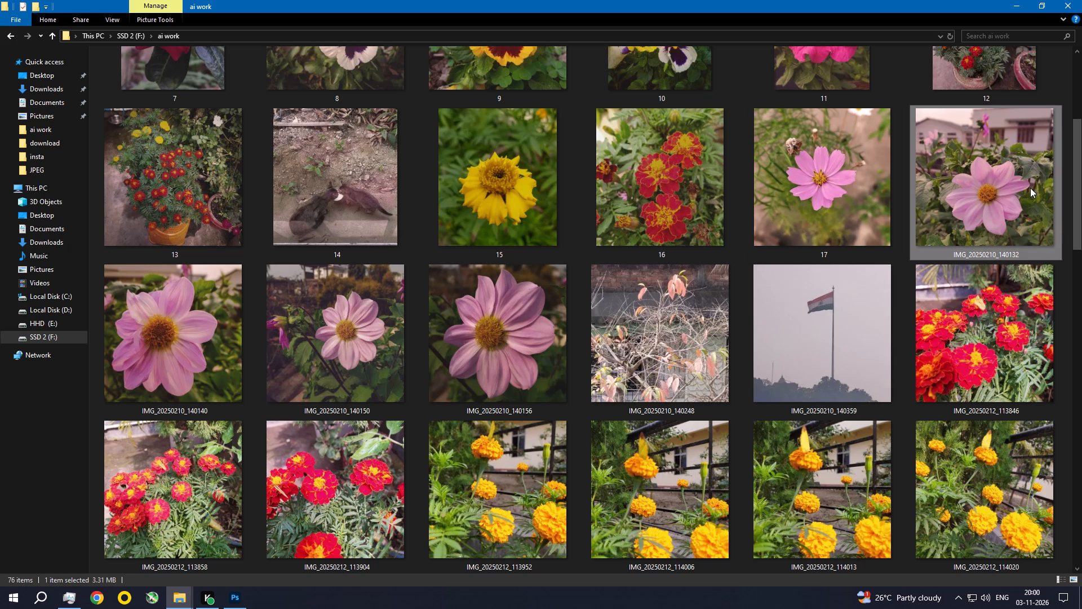
{"action": "key", "text": "F2"}
{"action": "type", "text": "18"}
{"action": "key", "text": "Return"}
Rename the pink flower close-up IMG_20250210_140140 as 19.
{"action": "left_click", "coordinate": [143, 330]}
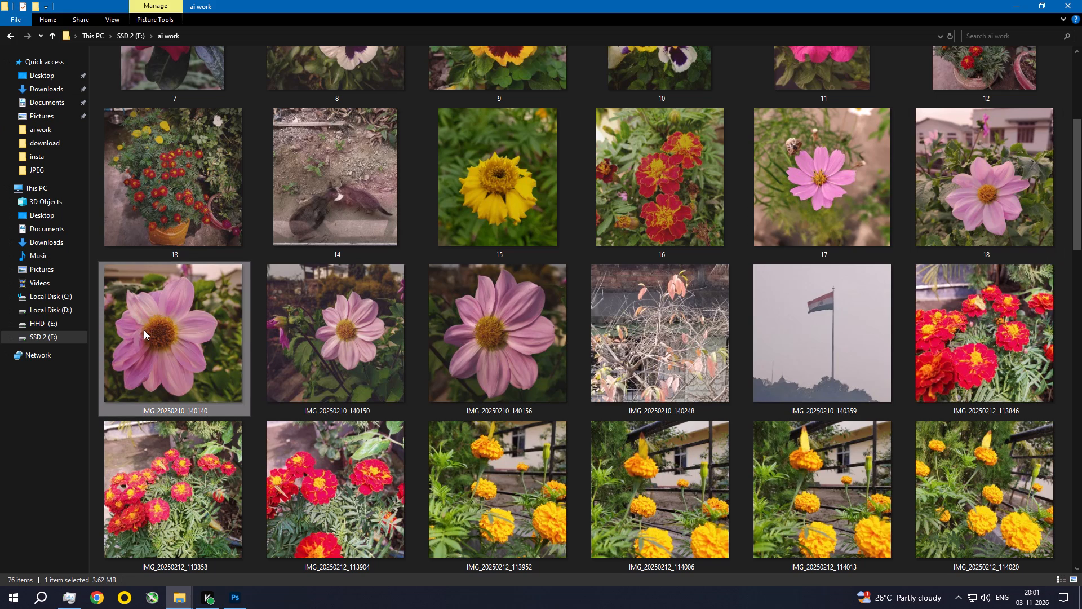
{"action": "key", "text": "F2"}
{"action": "type", "text": "19"}
{"action": "key", "text": "Return"}
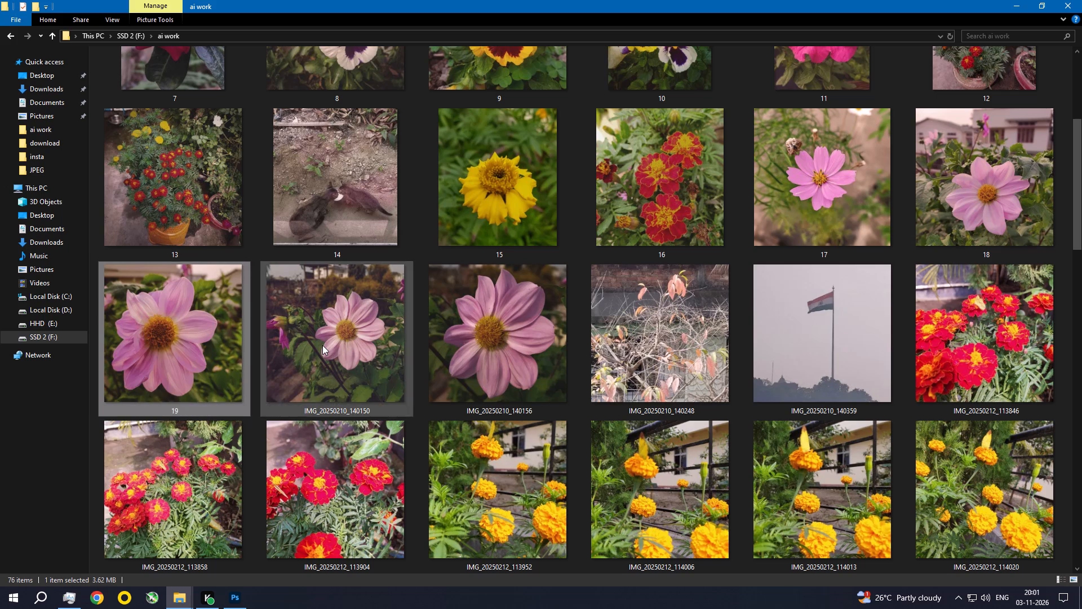
Rename the pink flower photo IMG_20250210_140150 as 20.
{"action": "left_click", "coordinate": [322, 345]}
{"action": "key", "text": "F2"}
{"action": "type", "text": "20"}
{"action": "key", "text": "Return"}
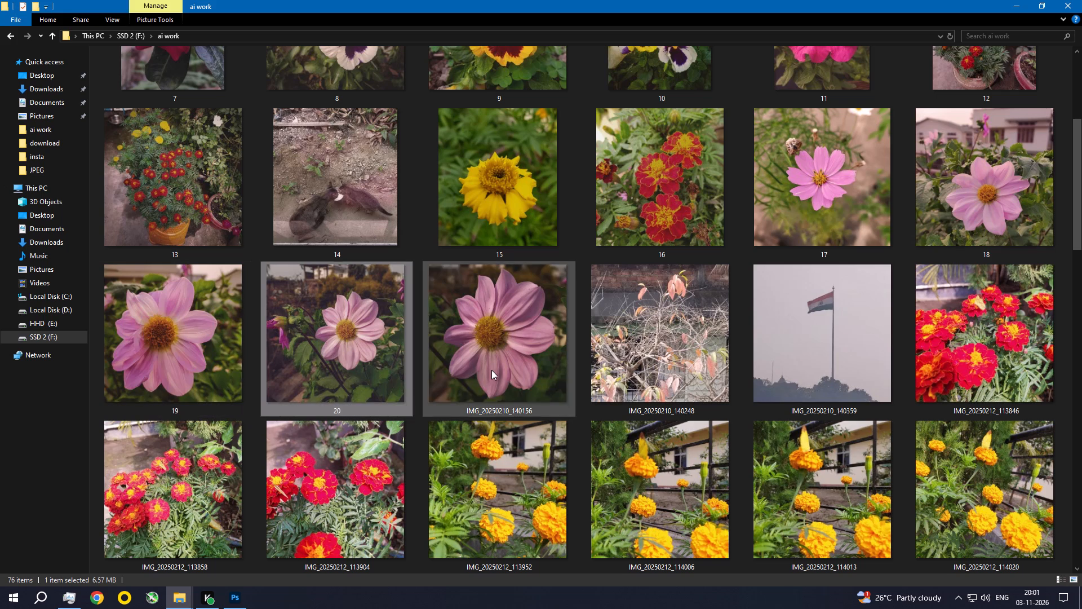
Rename the pink flower close-up IMG_20250210_140156 as 21.
{"action": "left_click", "coordinate": [491, 370]}
{"action": "key", "text": "F2"}
{"action": "type", "text": "21"}
{"action": "key", "text": "Return"}
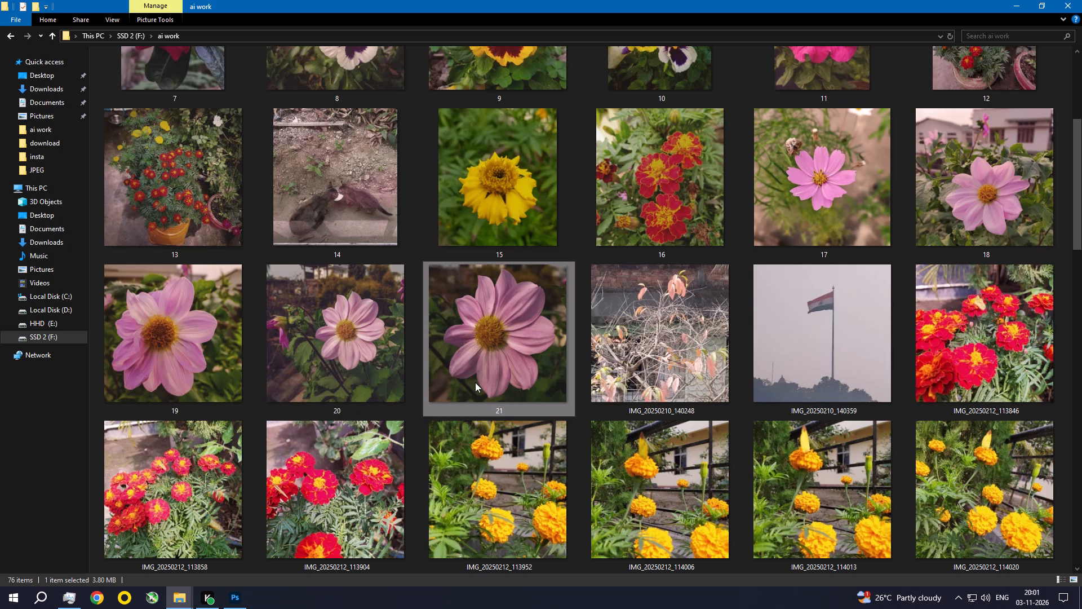
Review the finished photos 1 through 21 one by one at full window size in Photos, and close the viewer.
{"action": "scroll", "coordinate": [507, 421], "scroll_direction": "up", "scroll_amount": 2}
{"action": "double_click", "coordinate": [173, 134]}
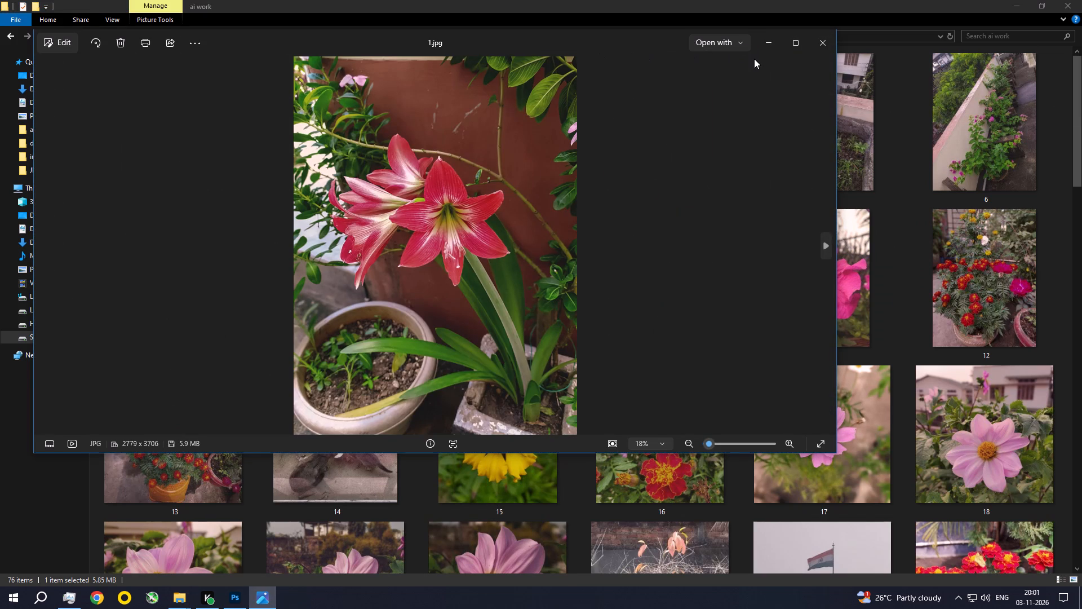
{"action": "left_click", "coordinate": [799, 35]}
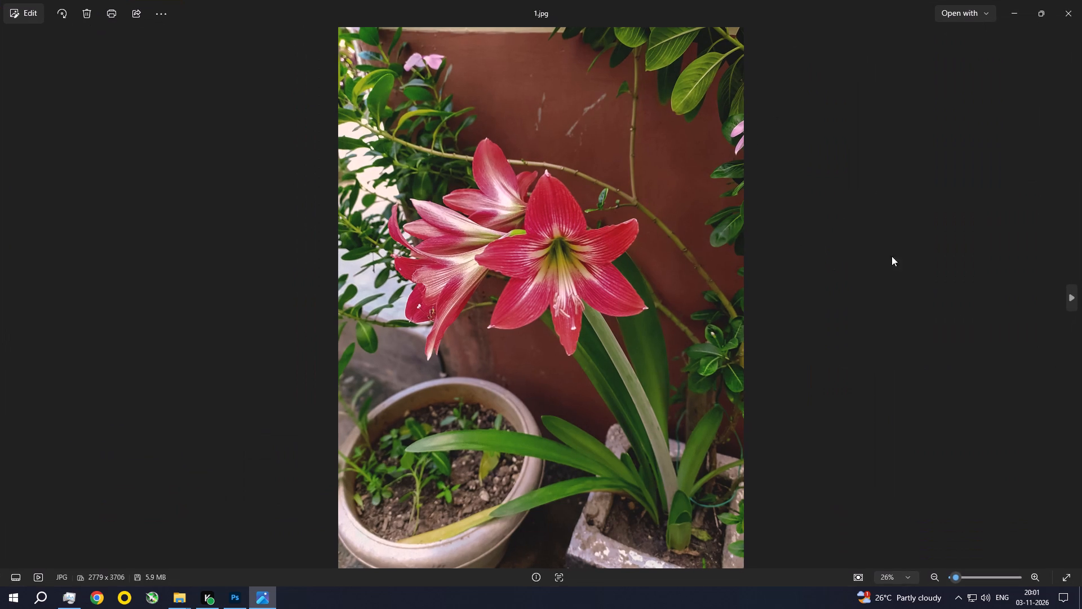
{"action": "key", "text": "Right"}
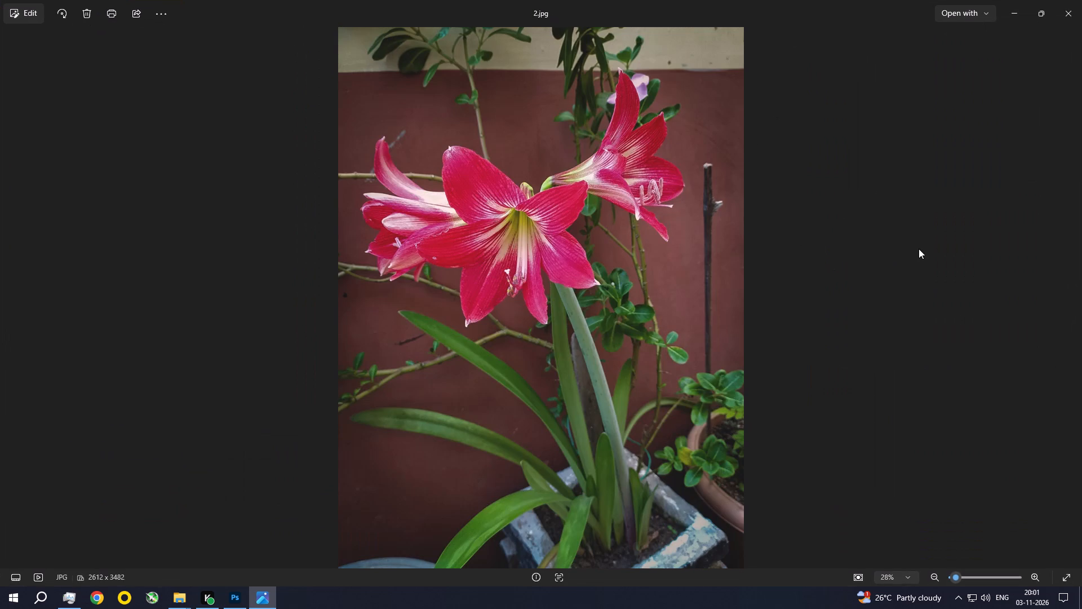
{"action": "key", "text": "Right"}
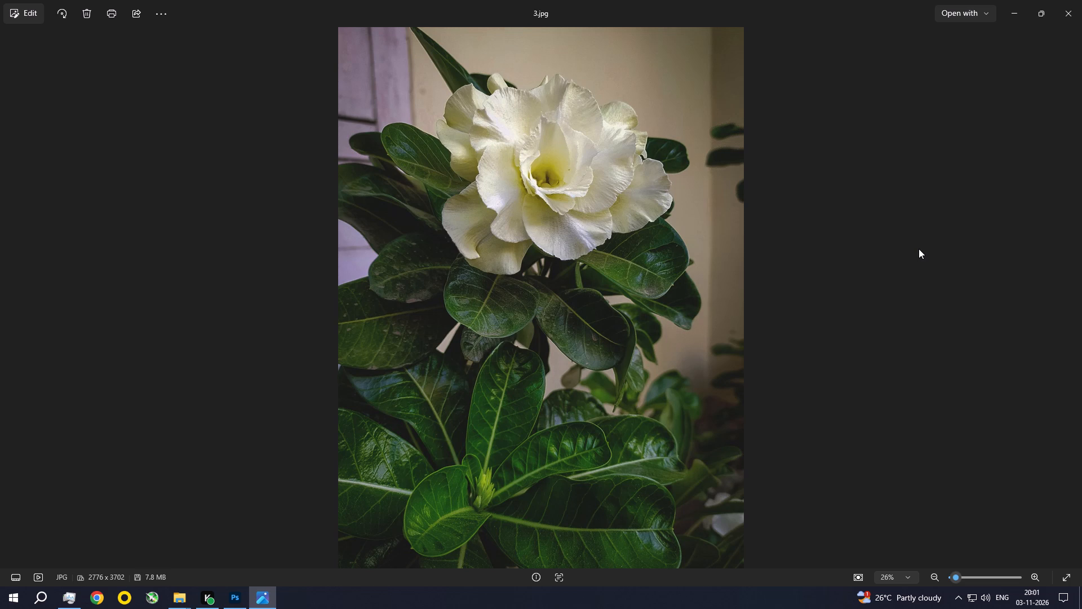
{"action": "key", "text": "Right"}
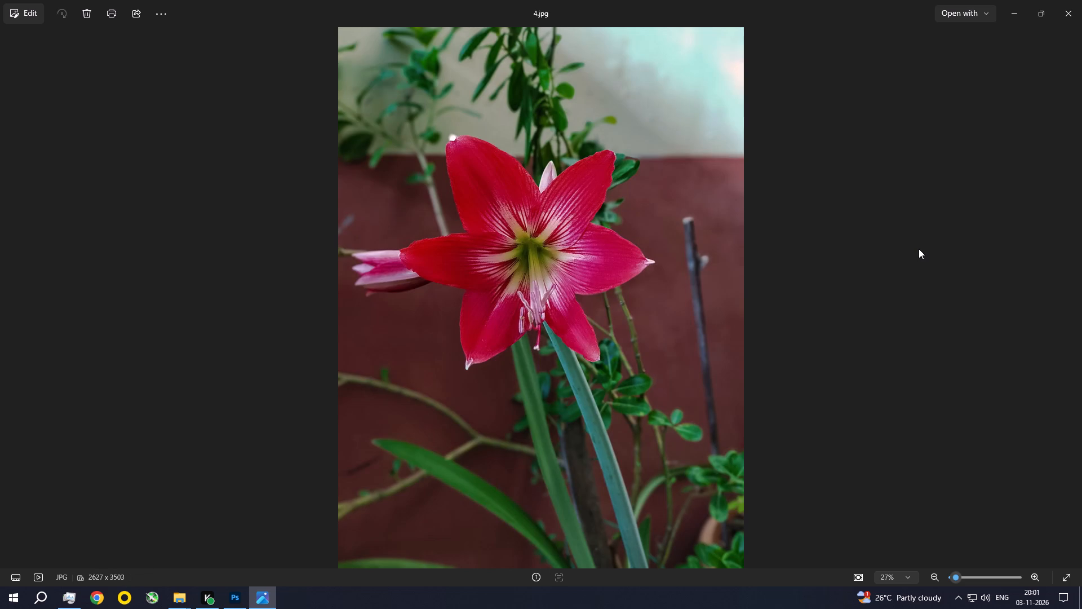
{"action": "key", "text": "Right"}
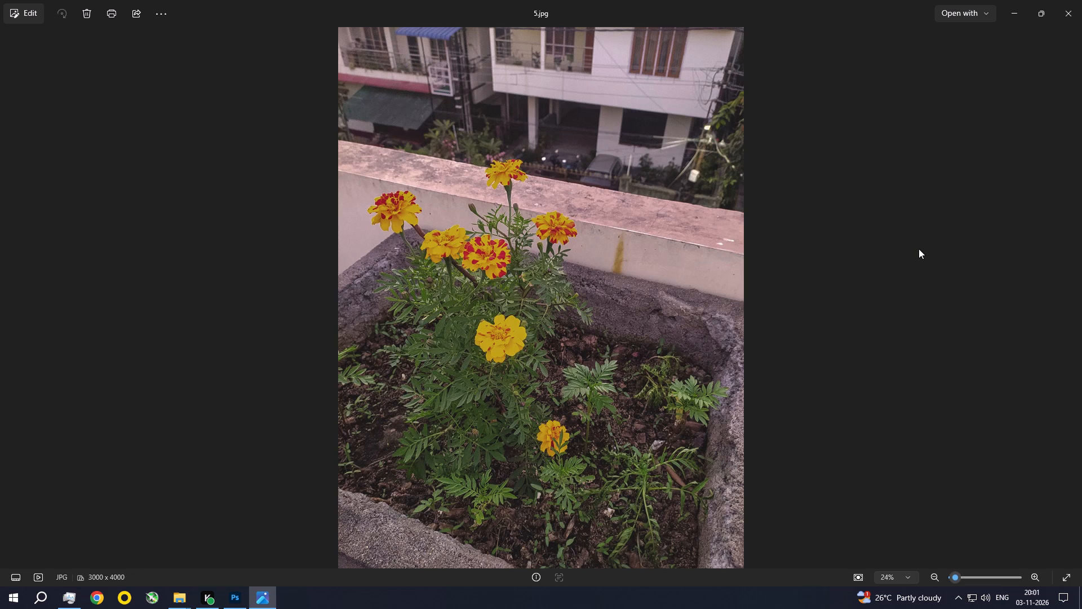
{"action": "key", "text": "Right"}
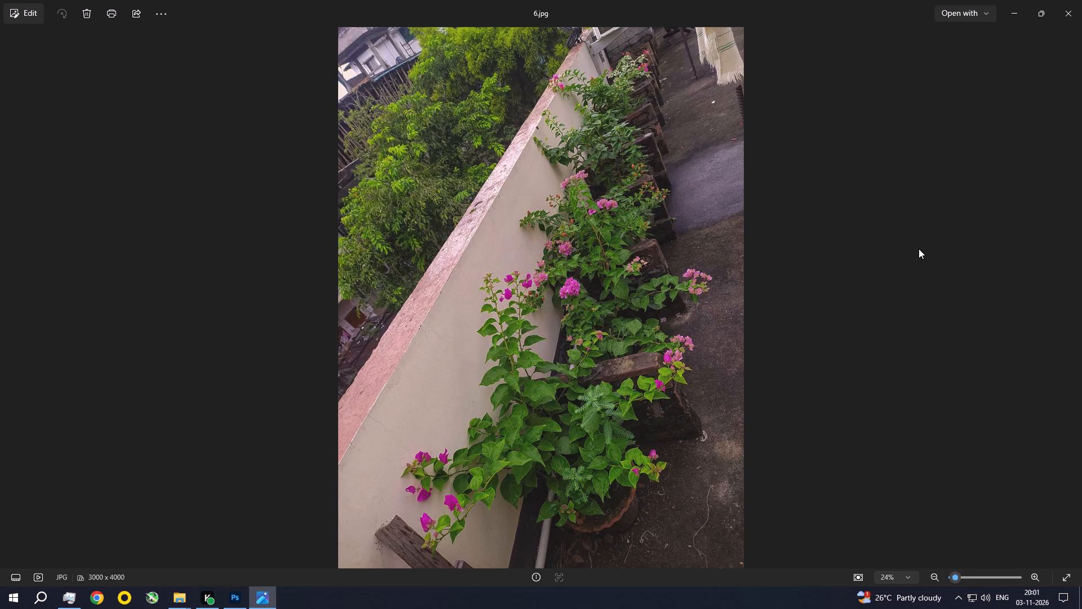
{"action": "key", "text": "Right"}
{"action": "key", "text": "Right"}
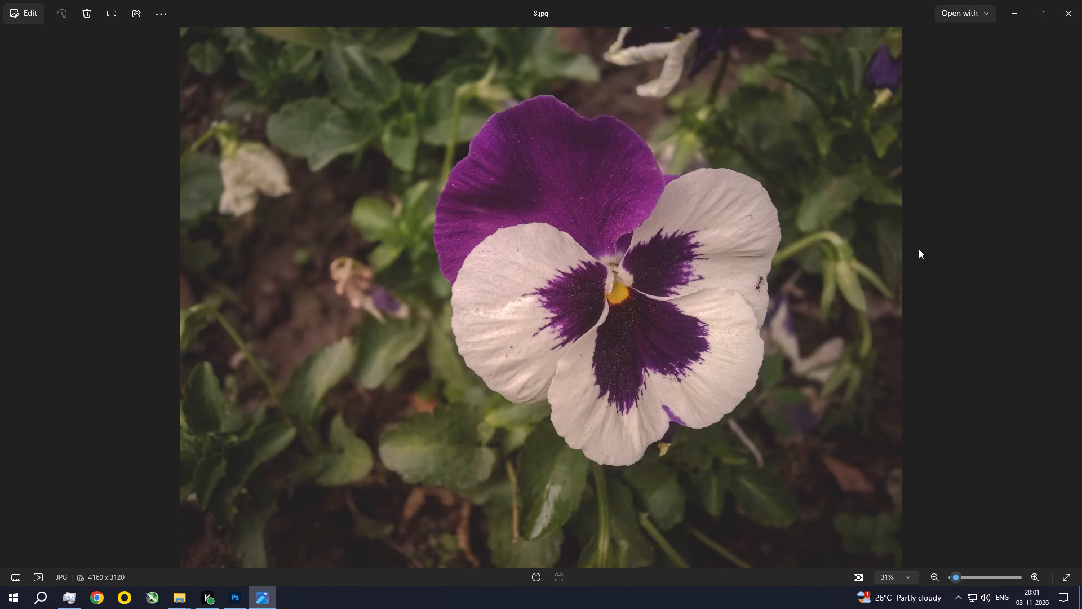
{"action": "key", "text": "Right"}
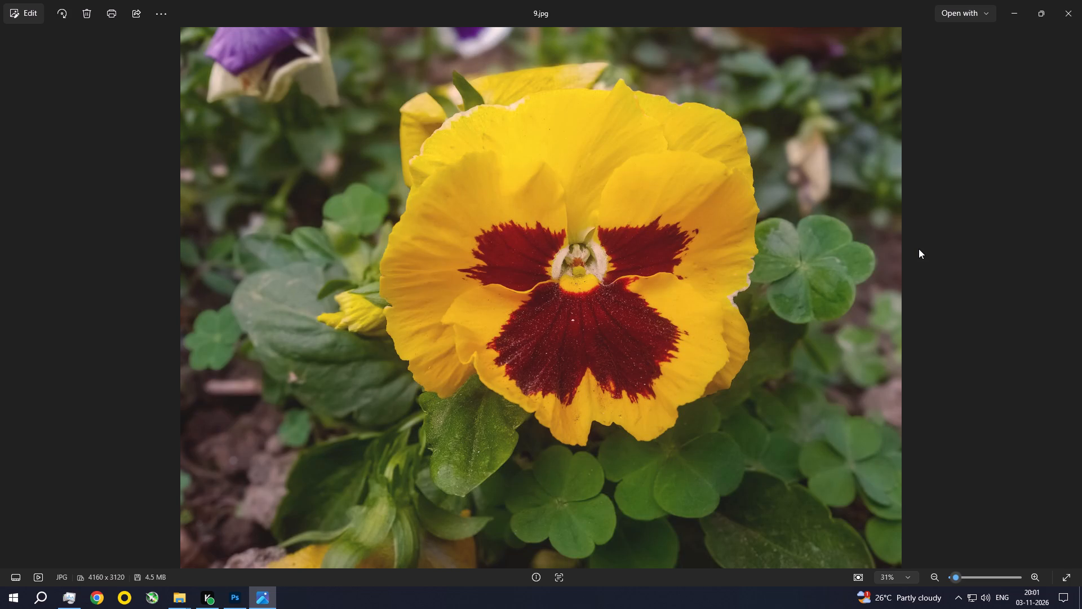
{"action": "key", "text": "Right"}
{"action": "key", "text": "Right"}
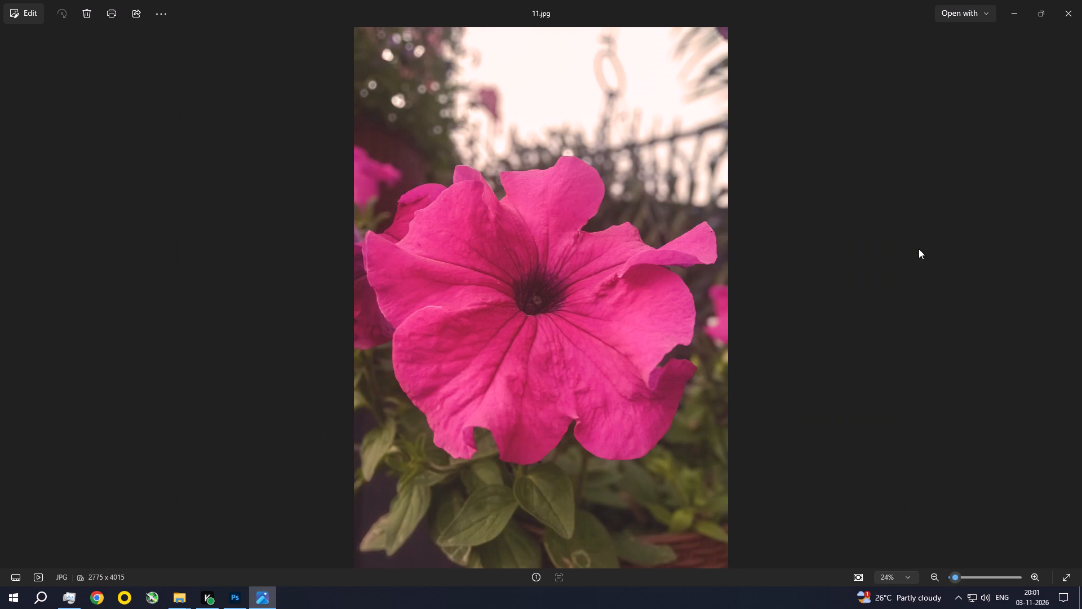
{"action": "key", "text": "Right"}
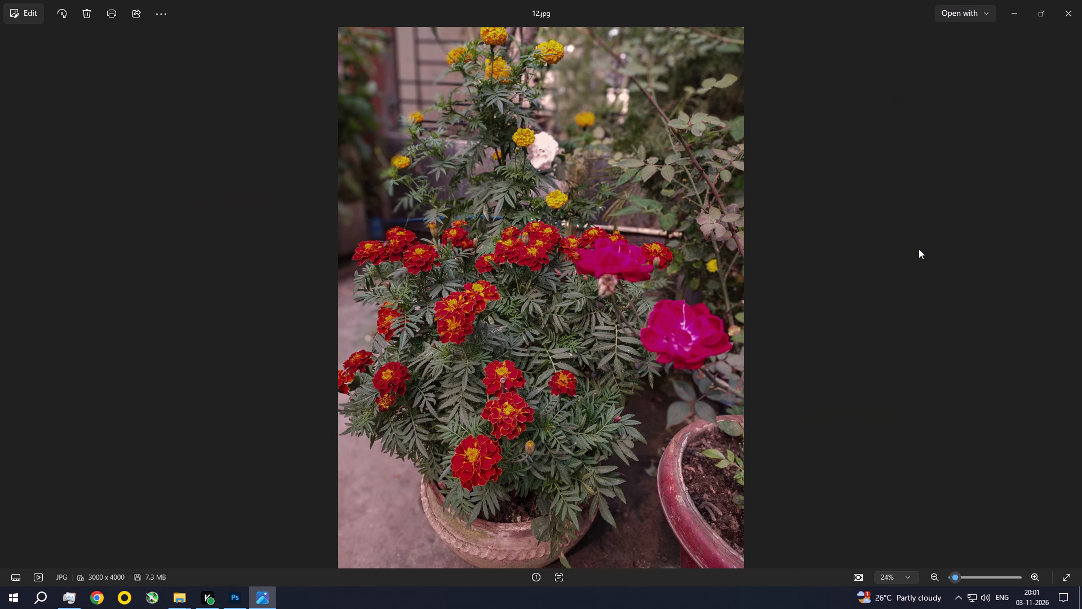
{"action": "key", "text": "Right"}
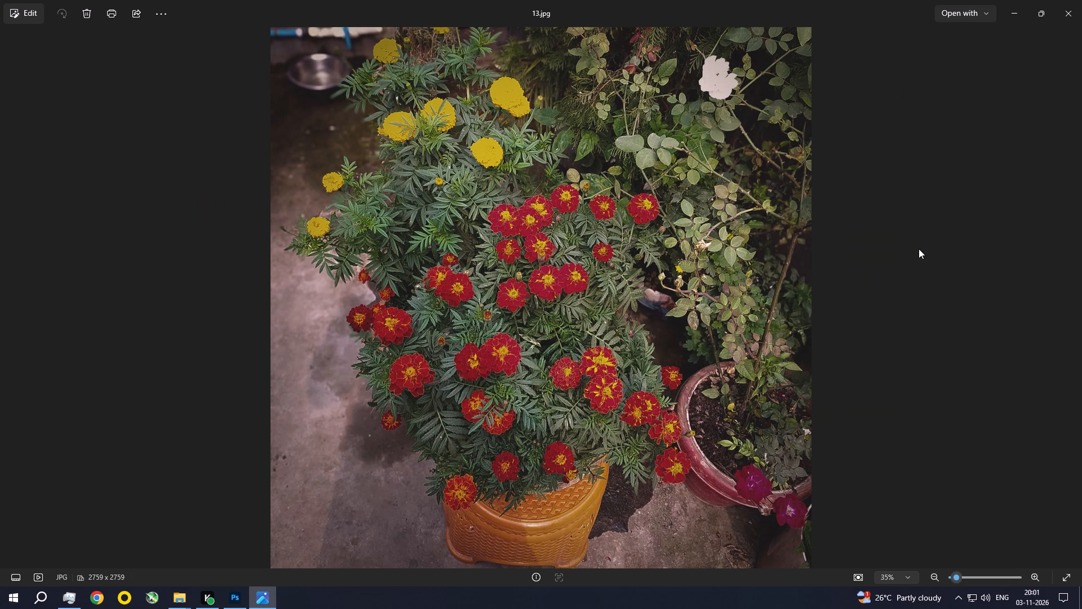
{"action": "key", "text": "Right"}
{"action": "key", "text": "Right"}
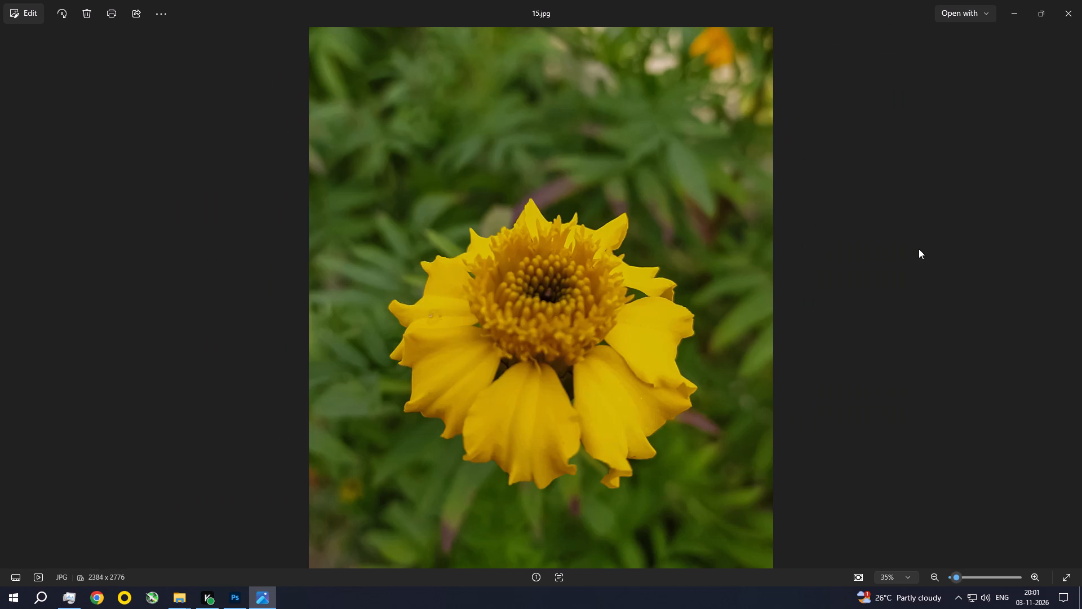
{"action": "key", "text": "Right"}
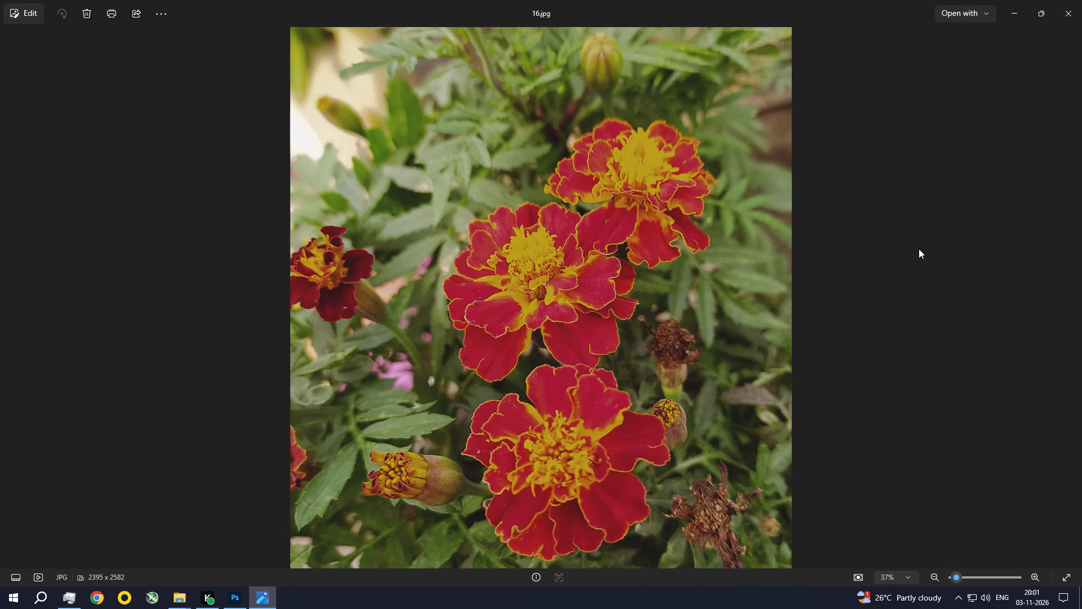
{"action": "key", "text": "Right"}
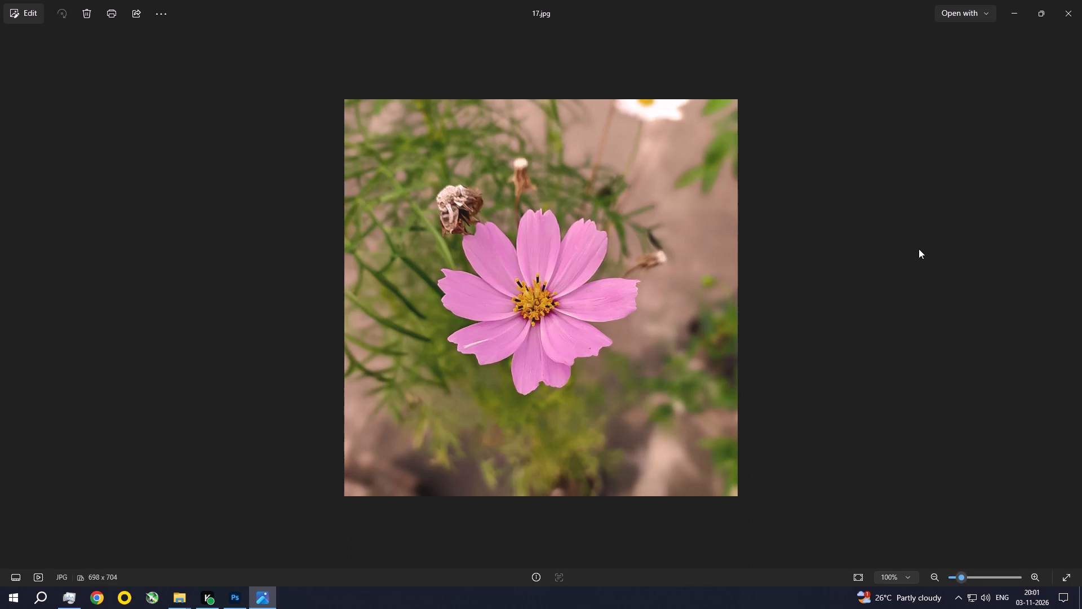
{"action": "key", "text": "Right"}
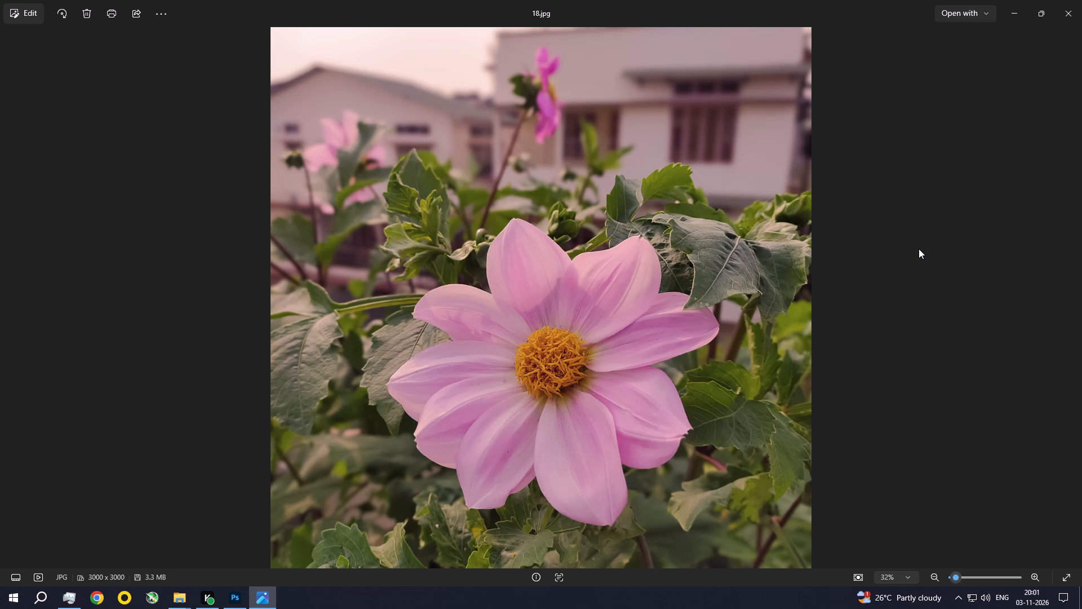
{"action": "key", "text": "Right"}
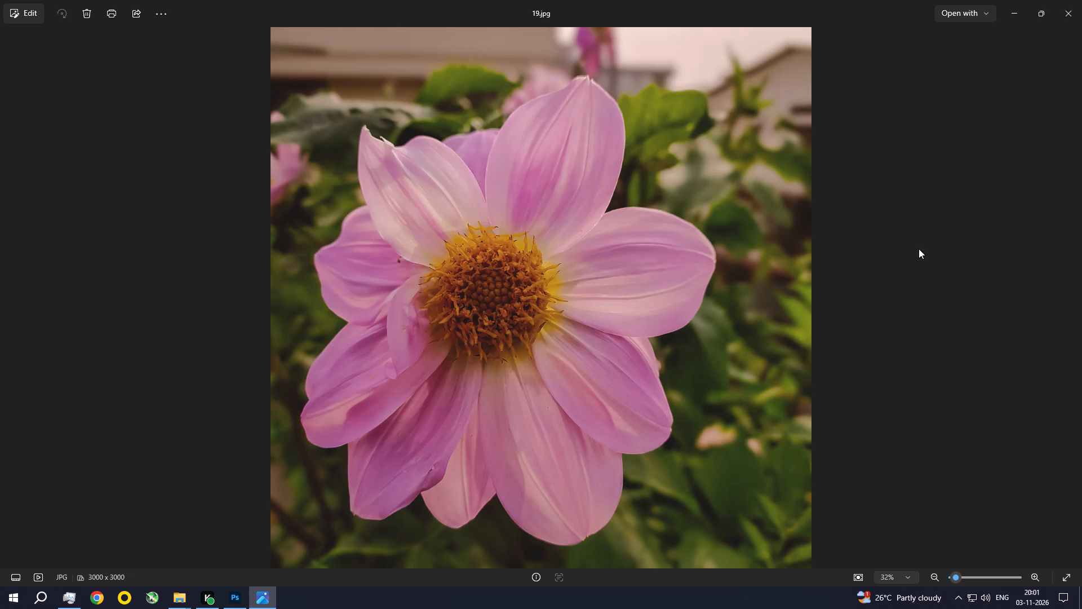
{"action": "key", "text": "Right"}
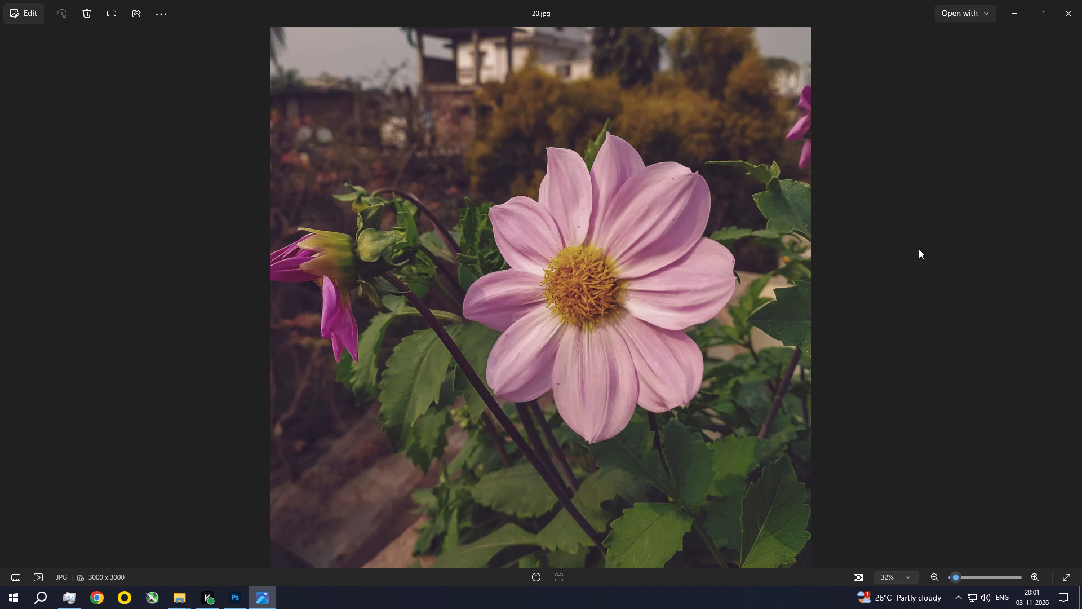
{"action": "key", "text": "Right"}
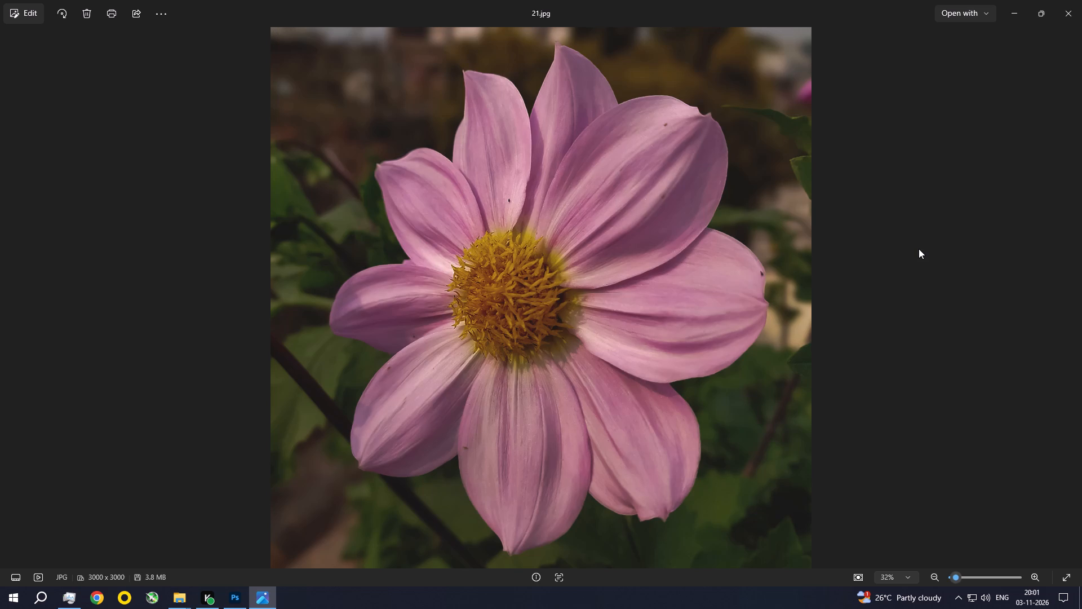
{"action": "key", "text": "Right"}
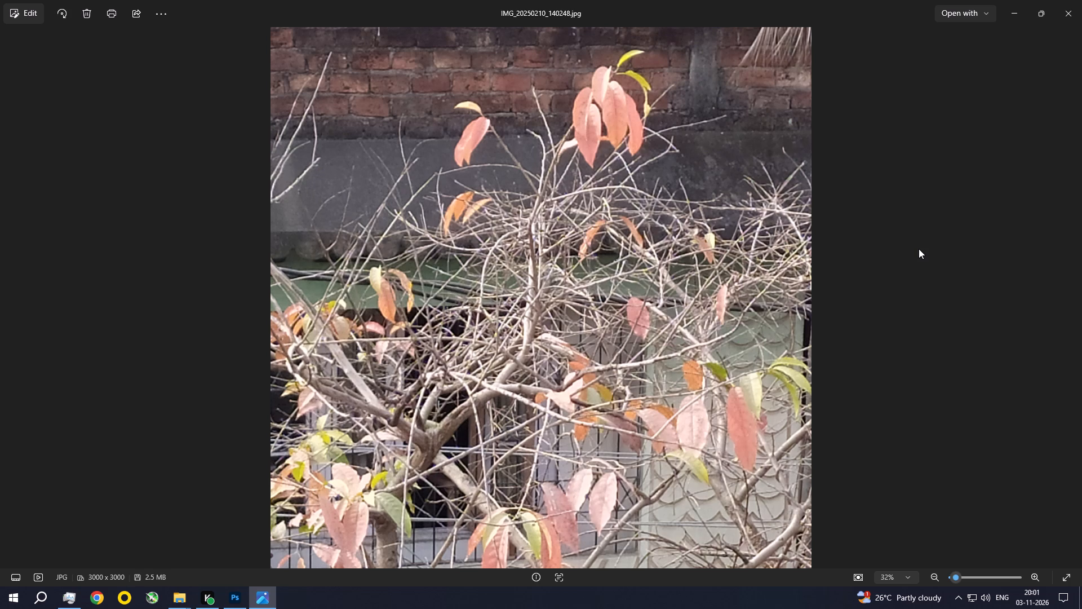
{"action": "left_click", "coordinate": [1081, 0]}
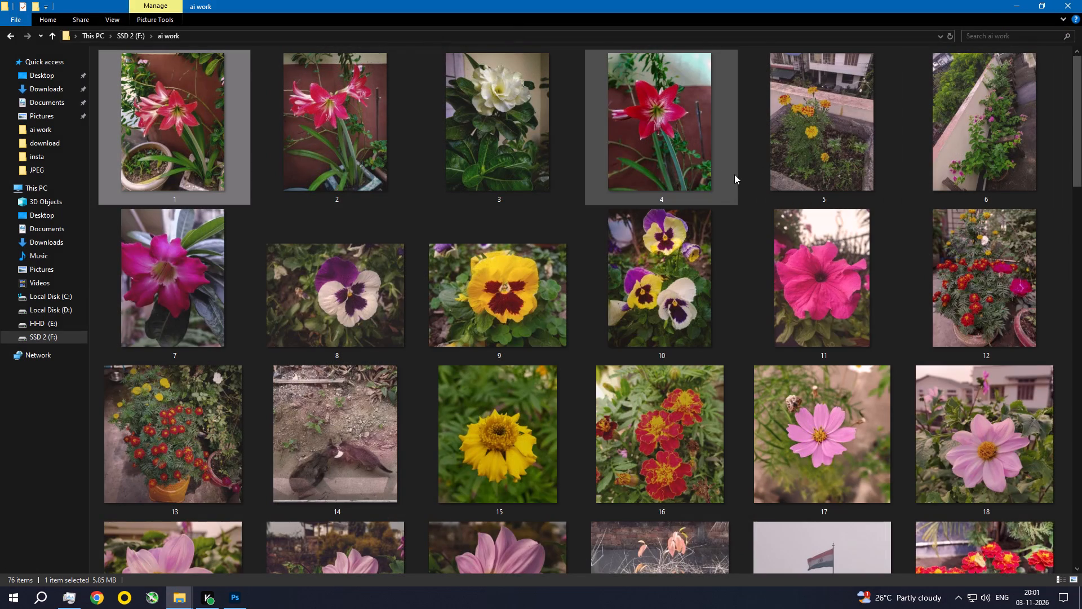
{"action": "left_click", "coordinate": [738, 176]}
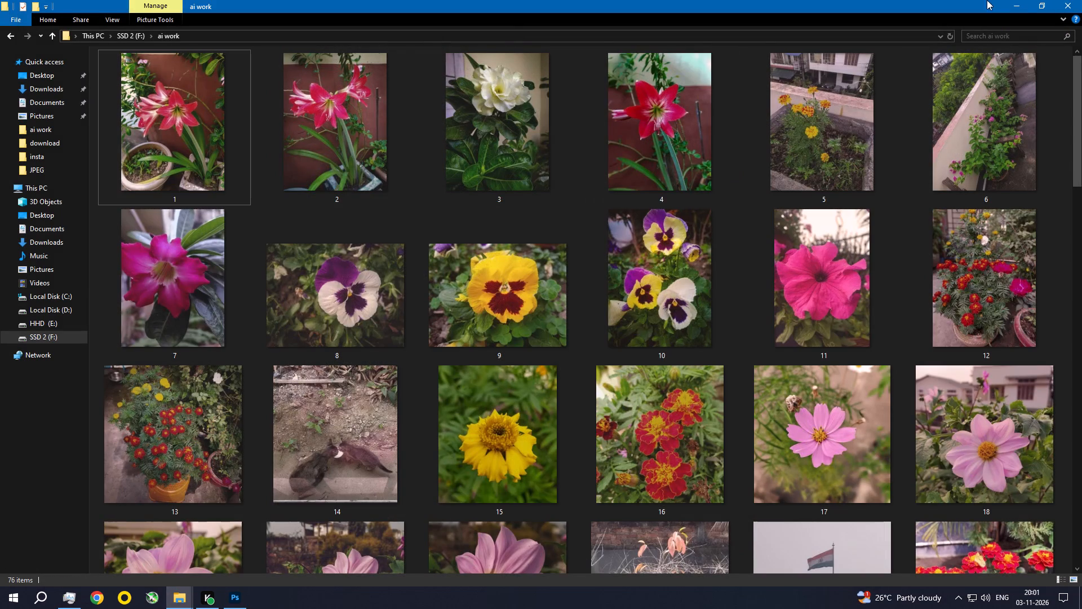